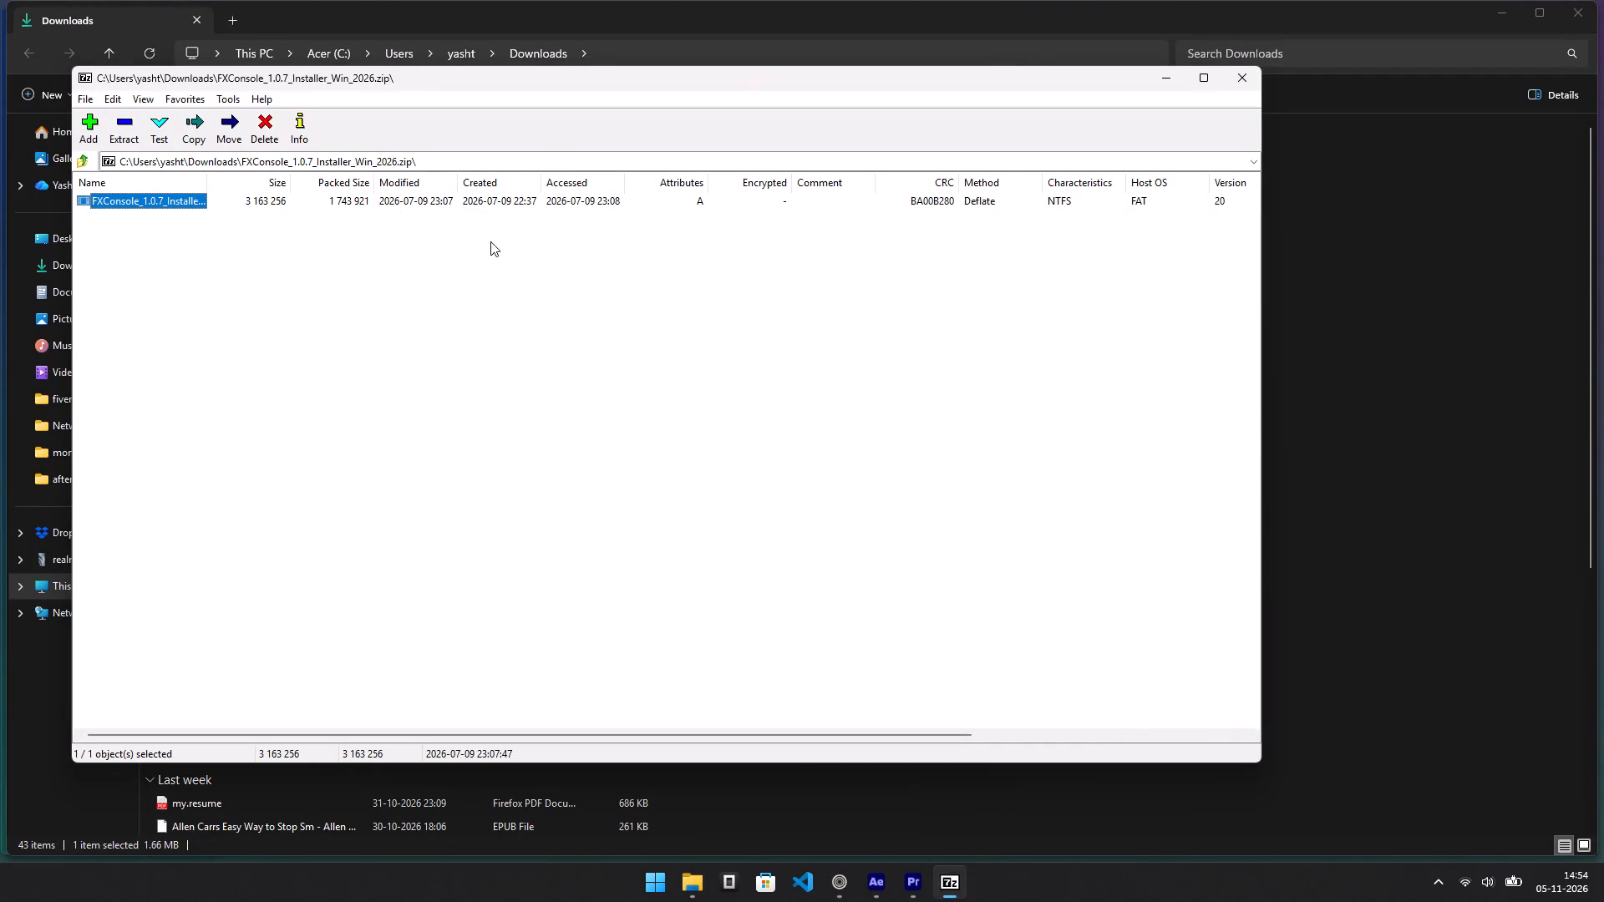
{"action": "left_click", "coordinate": [1236, 80]}
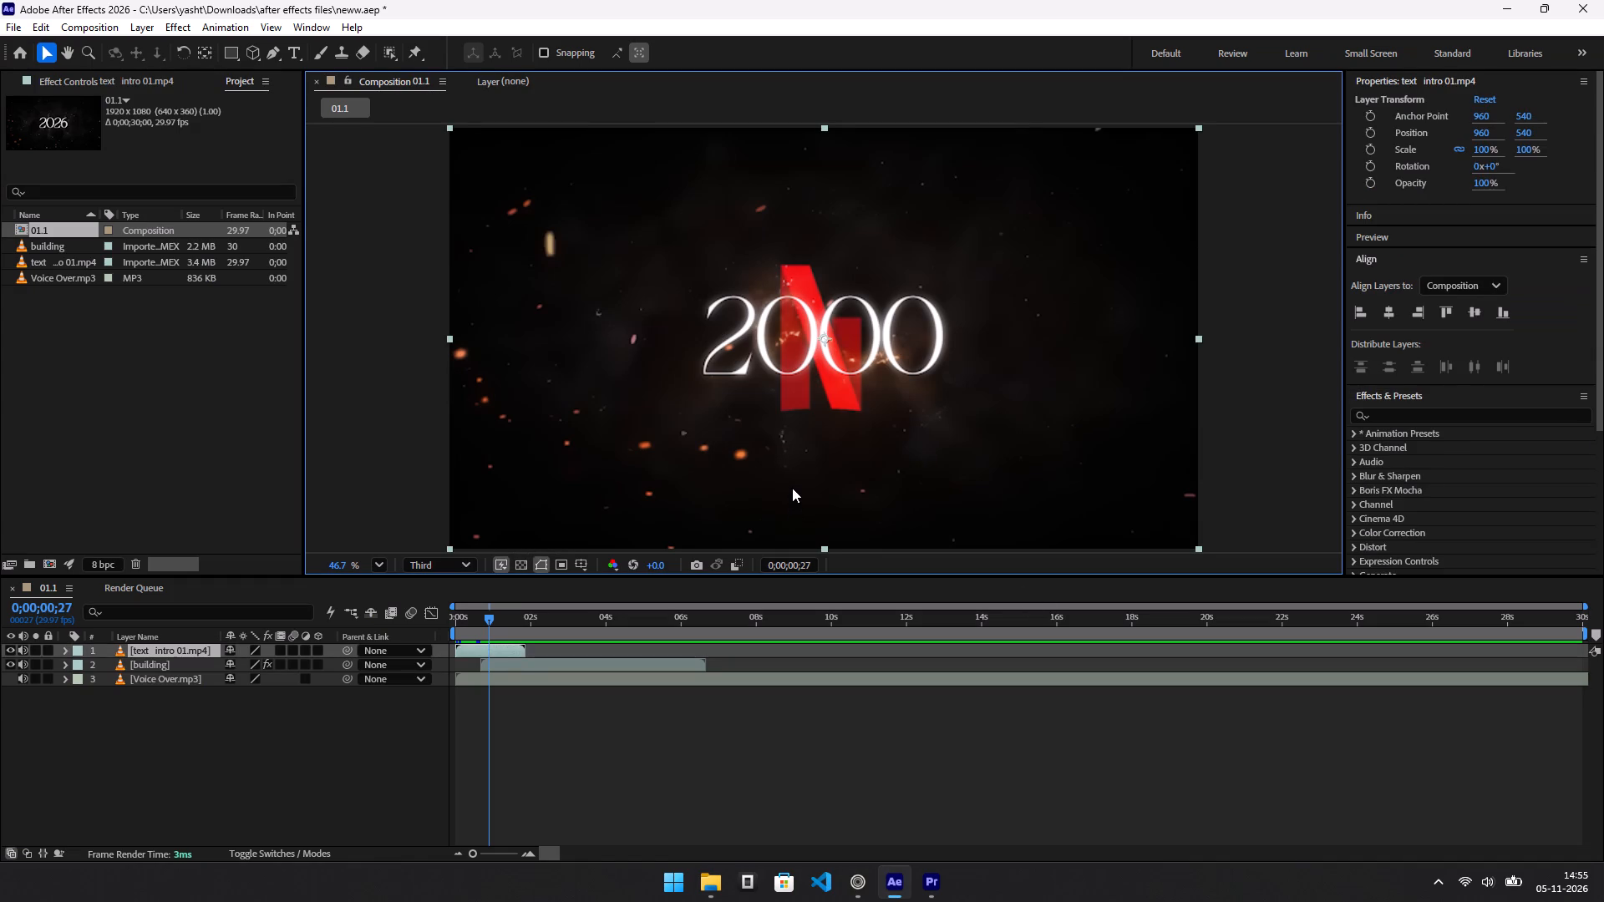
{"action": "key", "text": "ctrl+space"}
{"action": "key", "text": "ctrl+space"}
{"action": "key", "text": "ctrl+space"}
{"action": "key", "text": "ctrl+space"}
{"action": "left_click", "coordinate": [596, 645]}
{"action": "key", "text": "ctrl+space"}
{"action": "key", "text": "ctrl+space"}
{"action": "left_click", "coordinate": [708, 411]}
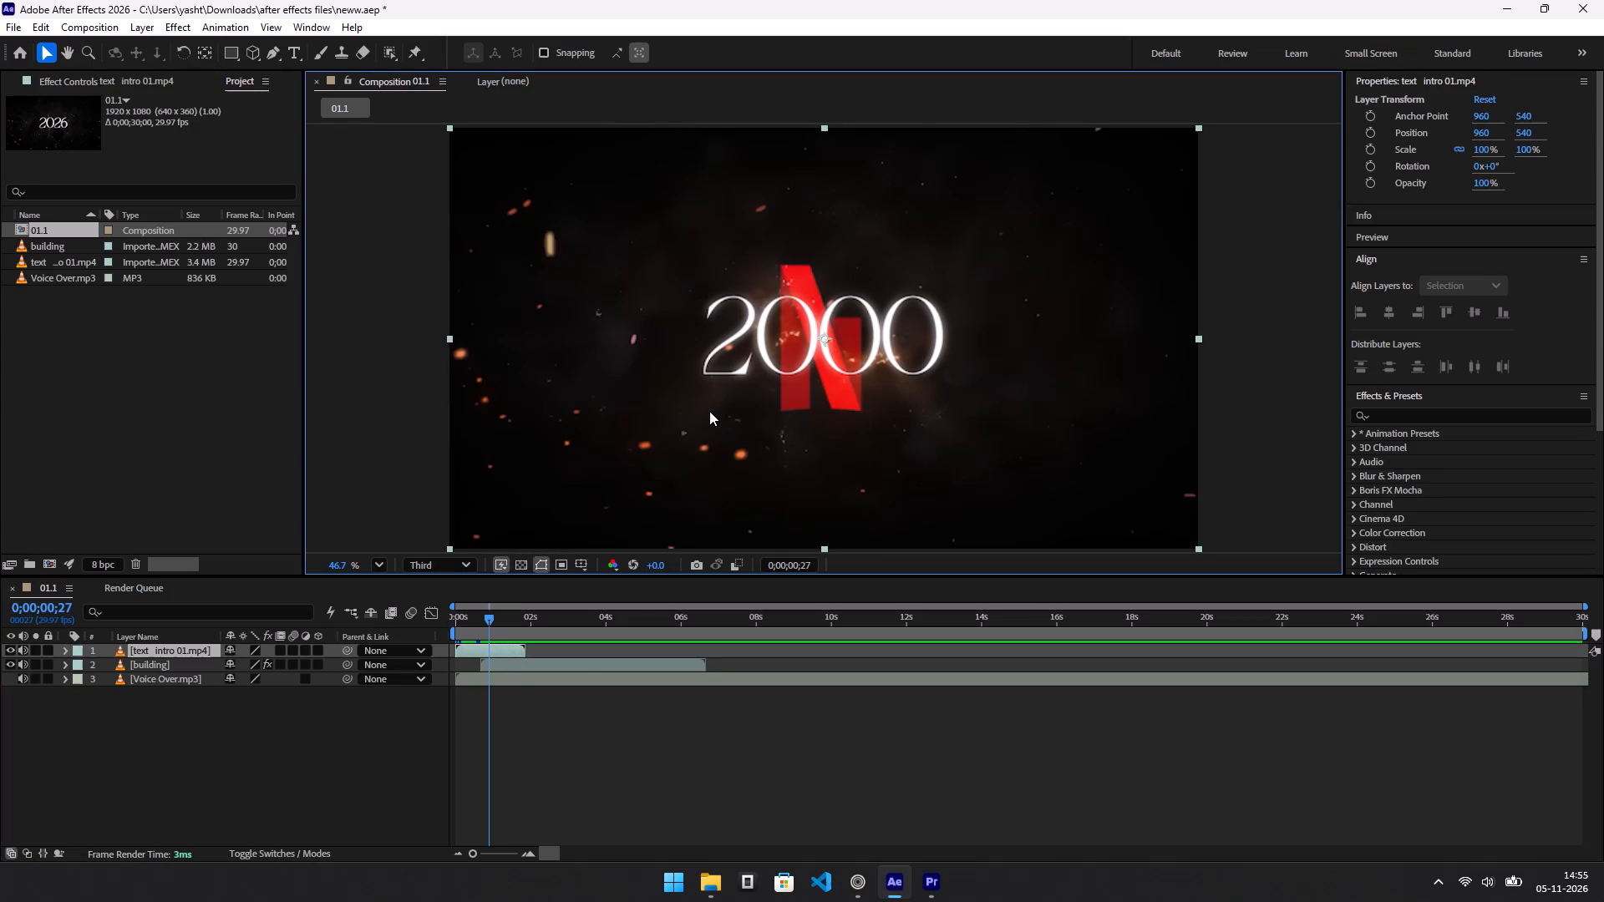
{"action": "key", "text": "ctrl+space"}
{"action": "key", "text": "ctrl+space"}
Save the neww.aep project, close After Effects and relaunch it.
{"action": "key", "text": "ctrl+s"}
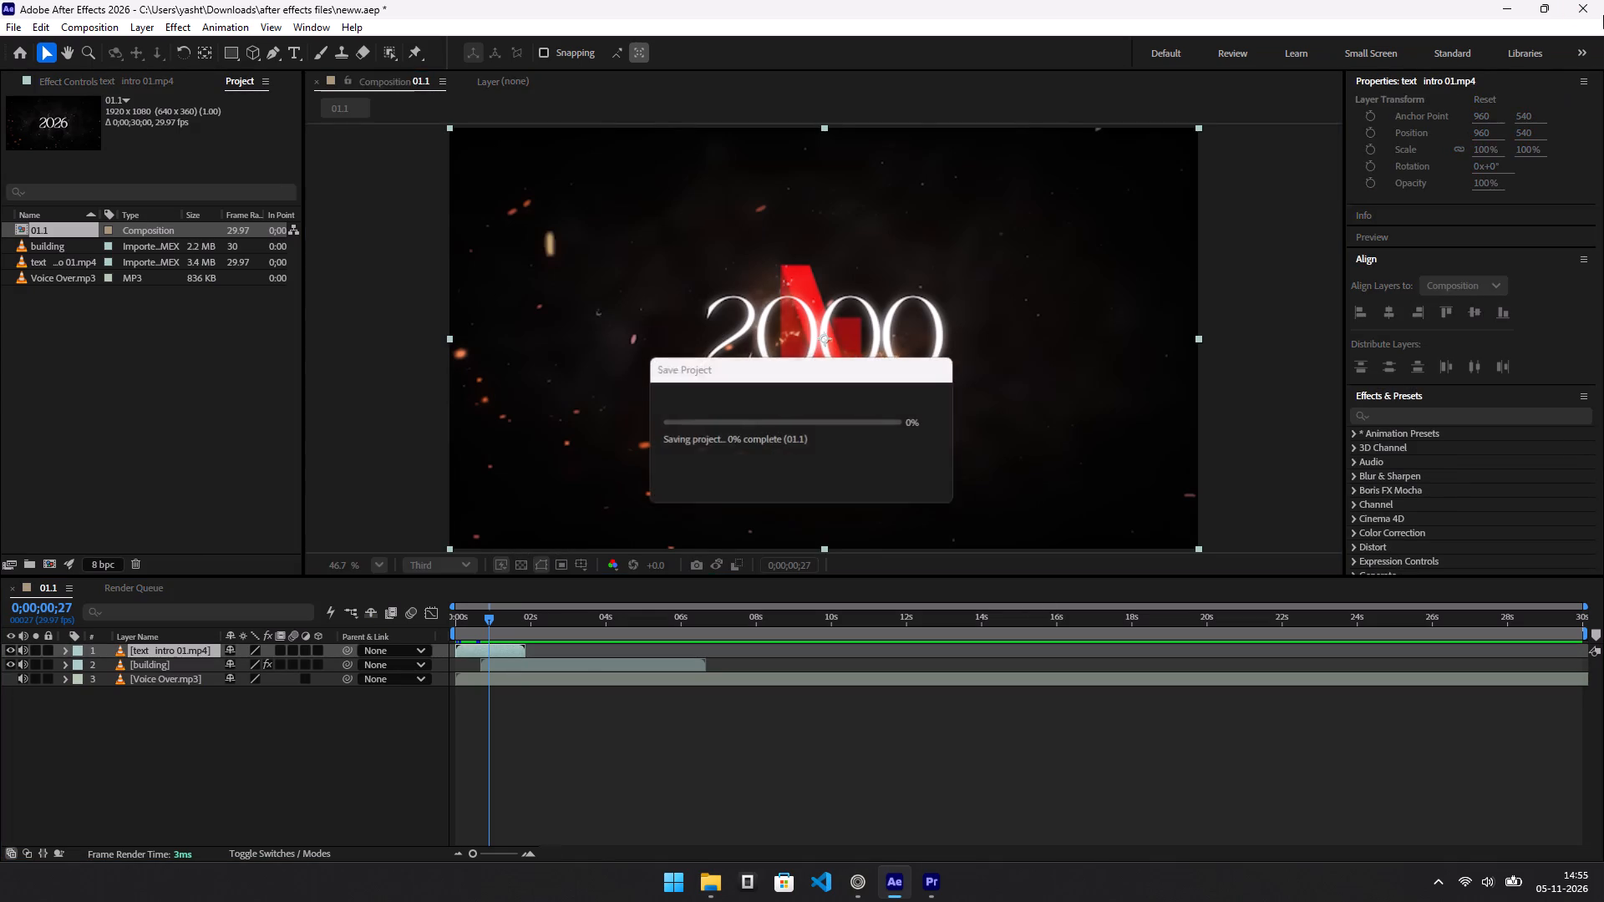
{"action": "left_click", "coordinate": [1572, 0]}
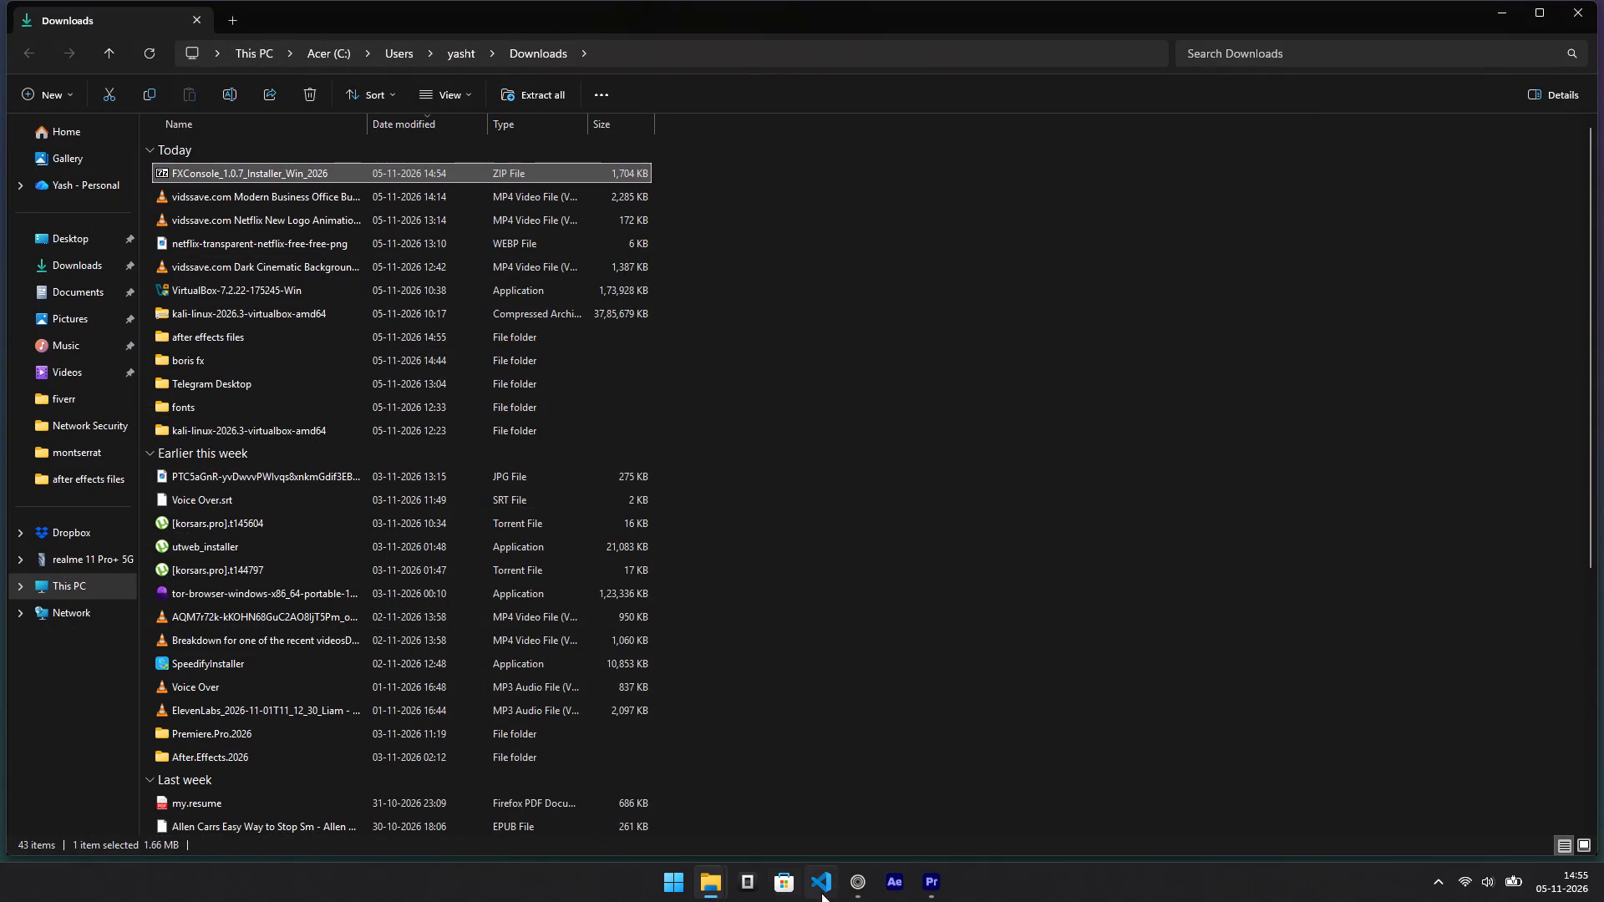
{"action": "left_click", "coordinate": [904, 889]}
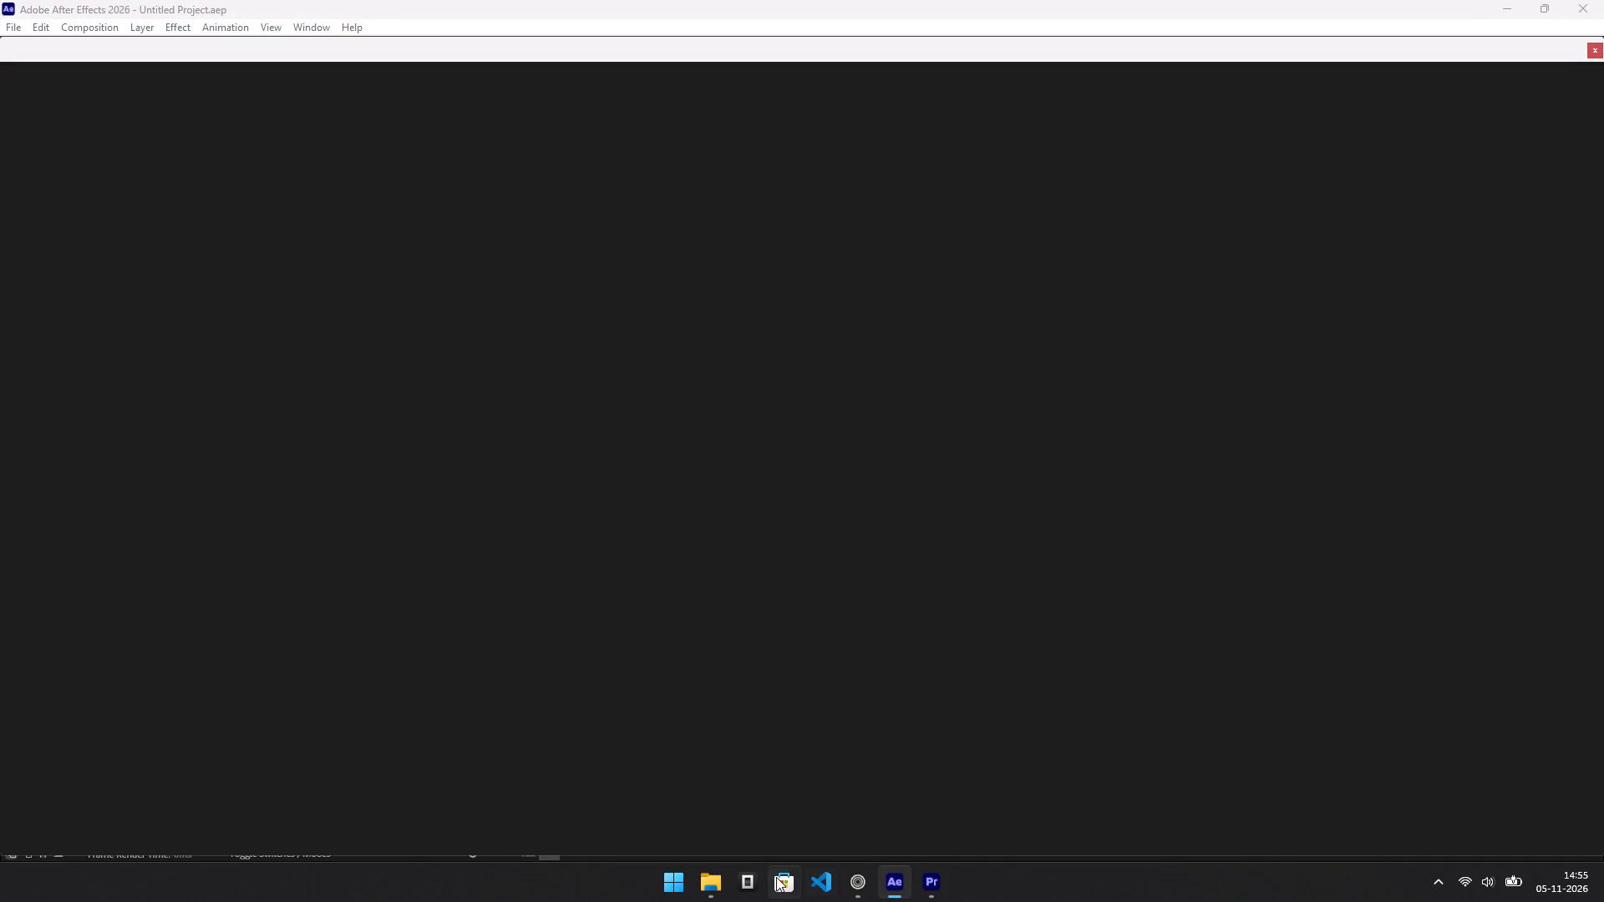
Search YouTube for "how to install fx console in after effects" and watch "How to Install & Use FX Console in After Effects", skipping ahead.
{"action": "left_click", "coordinate": [846, 884]}
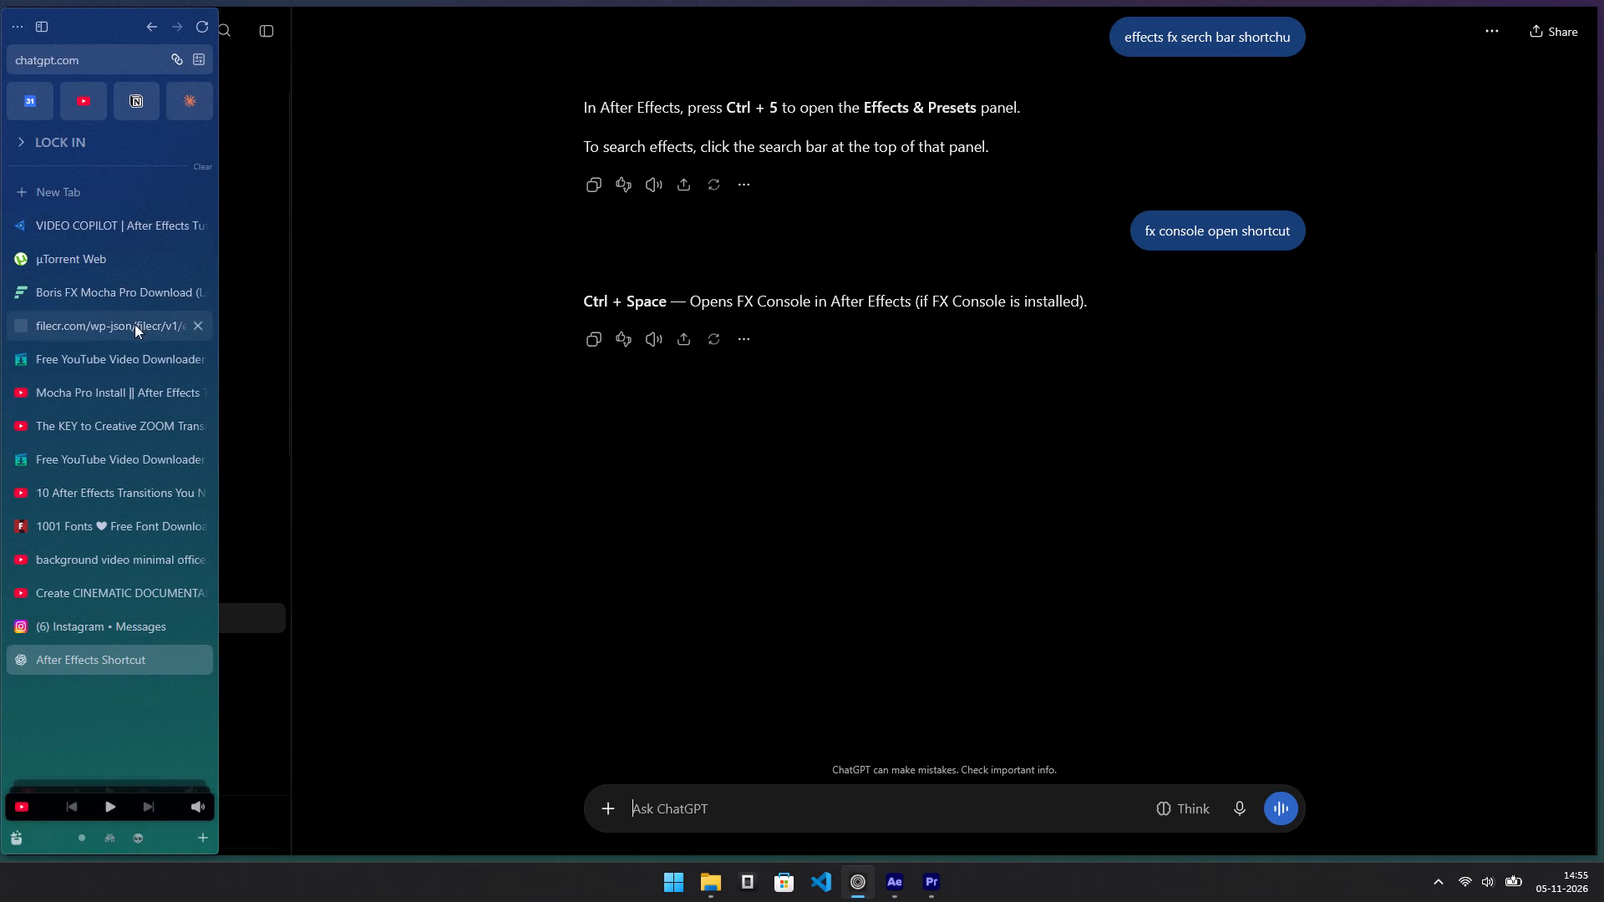
{"action": "left_click", "coordinate": [128, 390]}
{"action": "left_click", "coordinate": [639, 37]}
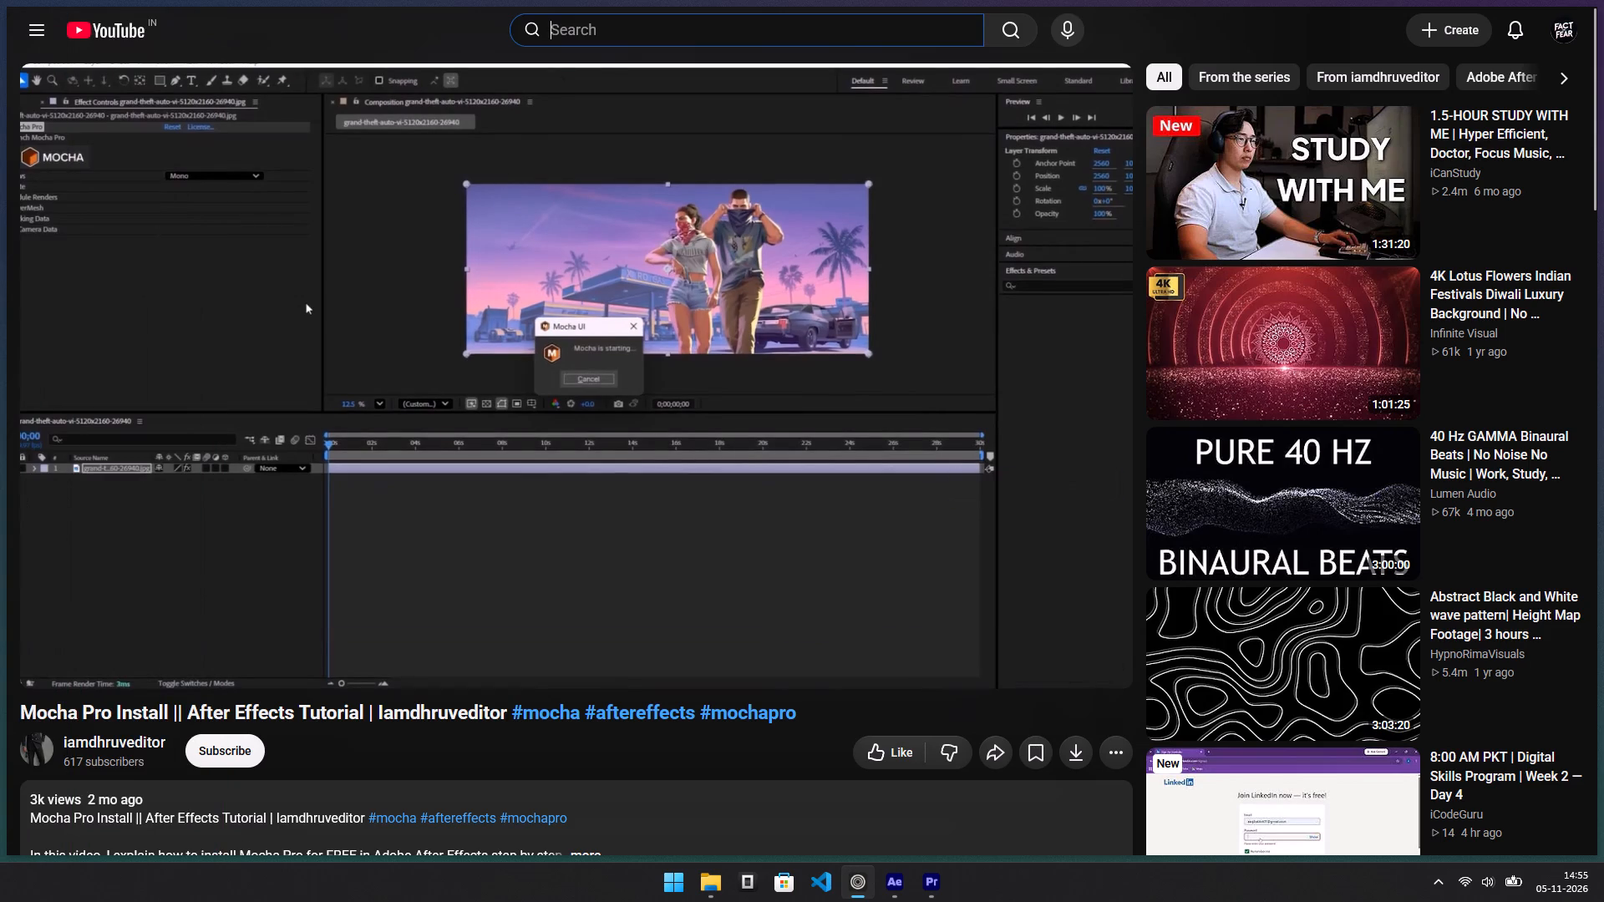
{"action": "type", "text": "how to install fx o"}
{"action": "key", "text": "BackSpace"}
{"action": "key", "text": "equal"}
{"action": "key", "text": "Left"}
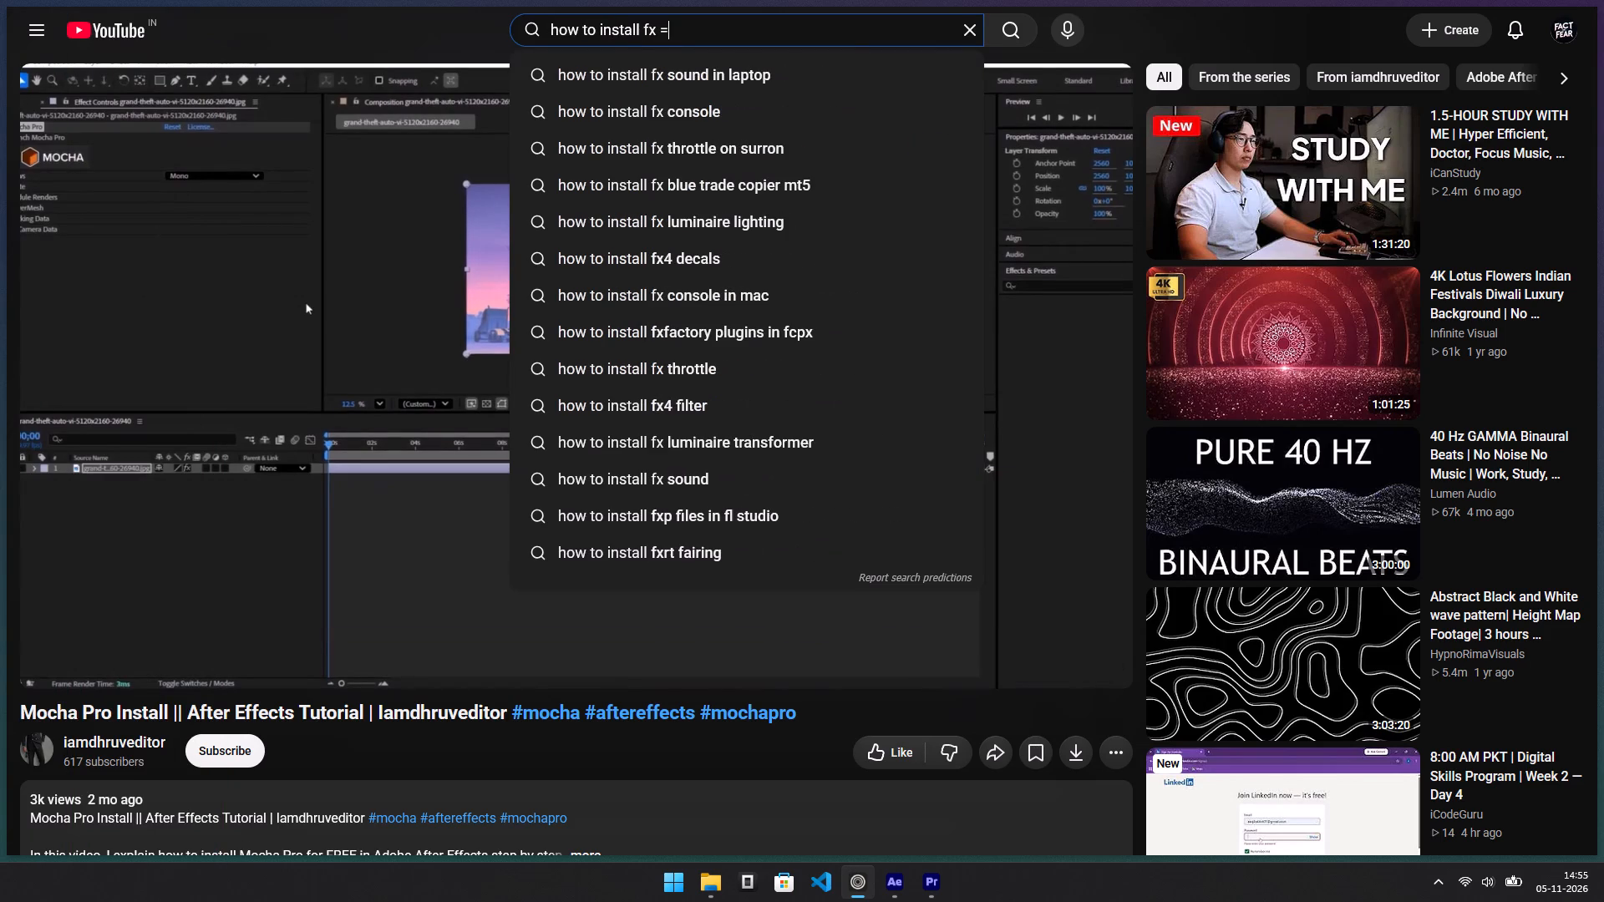
{"action": "key", "text": "Right"}
{"action": "key", "text": "BackSpace"}
{"action": "key", "text": "Down"}
{"action": "key", "text": "Return"}
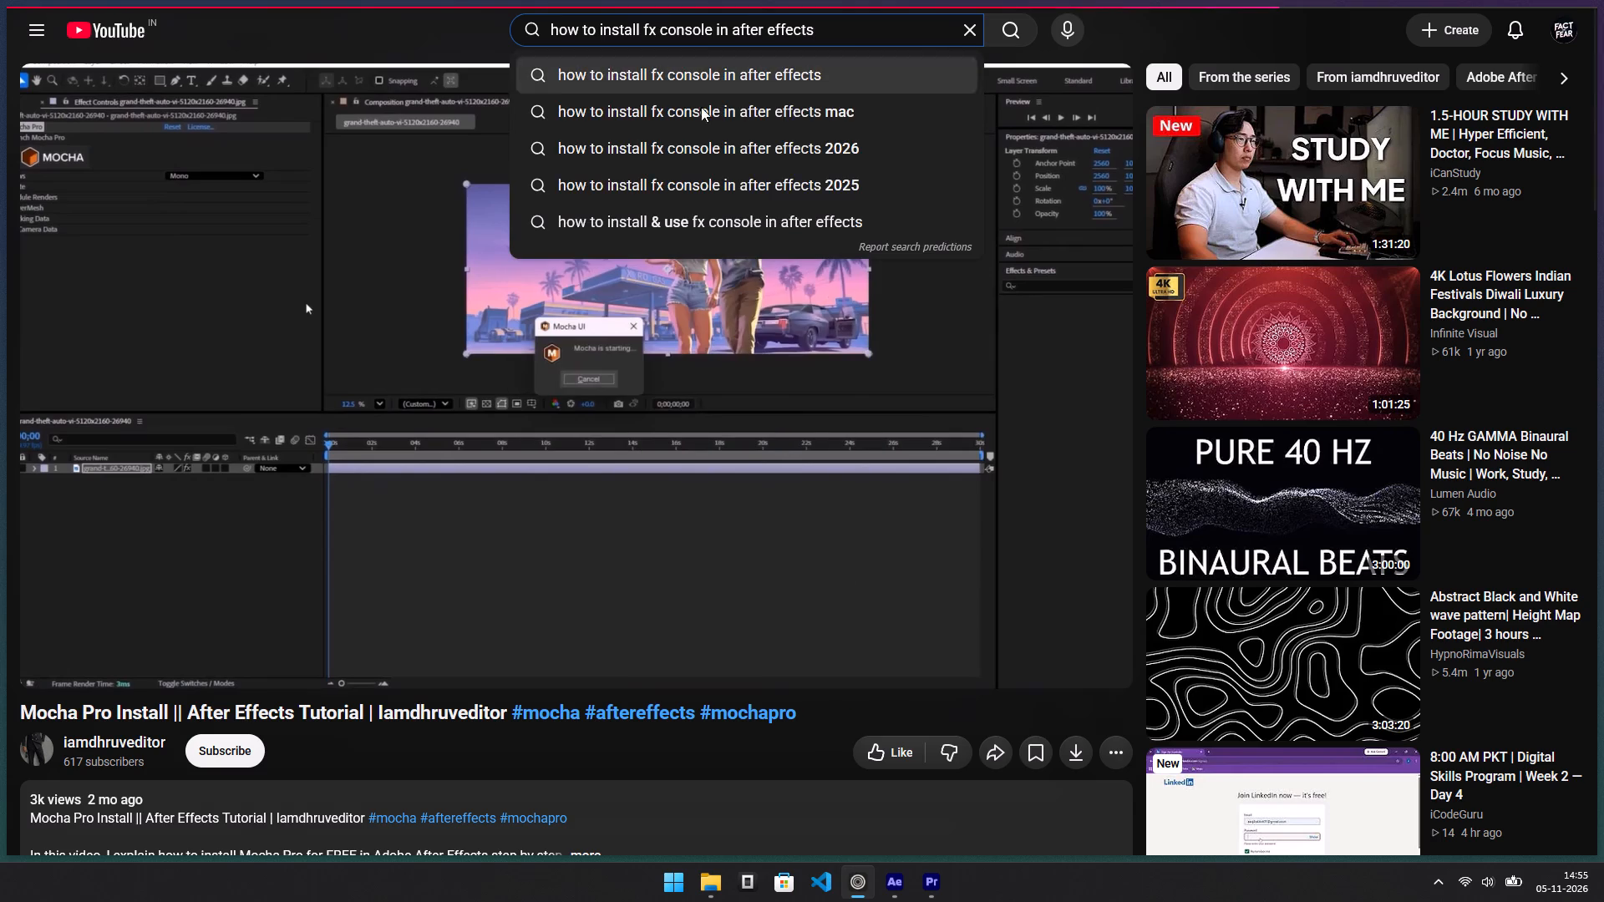
{"action": "left_click", "coordinate": [504, 248]}
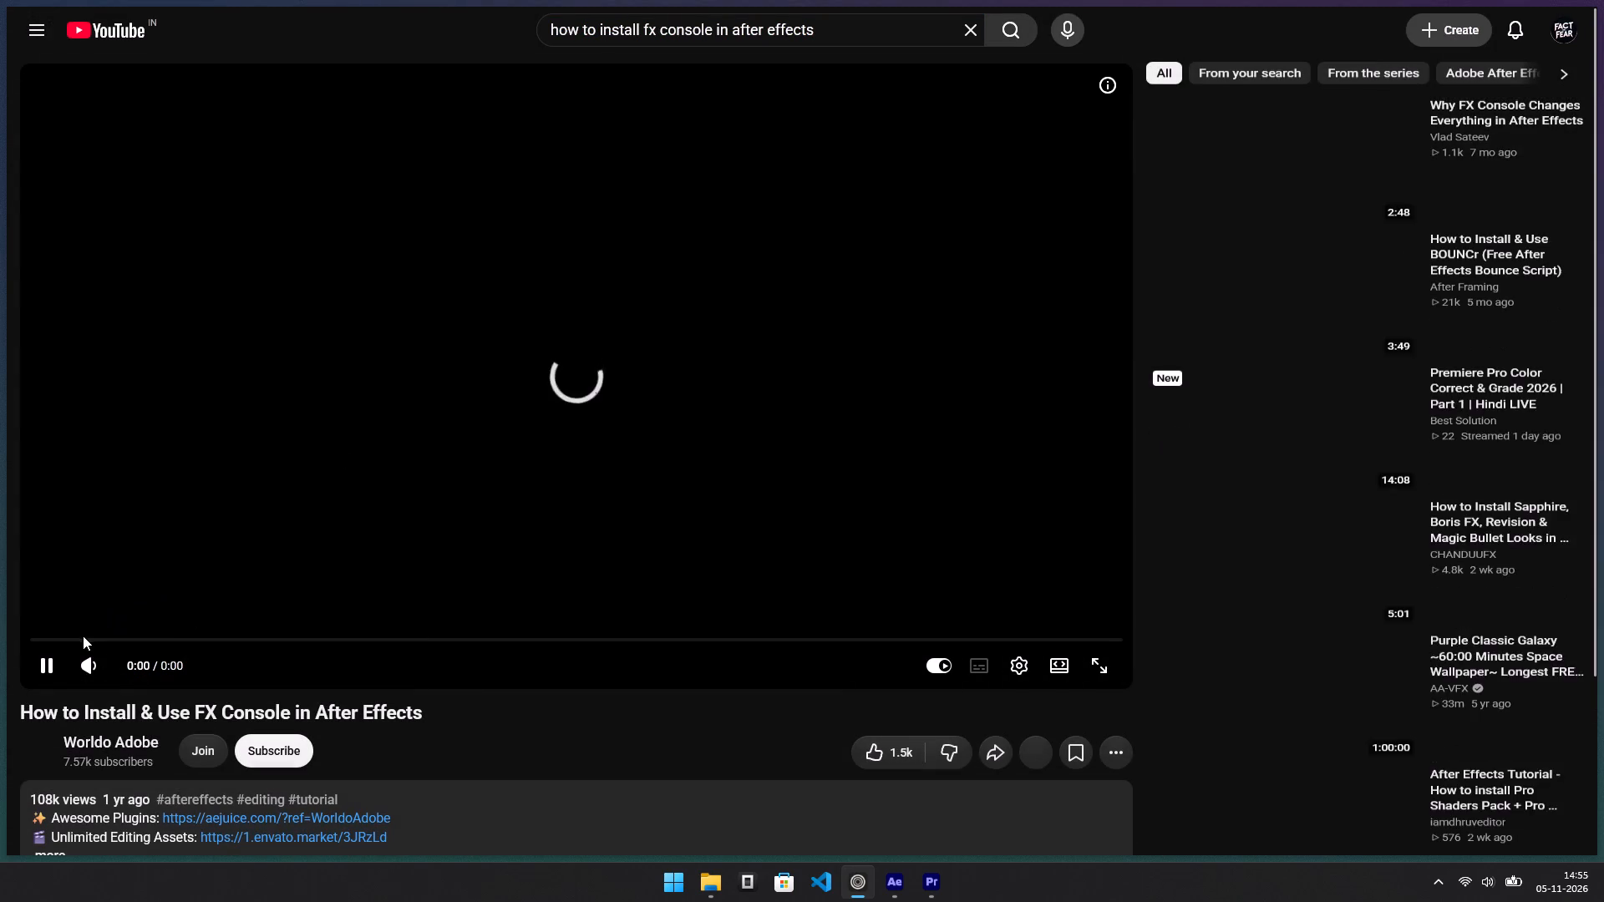
{"action": "left_click", "coordinate": [154, 641]}
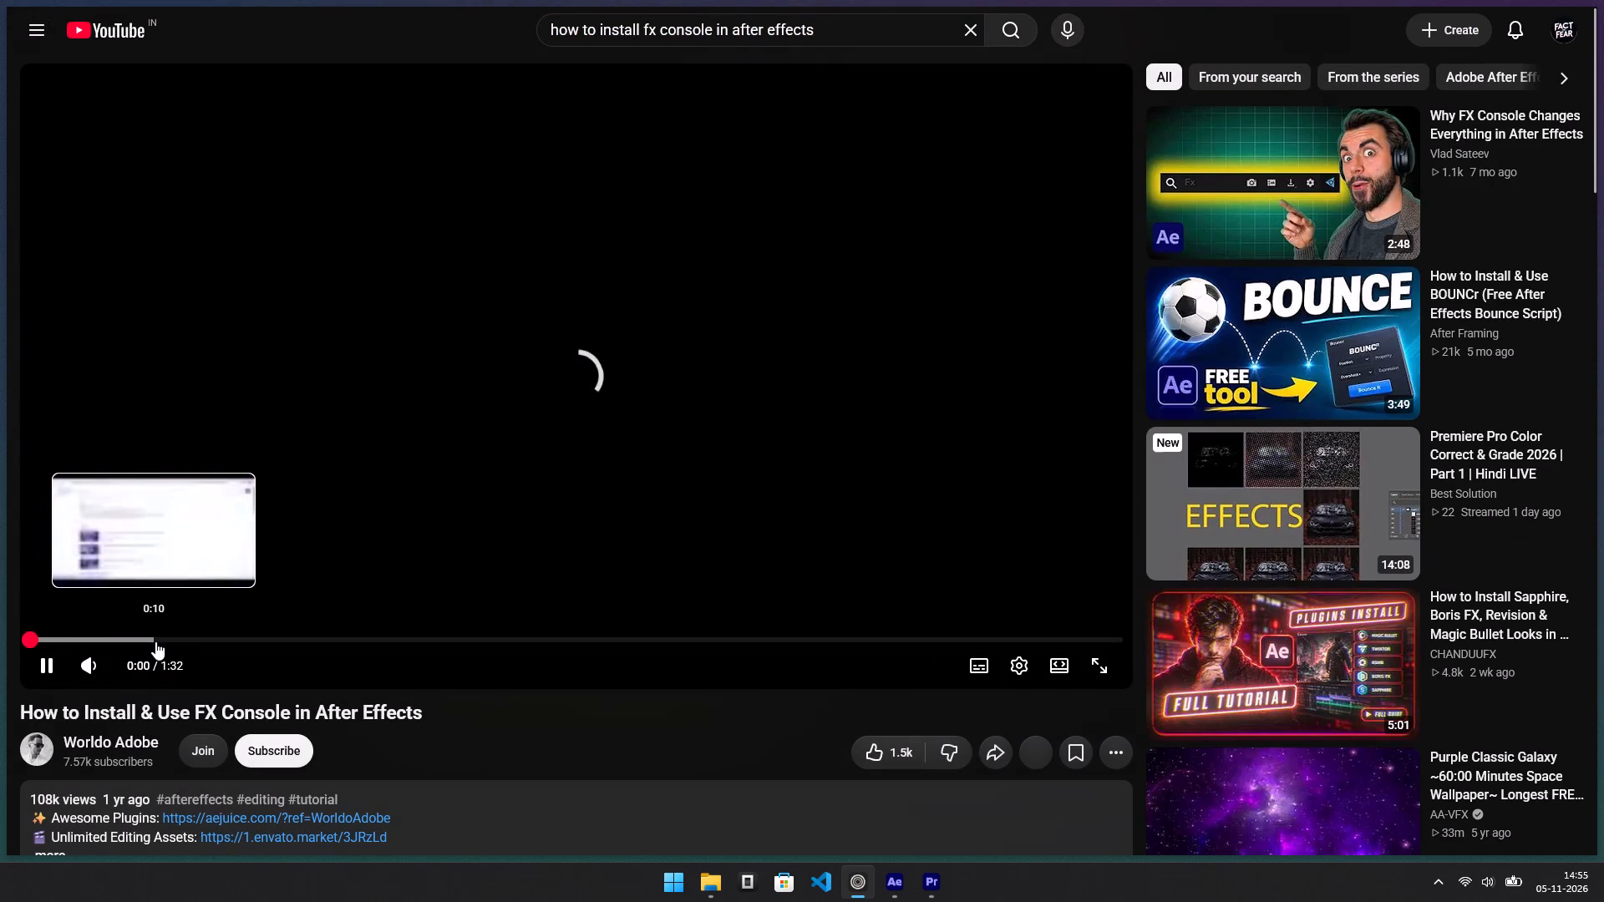
{"action": "left_click", "coordinate": [373, 640]}
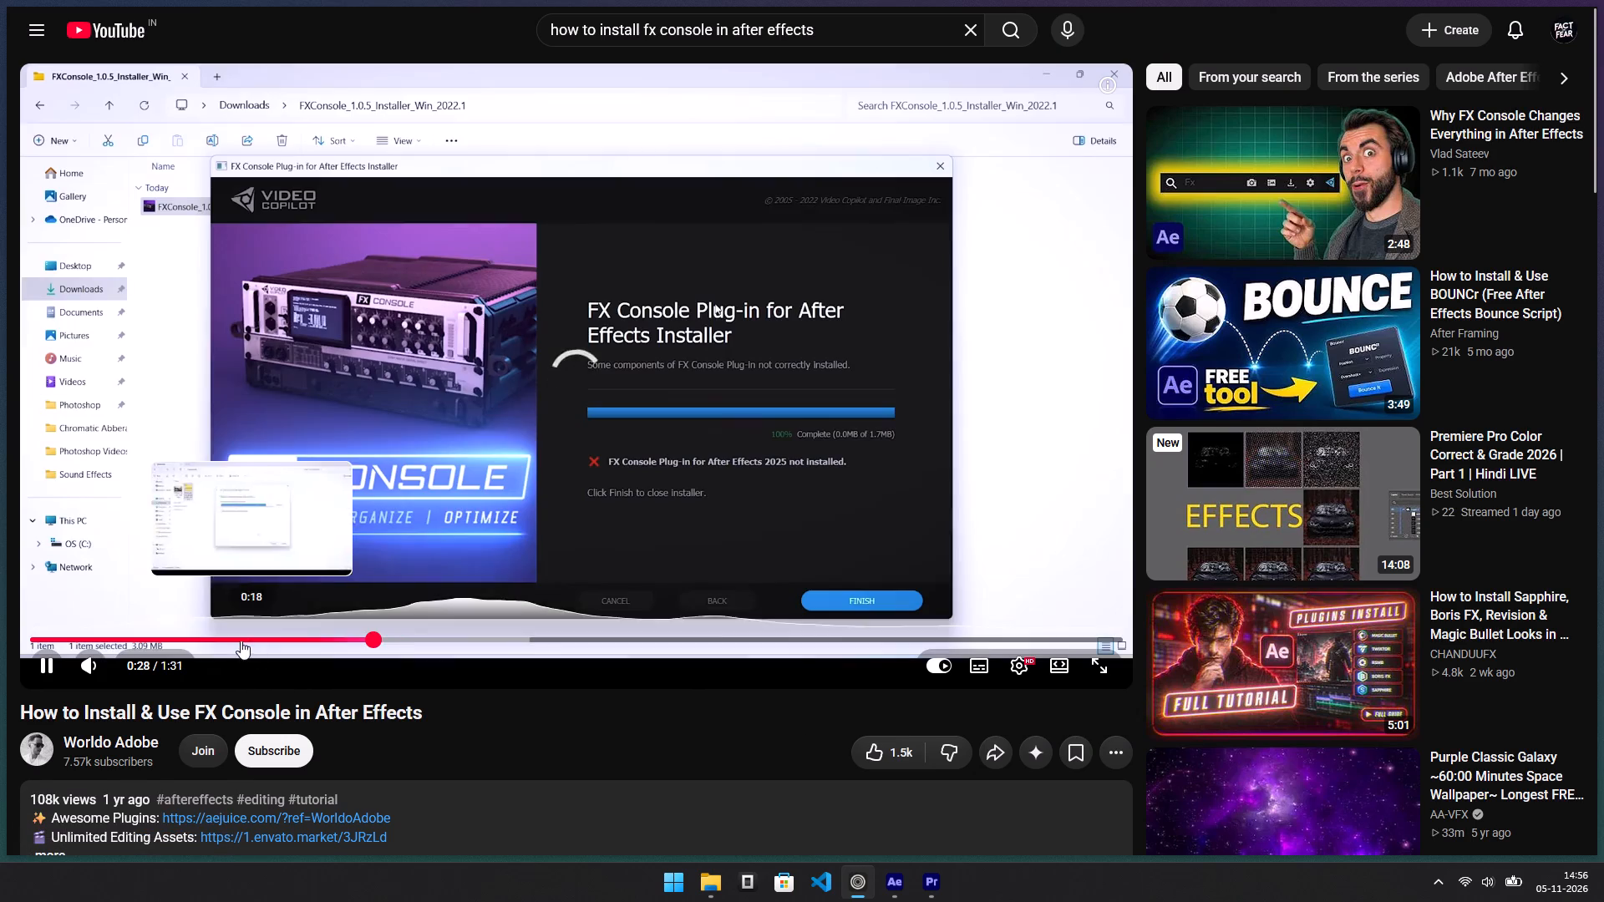
Skip ahead in the FX Console tutorial video to the part on opening the console, watch it and pause.
{"action": "left_click", "coordinate": [272, 639]}
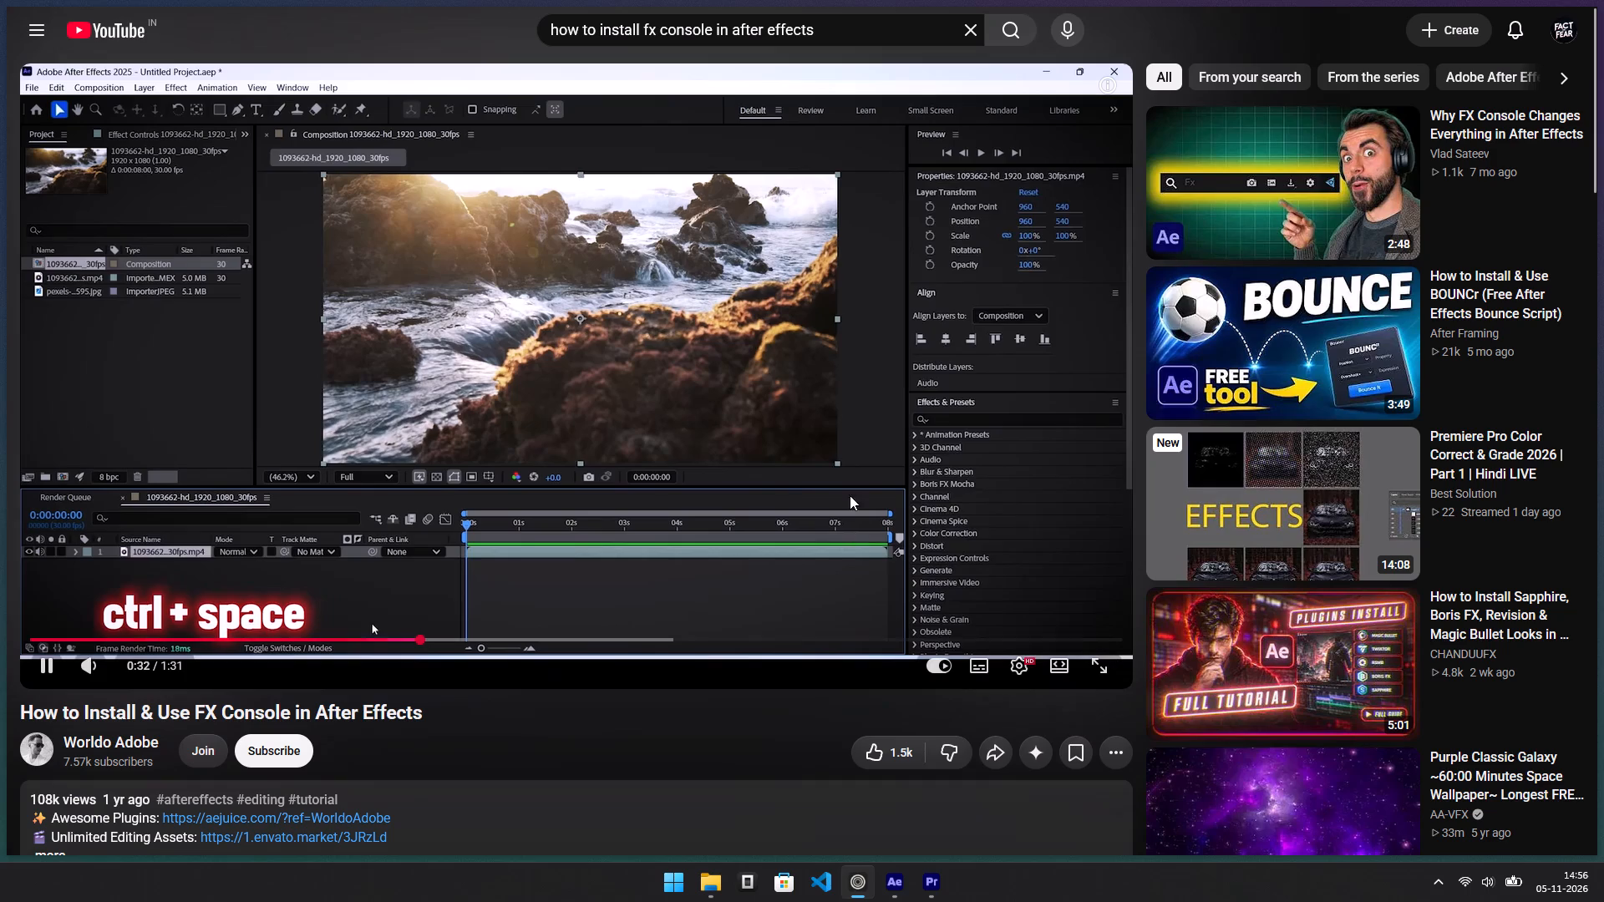
{"action": "left_click", "coordinate": [805, 476]}
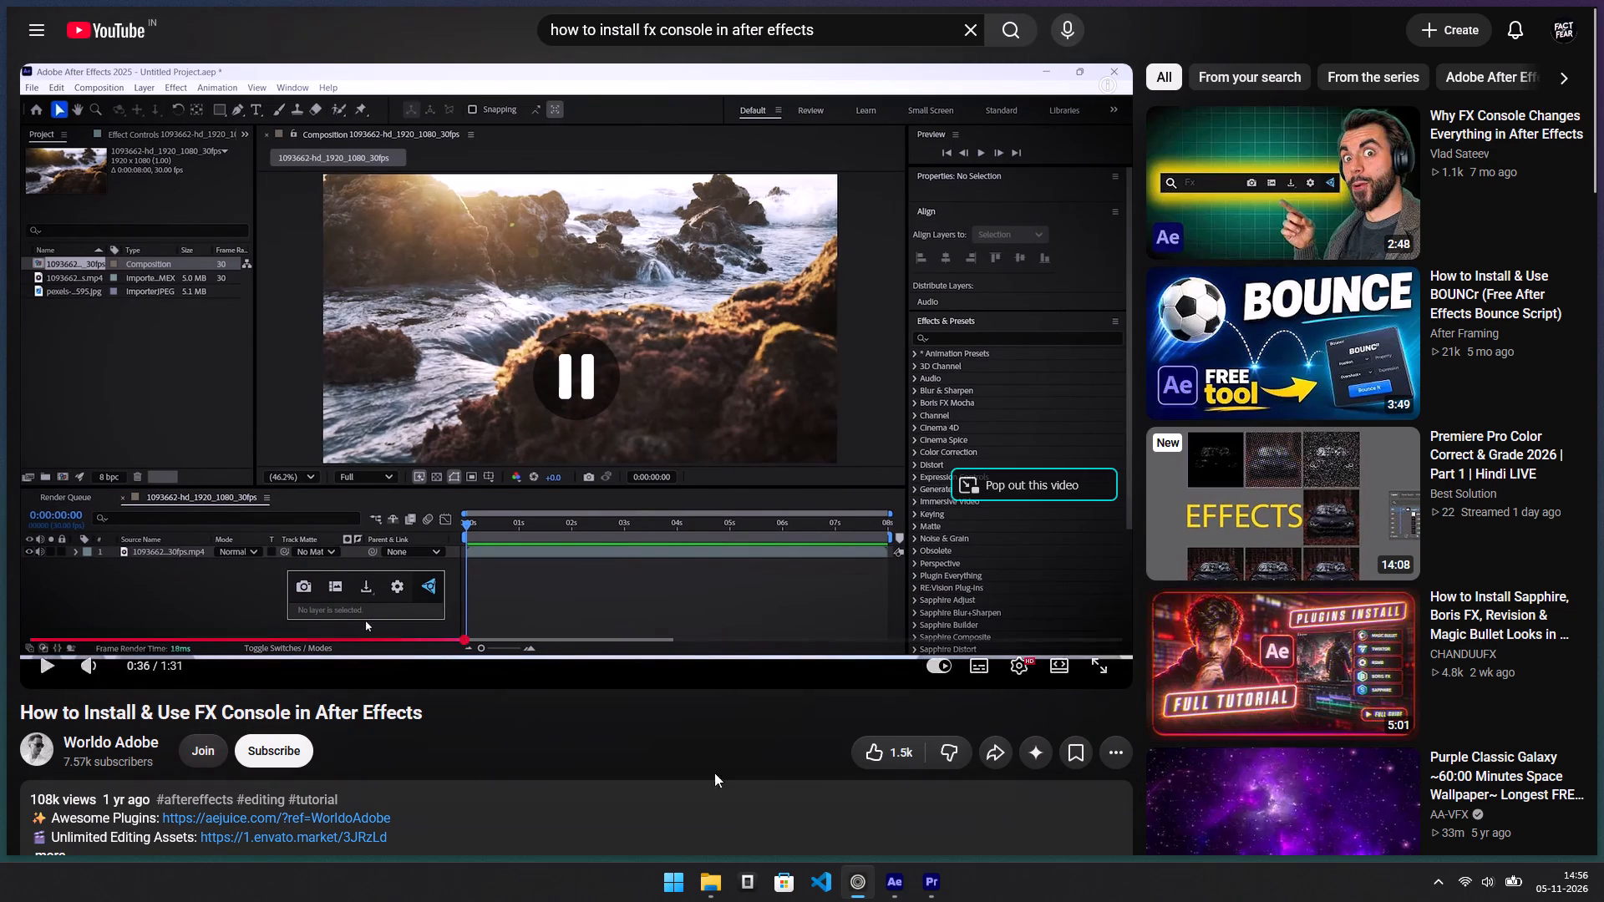
Switch to After Effects and open the recent project neww.
{"action": "left_click", "coordinate": [896, 888]}
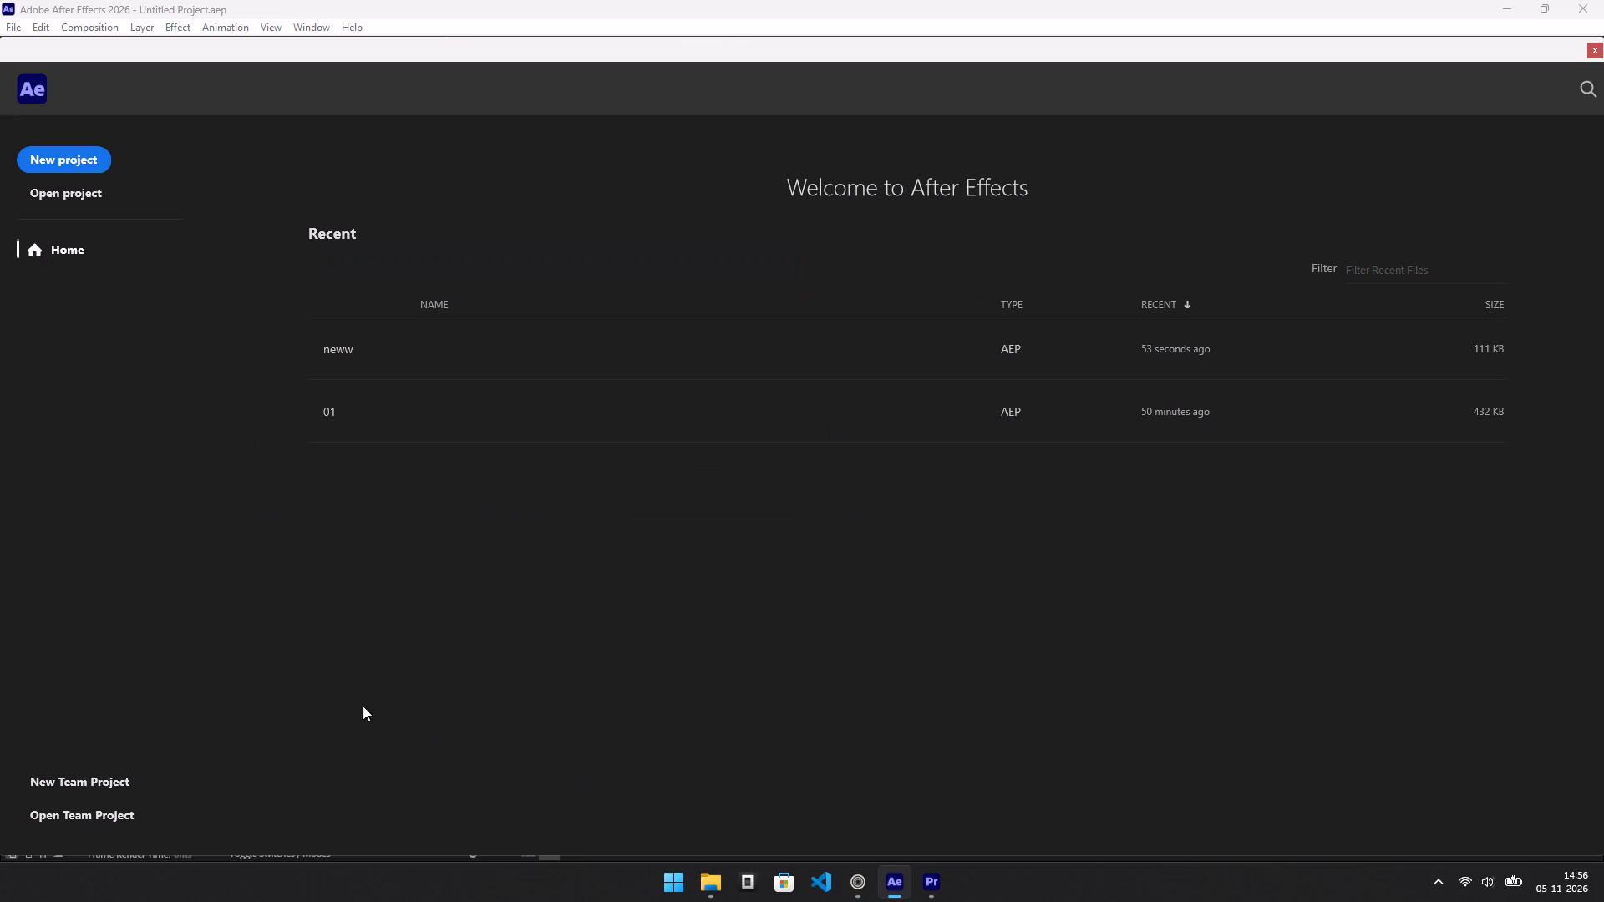
{"action": "left_click", "coordinate": [452, 372]}
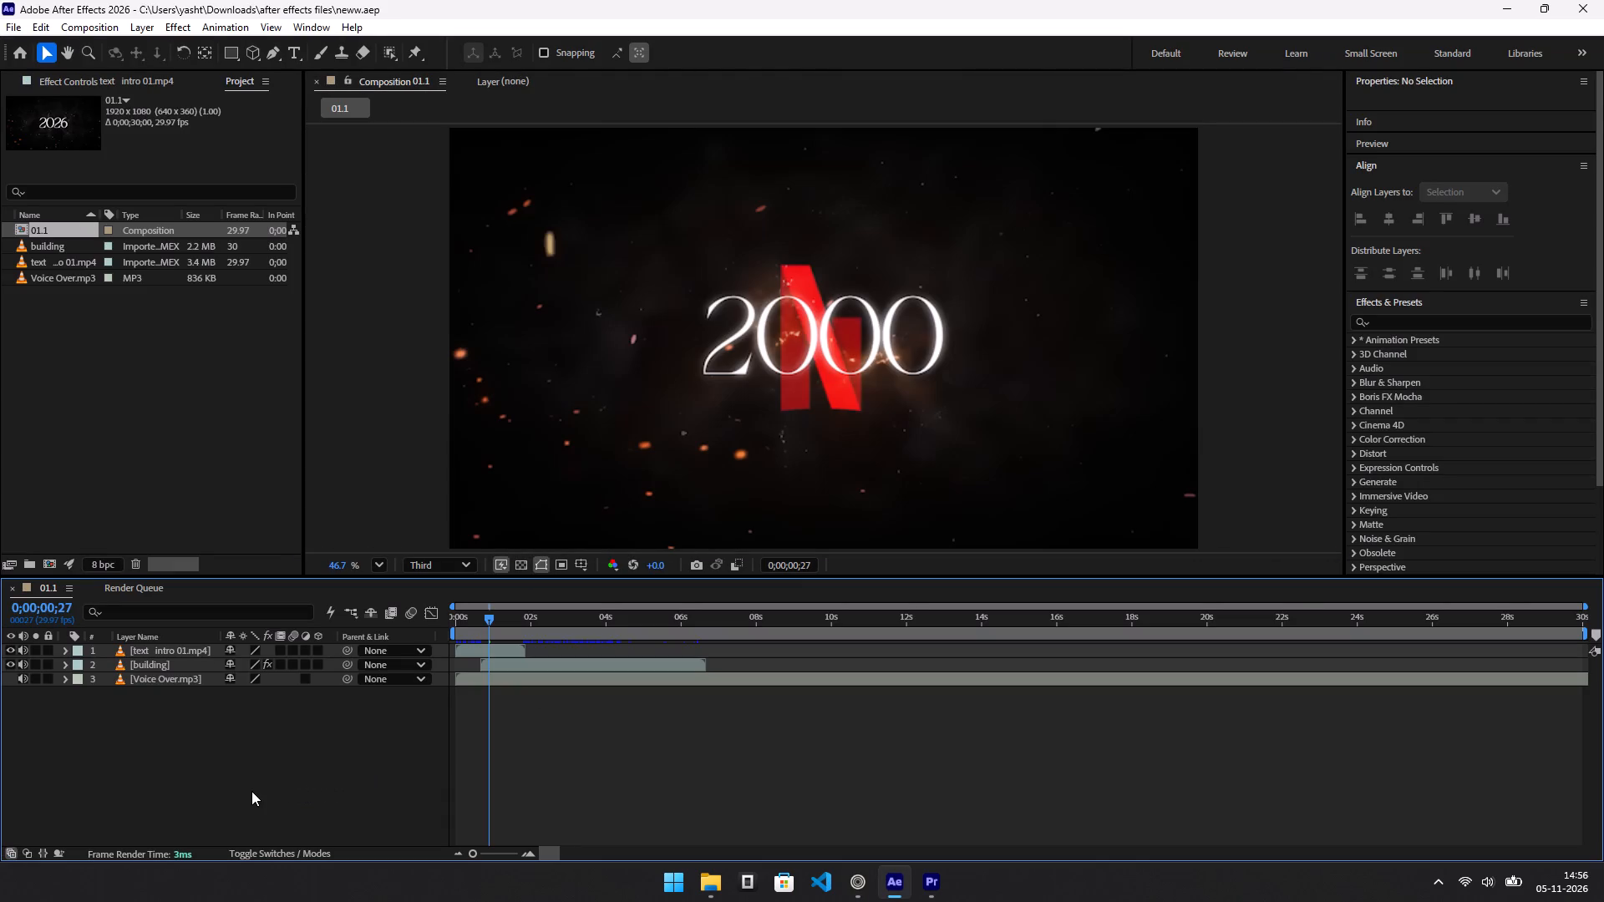
Open FX Console over the empty area of composition 01.1's timeline with no layer selected.
{"action": "left_click", "coordinate": [251, 791]}
{"action": "key", "text": "ctrl+space"}
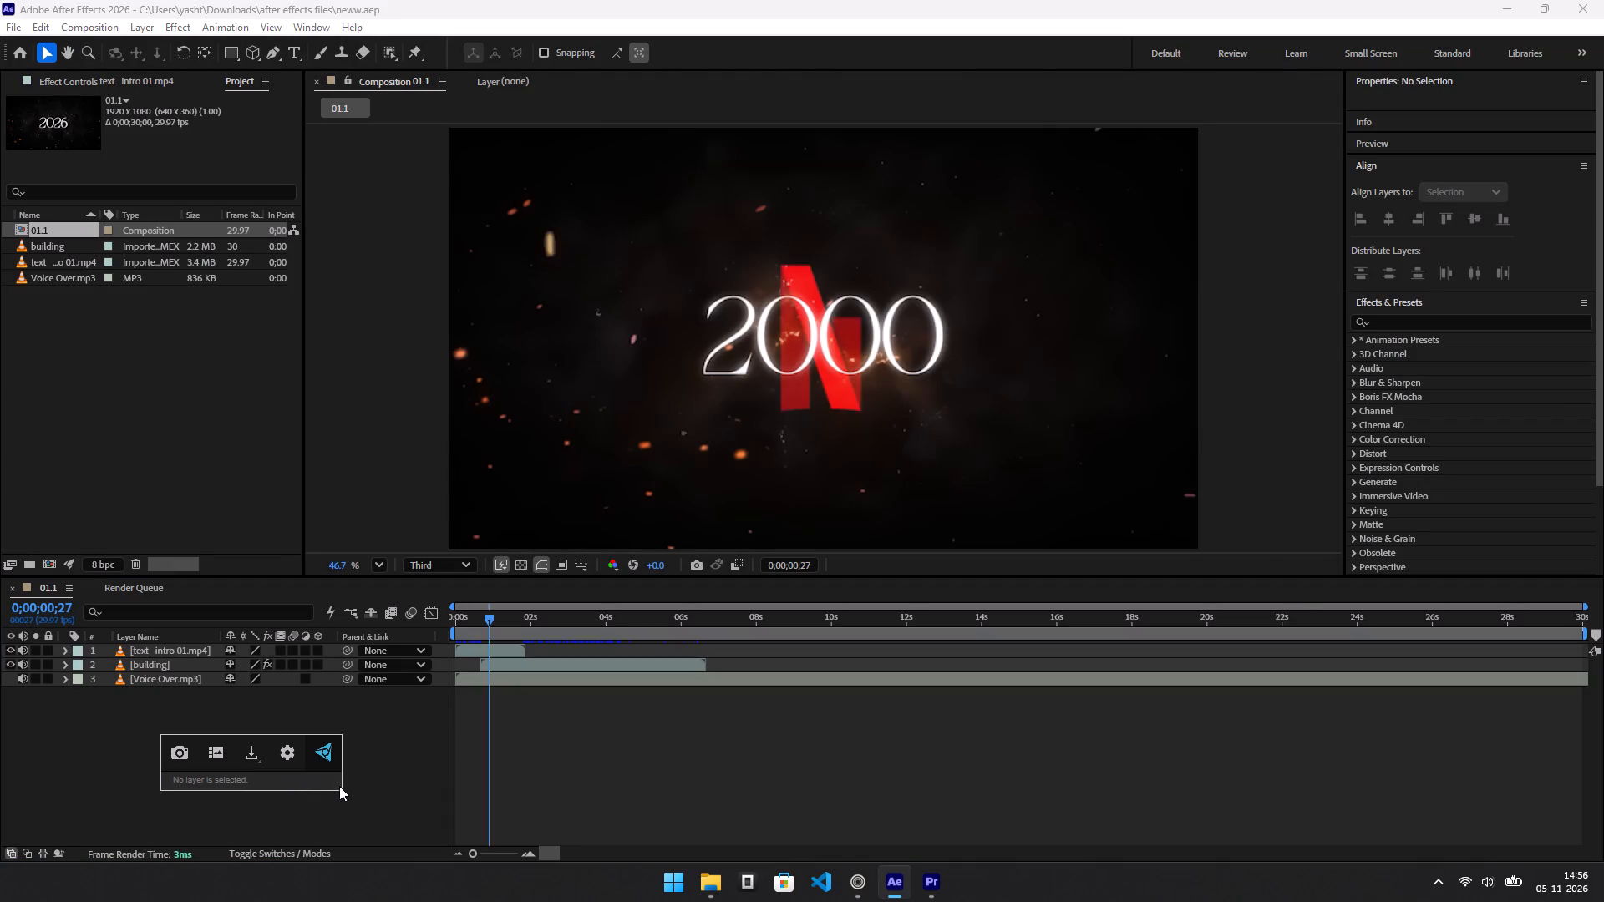
Open the FX Console settings, look over the shortcut, save location and favorites options, and cancel out.
{"action": "left_click", "coordinate": [272, 746]}
{"action": "left_click", "coordinate": [281, 747]}
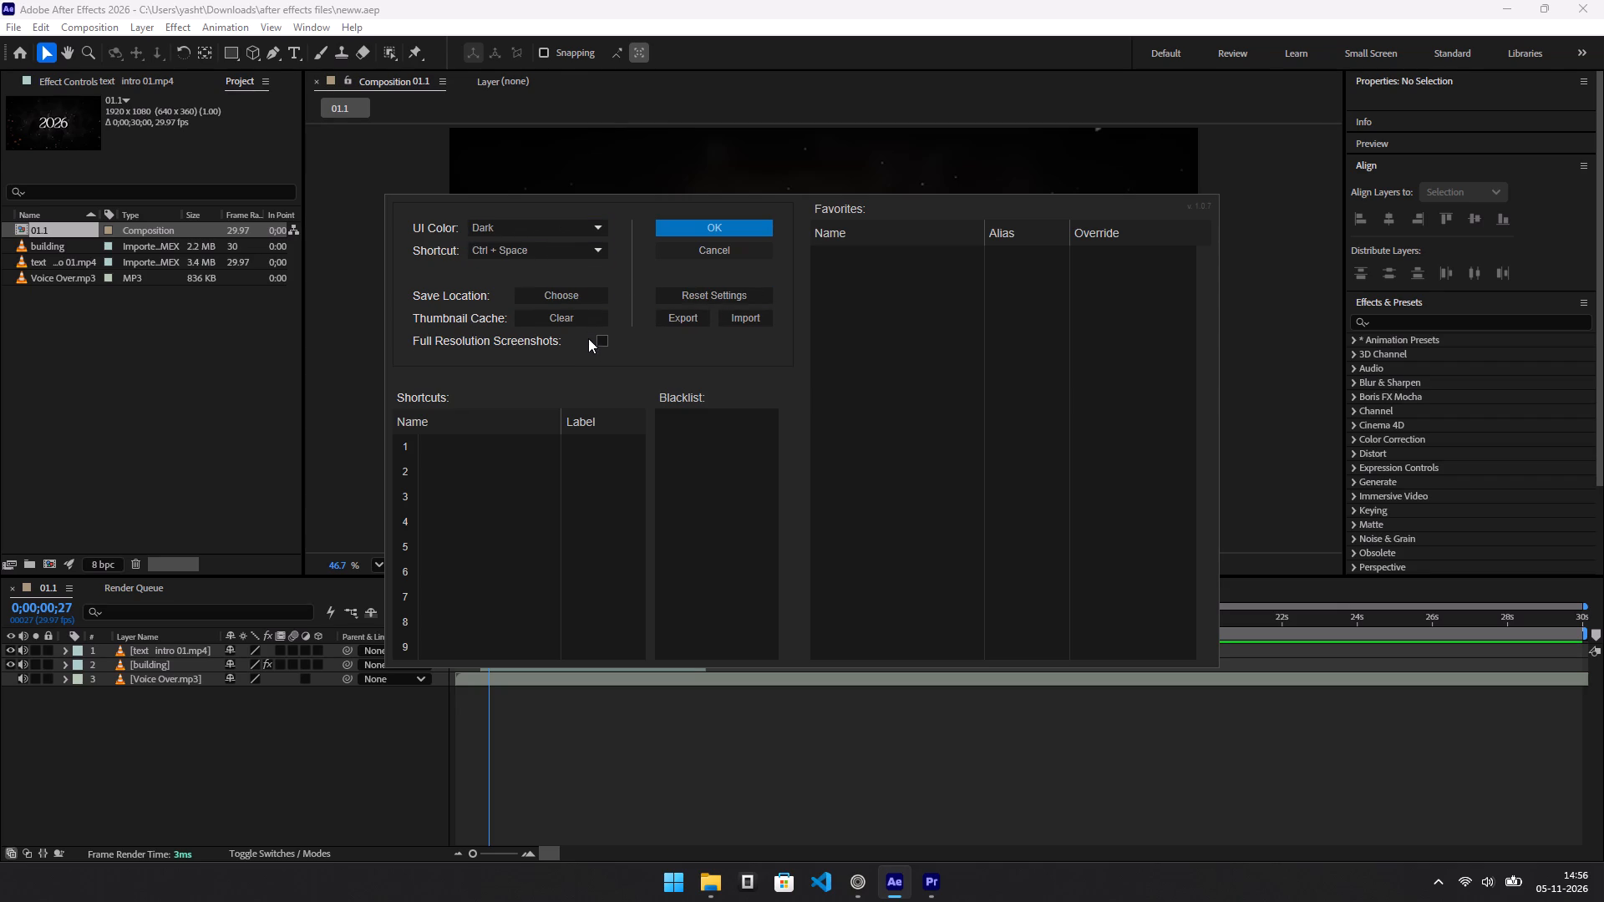
{"action": "scroll", "coordinate": [594, 350], "scroll_direction": "down", "scroll_amount": 4}
{"action": "scroll", "coordinate": [759, 352], "scroll_direction": "up", "scroll_amount": 2}
{"action": "left_click", "coordinate": [263, 753]}
{"action": "left_click", "coordinate": [432, 747]}
{"action": "left_click", "coordinate": [396, 747]}
{"action": "left_click", "coordinate": [335, 722]}
{"action": "left_click", "coordinate": [328, 722]}
{"action": "left_click", "coordinate": [705, 248]}
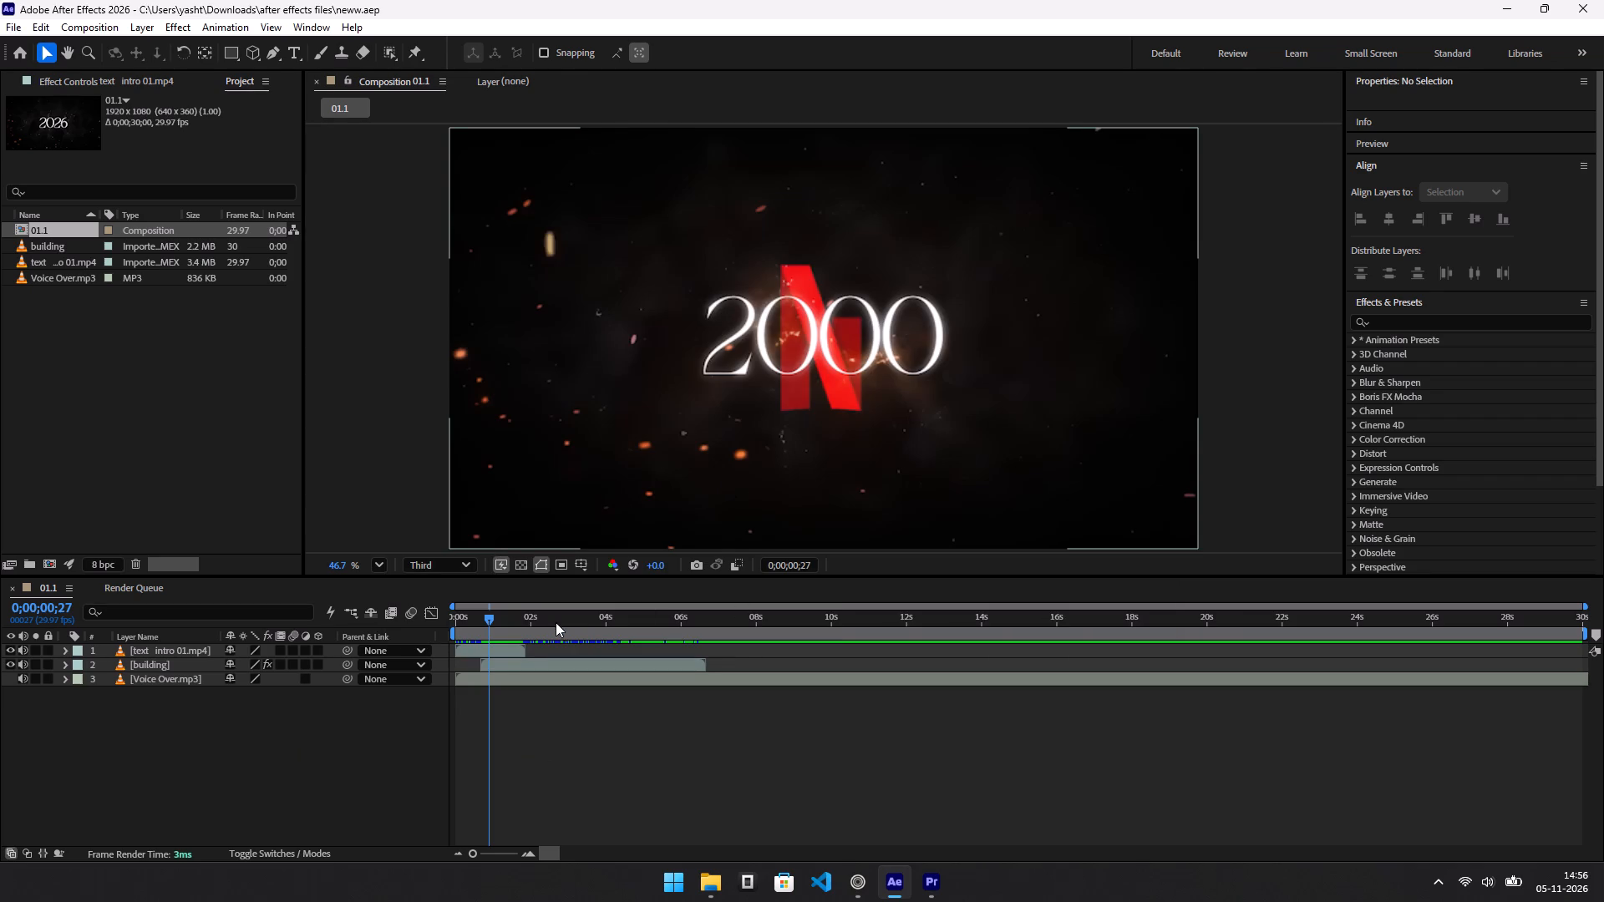
In After Effects, move the playhead of composition 01.1 to 0;00;01;17.
{"action": "left_click_drag", "start_coordinate": [556, 625], "coordinate": [515, 631]}
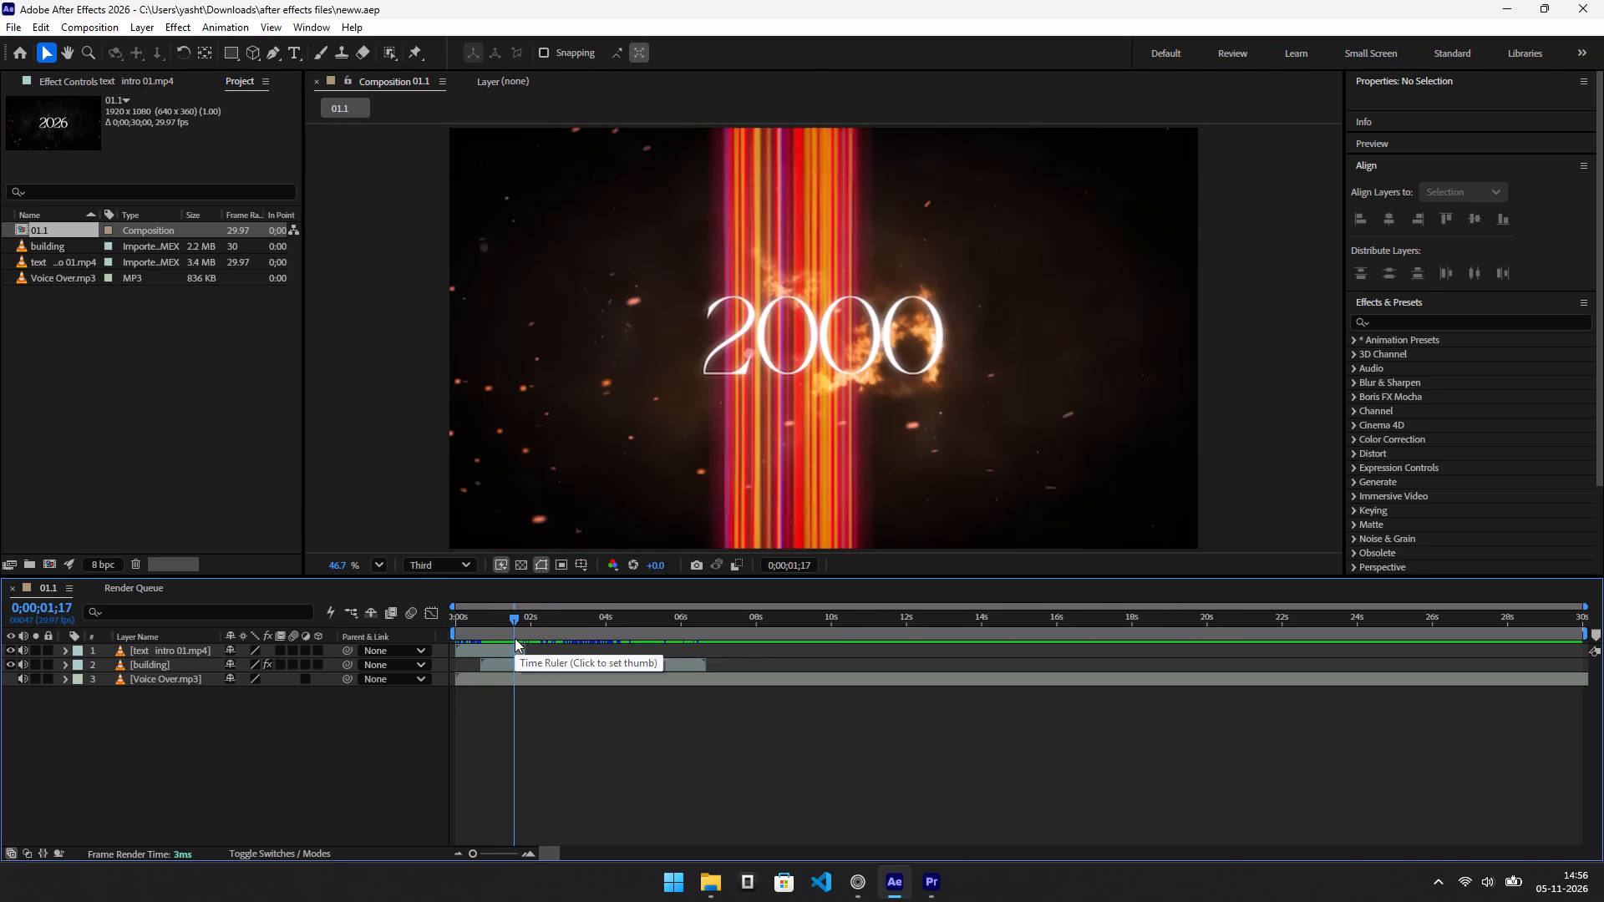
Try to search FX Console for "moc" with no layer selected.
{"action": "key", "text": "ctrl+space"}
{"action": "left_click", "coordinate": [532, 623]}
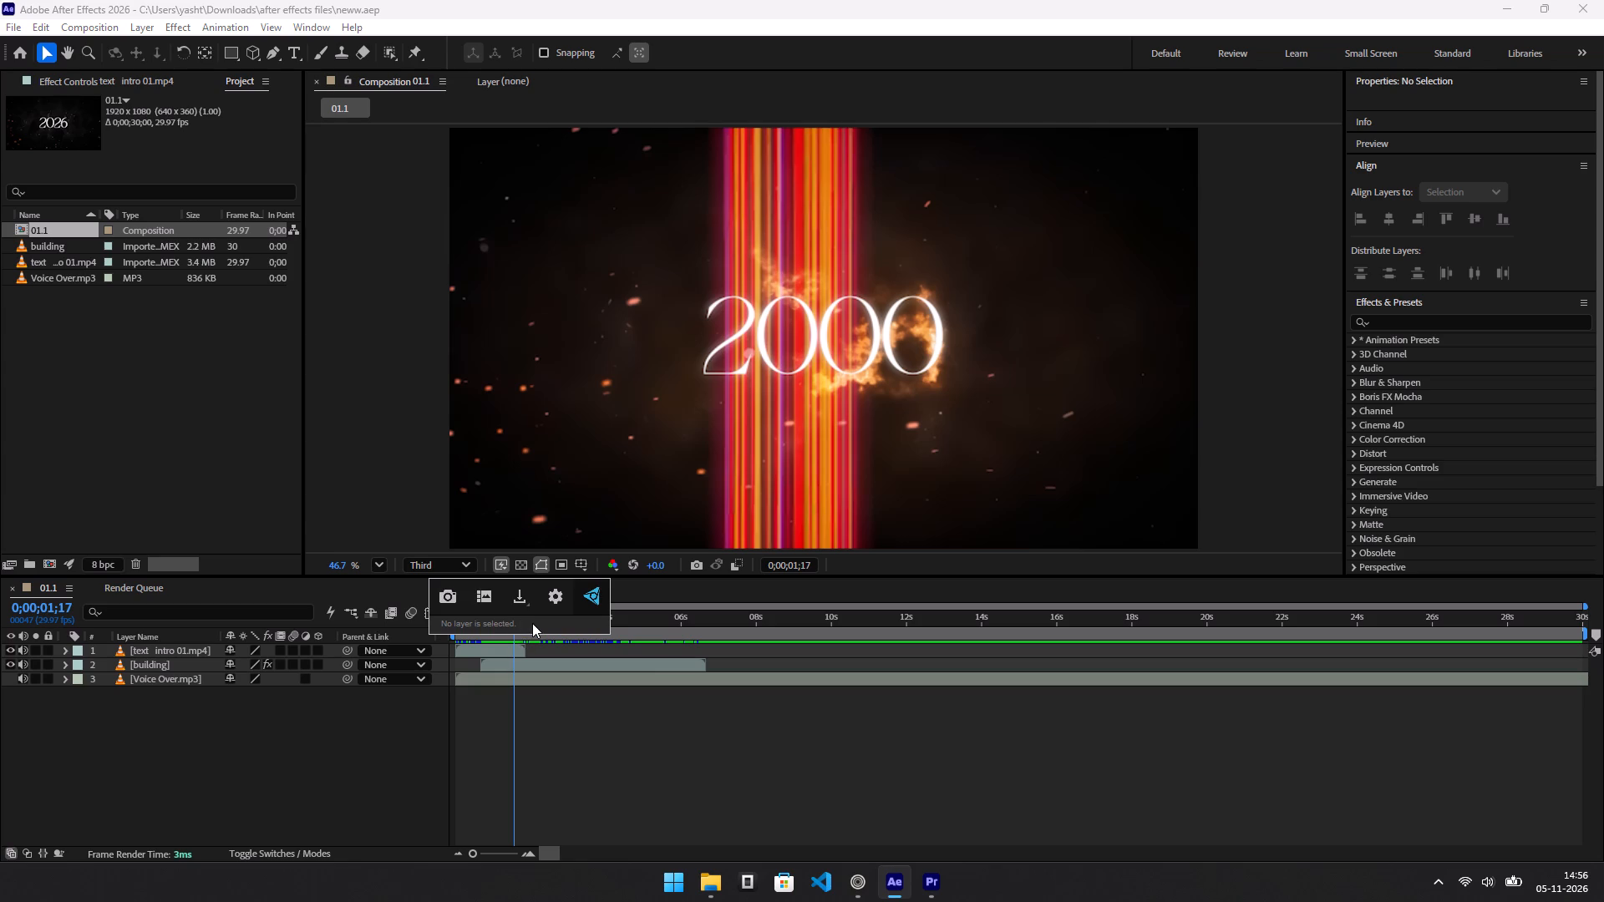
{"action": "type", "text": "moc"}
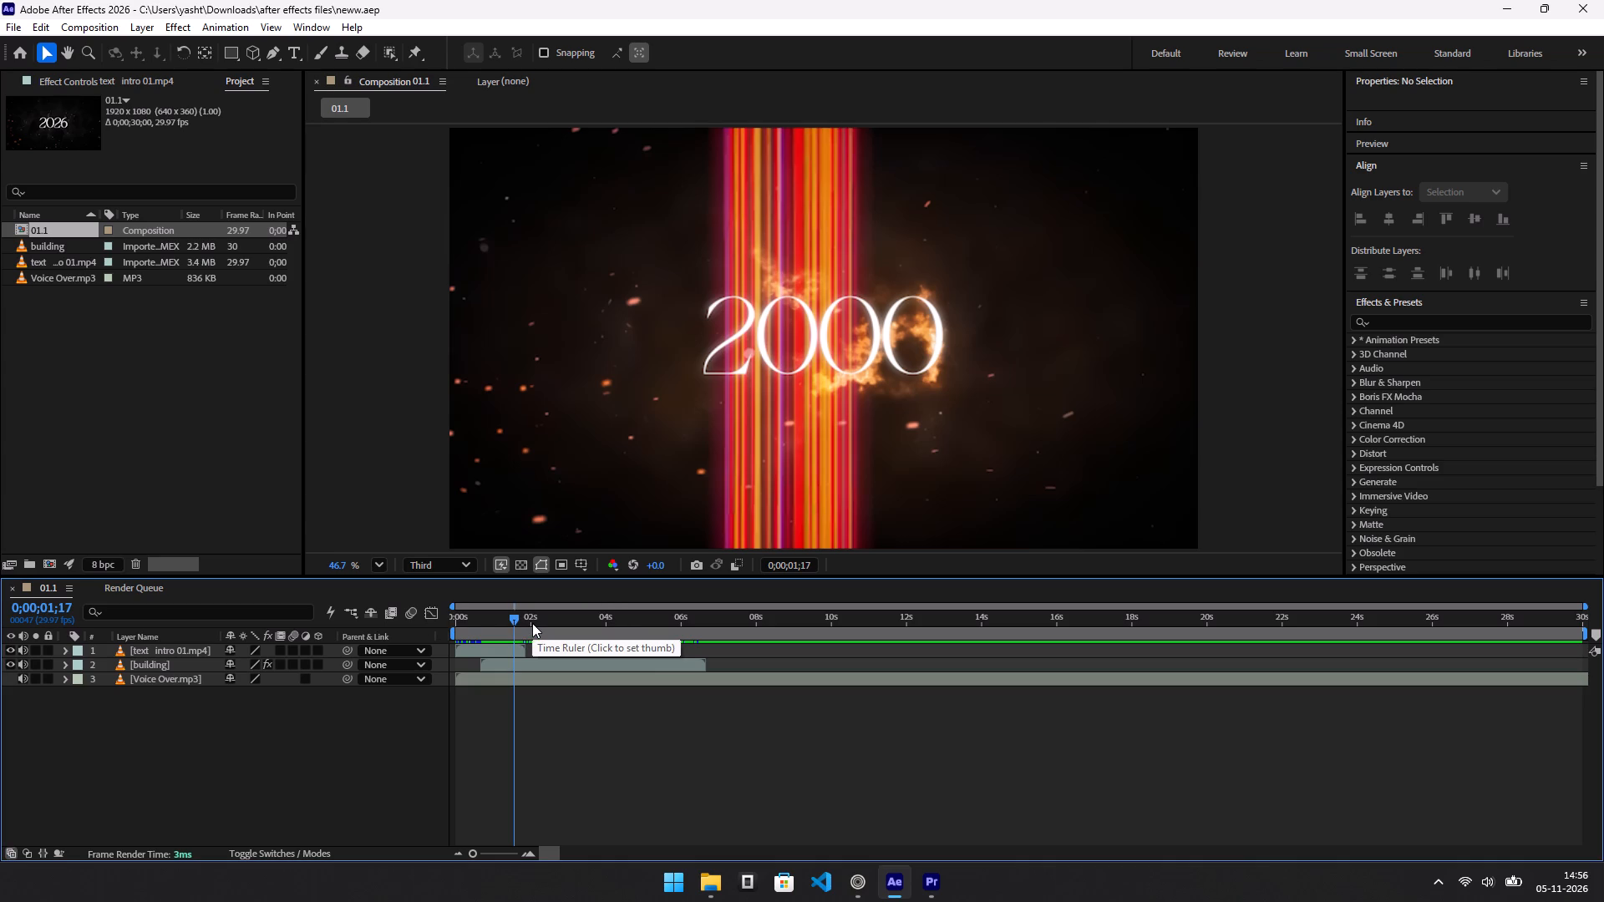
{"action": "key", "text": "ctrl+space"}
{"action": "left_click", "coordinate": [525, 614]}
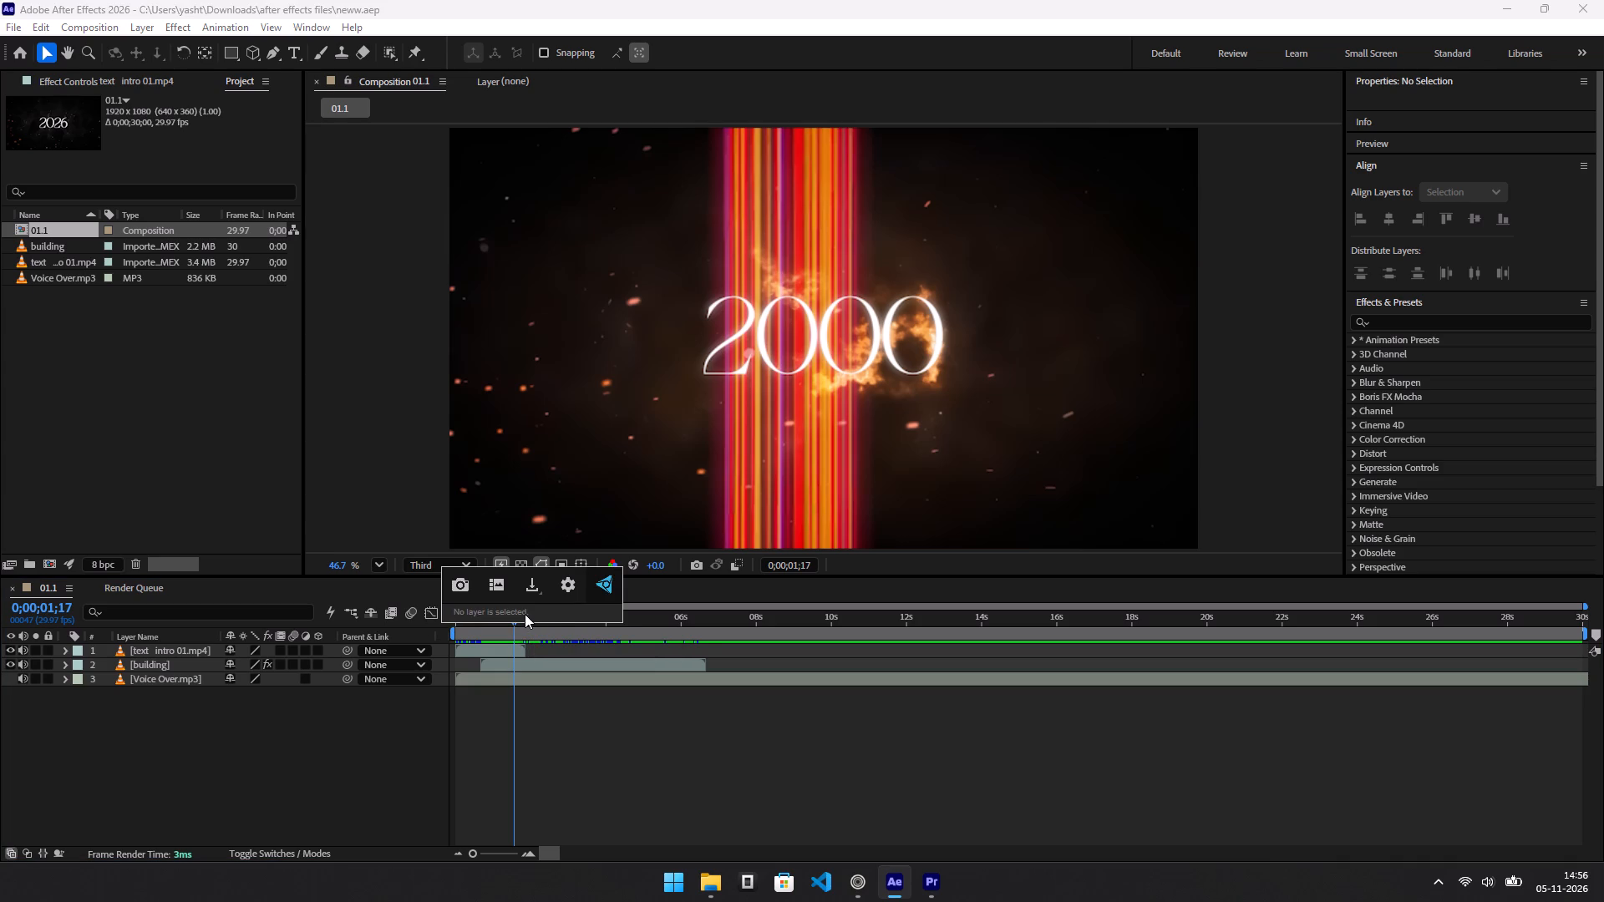
Apply the Mocha Pro effect to the text intro 01.mp4 layer by searching for "mocha" in FX Console.
{"action": "left_click", "coordinate": [494, 655]}
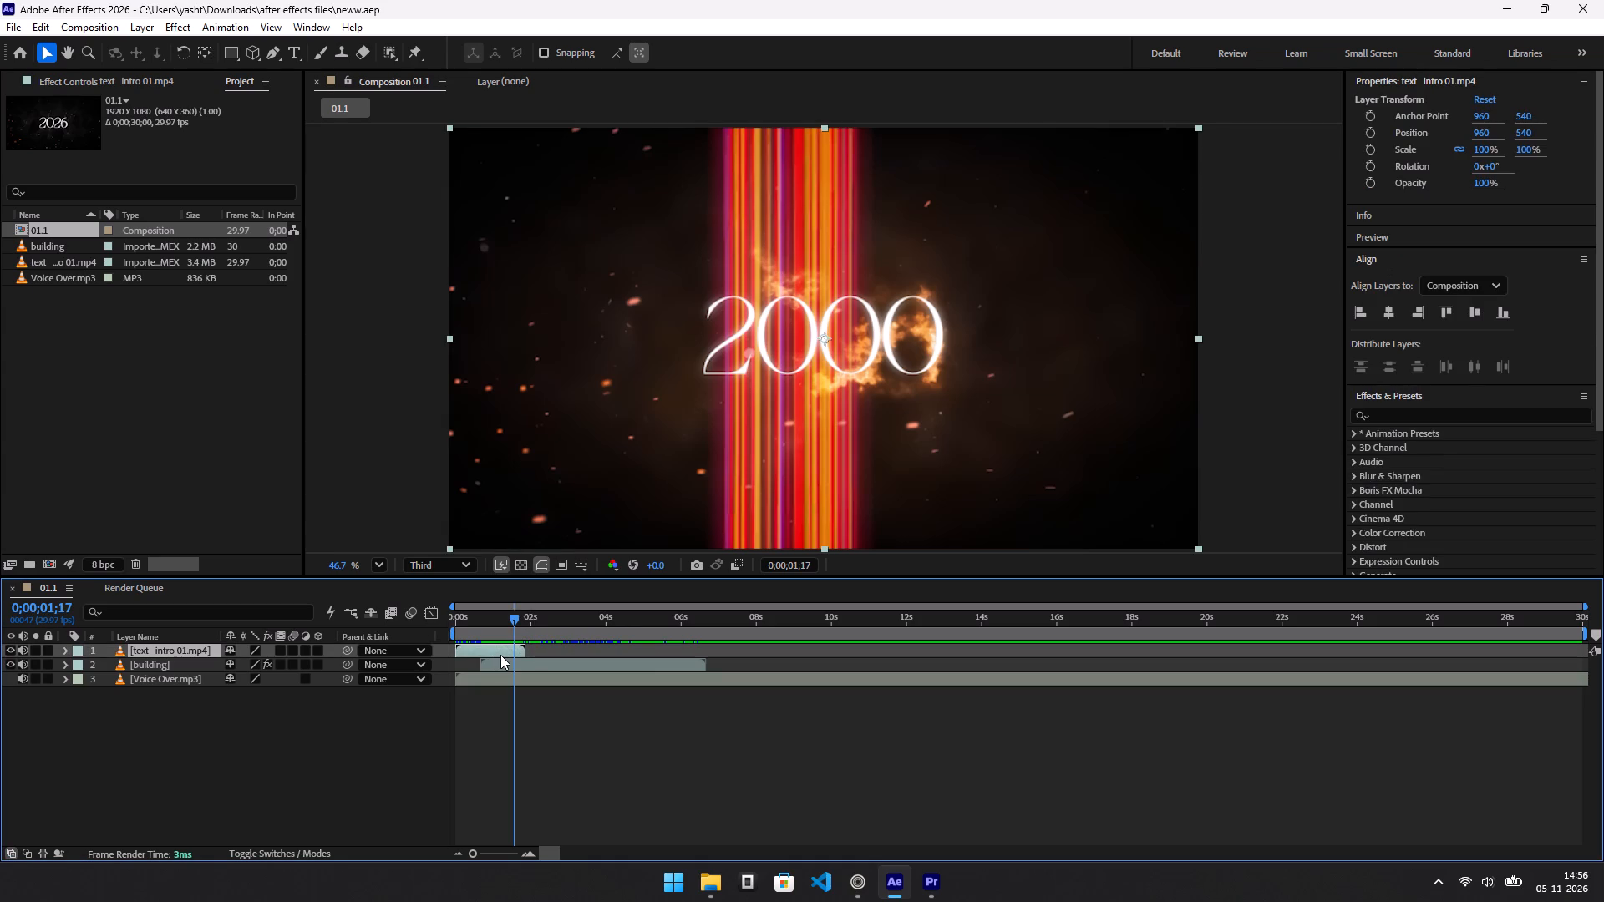
{"action": "key", "text": "ctrl+space"}
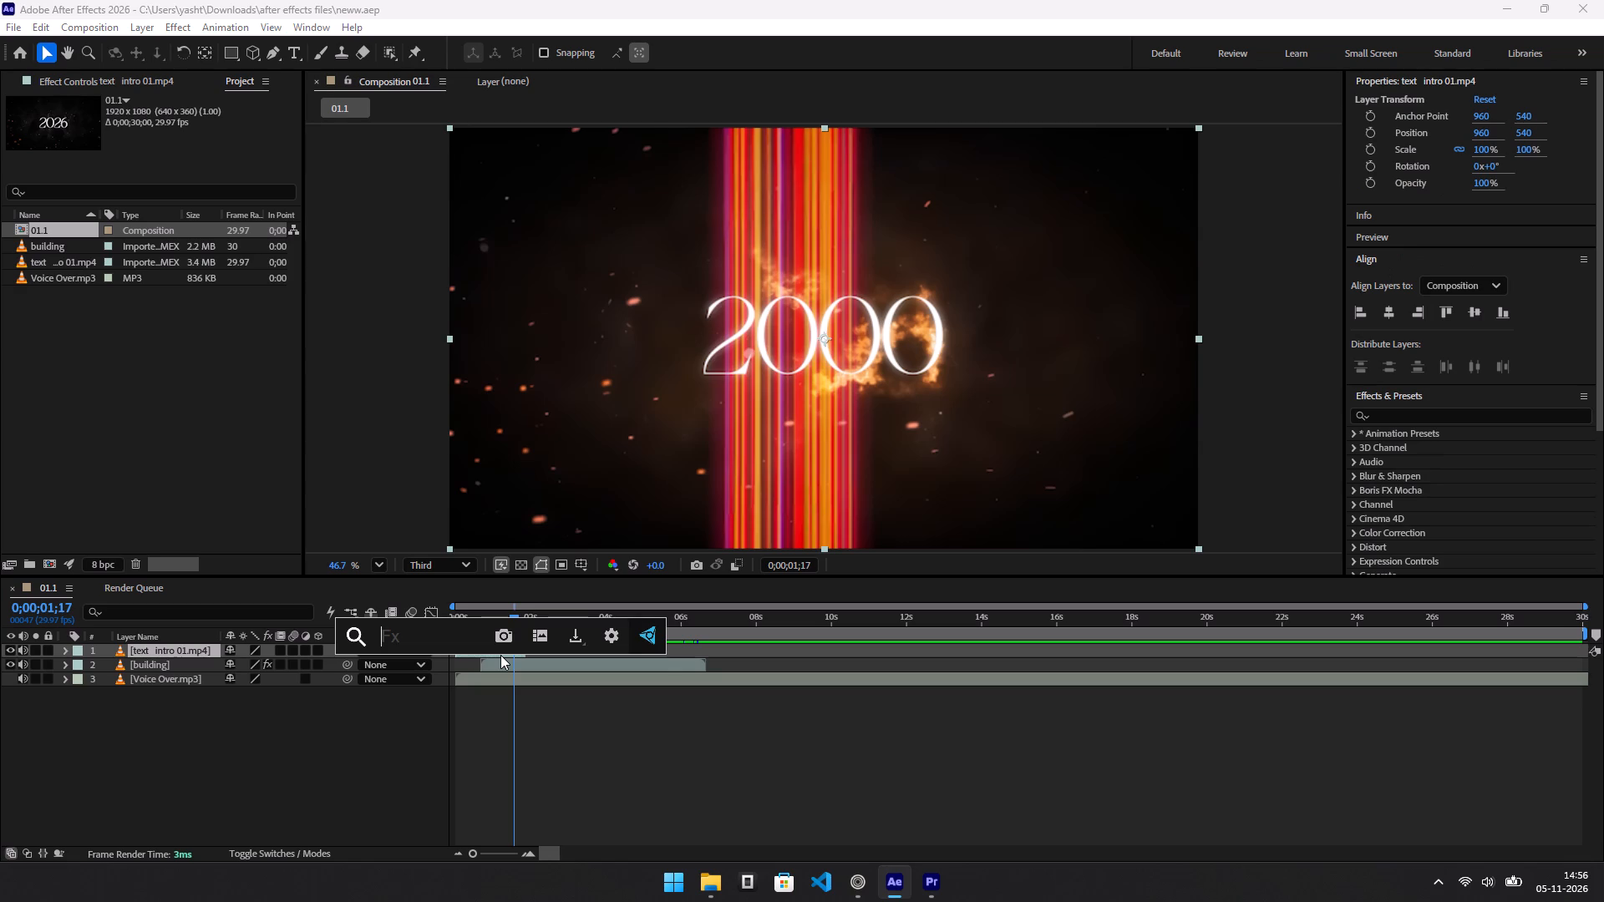
{"action": "type", "text": "mocha"}
{"action": "key", "text": "Down"}
{"action": "key", "text": "Down"}
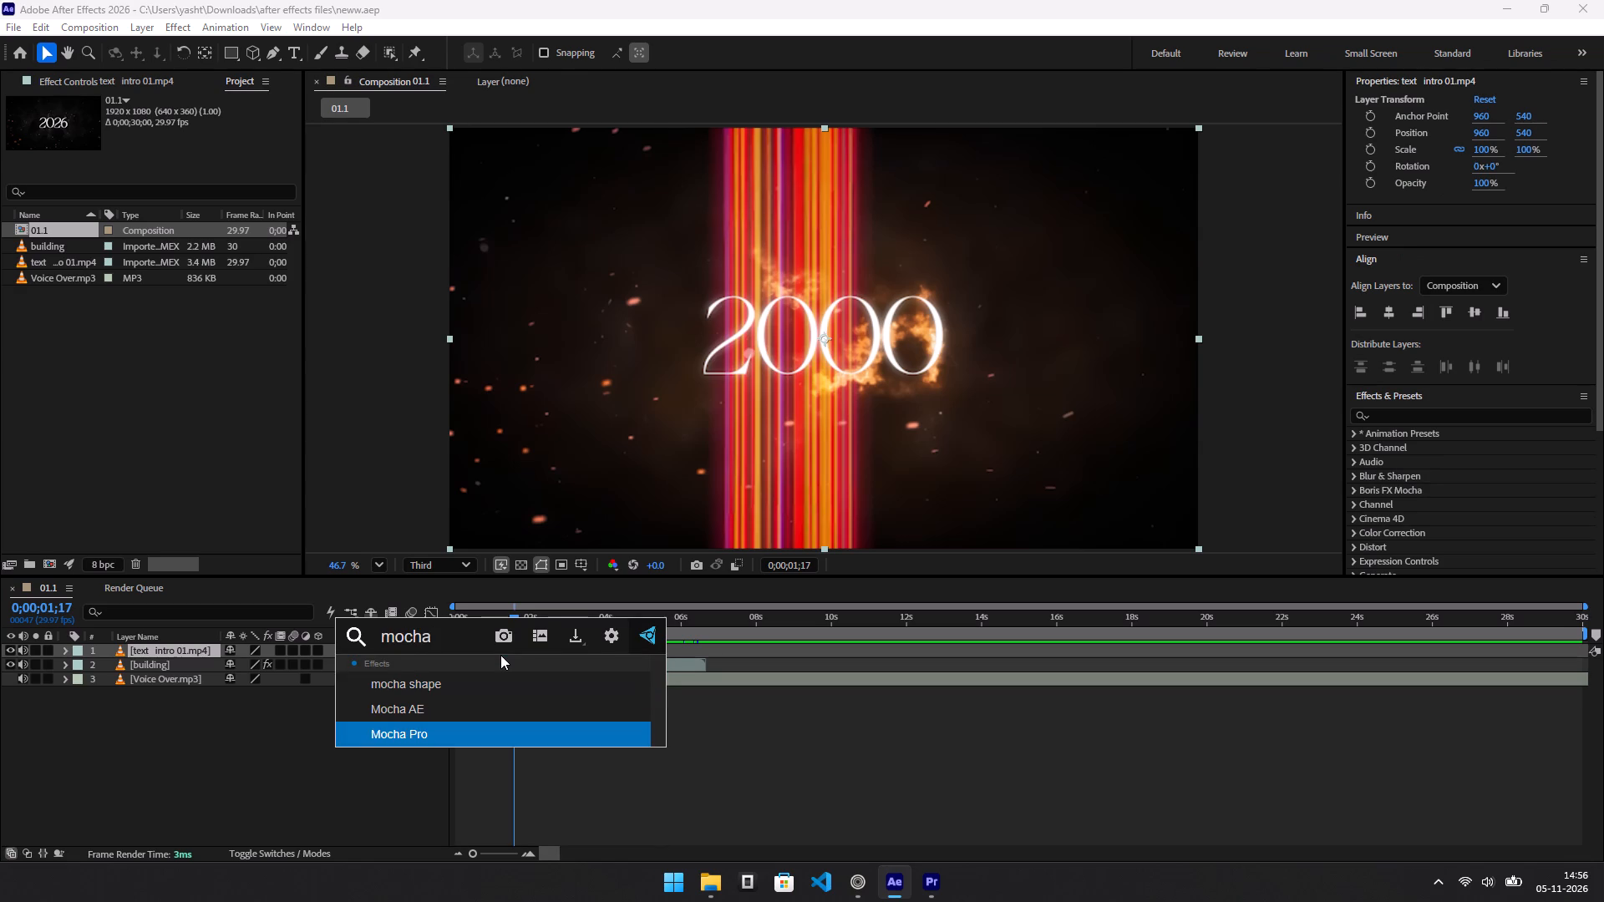
{"action": "key", "text": "Return"}
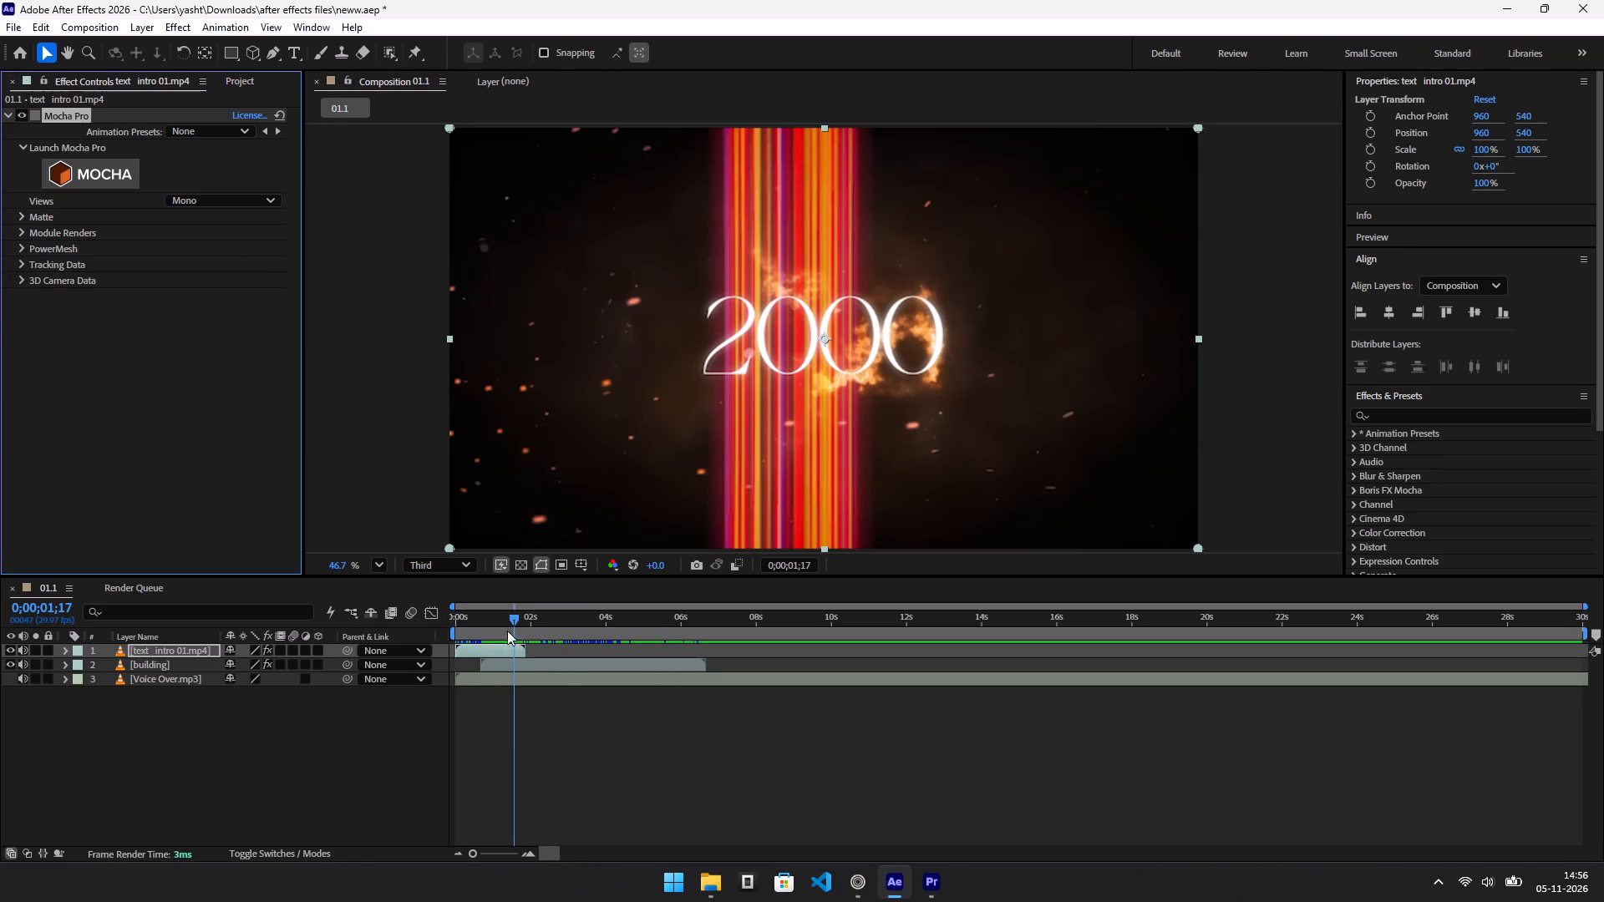
Launch Mocha Pro from the layer's effect and continue with tracking at reduced resolution.
{"action": "left_click_drag", "start_coordinate": [100, 165], "coordinate": [87, 144]}
{"action": "left_click", "coordinate": [84, 157]}
{"action": "left_click", "coordinate": [84, 167]}
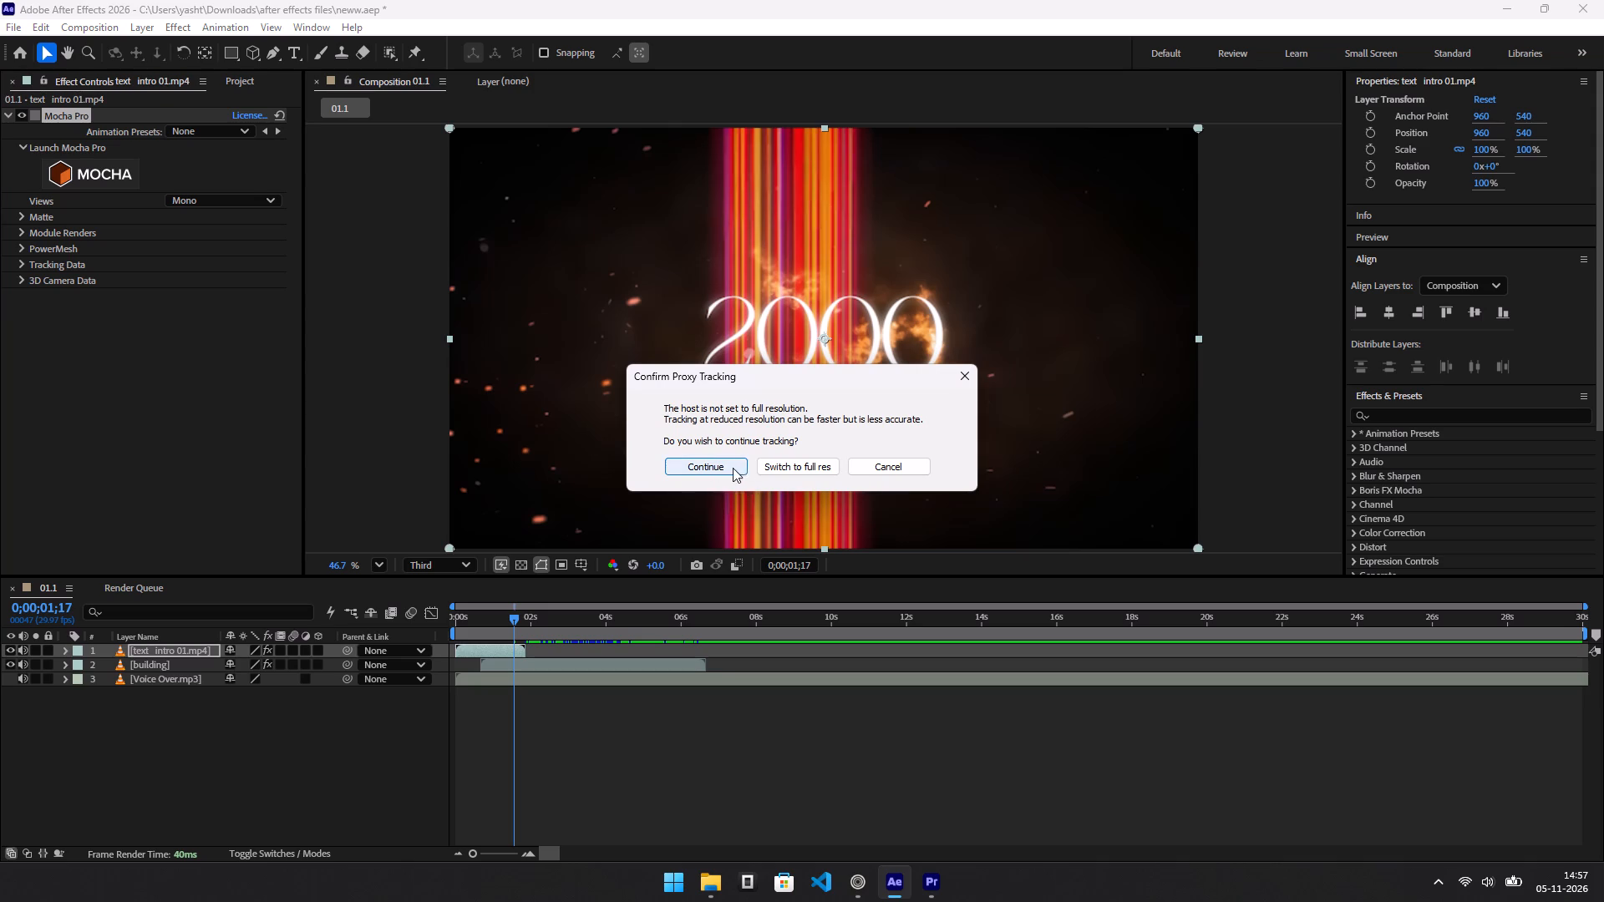
{"action": "left_click", "coordinate": [733, 468]}
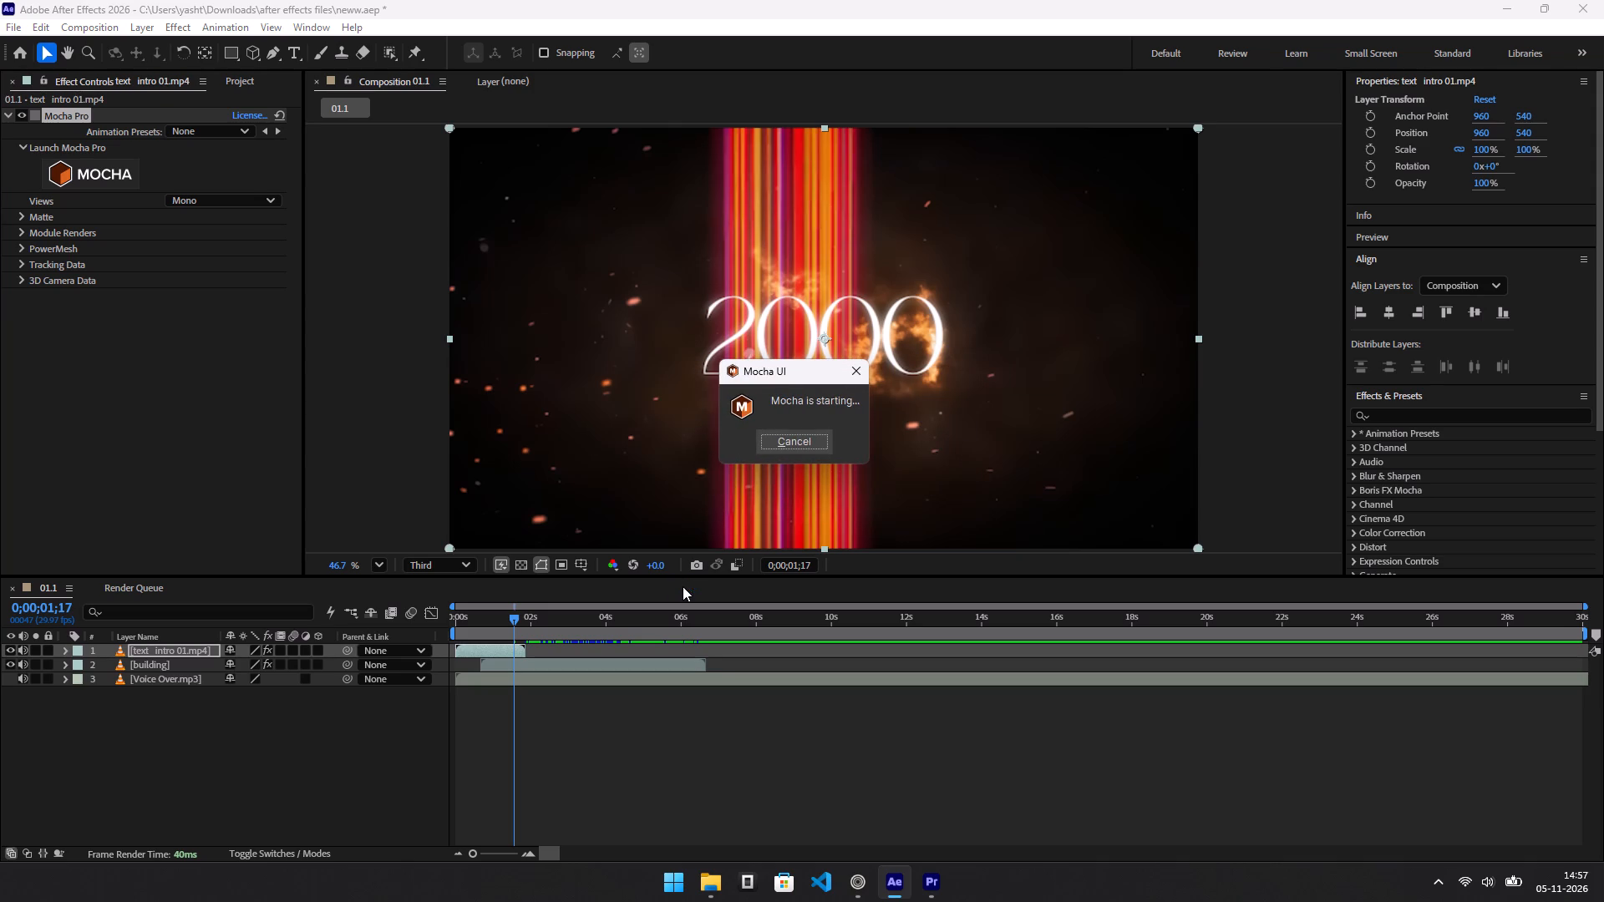
Switch to the browser and watch the Mocha masking part of the tutorial "The KEY to Creative ZOOM Transitions!" around 2:19 to 2:24.
{"action": "left_click", "coordinate": [866, 891]}
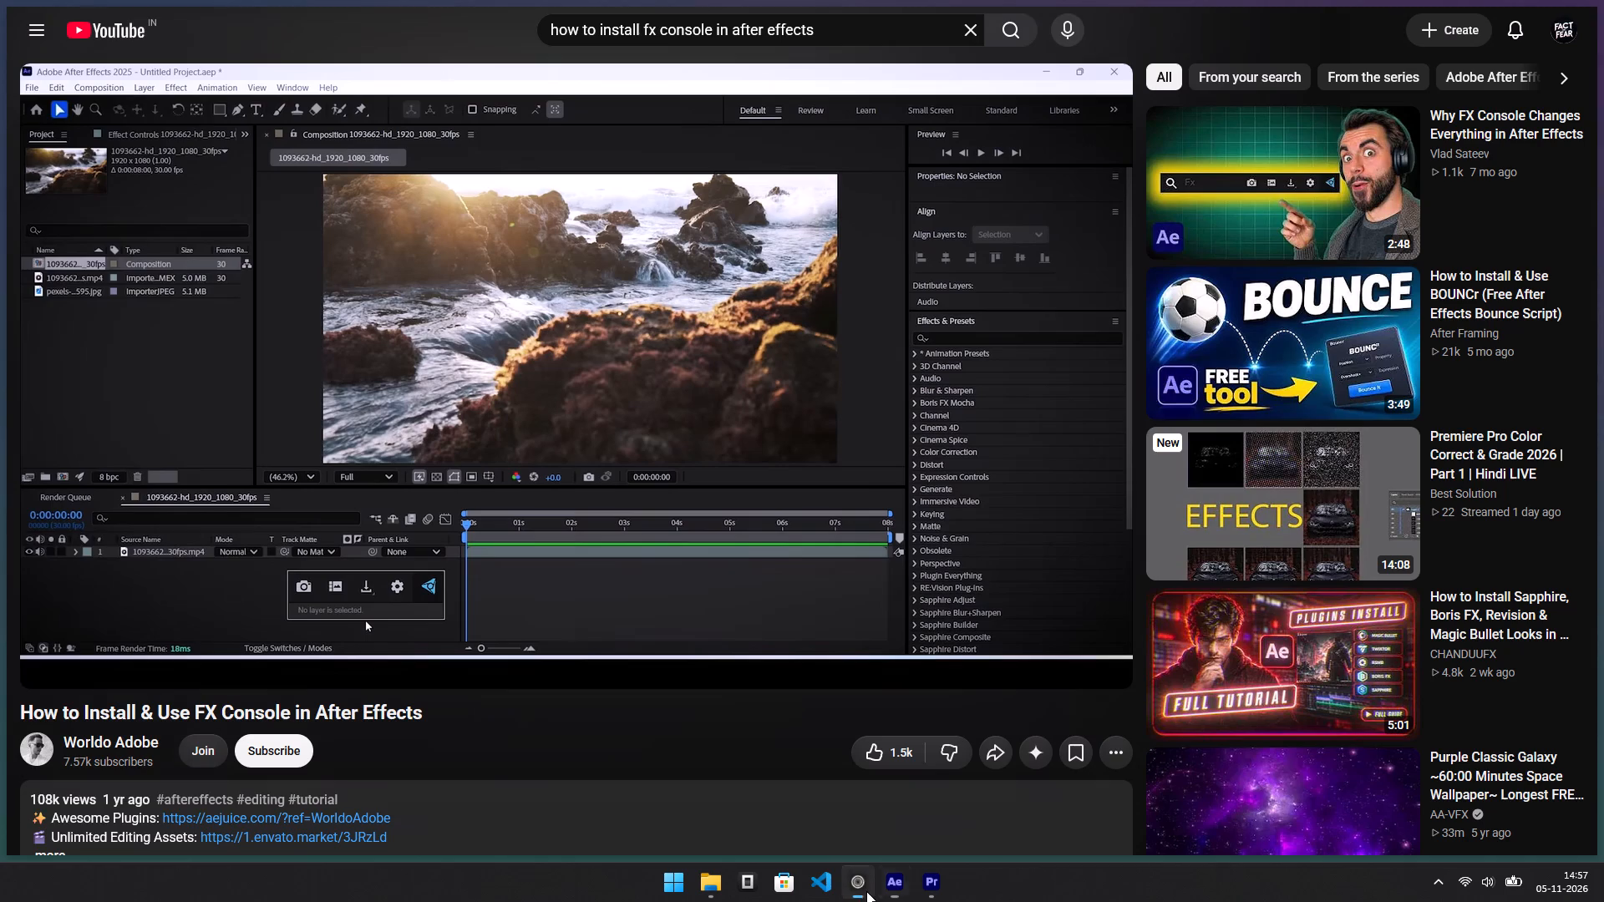
{"action": "left_click", "coordinate": [77, 408]}
{"action": "left_click", "coordinate": [95, 428]}
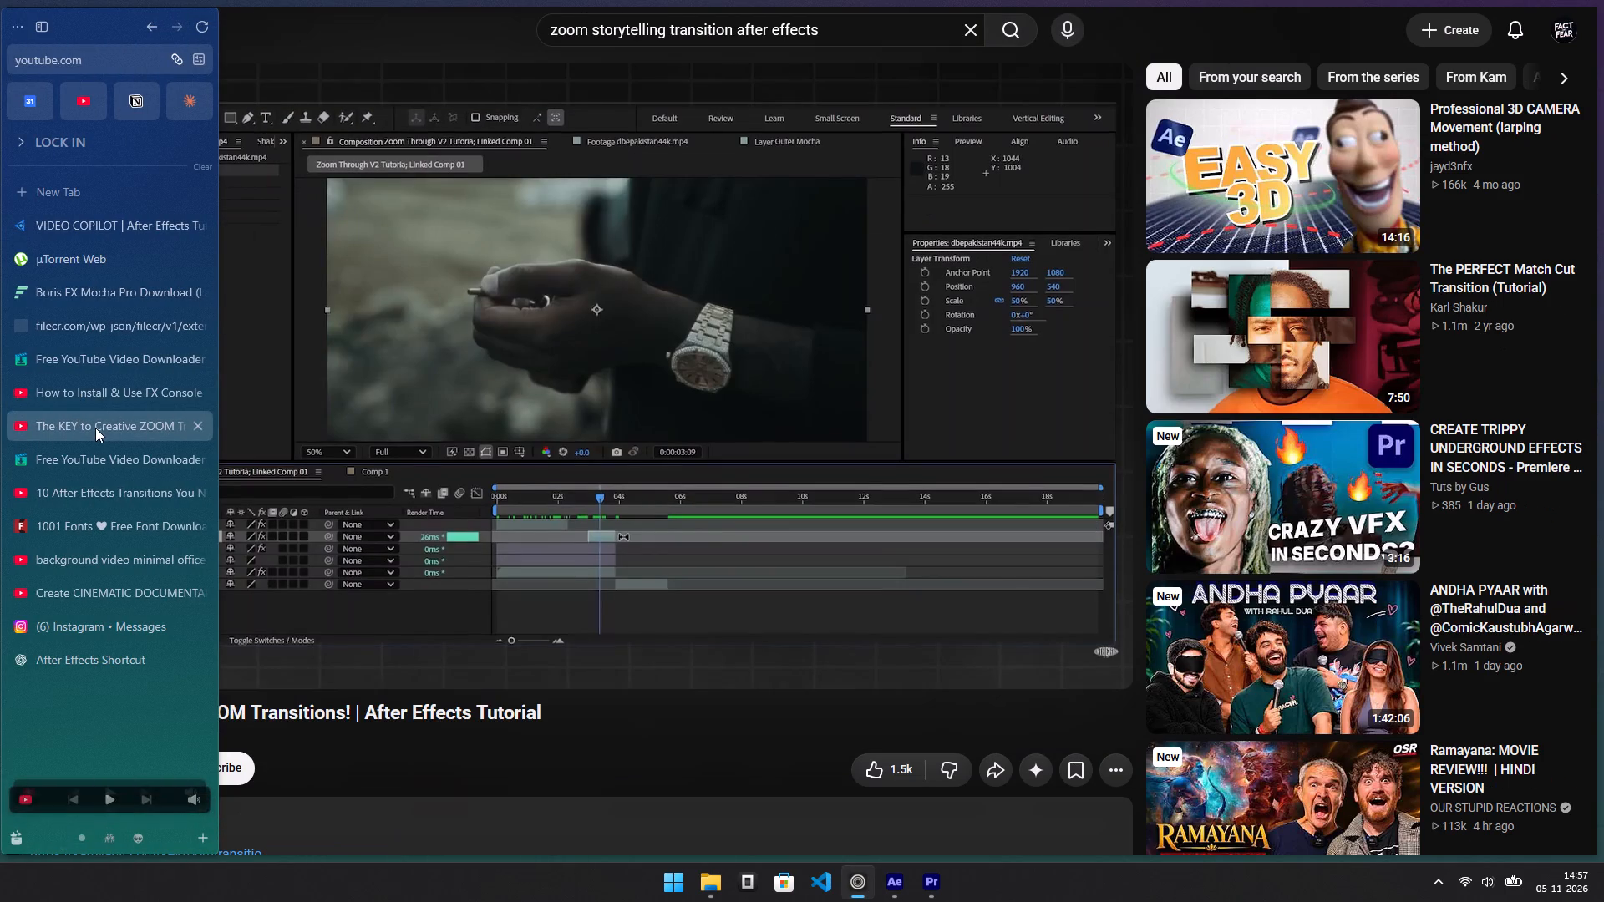
{"action": "left_click", "coordinate": [434, 459]}
{"action": "left_click", "coordinate": [434, 459]}
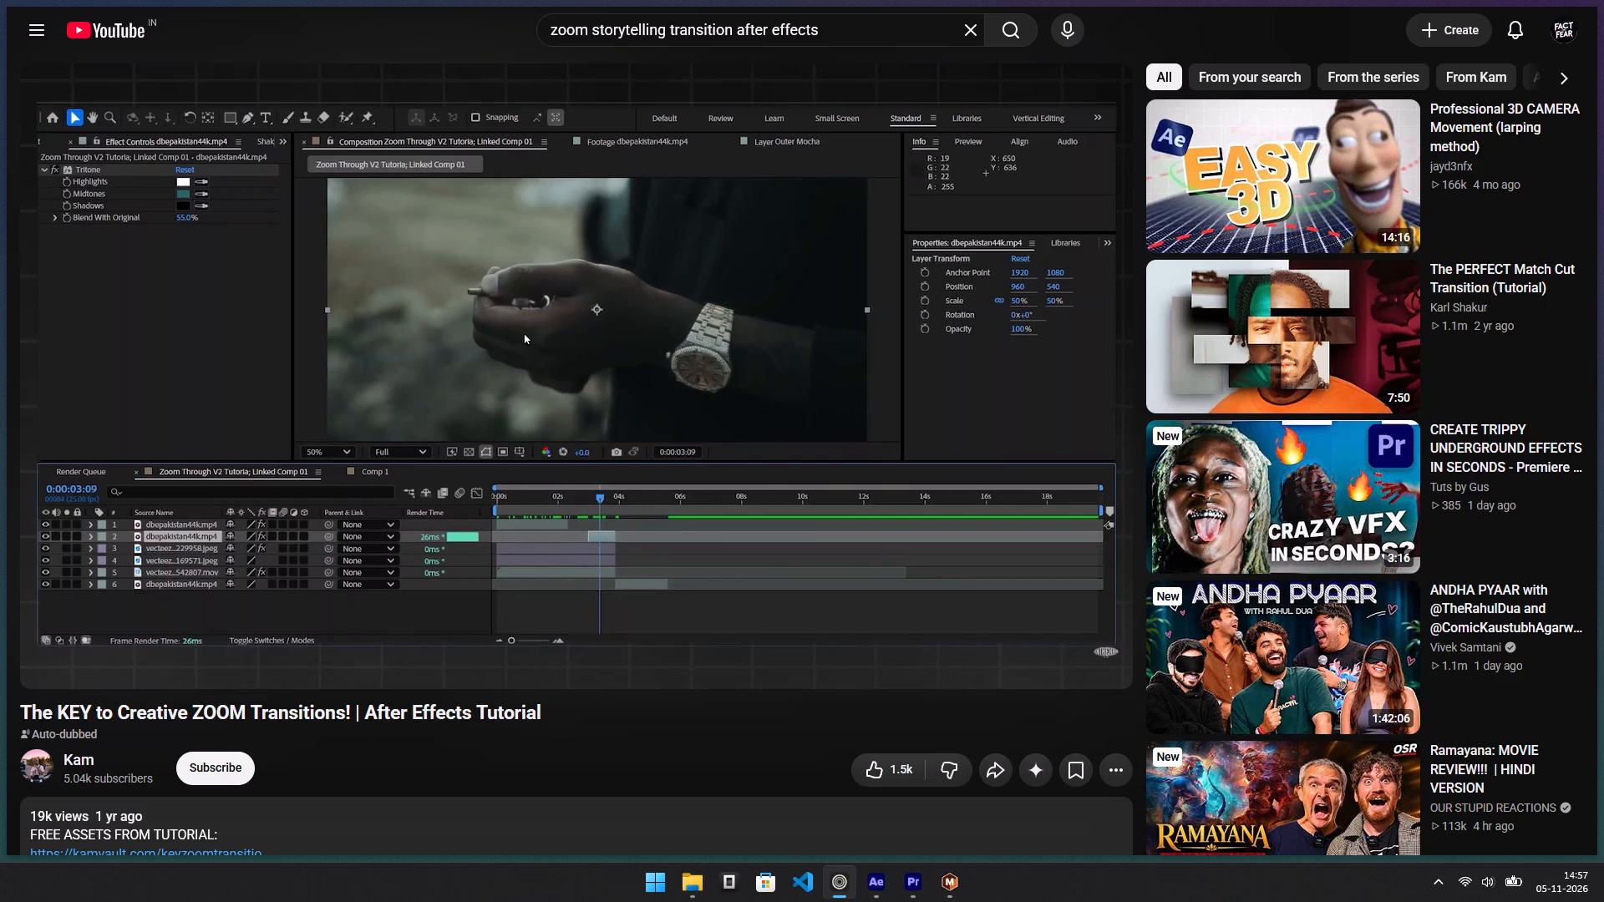
{"action": "key", "text": "space"}
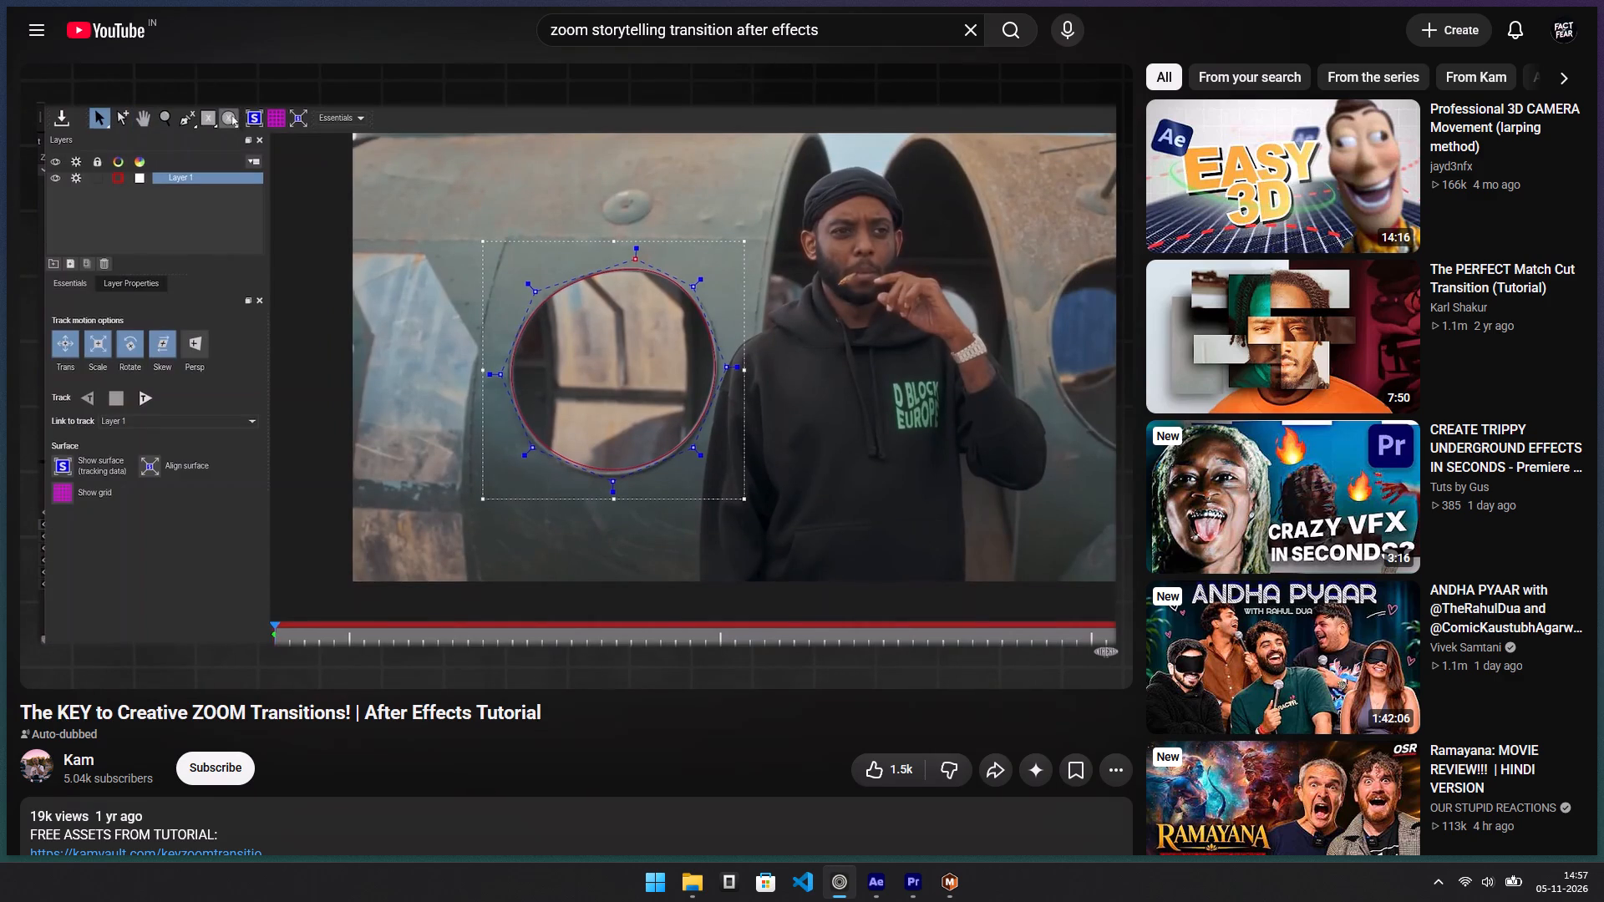
{"action": "key", "text": "space"}
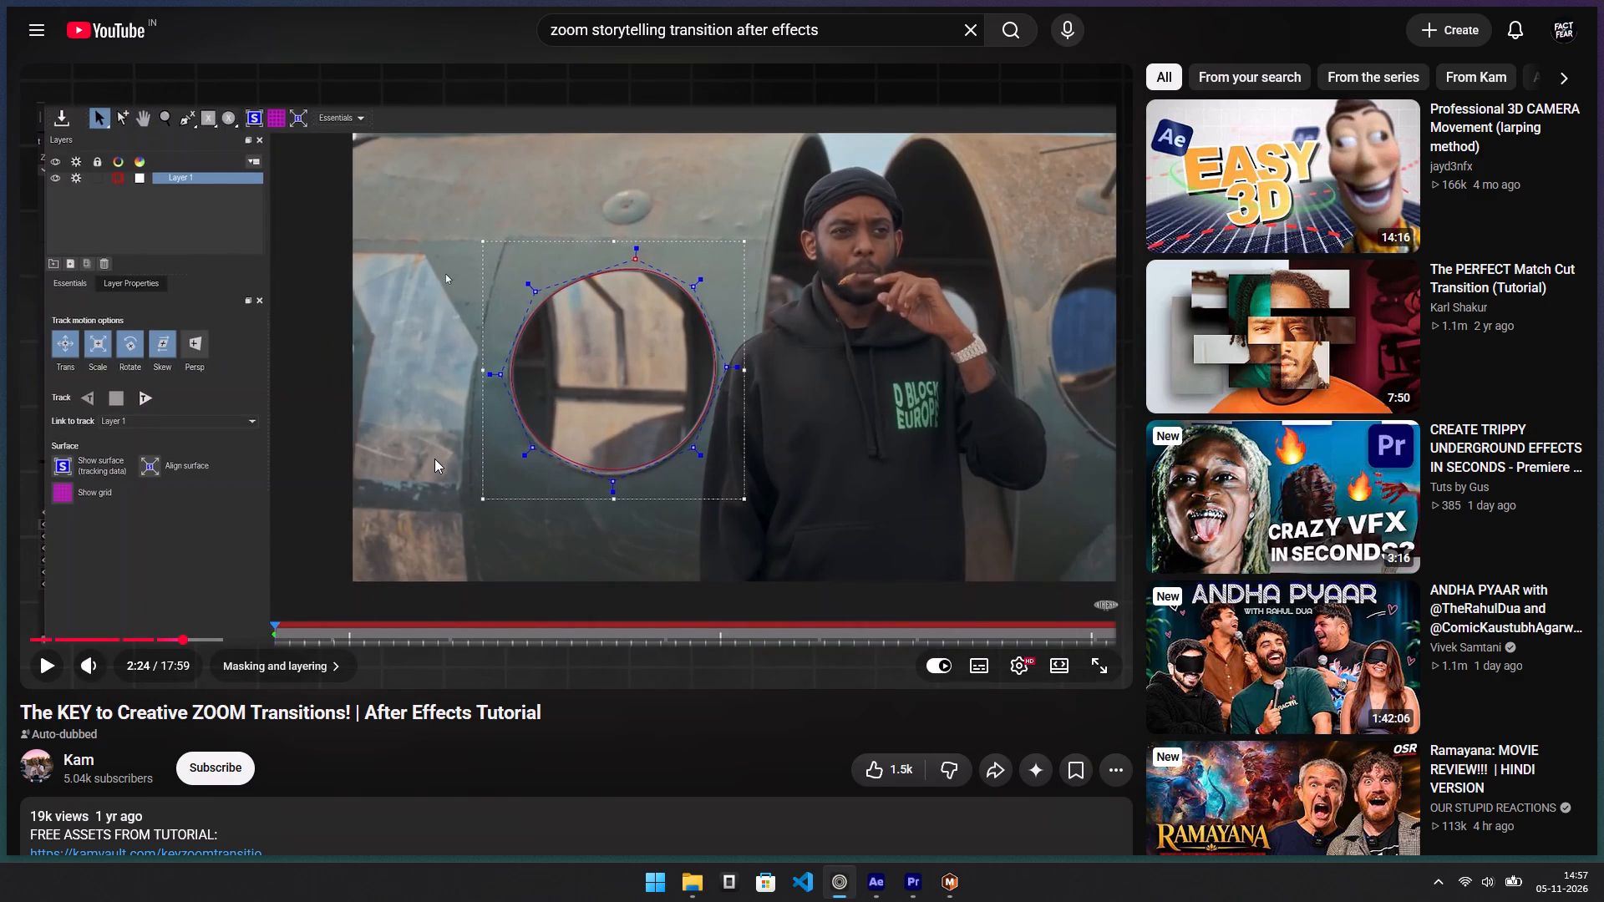
{"action": "key", "text": "Left"}
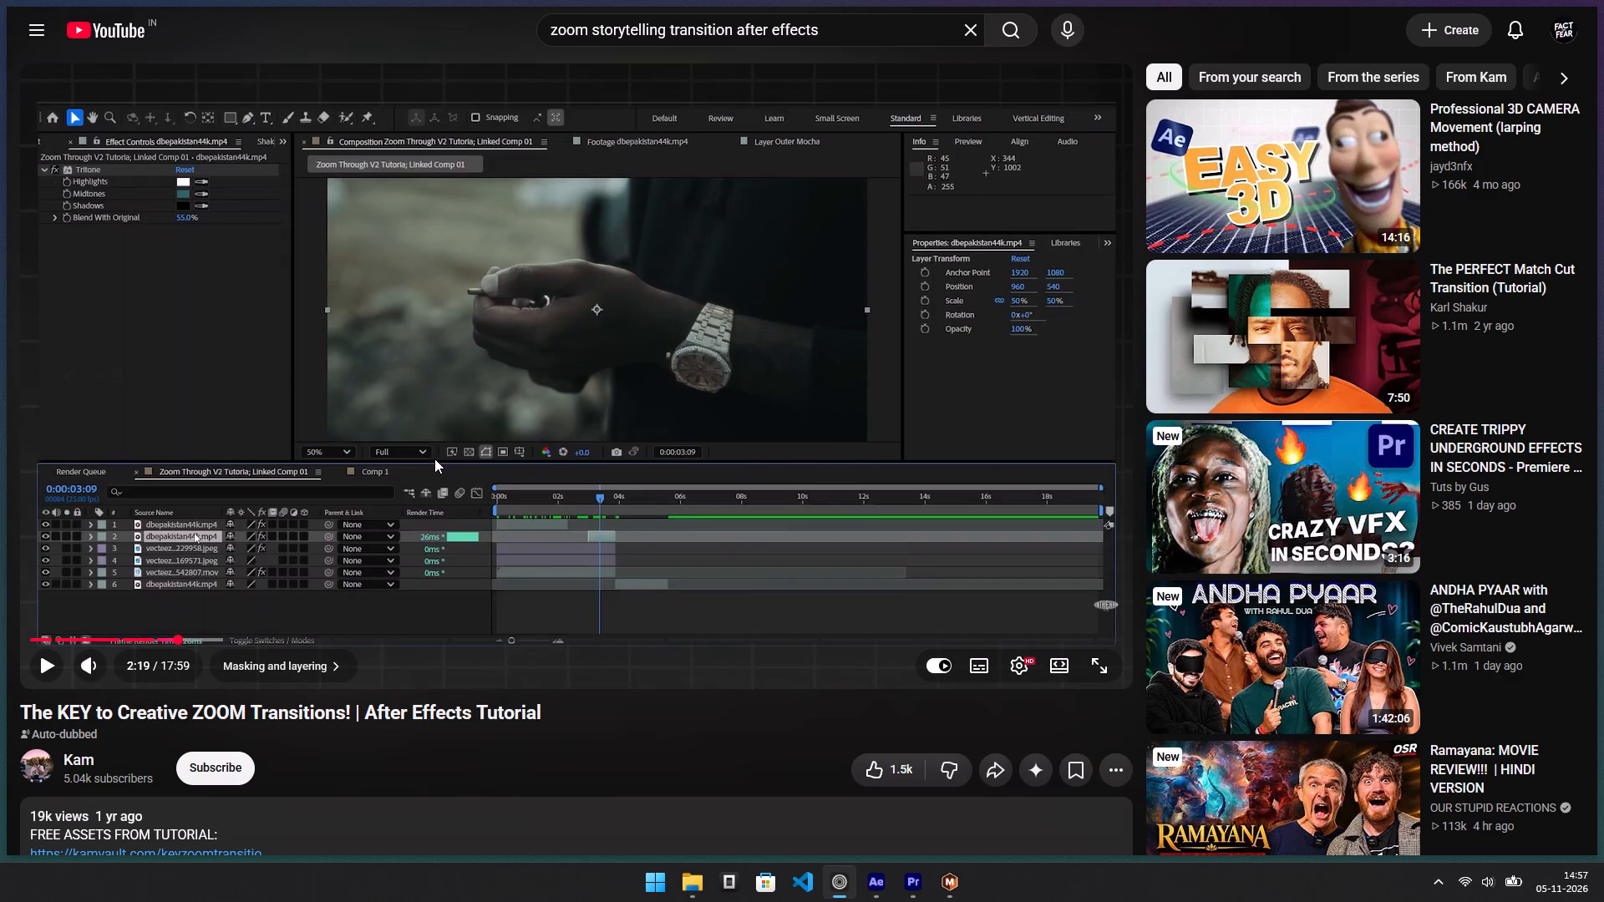
{"action": "key", "text": "space"}
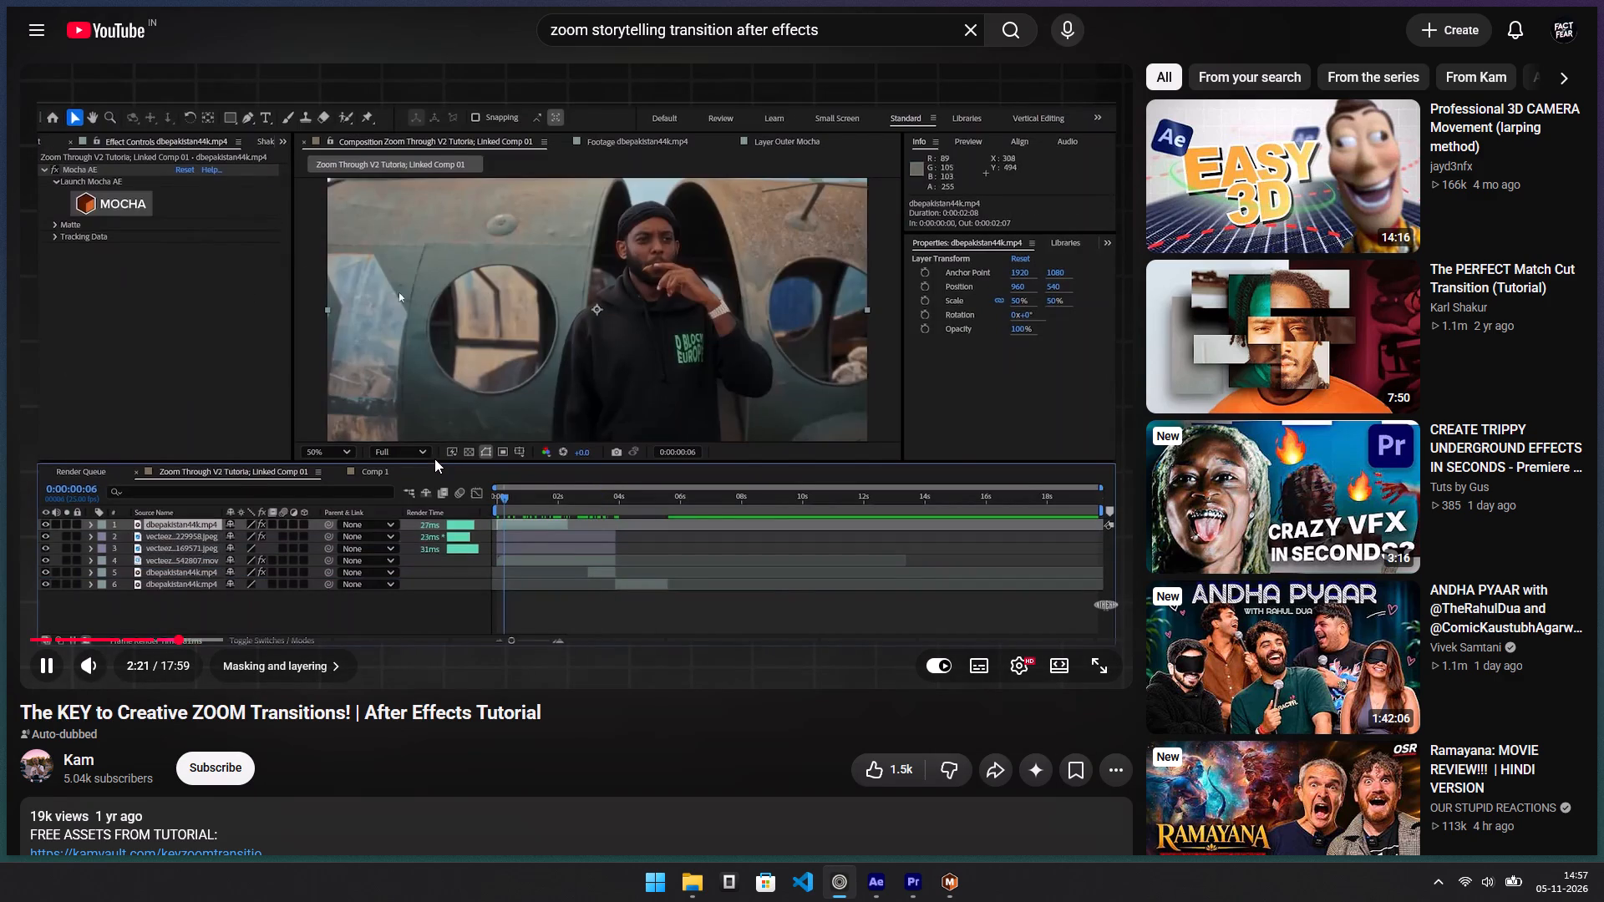
{"action": "key", "text": "space"}
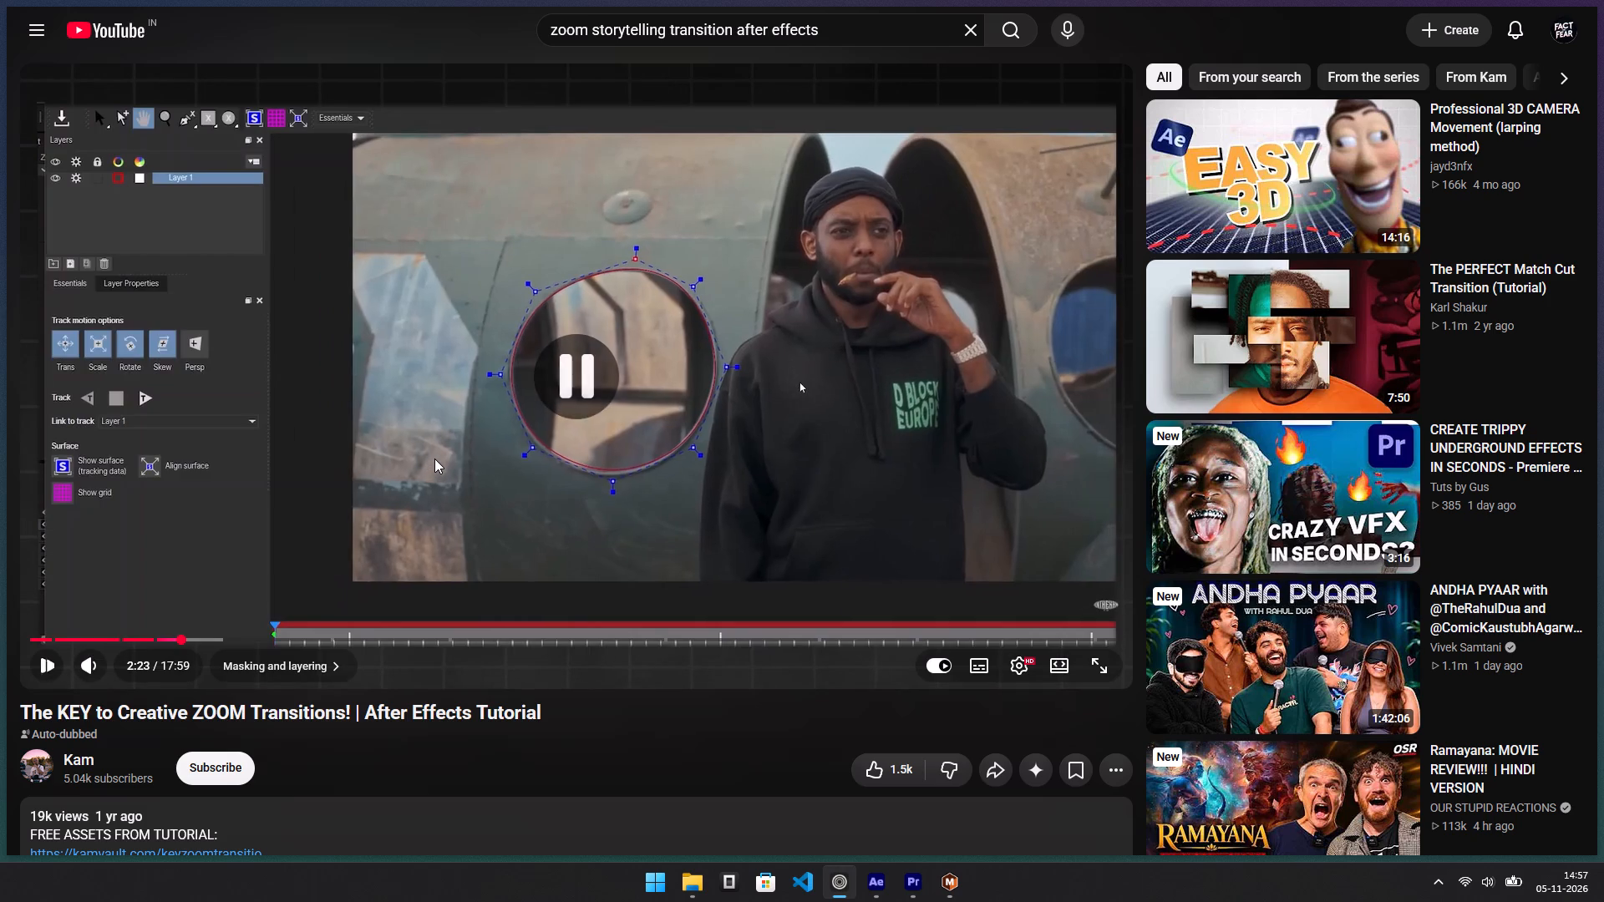
Go back through the tutorial before the Mocha section and review how the clip's layers and playhead are prepared.
{"action": "key", "text": "Left"}
{"action": "key", "text": "Left"}
{"action": "key", "text": "Left"}
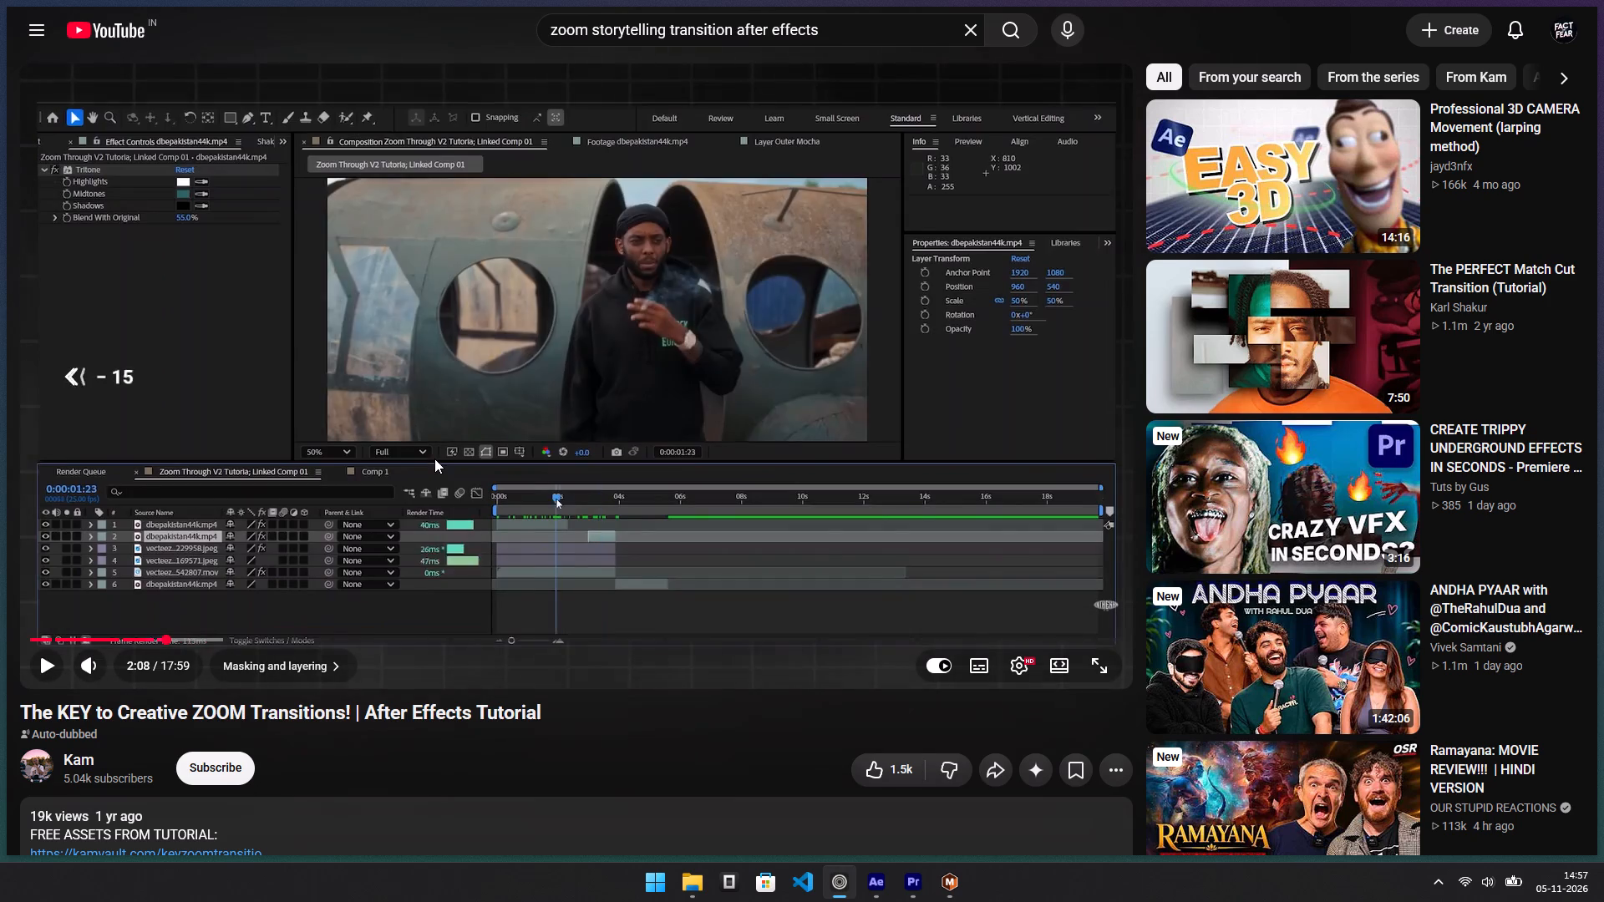
{"action": "key", "text": "Left"}
{"action": "key", "text": "Left"}
{"action": "key", "text": "Left"}
{"action": "key", "text": "Left"}
{"action": "key", "text": "Left"}
{"action": "key", "text": "Left"}
{"action": "key", "text": "space"}
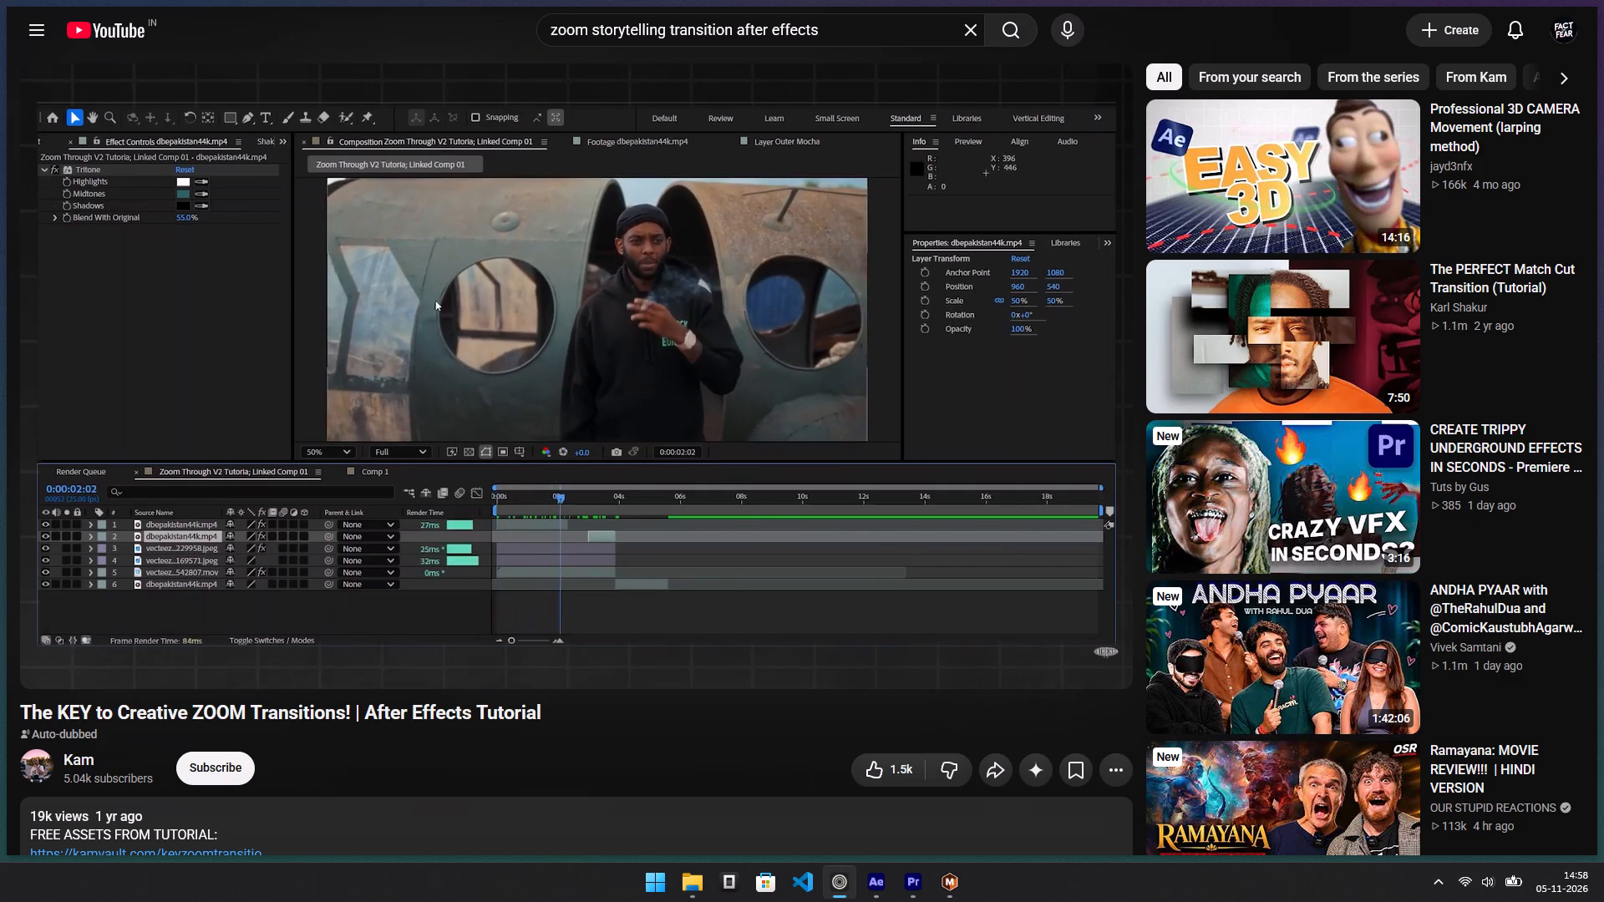
{"action": "key", "text": "space"}
{"action": "key", "text": "Left"}
{"action": "key", "text": "space"}
{"action": "key", "text": "space"}
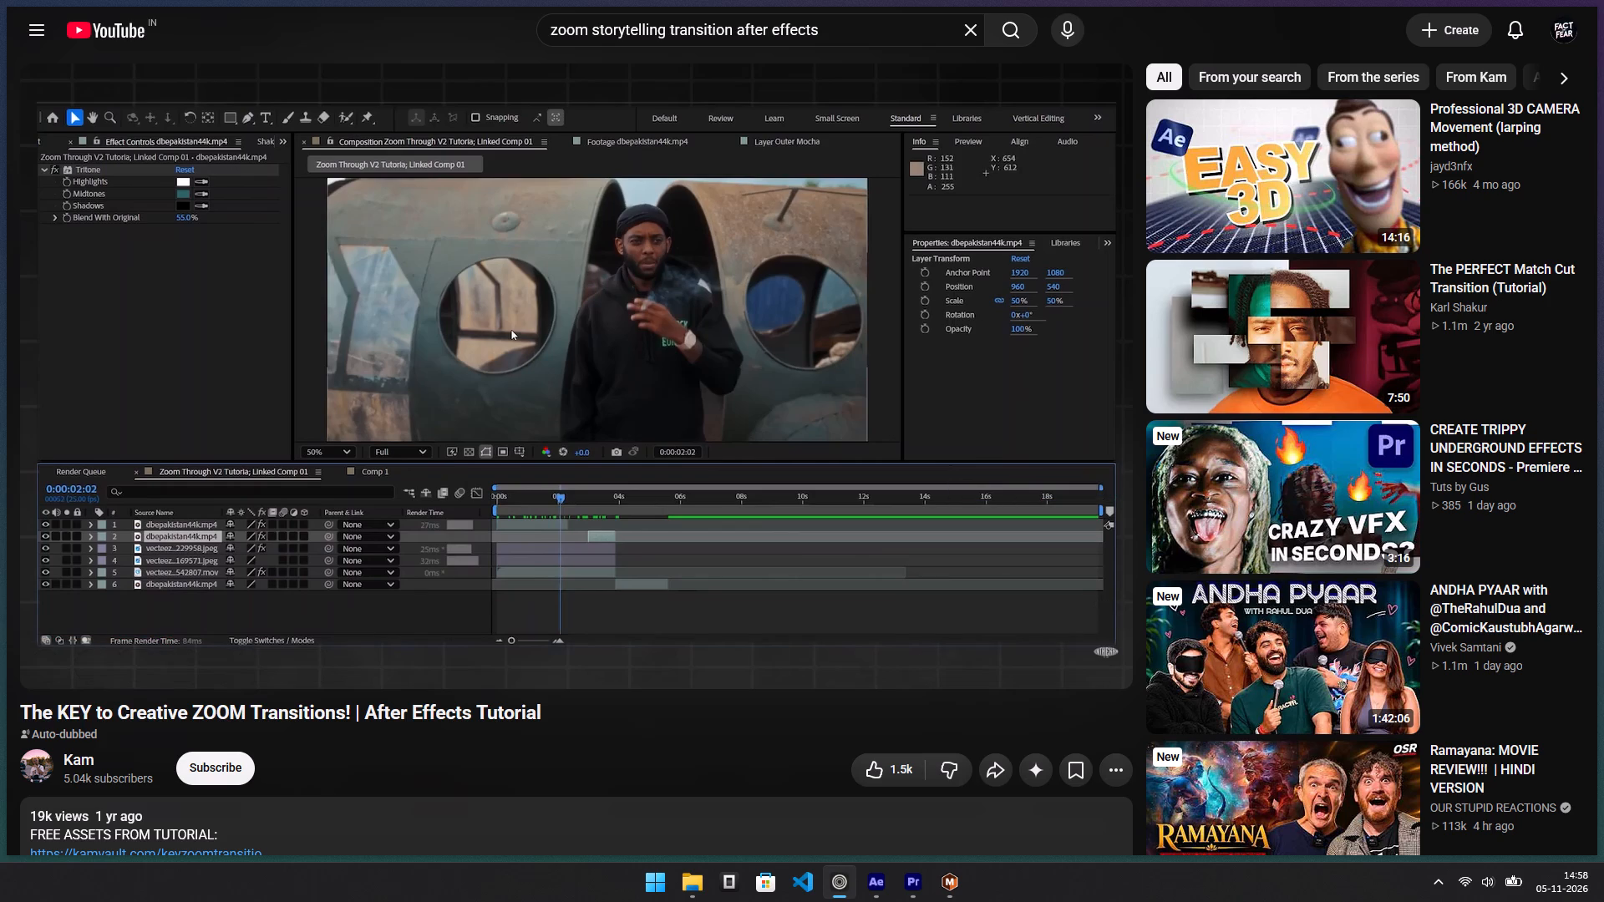
{"action": "key", "text": "Left"}
{"action": "key", "text": "Left"}
{"action": "key", "text": "space"}
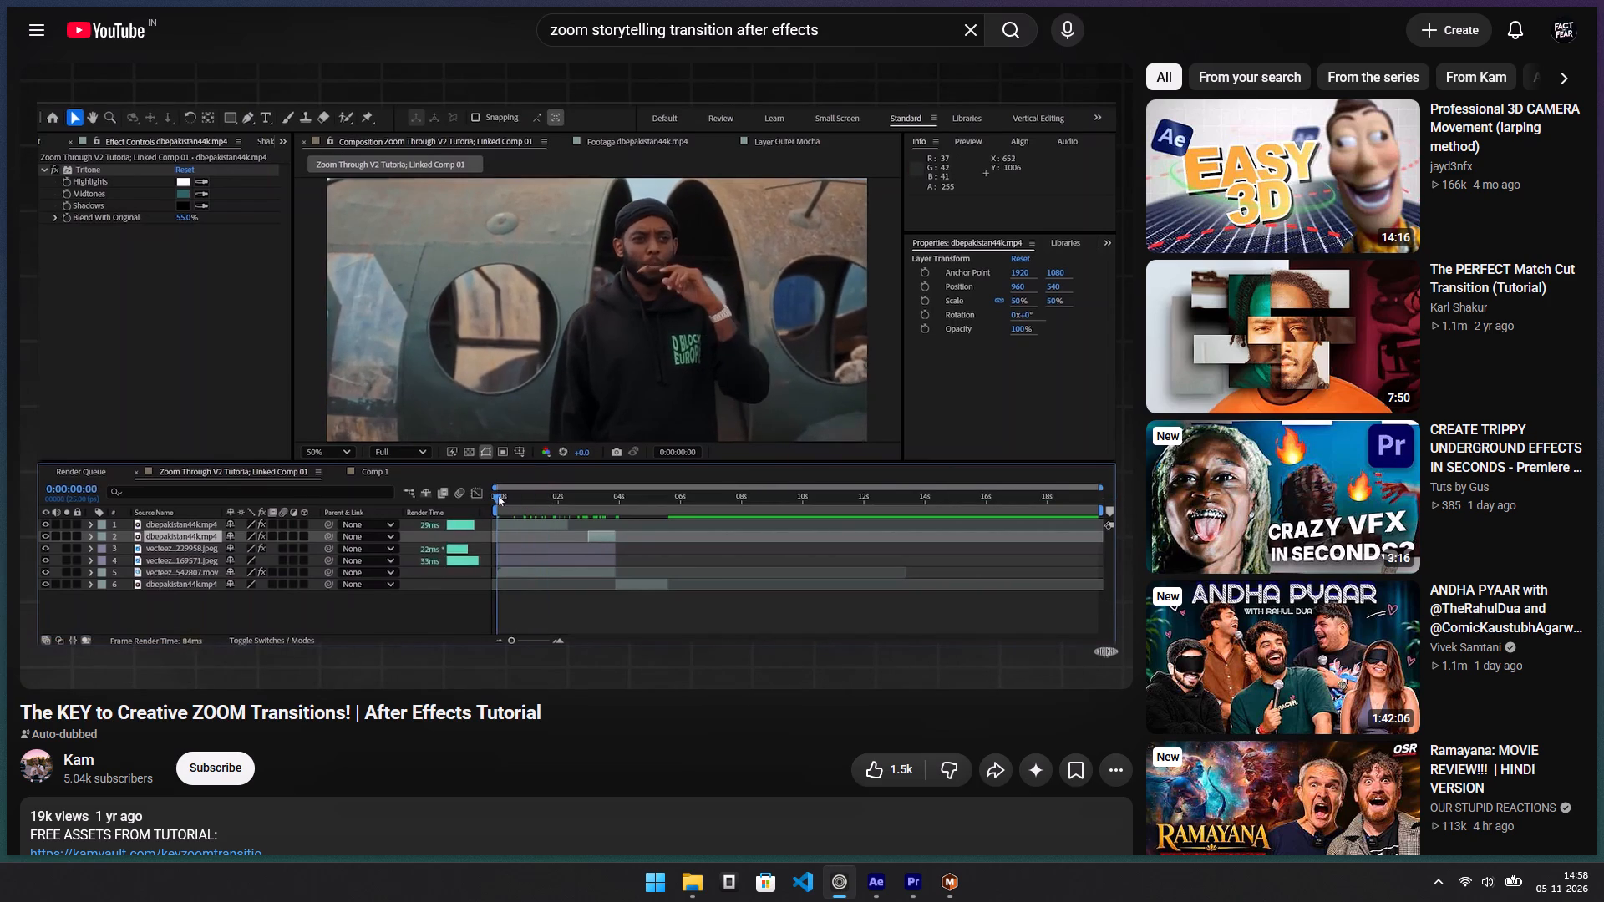
Replay the tutorial from the timeline preparation chapter through to the ellipse being drawn in Mocha, pausing there.
{"action": "key", "text": "Left"}
{"action": "key", "text": "Left"}
{"action": "key", "text": "Left"}
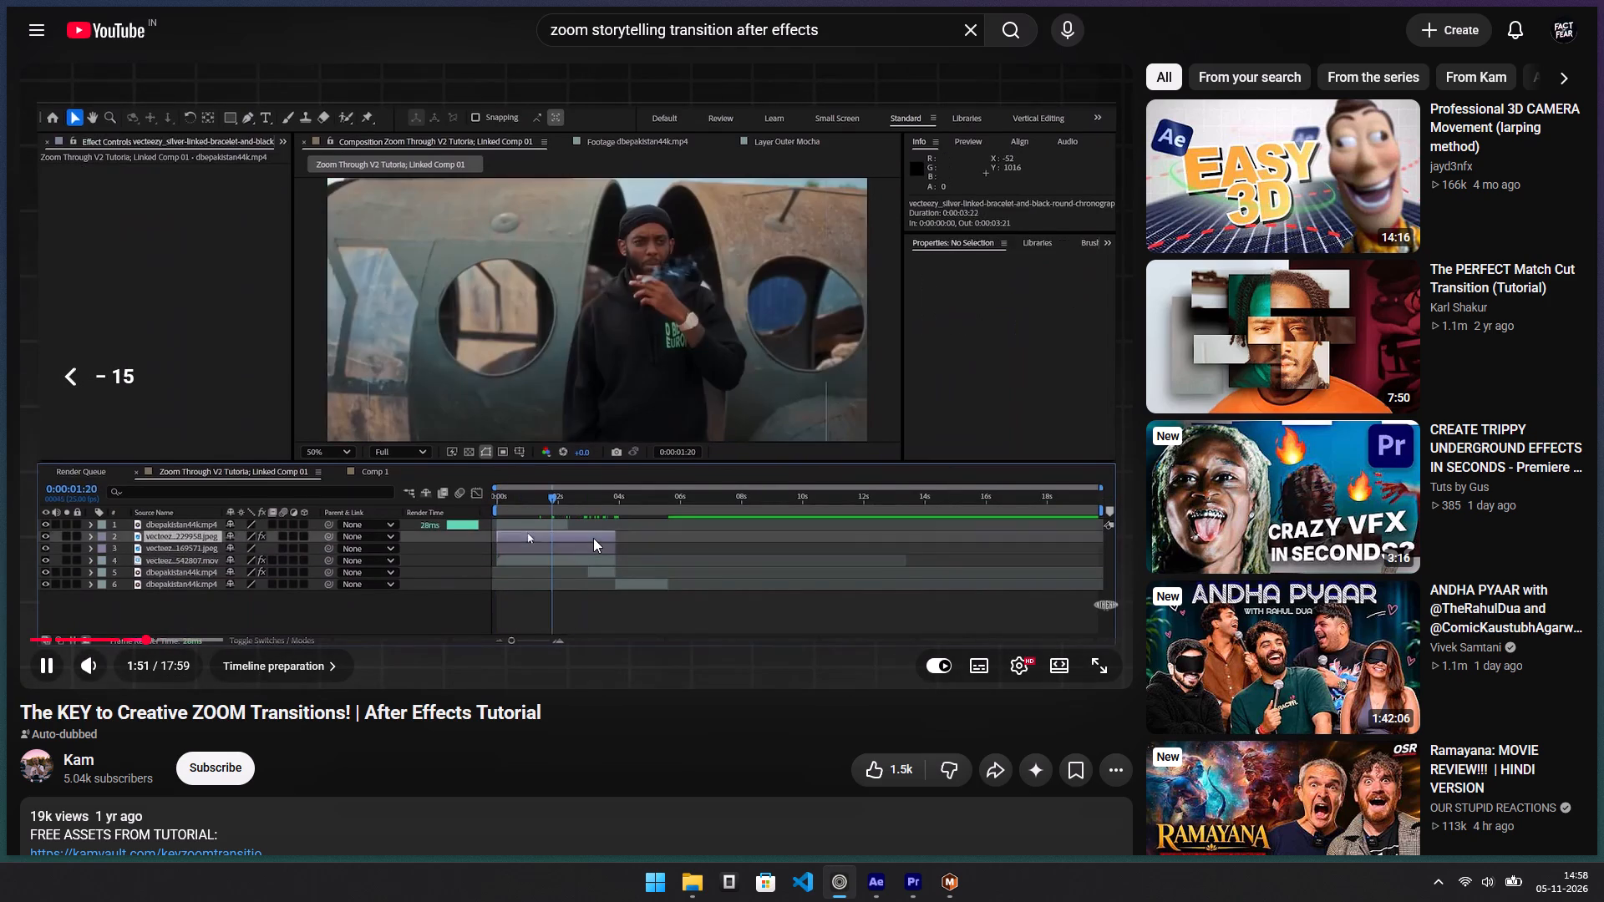
{"action": "key", "text": "Left"}
{"action": "key", "text": "Left"}
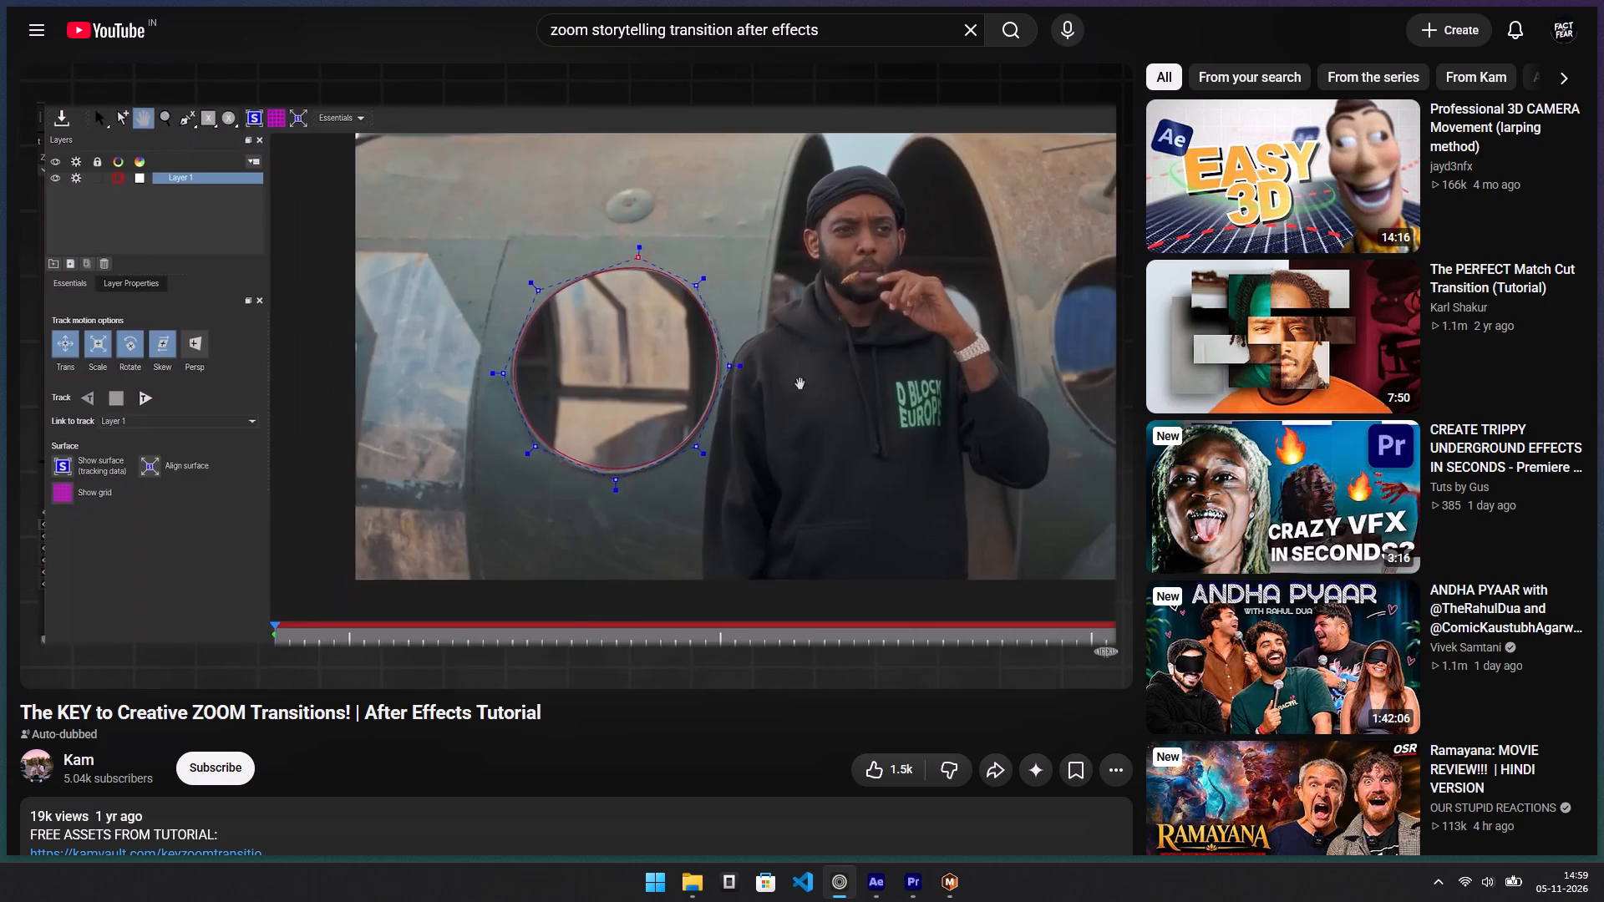
{"action": "key", "text": "space"}
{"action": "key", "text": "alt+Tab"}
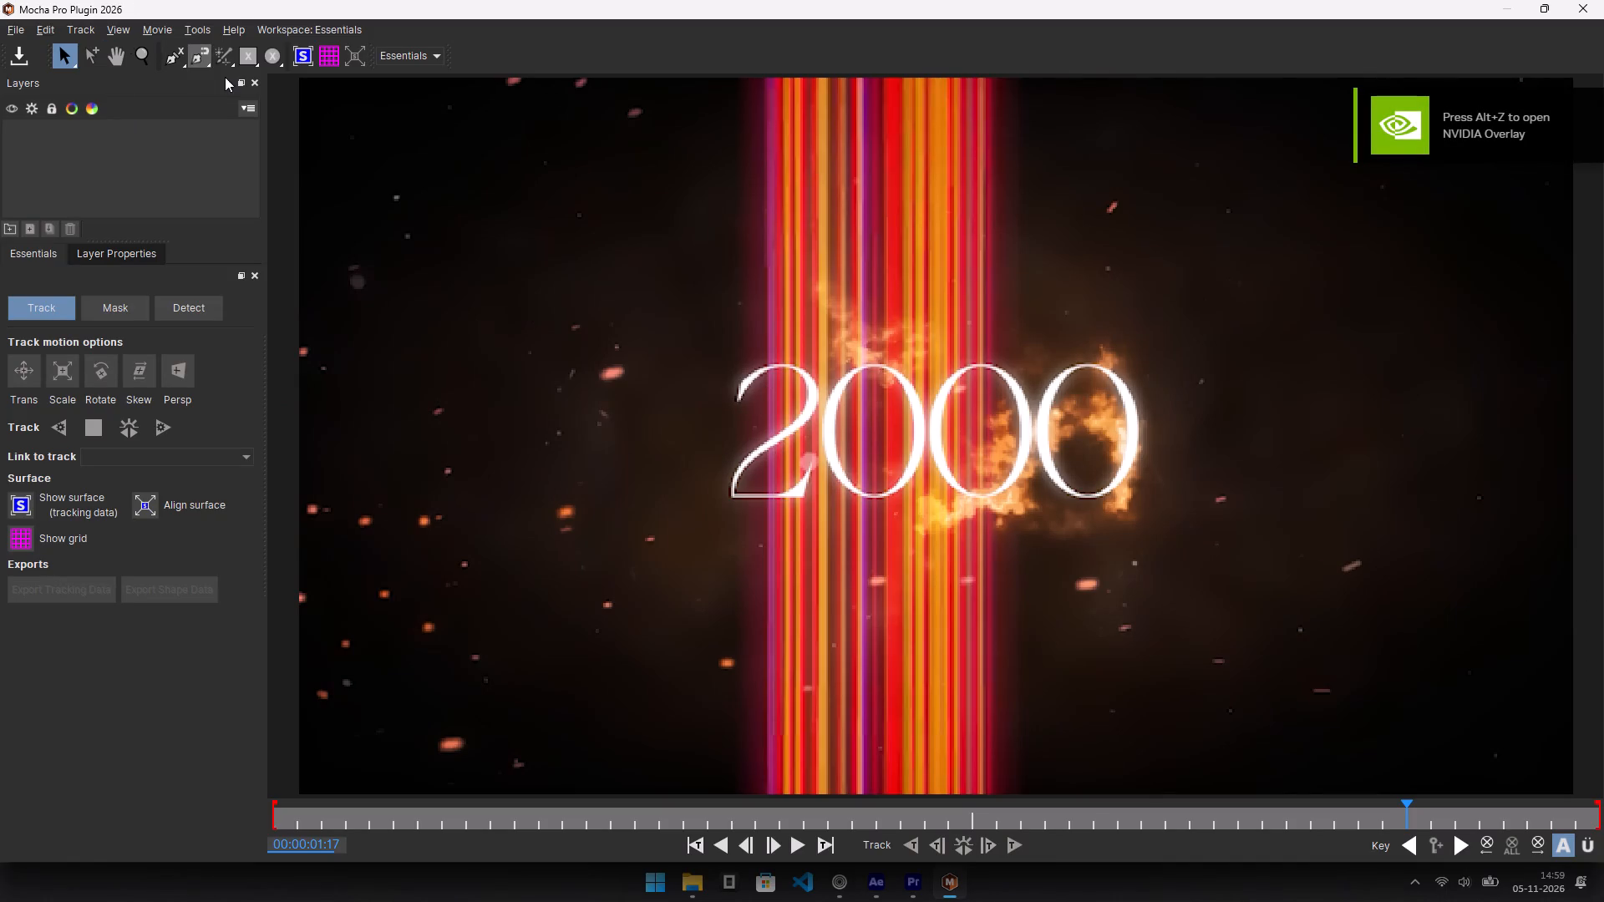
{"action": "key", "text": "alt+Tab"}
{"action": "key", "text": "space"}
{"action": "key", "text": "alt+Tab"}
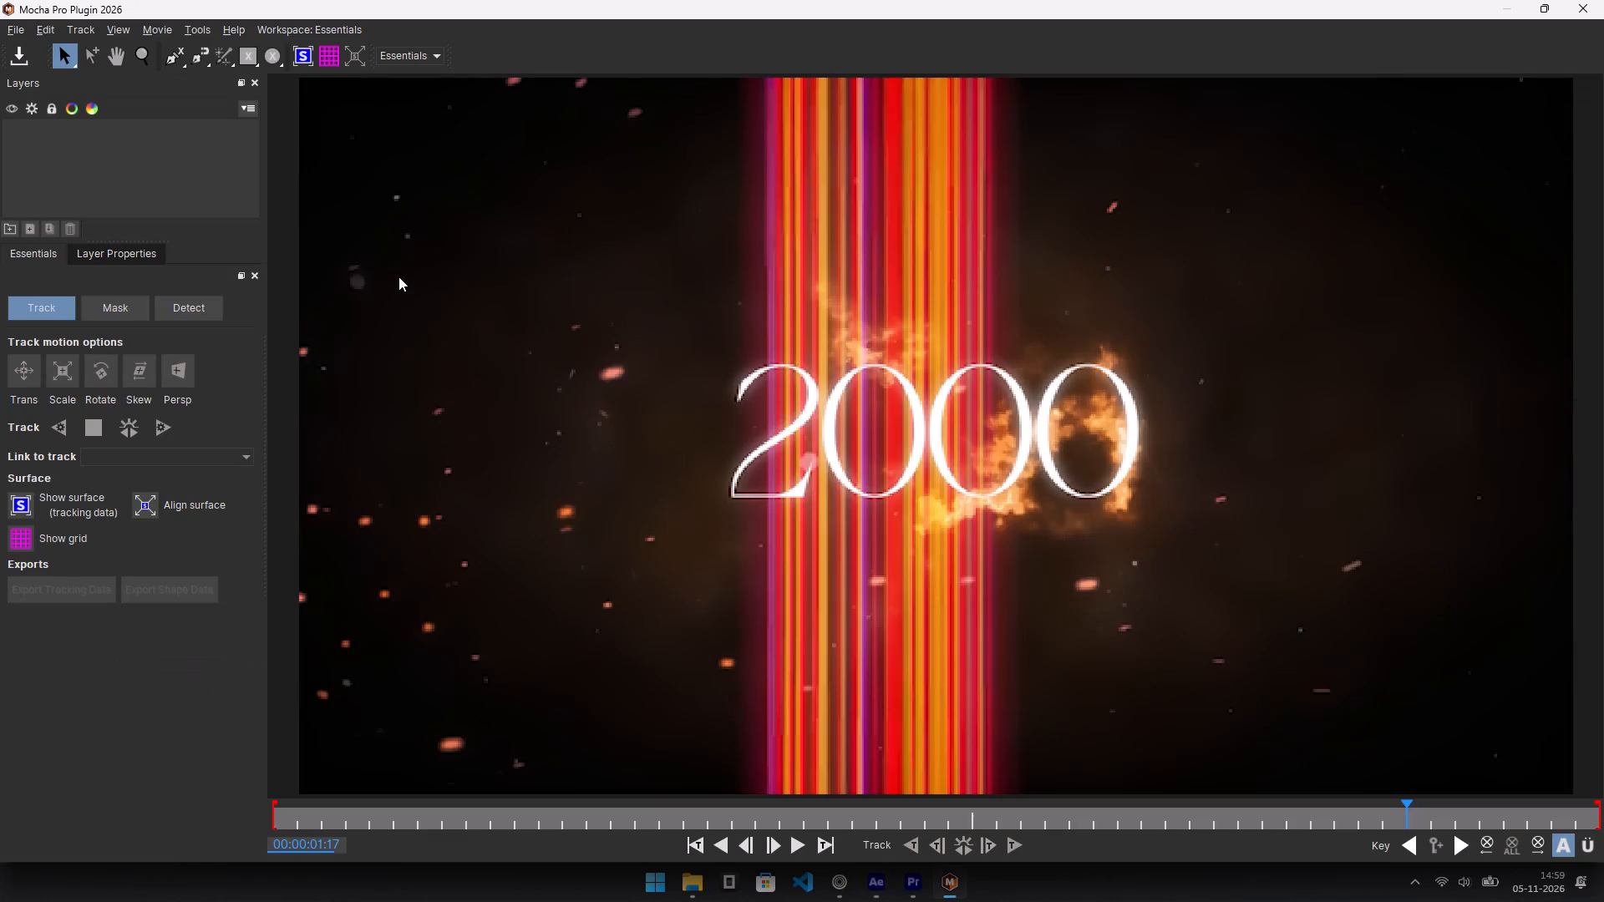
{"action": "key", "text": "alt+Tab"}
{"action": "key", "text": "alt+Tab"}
Rewatch the tutorial from about 2:22 to study the shape drawn around the window and the tracking options.
{"action": "key", "text": "space"}
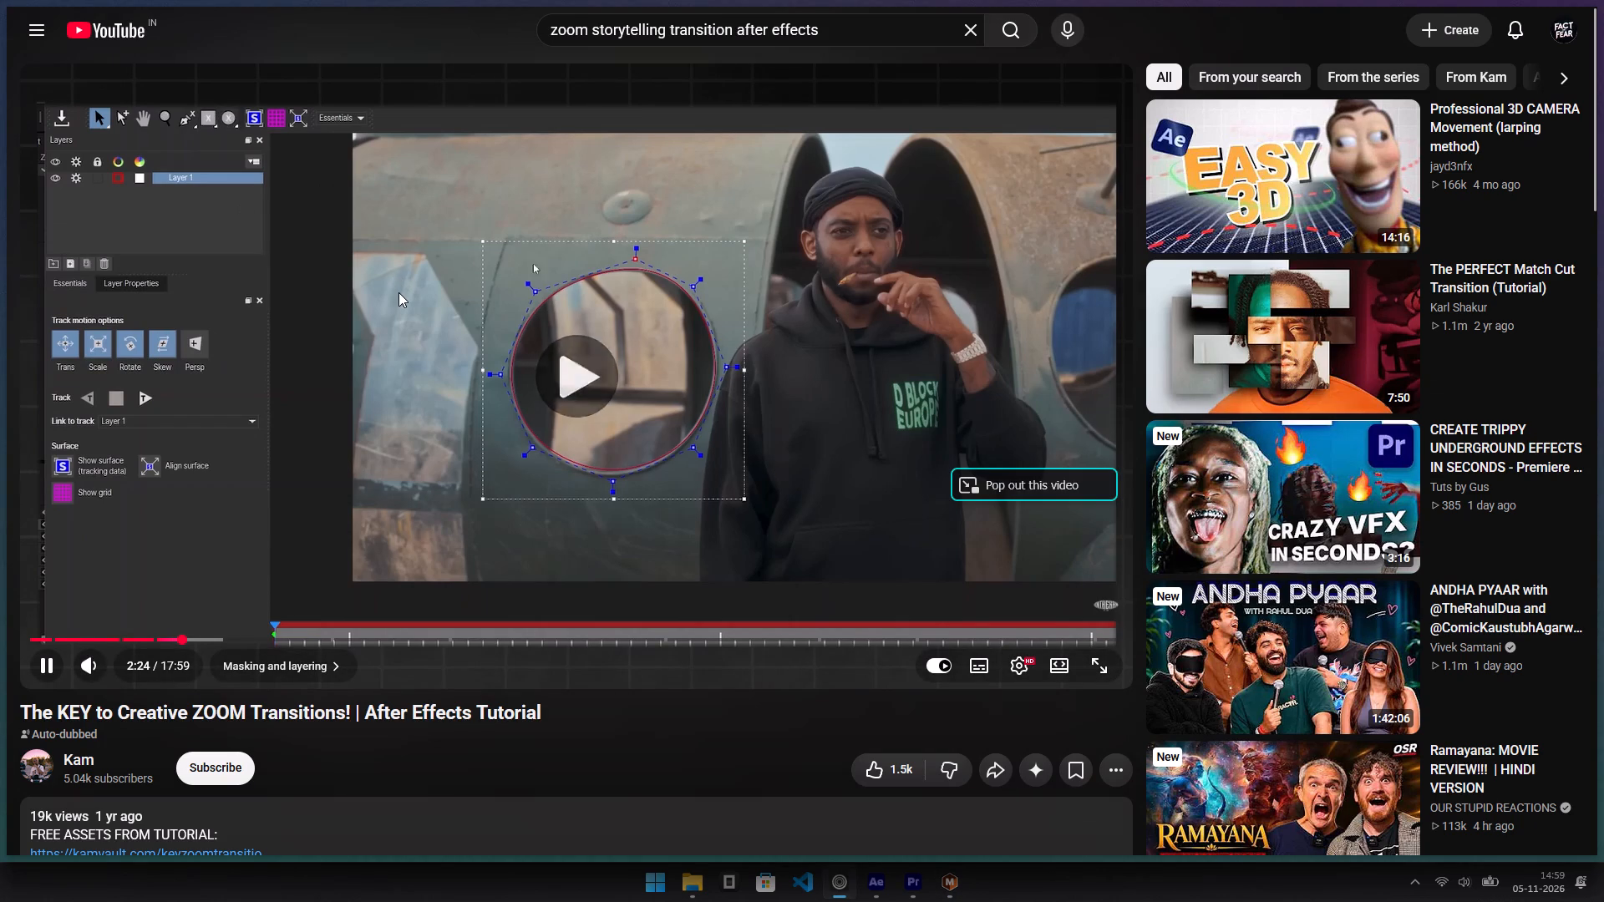
{"action": "key", "text": "space"}
{"action": "key", "text": "space"}
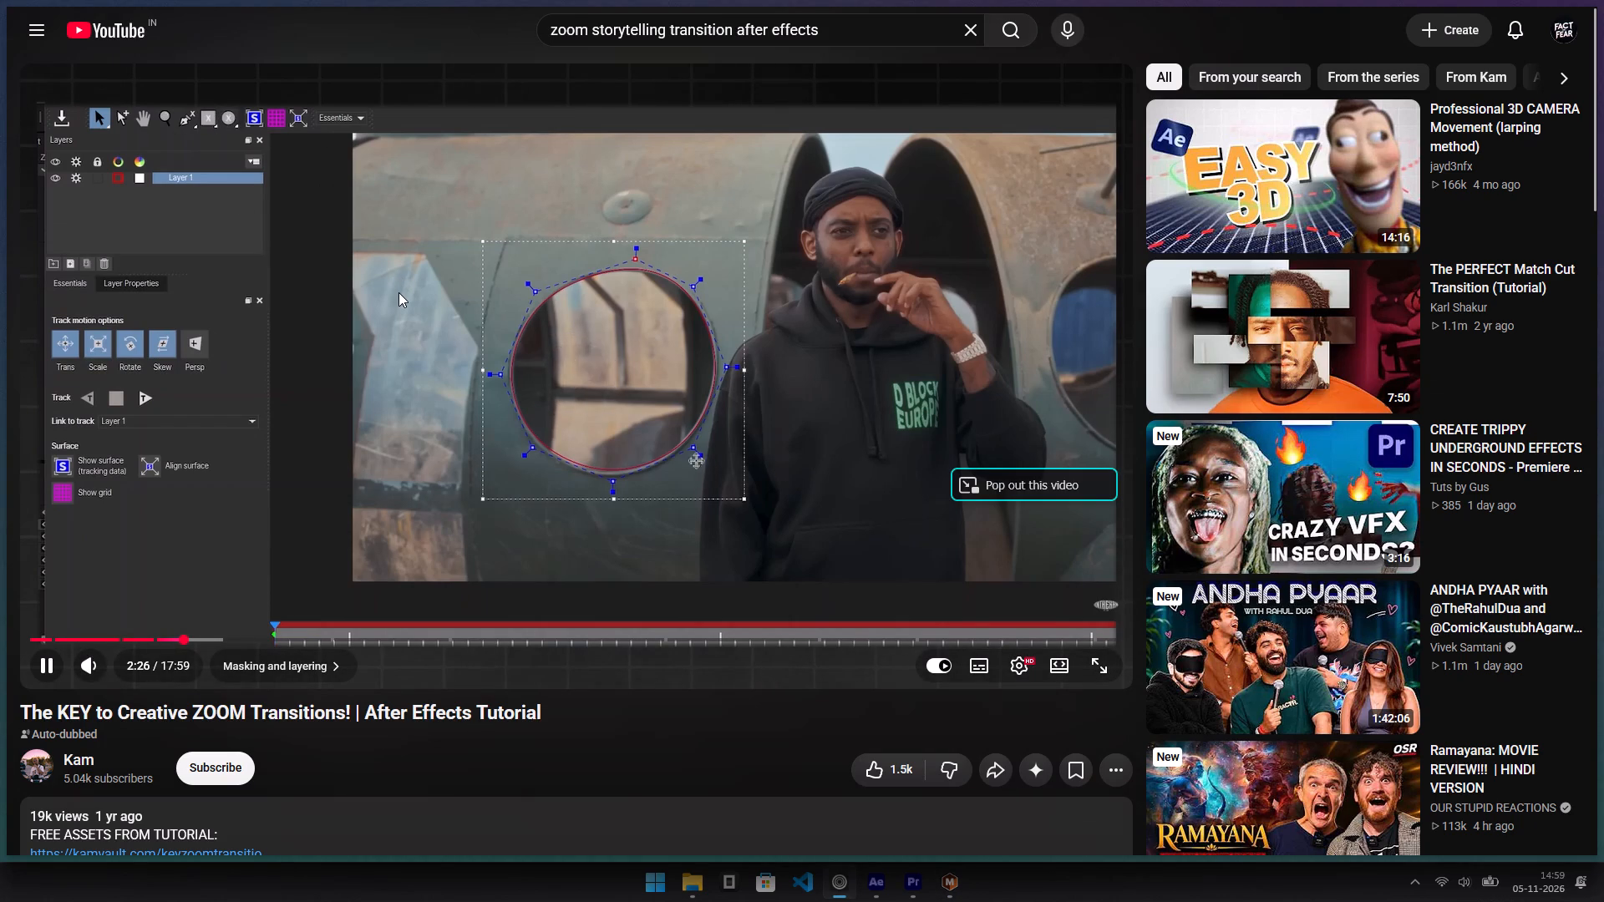
{"action": "key", "text": "space"}
{"action": "key", "text": "space"}
{"action": "key", "text": "Left"}
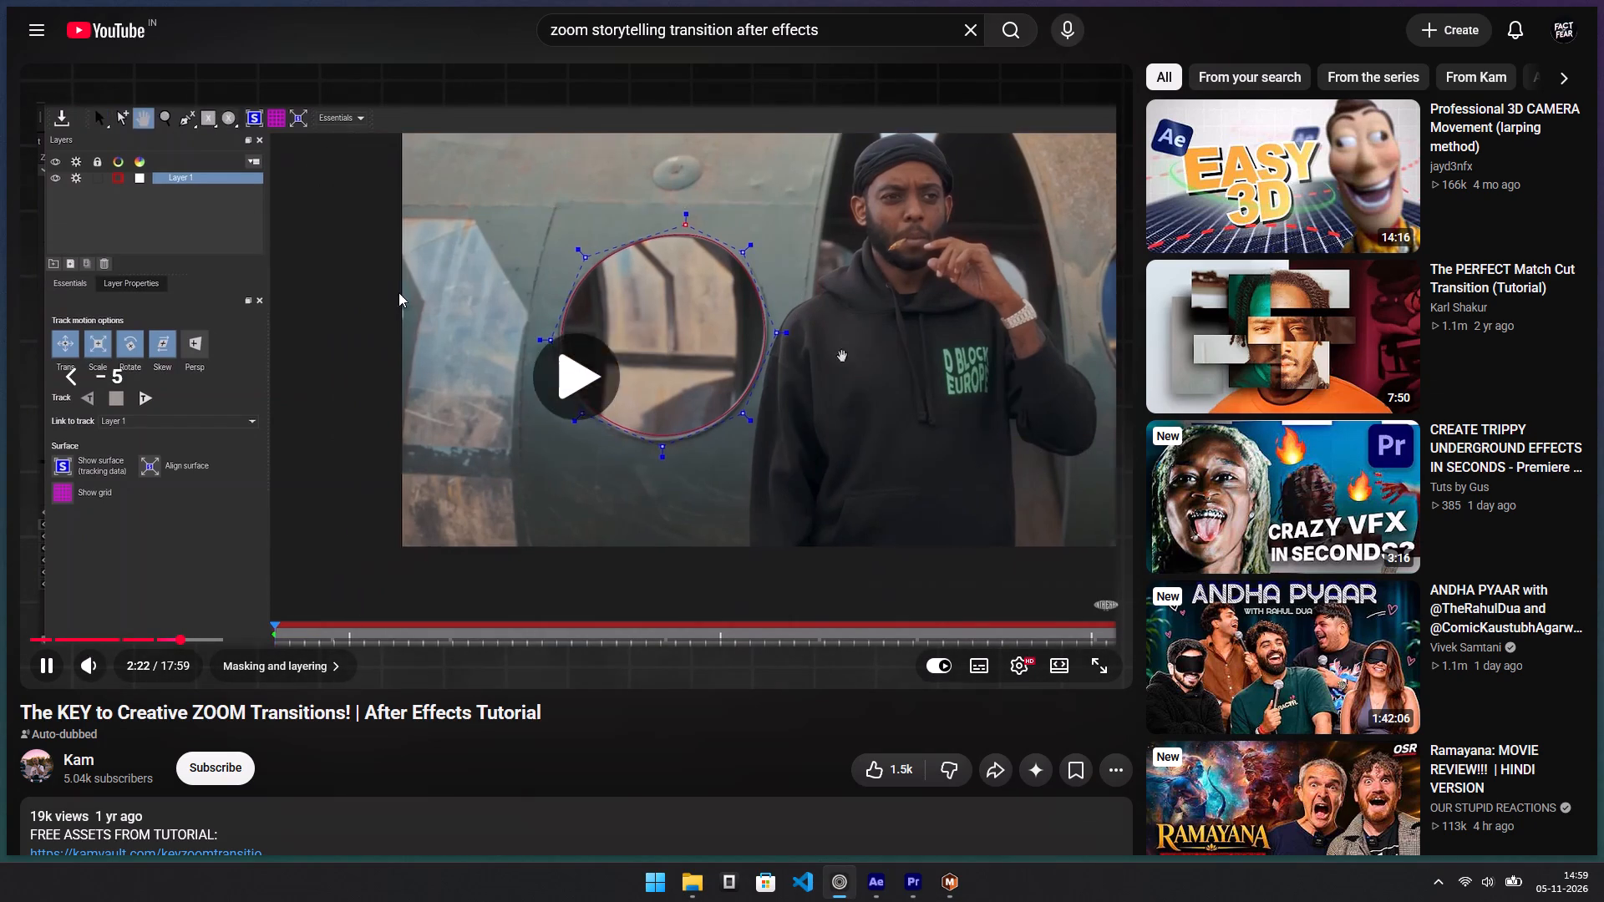
{"action": "key", "text": "Left"}
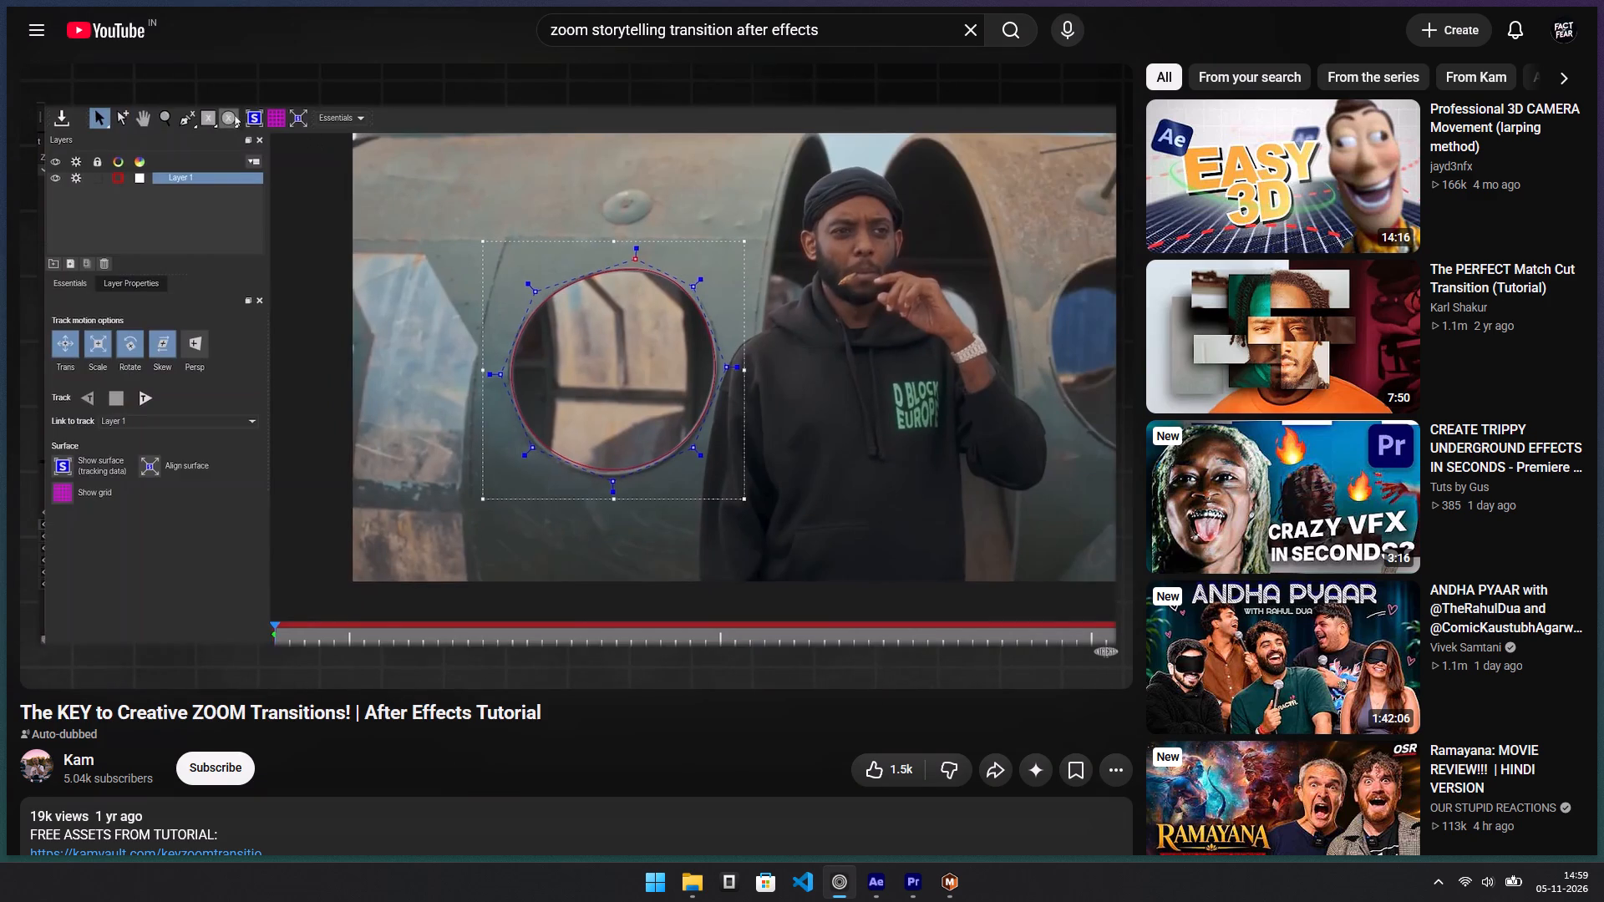
{"action": "key", "text": "space"}
{"action": "key", "text": "space"}
{"action": "key", "text": "space"}
In Mocha Pro, draw an ellipse shape roughly the size of the last 0 in "2000" over that digit.
{"action": "key", "text": "alt+Tab"}
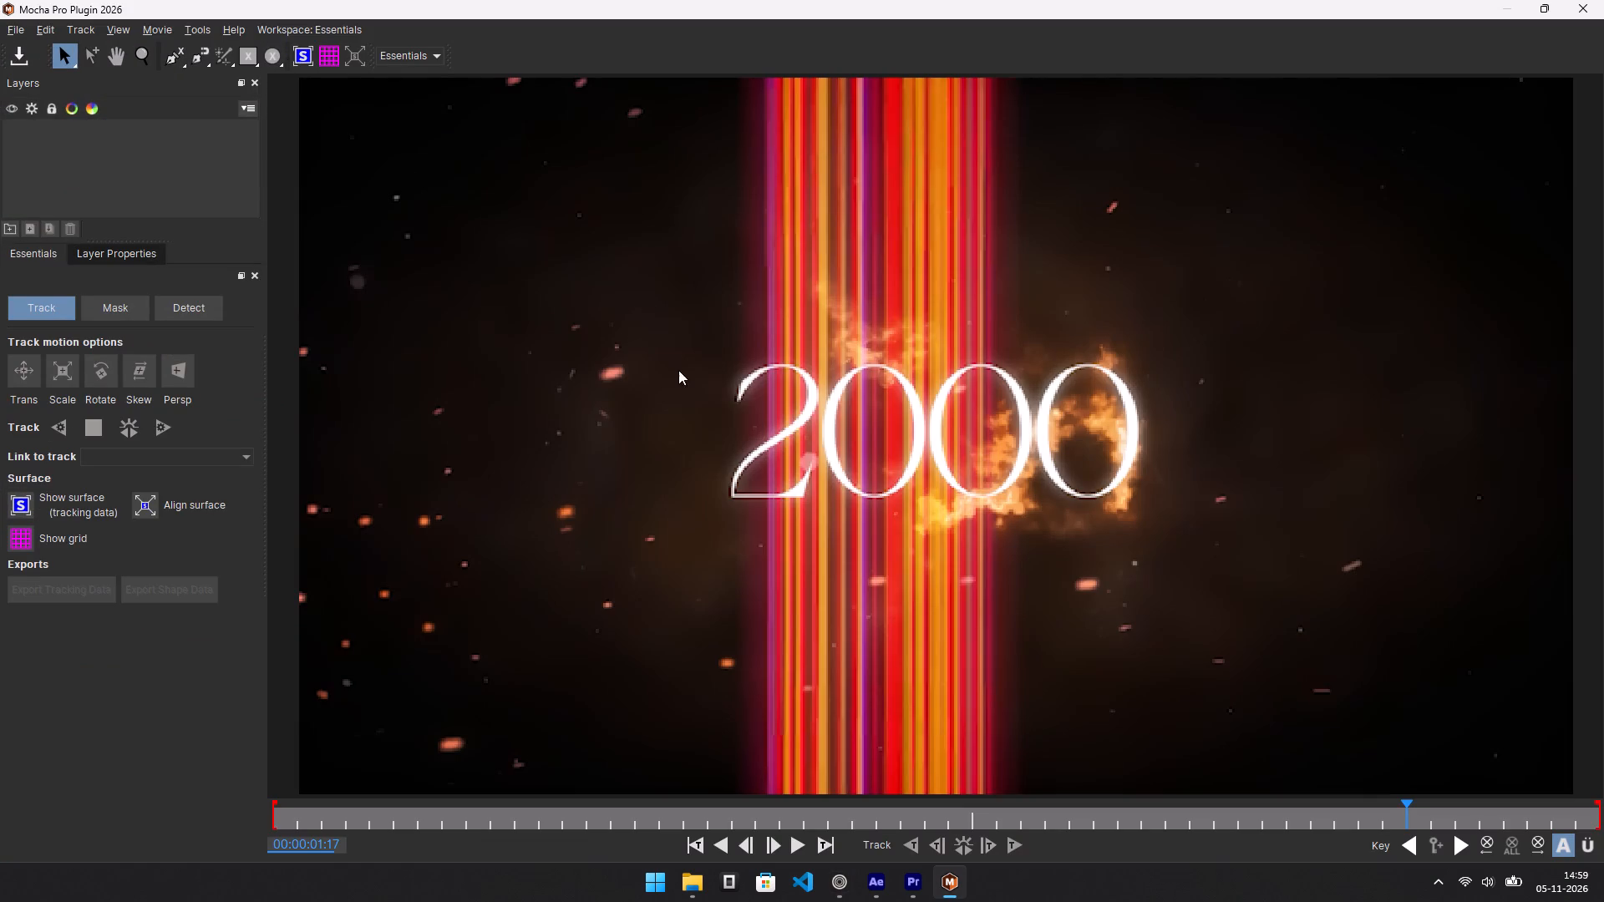
{"action": "left_click", "coordinate": [1091, 438]}
{"action": "left_click_drag", "start_coordinate": [274, 53], "coordinate": [434, 175]}
{"action": "left_click_drag", "start_coordinate": [434, 175], "coordinate": [384, 146]}
{"action": "left_click", "coordinate": [278, 53]}
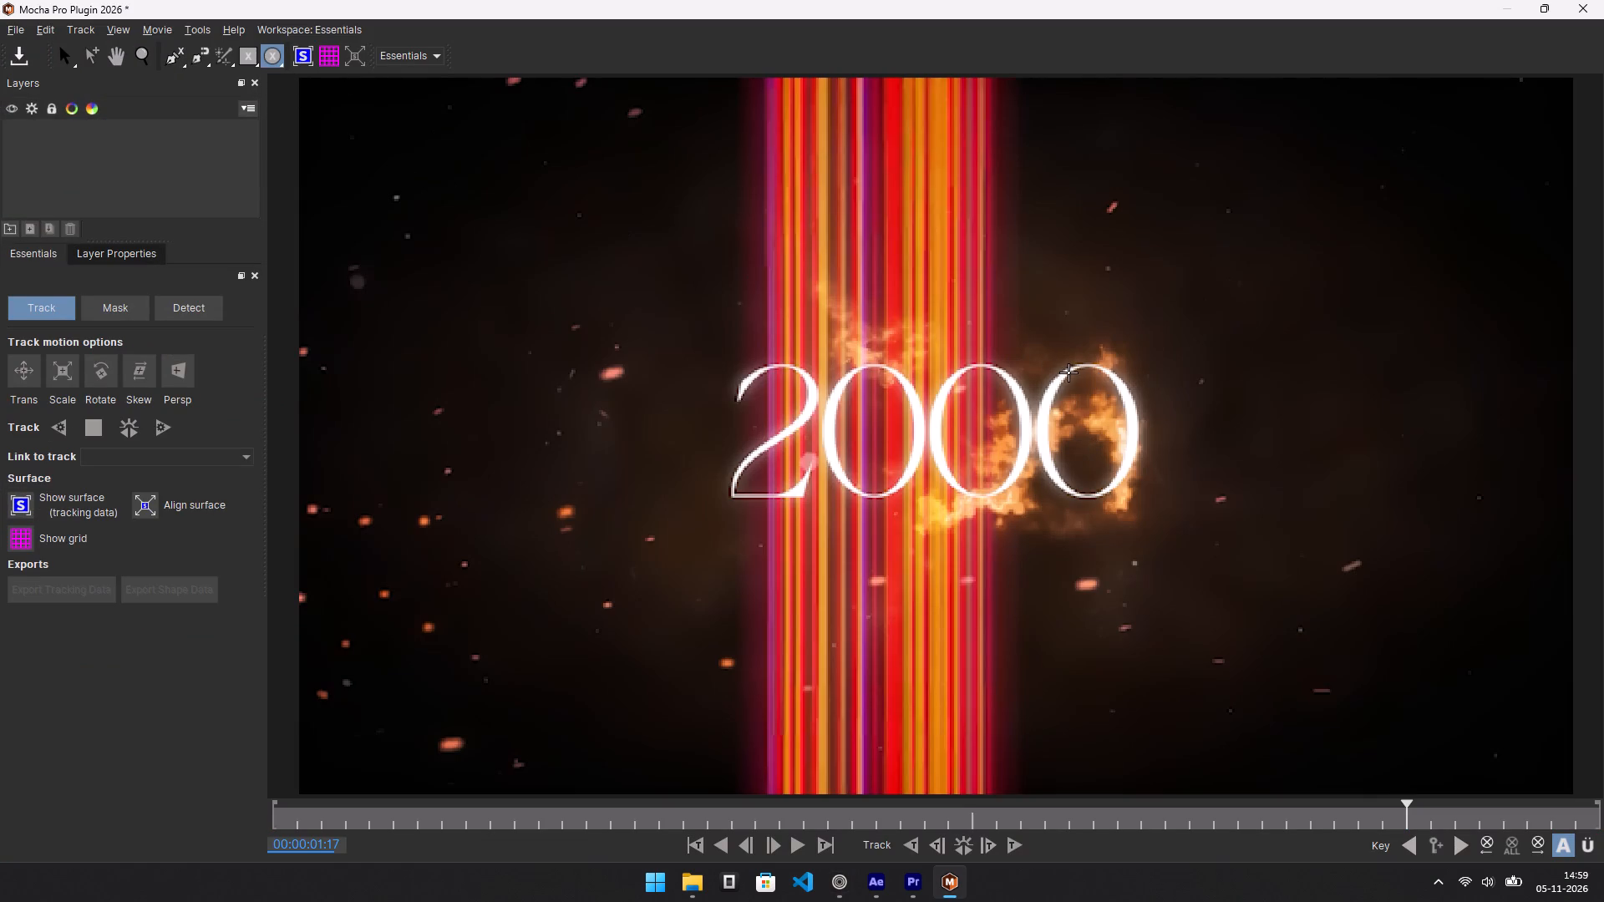
{"action": "left_click_drag", "start_coordinate": [1069, 373], "coordinate": [1159, 495]}
{"action": "left_click_drag", "start_coordinate": [1159, 495], "coordinate": [1174, 509]}
Move the ellipse shape so it is centred on the last 0 of "2000".
{"action": "left_click_drag", "start_coordinate": [1137, 506], "coordinate": [1128, 509]}
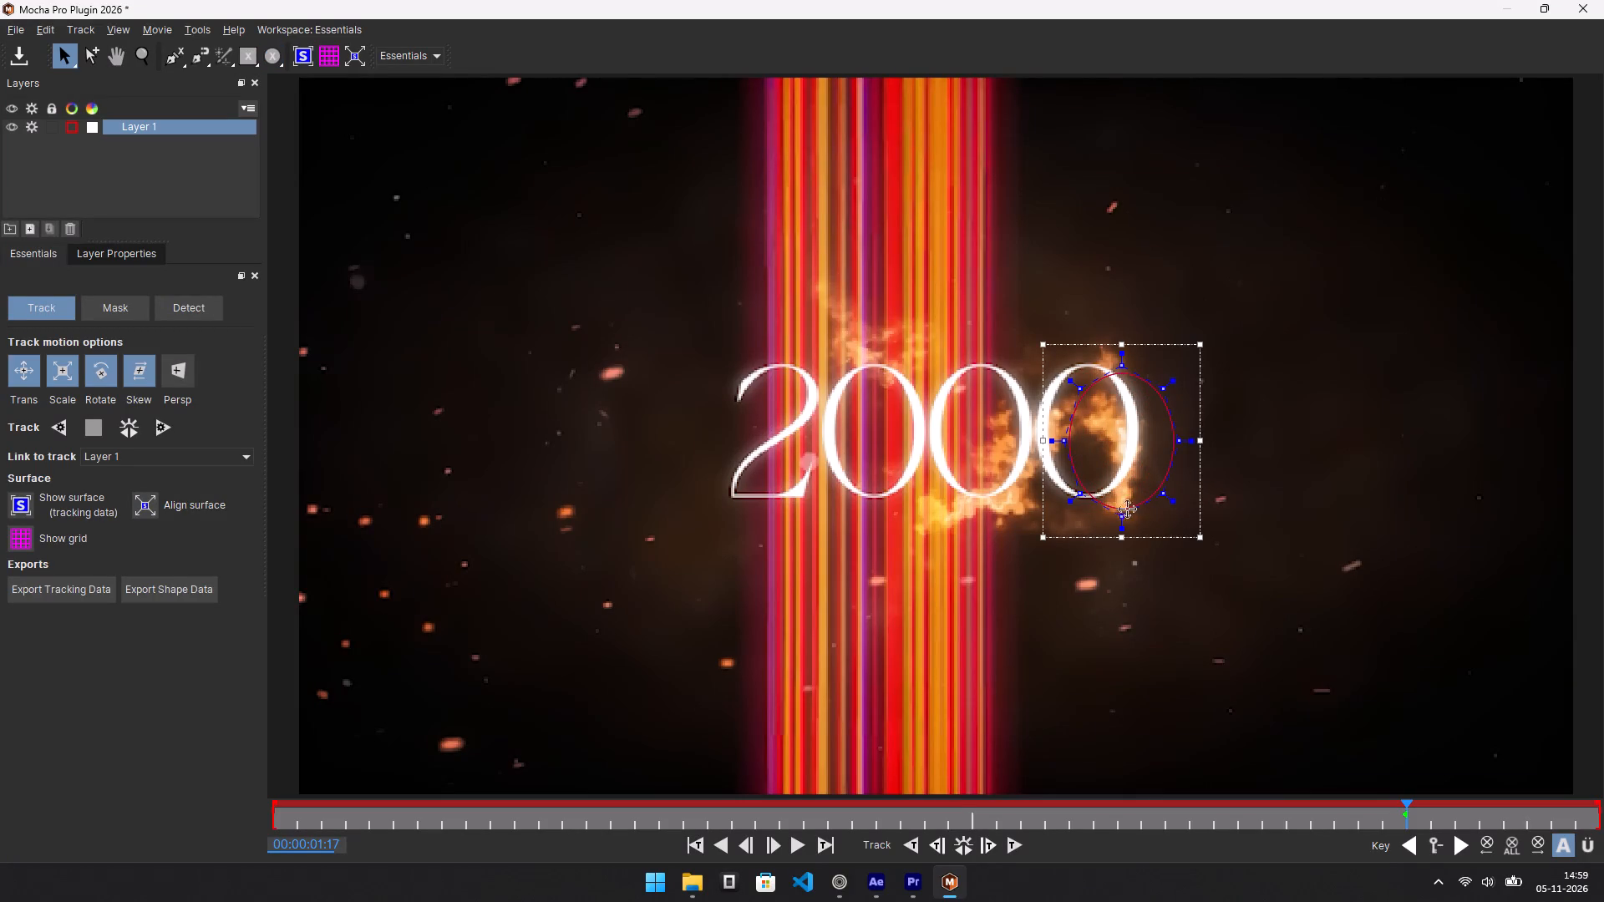
{"action": "left_click_drag", "start_coordinate": [1128, 509], "coordinate": [1114, 509]}
{"action": "left_click_drag", "start_coordinate": [1119, 454], "coordinate": [1110, 454]}
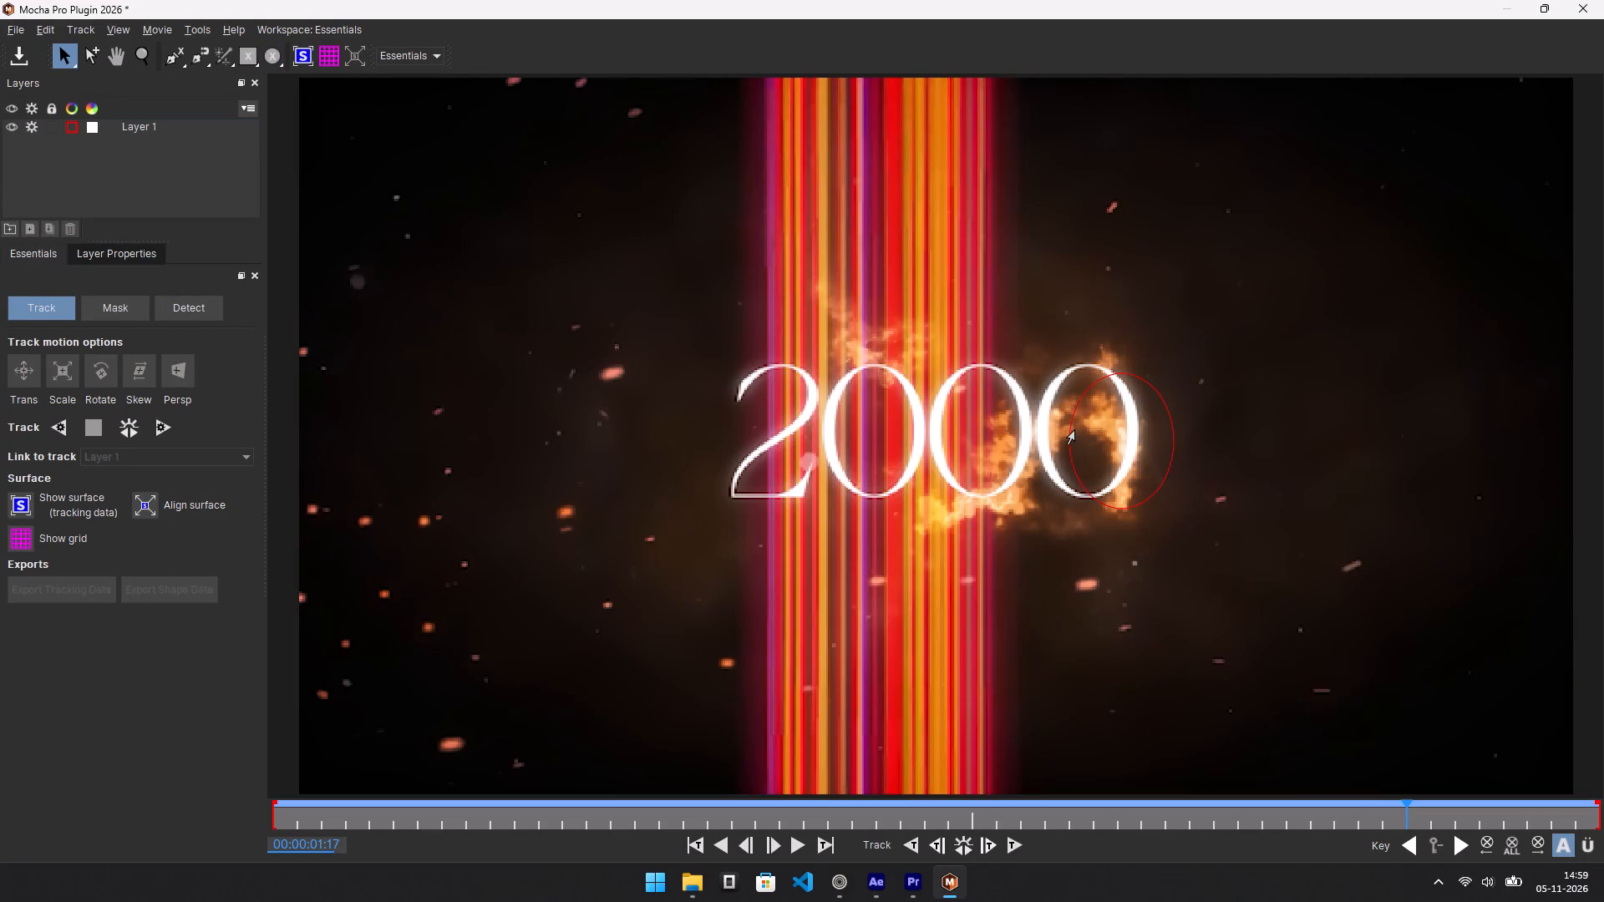
{"action": "left_click", "coordinate": [1067, 454]}
{"action": "left_click_drag", "start_coordinate": [1071, 459], "coordinate": [1047, 460]}
{"action": "left_click_drag", "start_coordinate": [1045, 469], "coordinate": [1033, 469]}
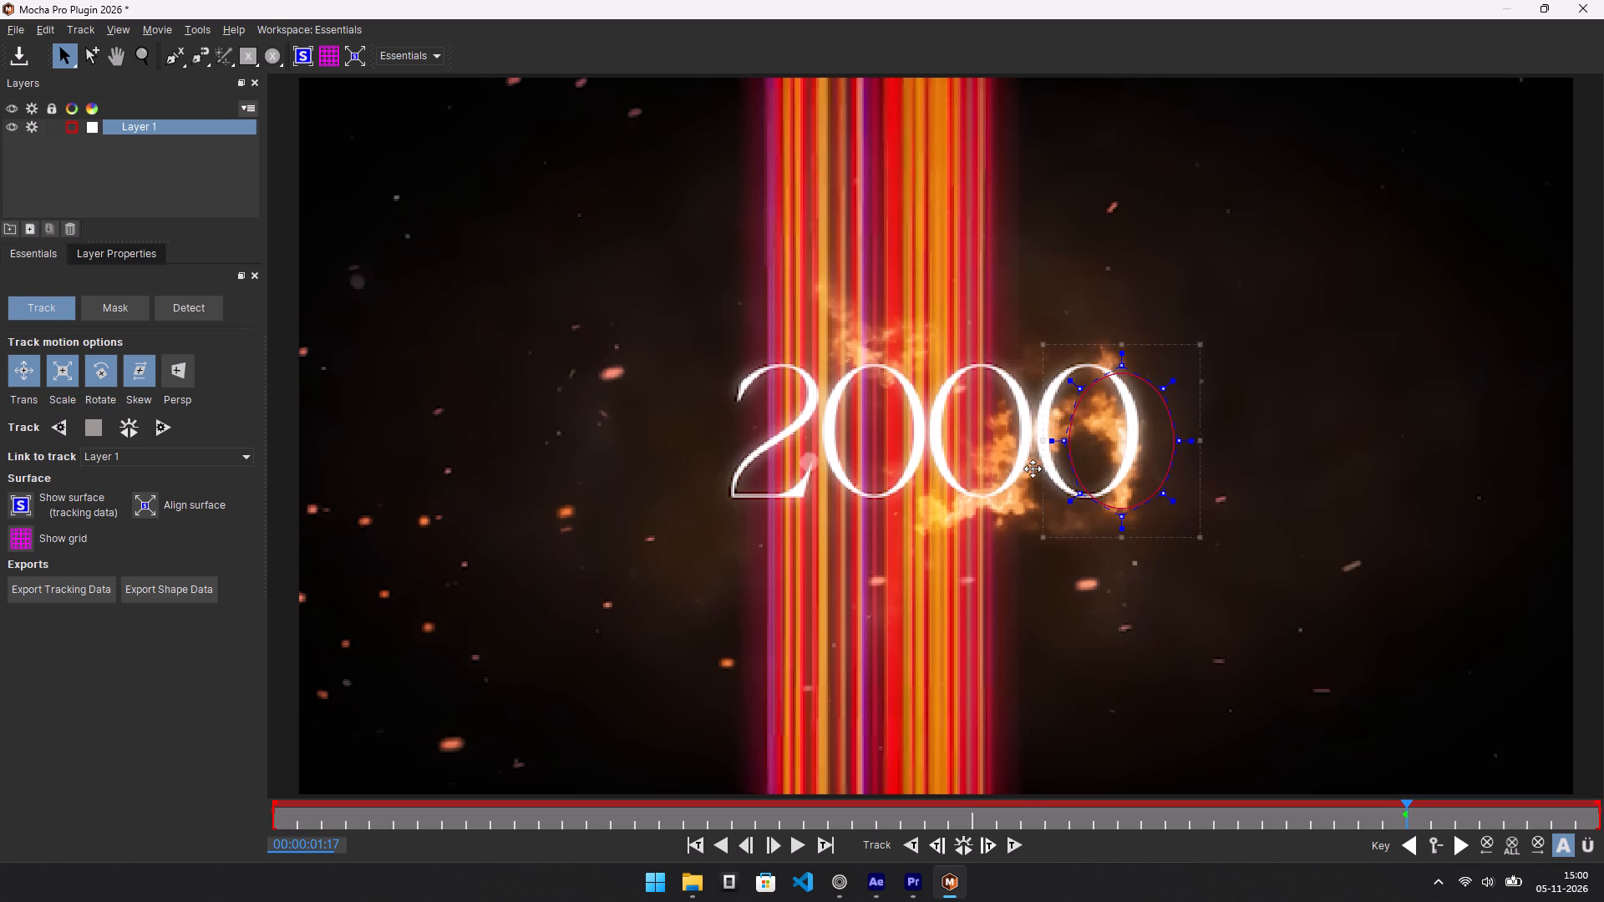
{"action": "left_click_drag", "start_coordinate": [1033, 469], "coordinate": [1012, 462]}
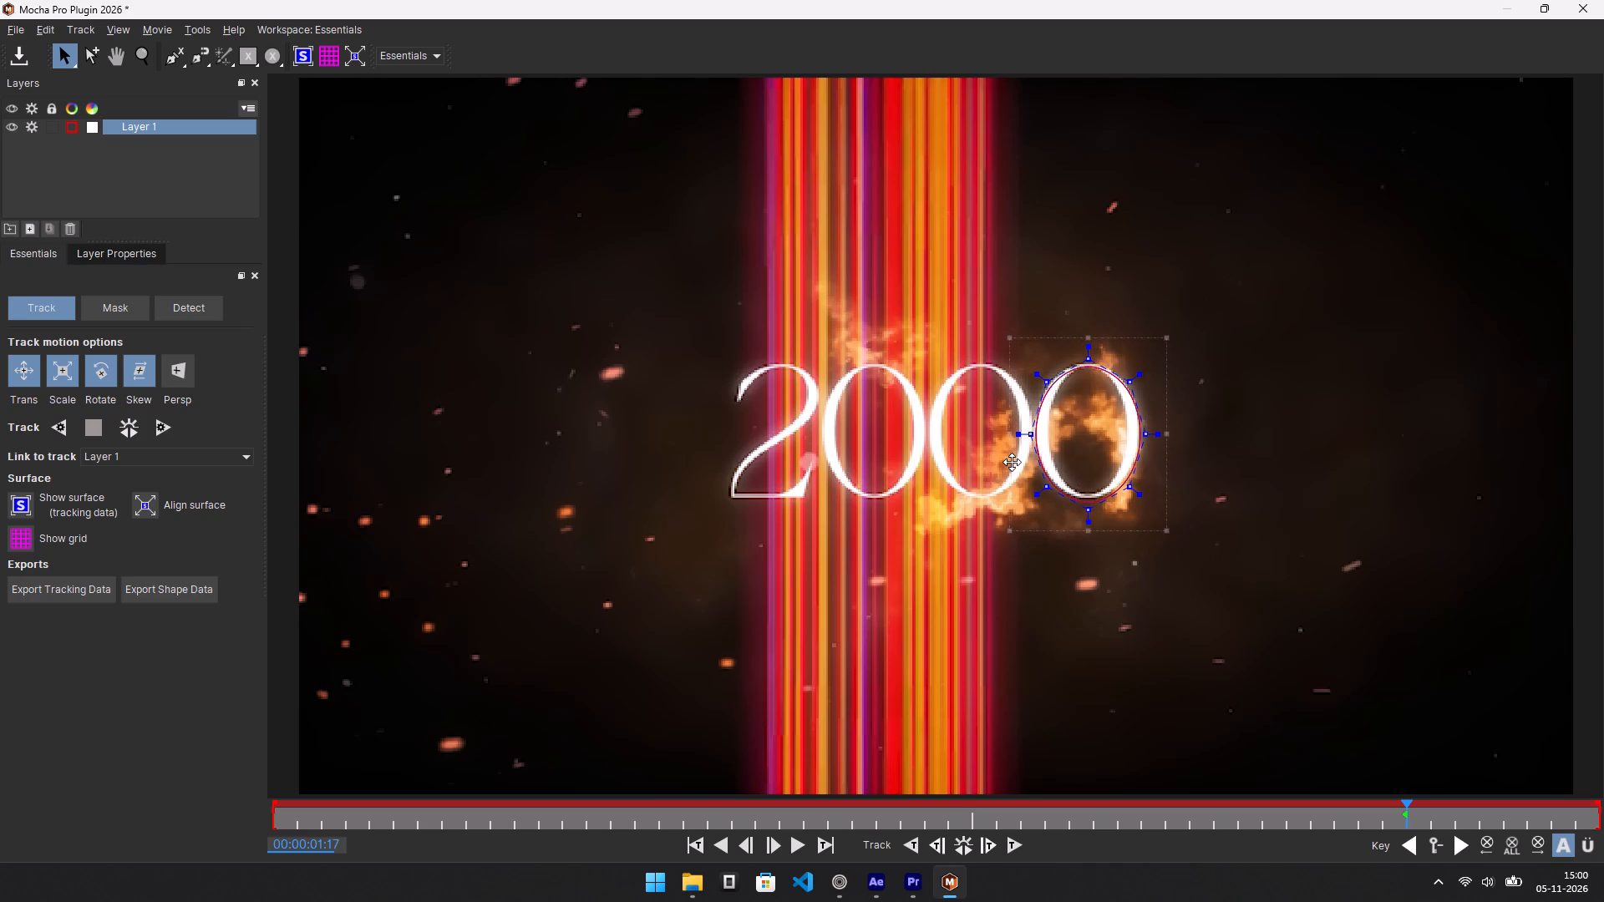
{"action": "left_click_drag", "start_coordinate": [1012, 462], "coordinate": [1011, 462]}
Shrink the ellipse slightly and pull its left, lower-left and upper-left points in toward the inner edge of the last 0.
{"action": "left_click", "coordinate": [1165, 533]}
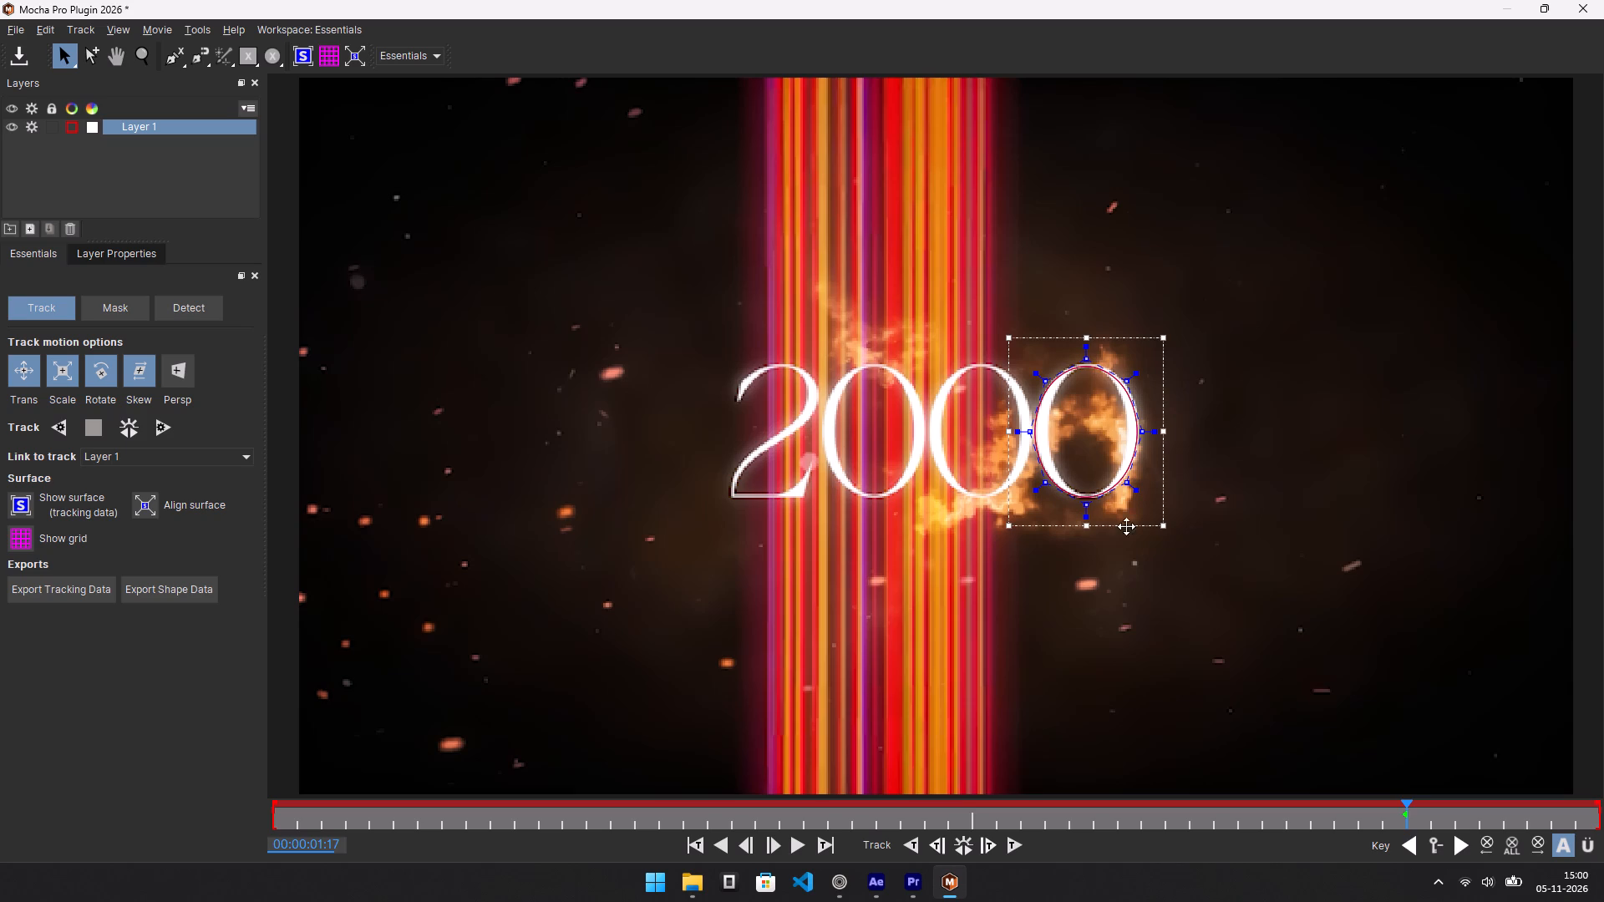
{"action": "left_click_drag", "start_coordinate": [1040, 489], "coordinate": [1039, 488]}
{"action": "left_click_drag", "start_coordinate": [1039, 488], "coordinate": [1042, 479]}
{"action": "left_click_drag", "start_coordinate": [1033, 434], "coordinate": [1046, 434]}
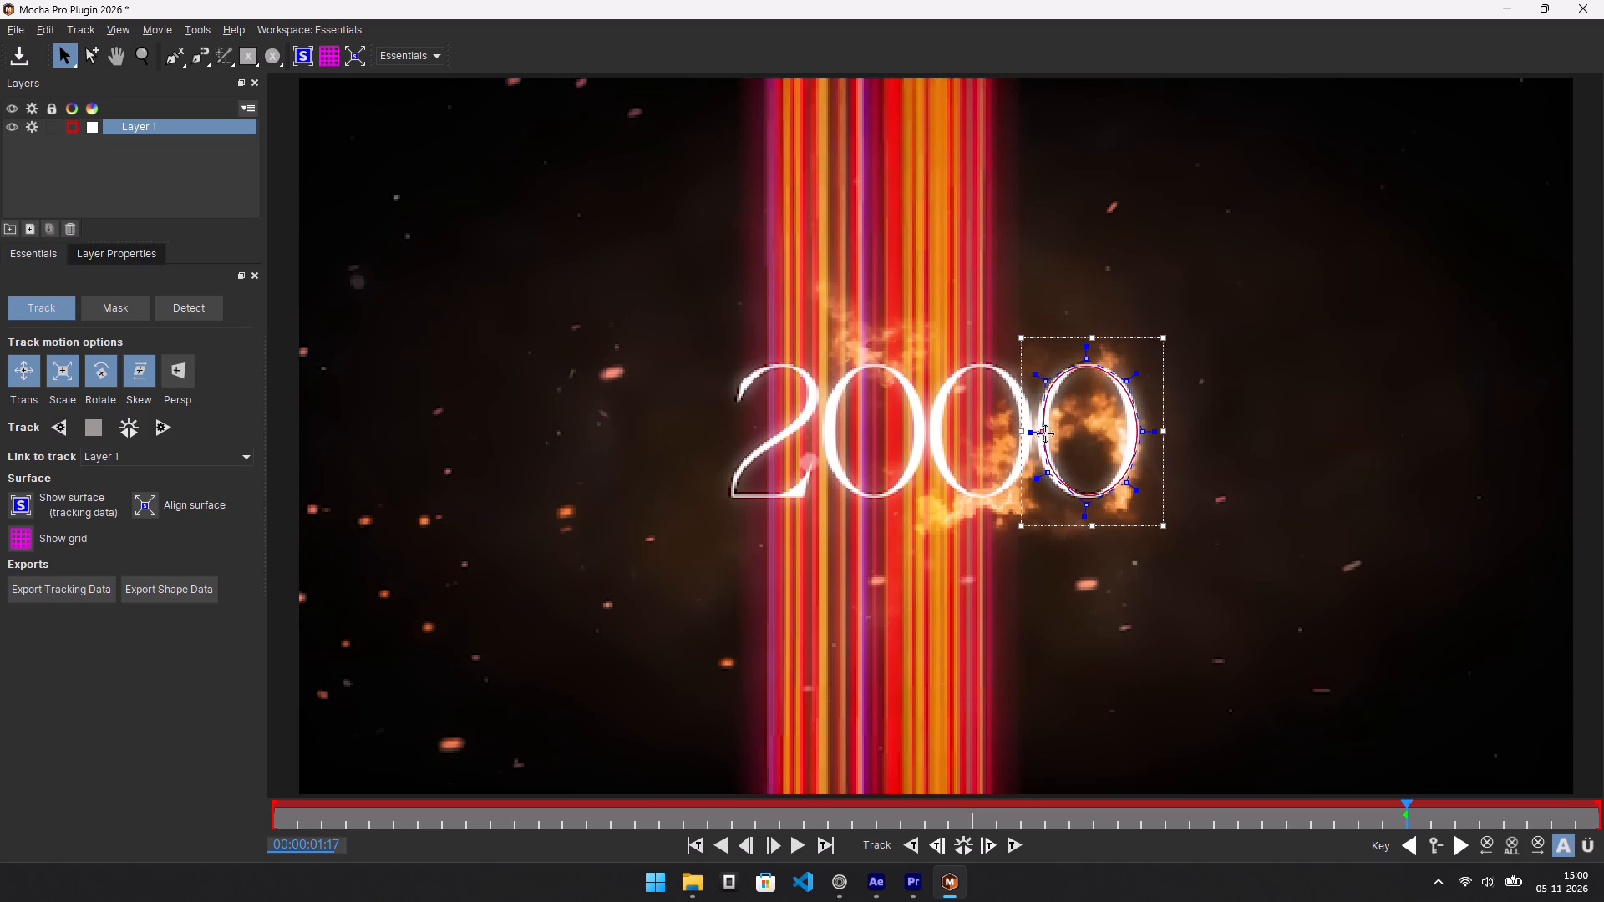
{"action": "left_click_drag", "start_coordinate": [1046, 434], "coordinate": [1049, 434]}
{"action": "left_click_drag", "start_coordinate": [1045, 383], "coordinate": [1060, 387]}
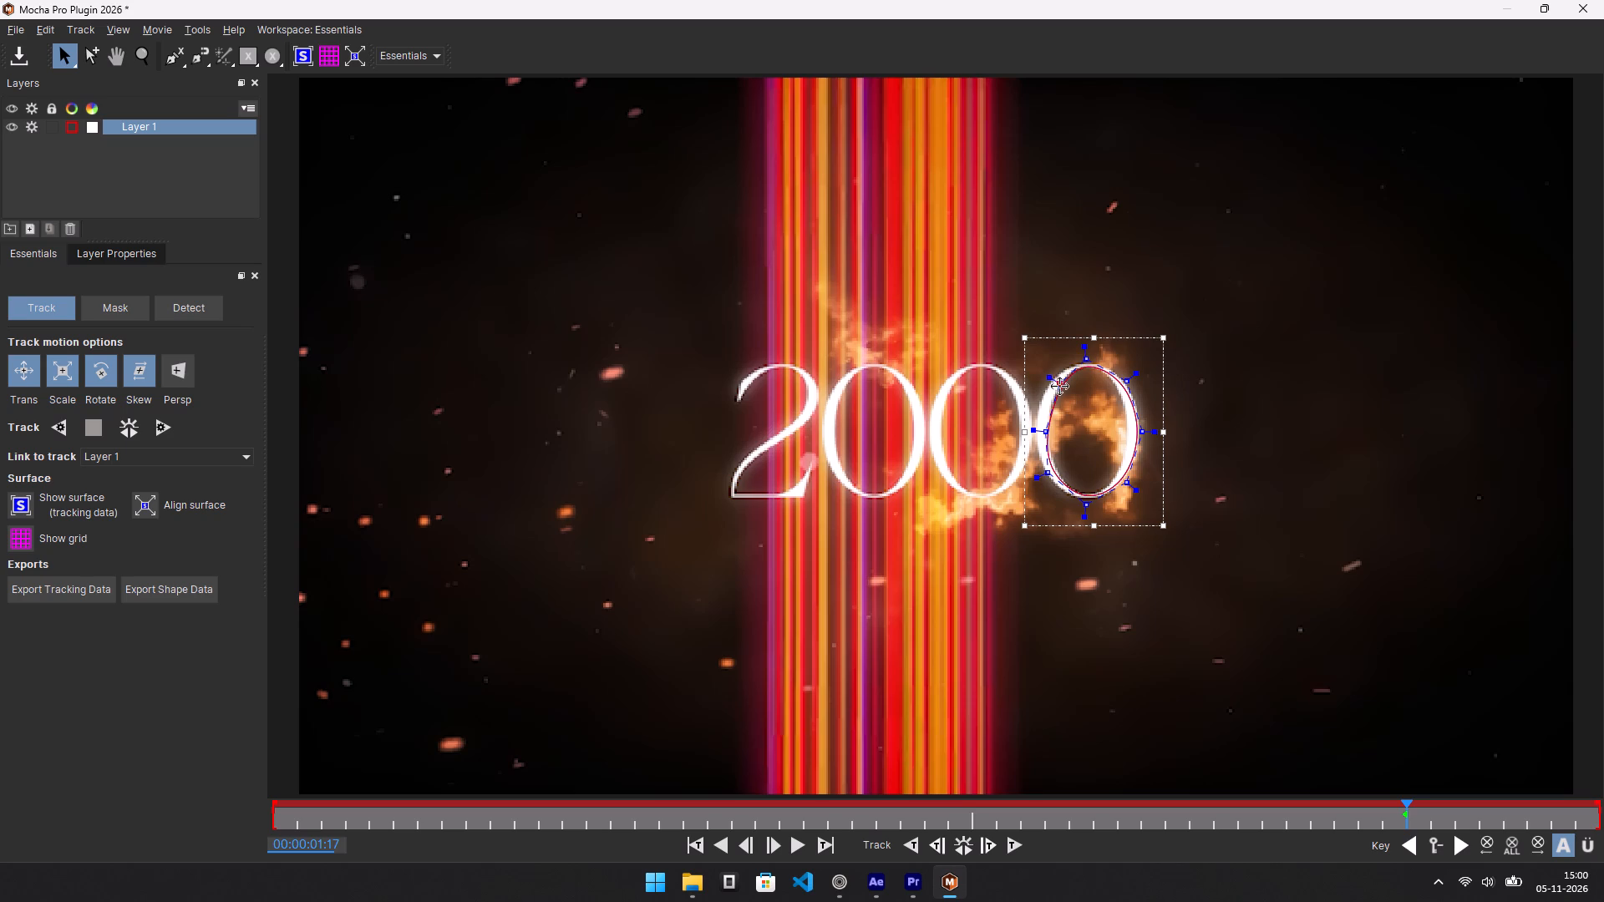
{"action": "left_click_drag", "start_coordinate": [1060, 387], "coordinate": [1058, 385]}
{"action": "left_click_drag", "start_coordinate": [1058, 385], "coordinate": [1056, 383]}
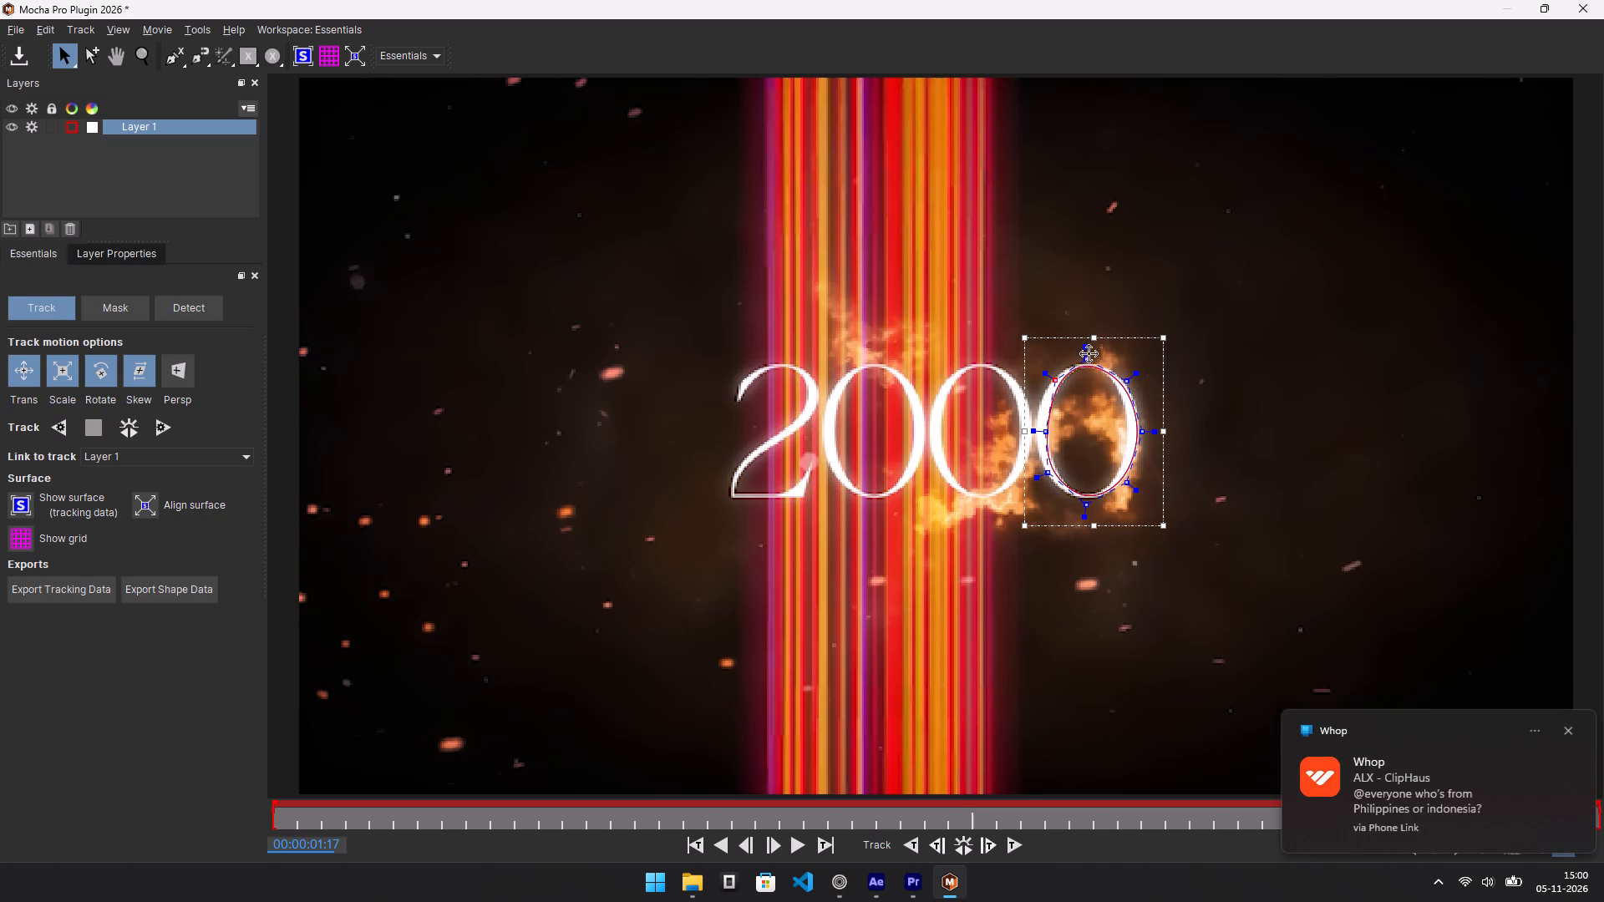
Fine-tune the ellipse's top, left and upper-left points to follow the curve of the last 0.
{"action": "scroll", "coordinate": [1082, 381], "scroll_direction": "up", "scroll_amount": 13, "text": "alt"}
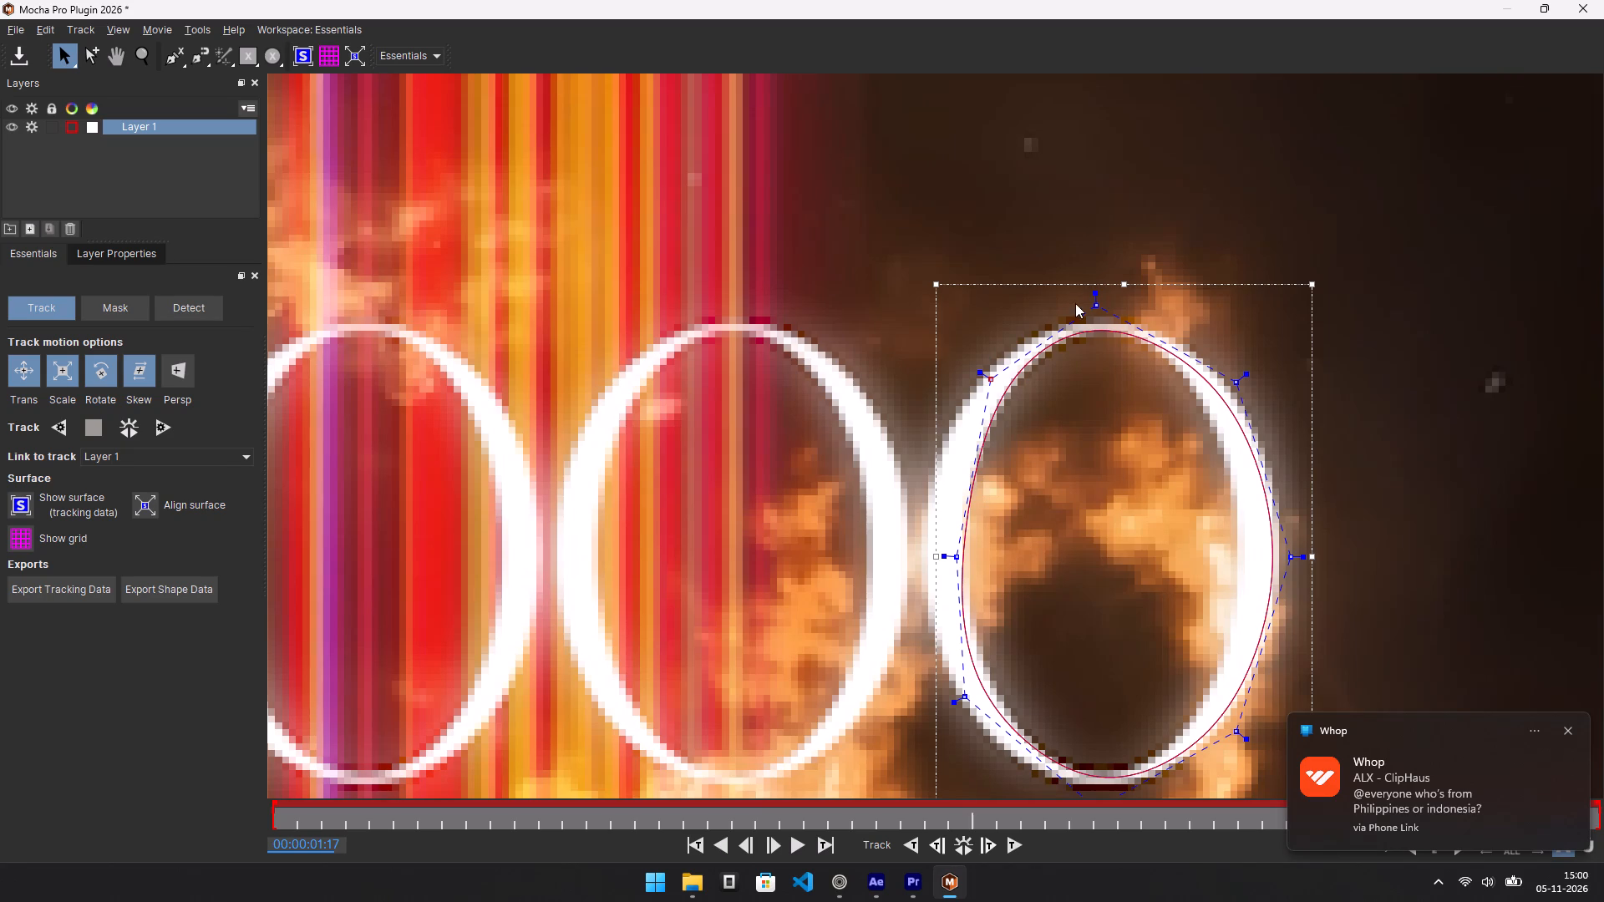
{"action": "left_click_drag", "start_coordinate": [1093, 306], "coordinate": [1096, 316]}
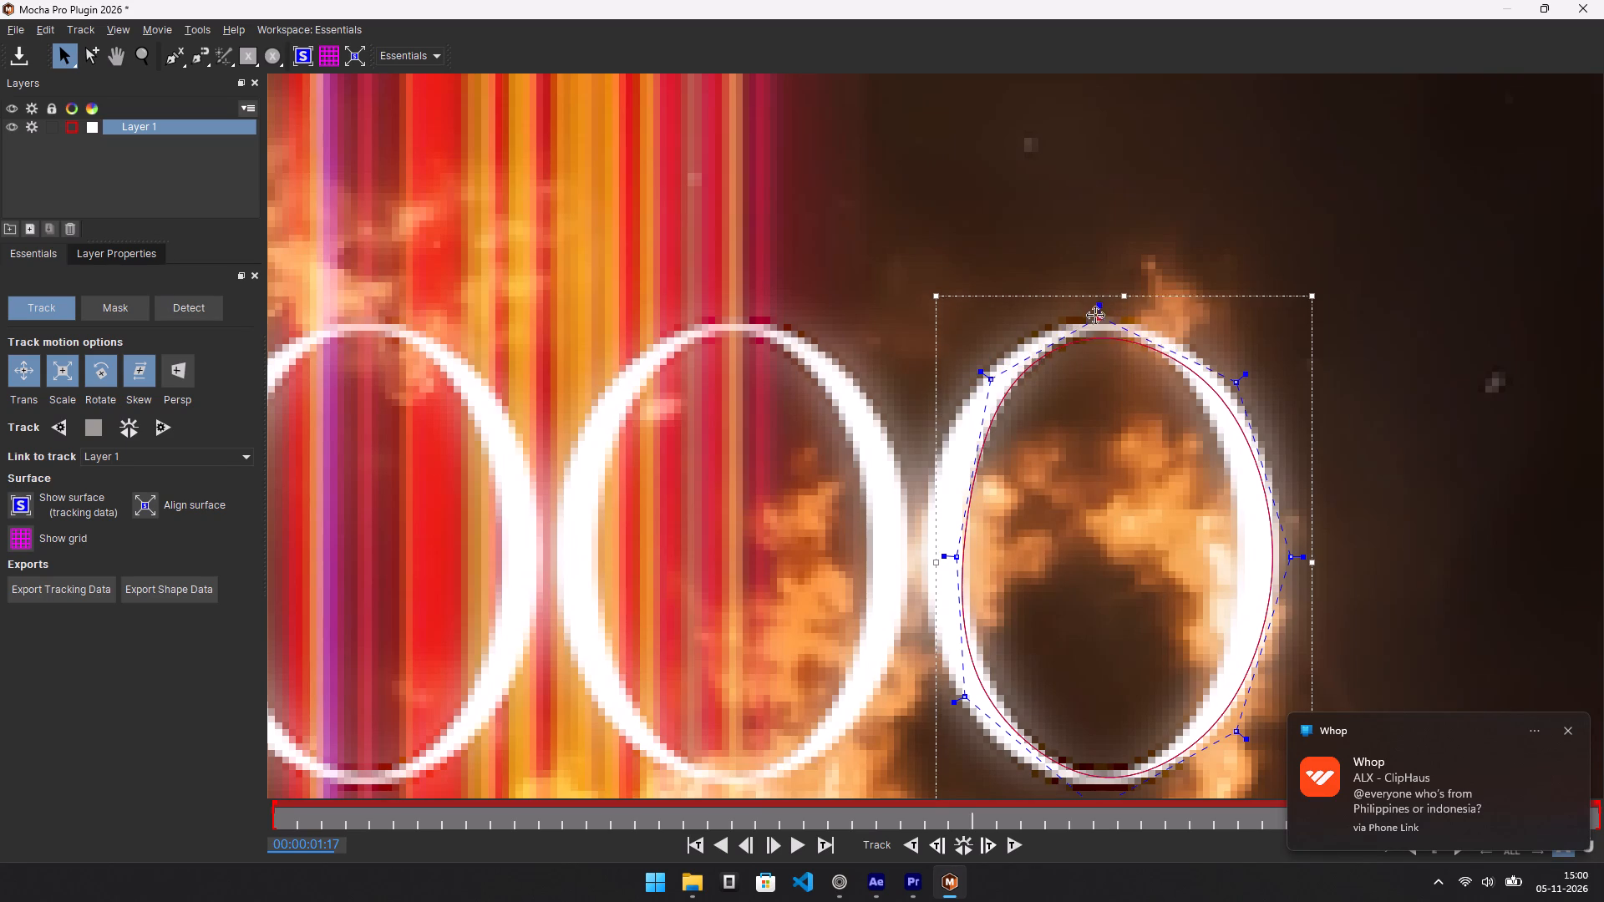
{"action": "left_click_drag", "start_coordinate": [1096, 316], "coordinate": [1096, 314]}
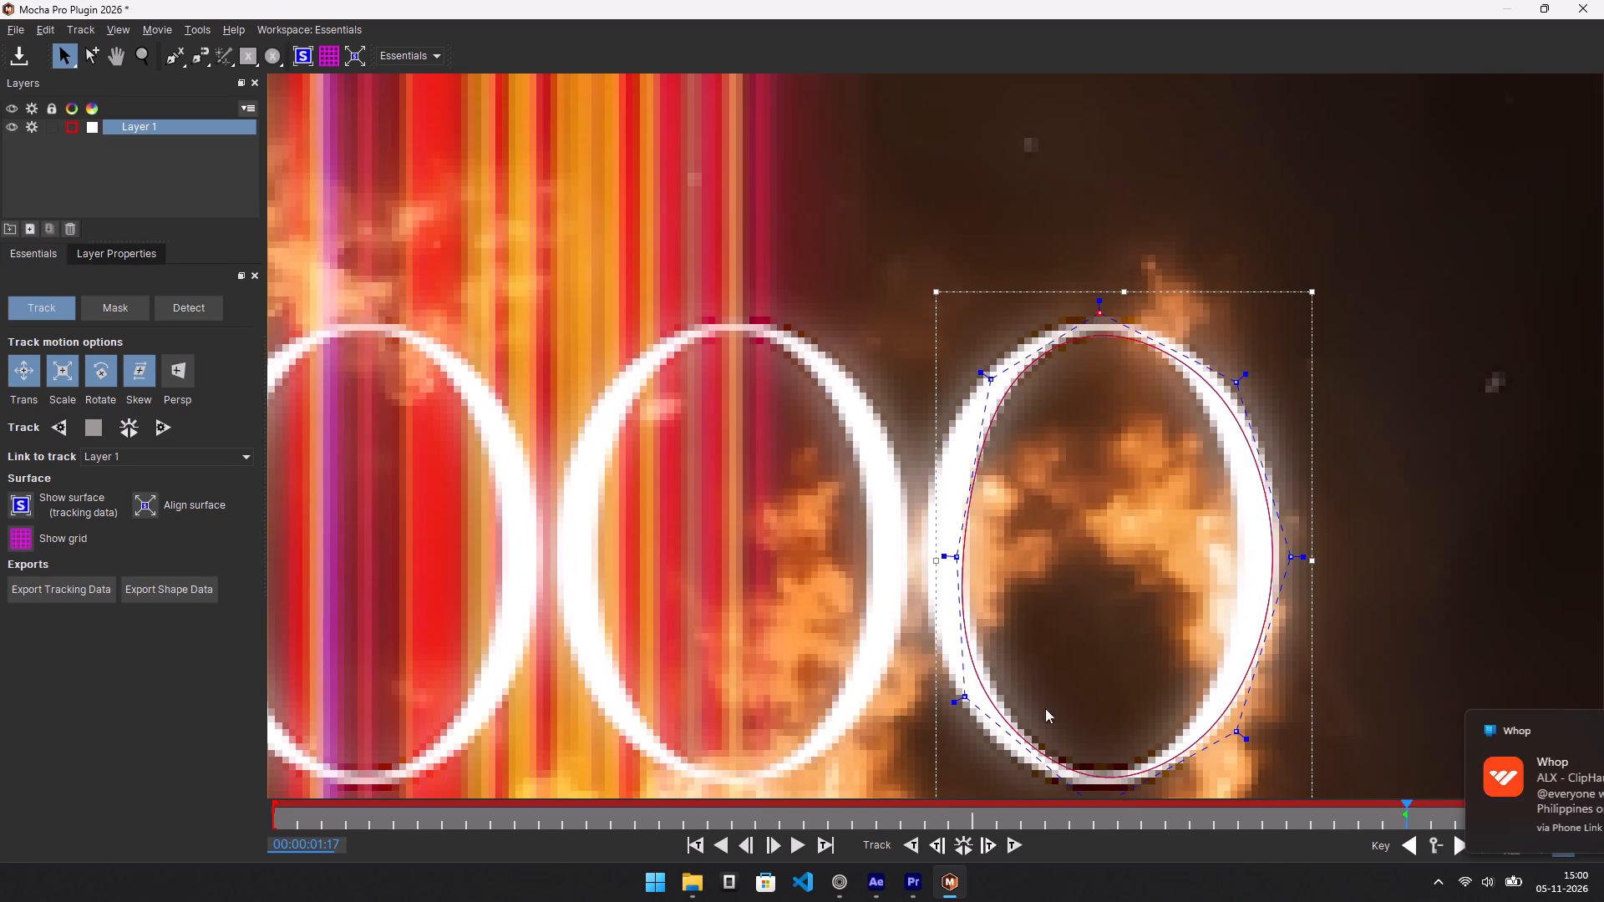
{"action": "left_click_drag", "start_coordinate": [940, 562], "coordinate": [945, 573]}
{"action": "left_click_drag", "start_coordinate": [991, 386], "coordinate": [974, 409]}
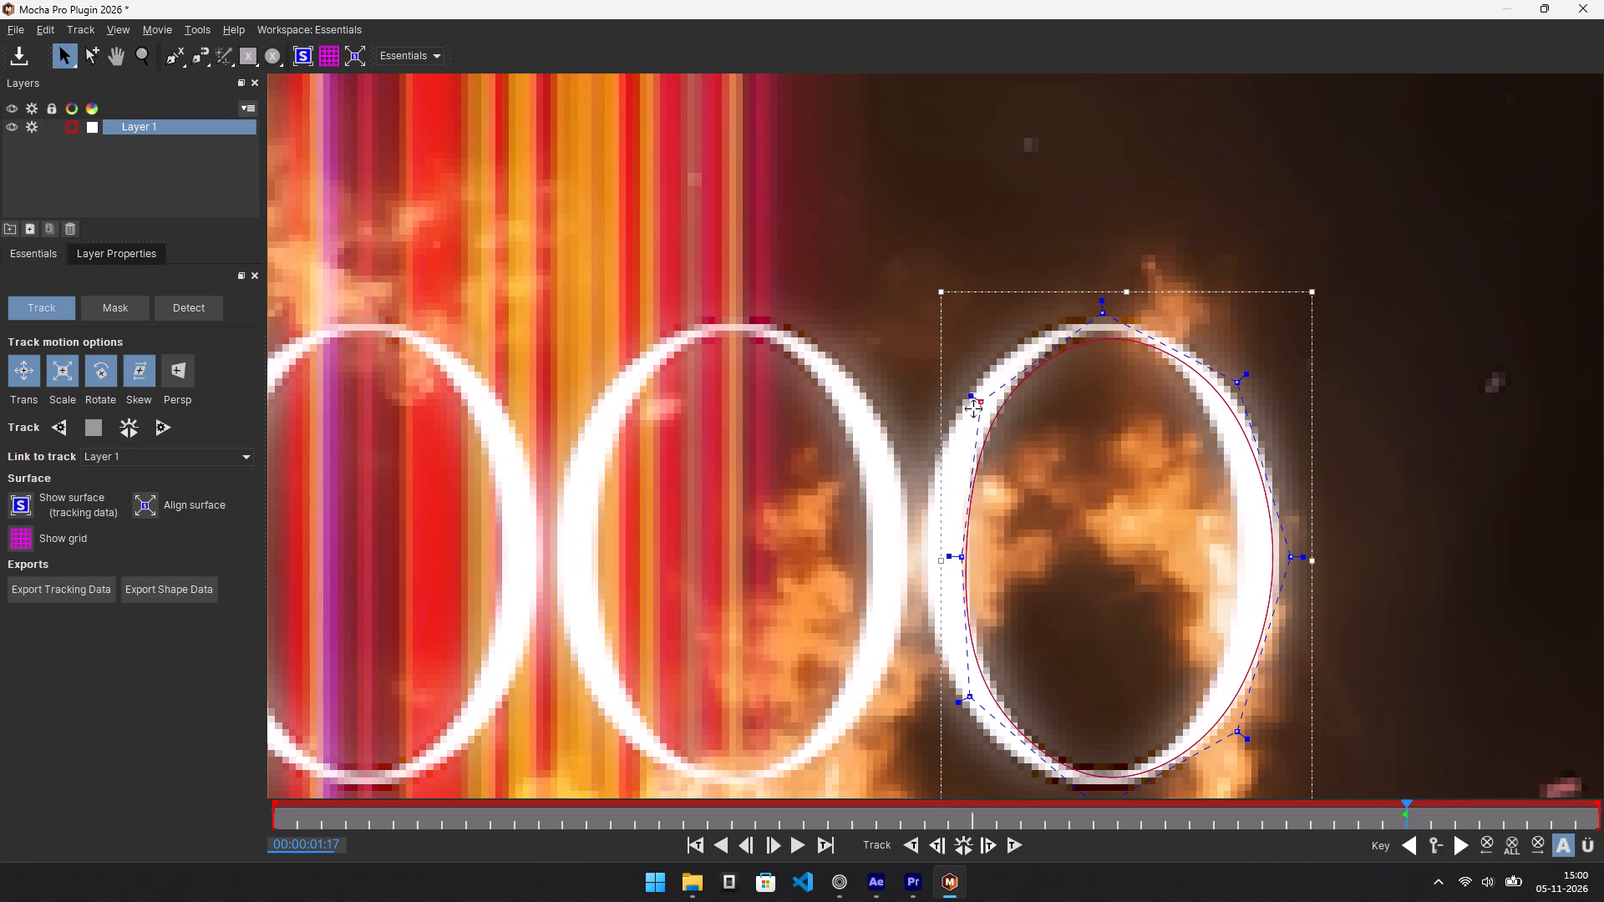
{"action": "left_click_drag", "start_coordinate": [974, 409], "coordinate": [981, 398]}
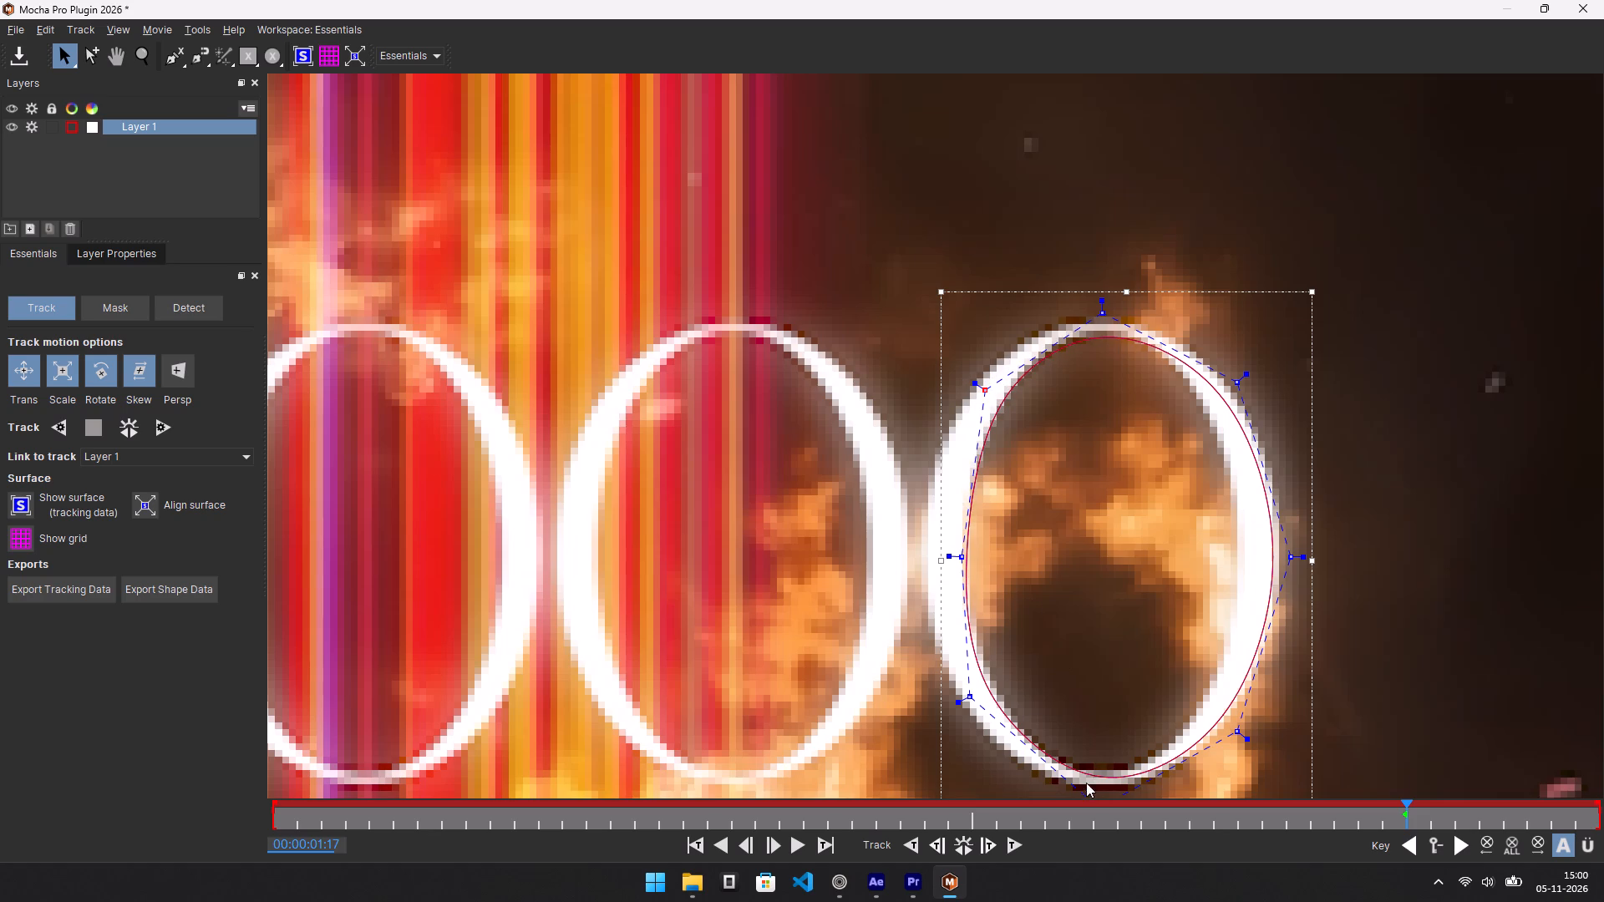
Adjust the ellipse's bottom and lower-left points to fit the lower curve of the last 0.
{"action": "scroll", "coordinate": [1121, 752], "scroll_direction": "down", "scroll_amount": 3}
{"action": "scroll", "coordinate": [1124, 249], "scroll_direction": "up", "scroll_amount": 1}
{"action": "scroll", "coordinate": [1124, 248], "scroll_direction": "down", "scroll_amount": 2}
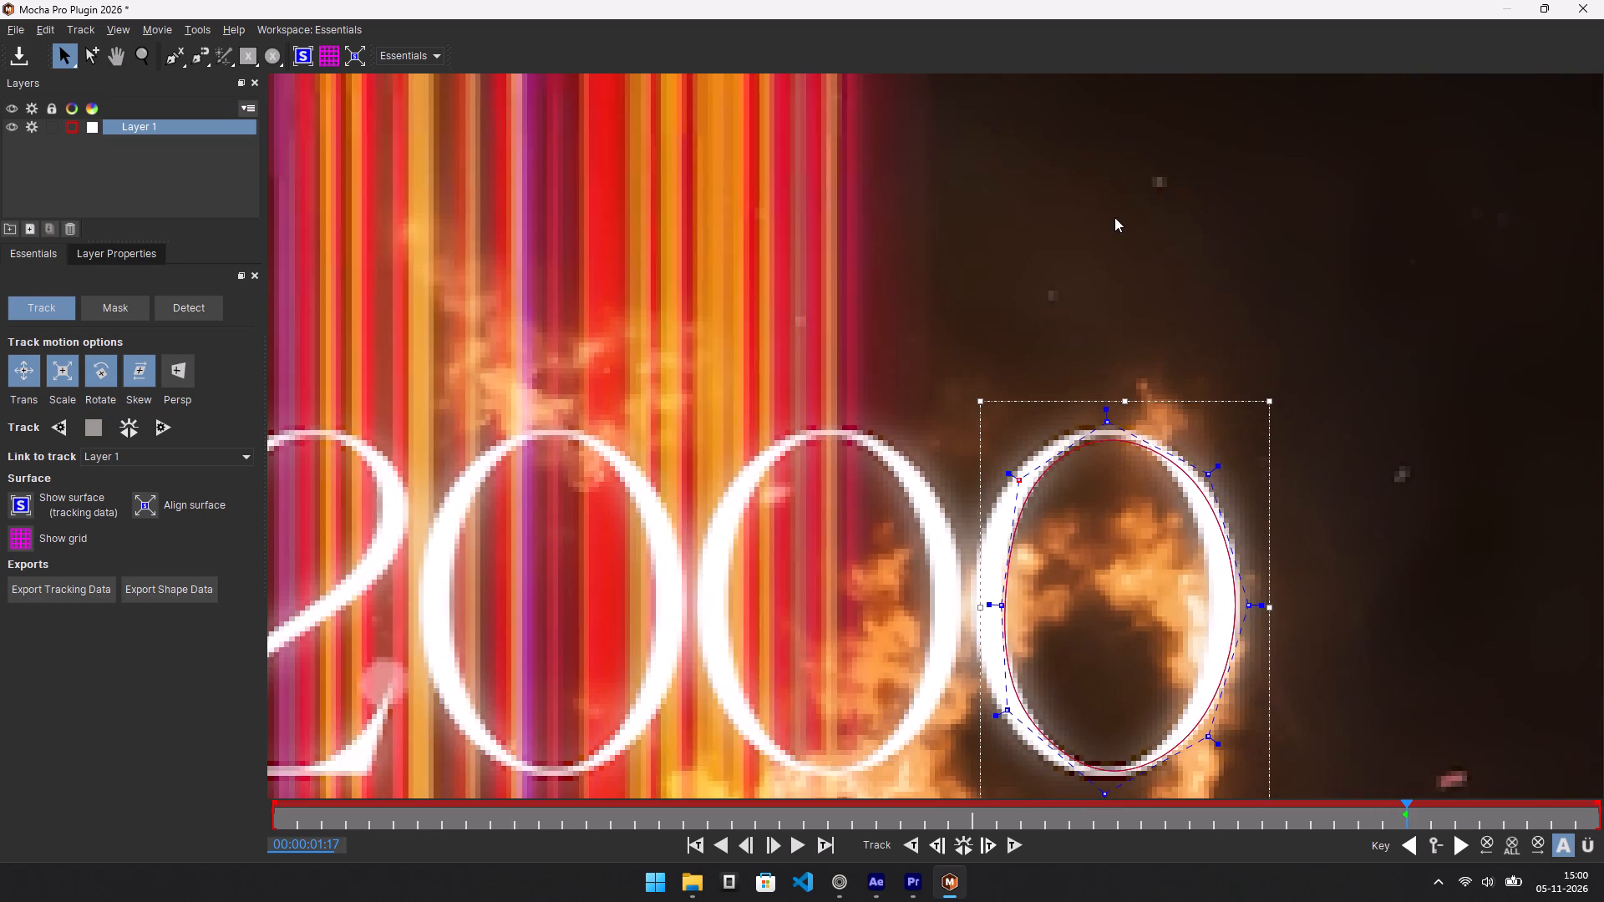
{"action": "scroll", "coordinate": [1114, 217], "scroll_direction": "down", "scroll_amount": 5}
{"action": "scroll", "coordinate": [1074, 615], "scroll_direction": "up", "scroll_amount": 10}
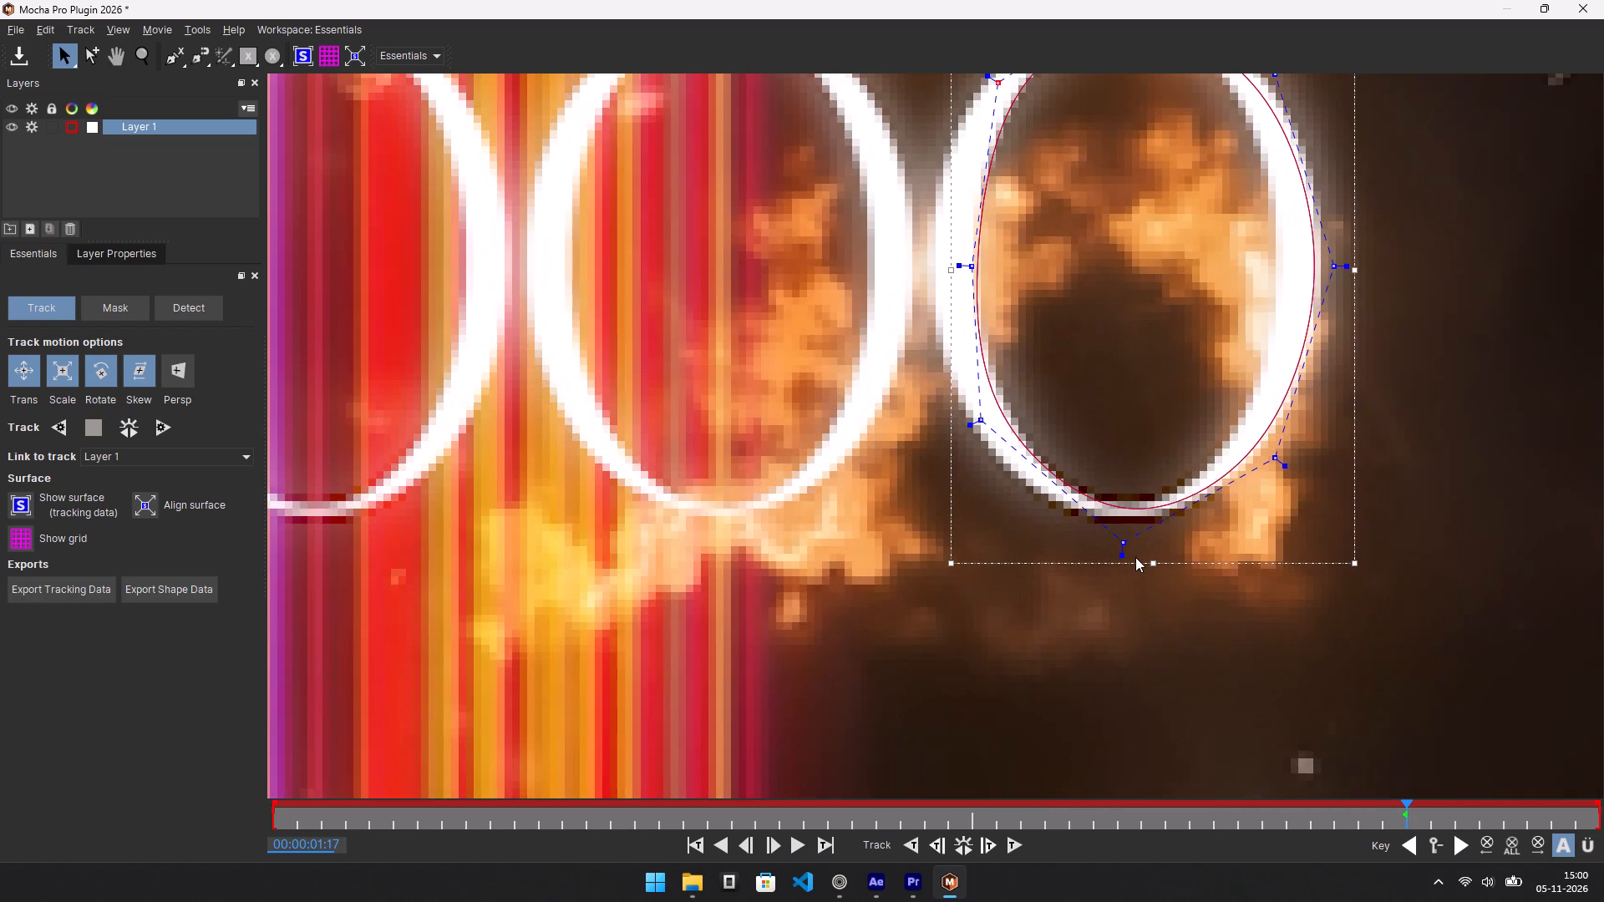
{"action": "left_click_drag", "start_coordinate": [1118, 555], "coordinate": [1103, 540]}
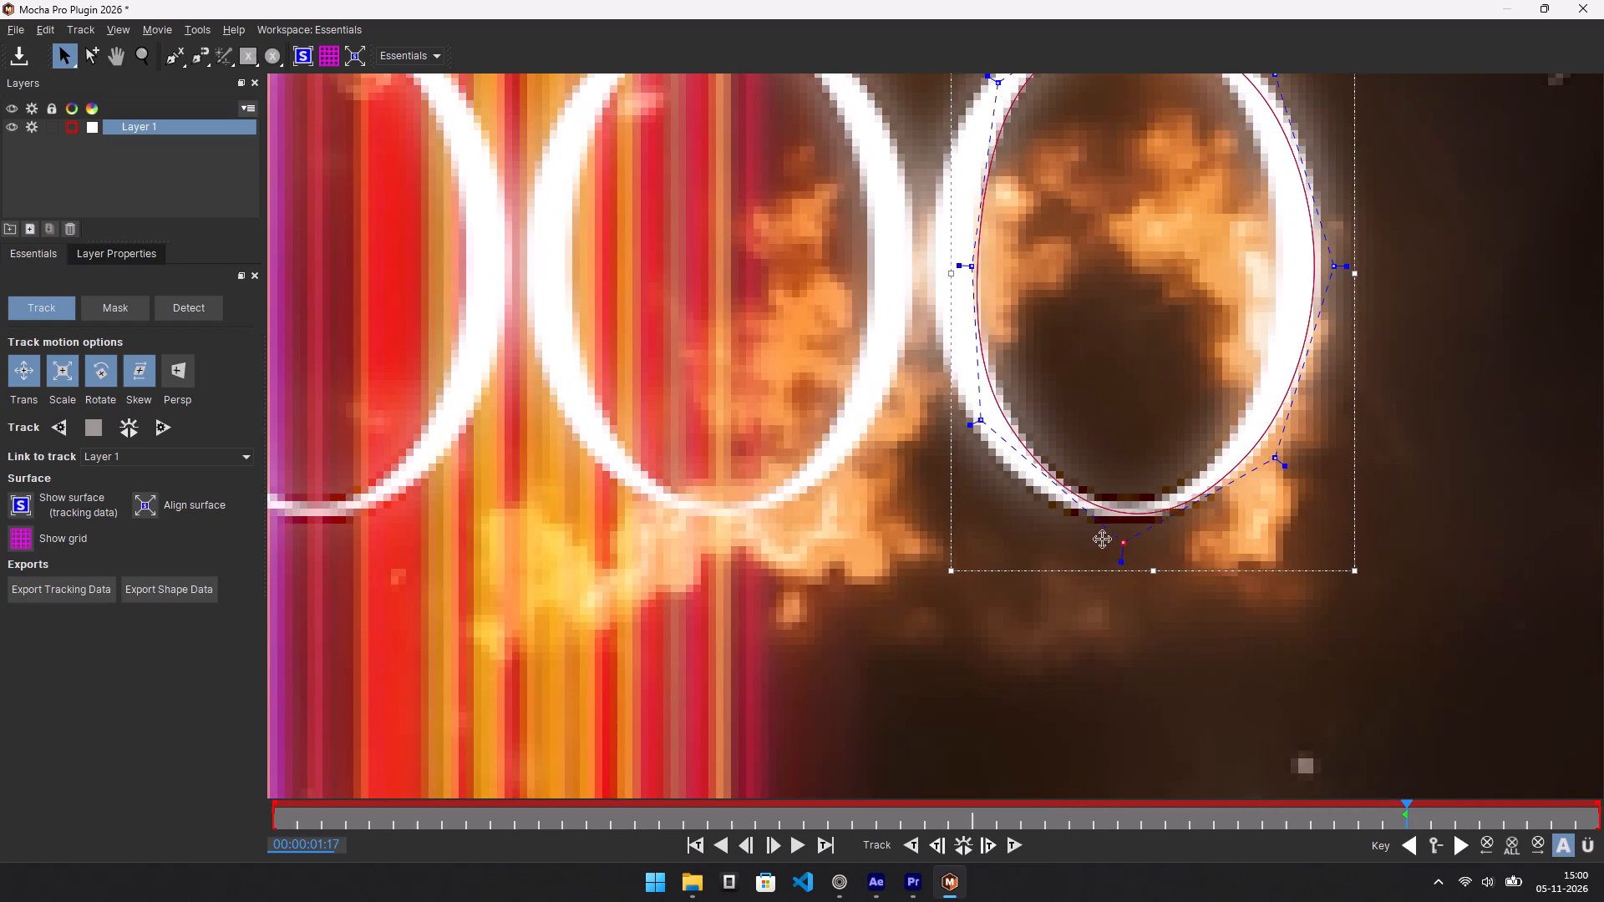
{"action": "left_click_drag", "start_coordinate": [1103, 540], "coordinate": [1133, 476]}
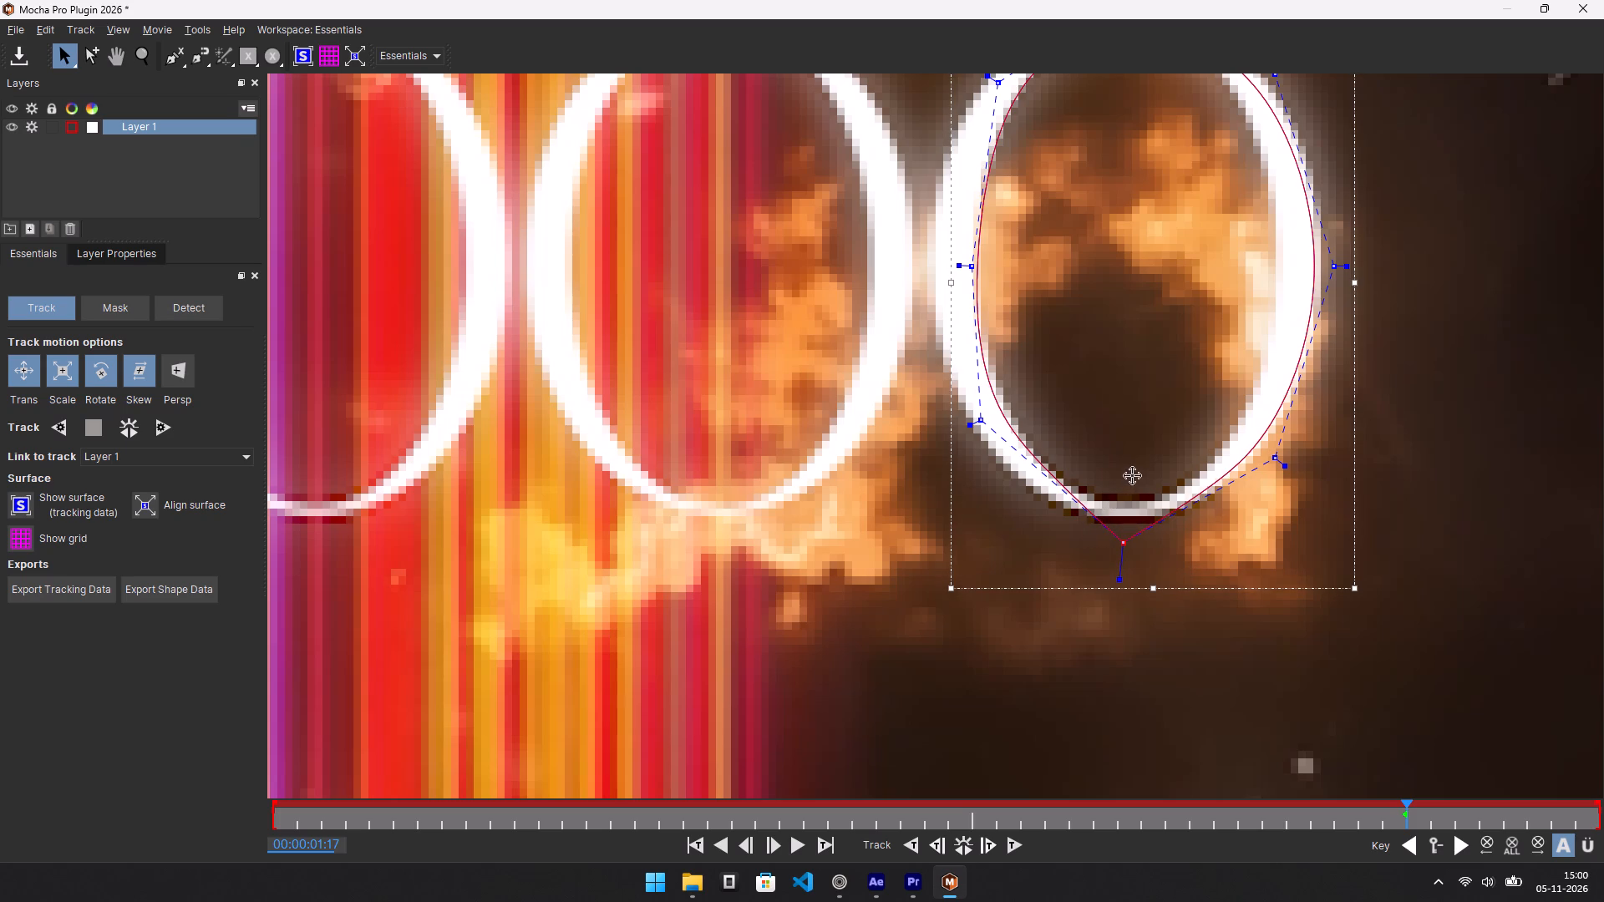
{"action": "left_click_drag", "start_coordinate": [1133, 476], "coordinate": [1126, 552]}
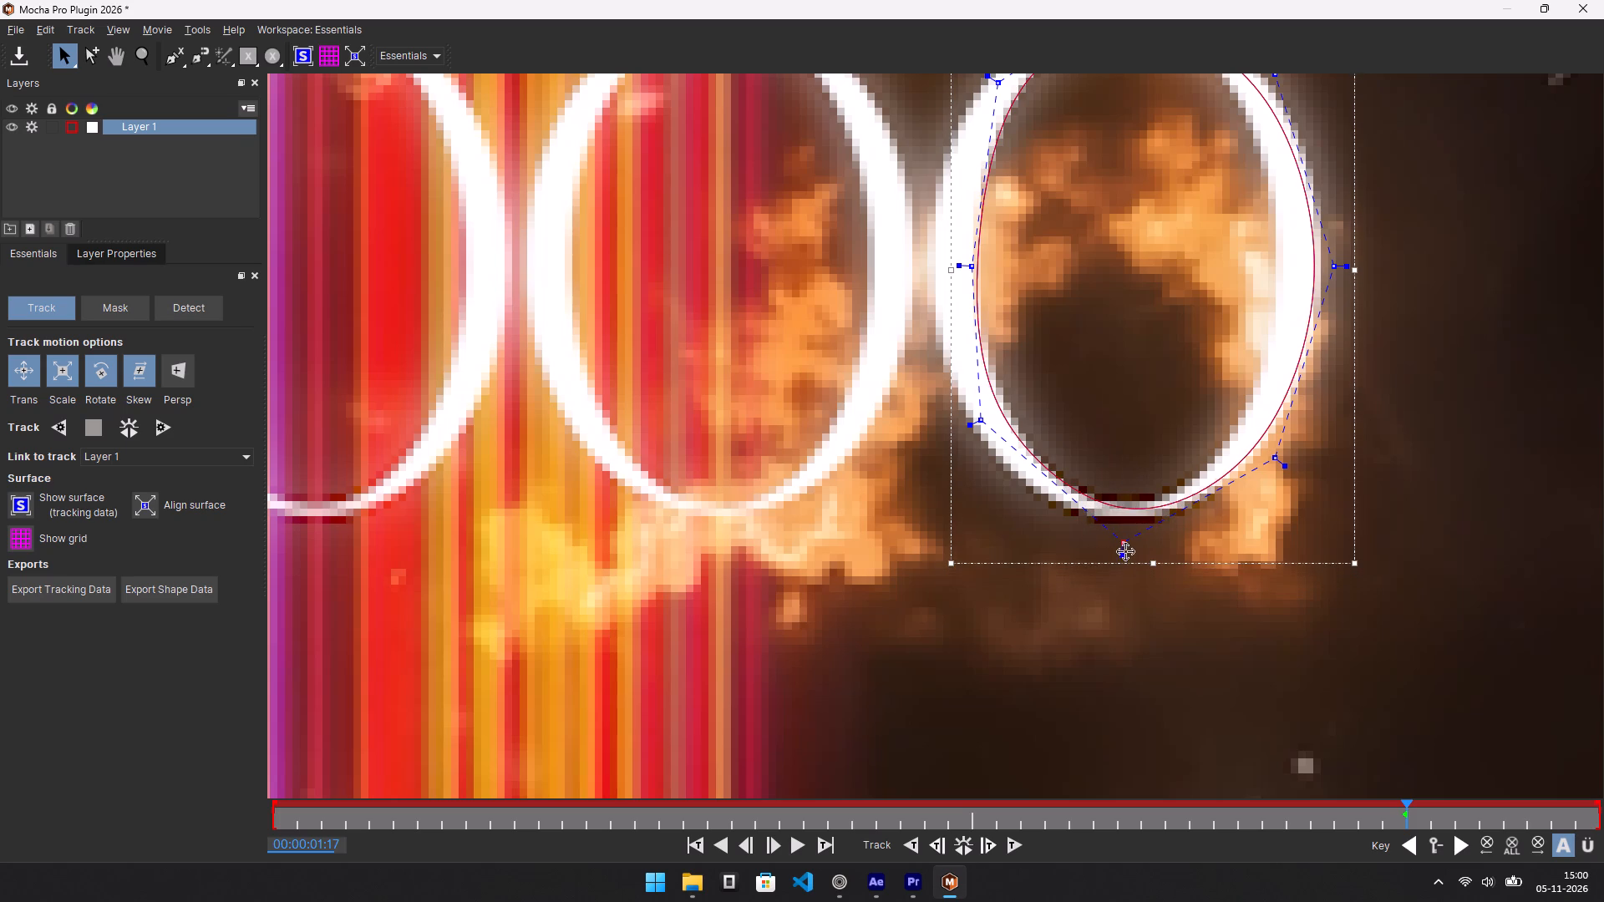
{"action": "left_click_drag", "start_coordinate": [1126, 552], "coordinate": [1124, 546]}
{"action": "left_click_drag", "start_coordinate": [1121, 557], "coordinate": [1108, 535]}
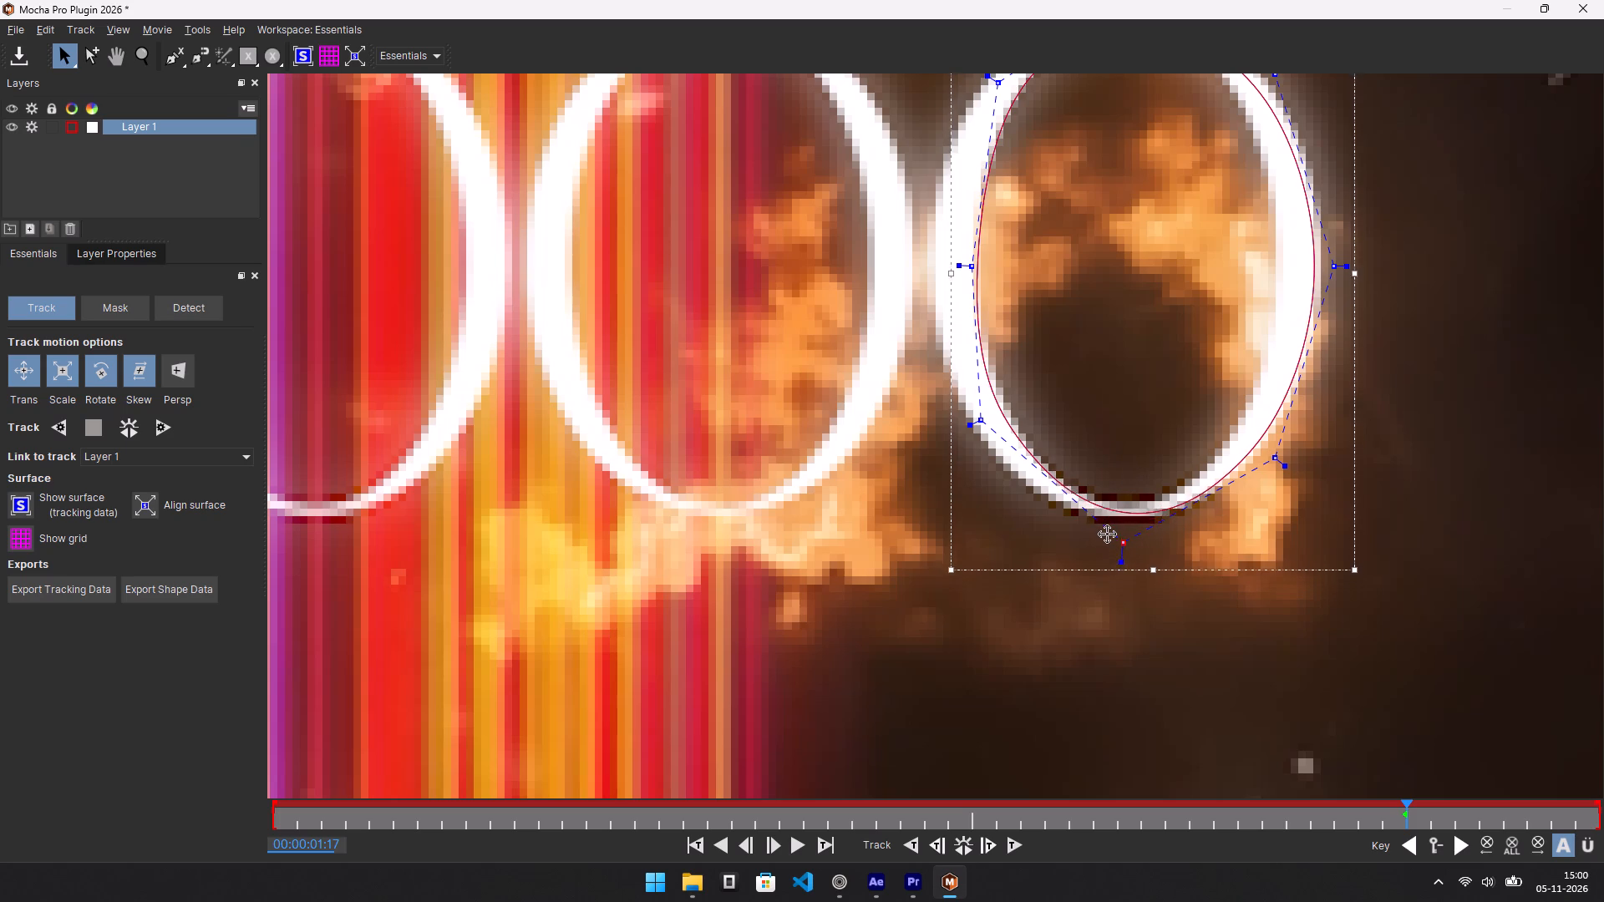
{"action": "left_click_drag", "start_coordinate": [1108, 535], "coordinate": [1111, 543]}
{"action": "left_click_drag", "start_coordinate": [982, 424], "coordinate": [978, 405]}
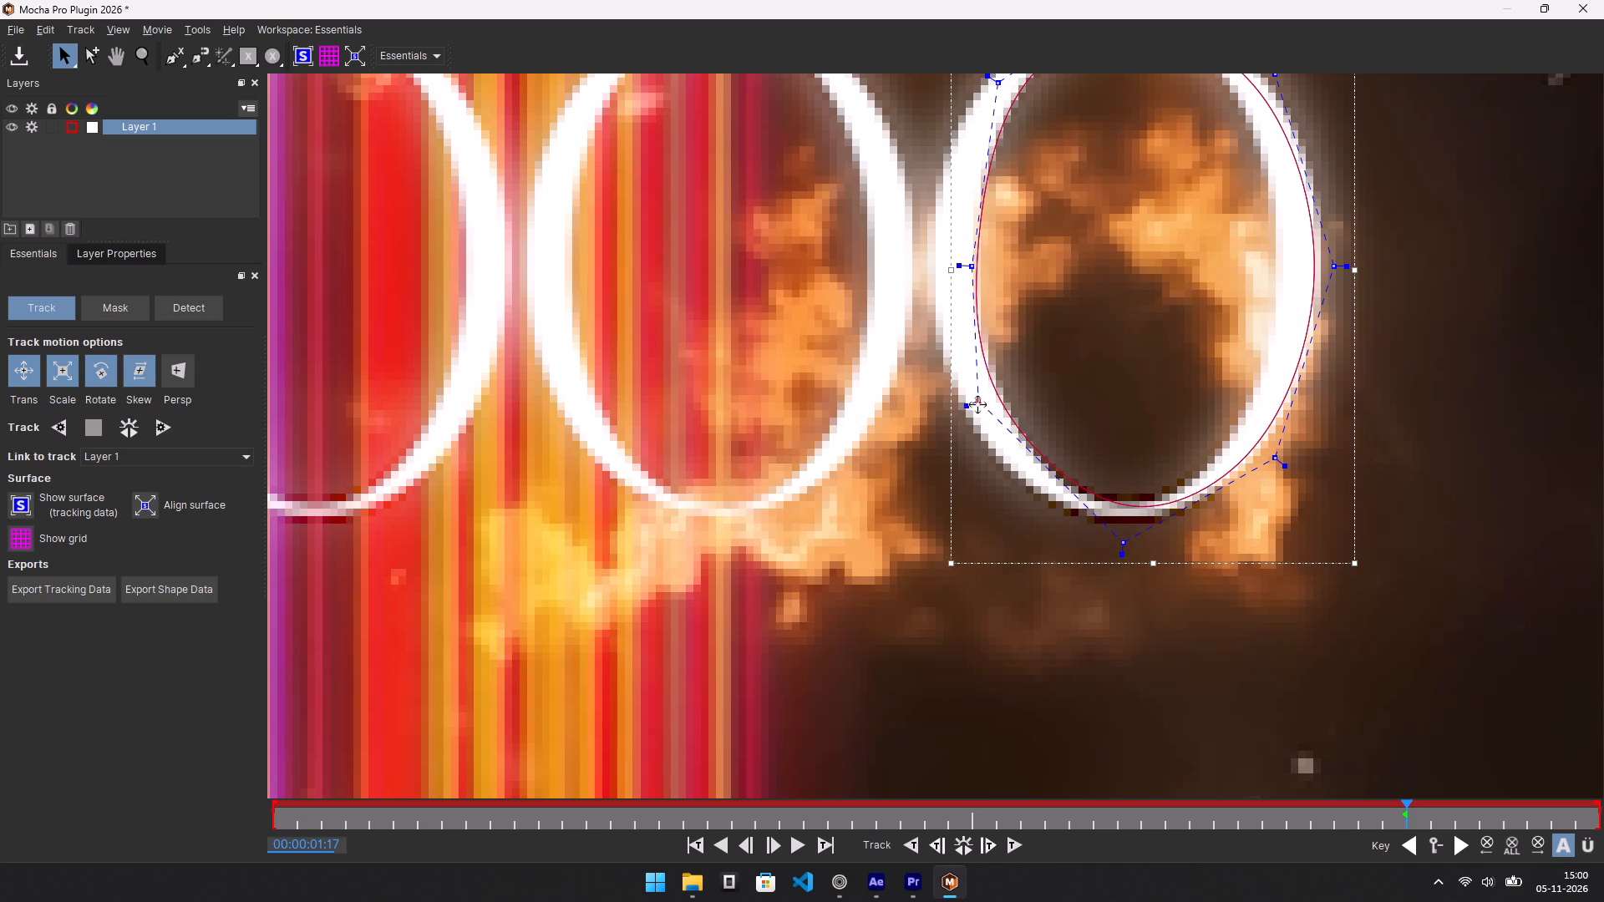
{"action": "left_click_drag", "start_coordinate": [978, 405], "coordinate": [978, 410]}
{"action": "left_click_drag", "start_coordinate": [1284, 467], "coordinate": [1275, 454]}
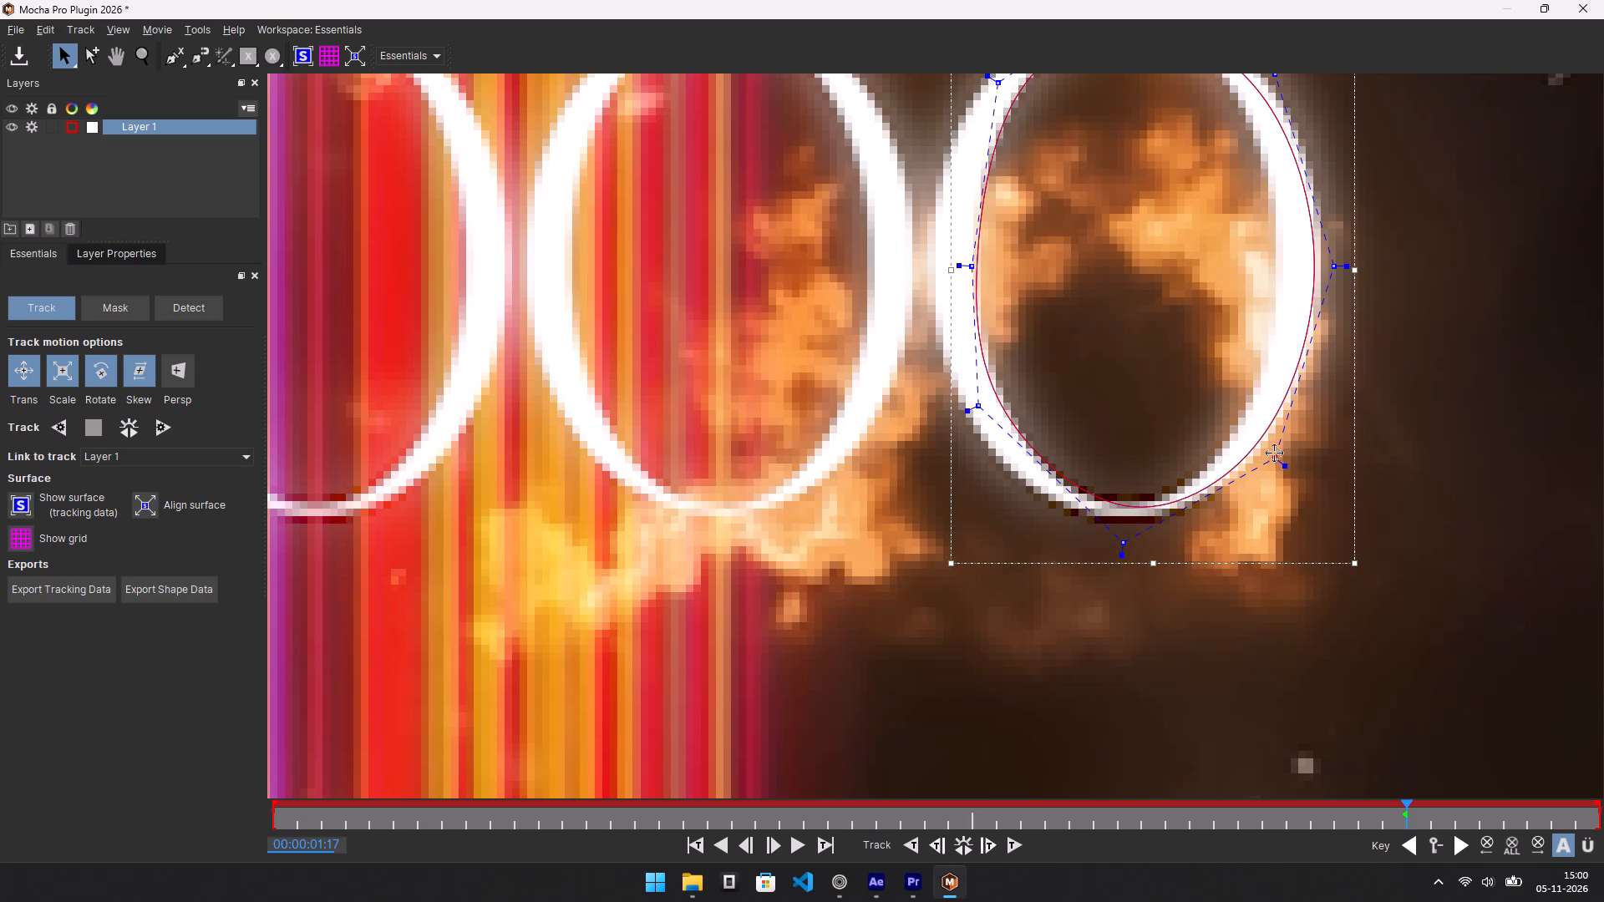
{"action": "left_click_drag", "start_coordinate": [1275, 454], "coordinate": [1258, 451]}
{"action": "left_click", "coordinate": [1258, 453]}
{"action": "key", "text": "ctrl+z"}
Pull the ellipse's lower-right and right points in to the inner edge of the last 0.
{"action": "left_click_drag", "start_coordinate": [1272, 459], "coordinate": [1257, 441]}
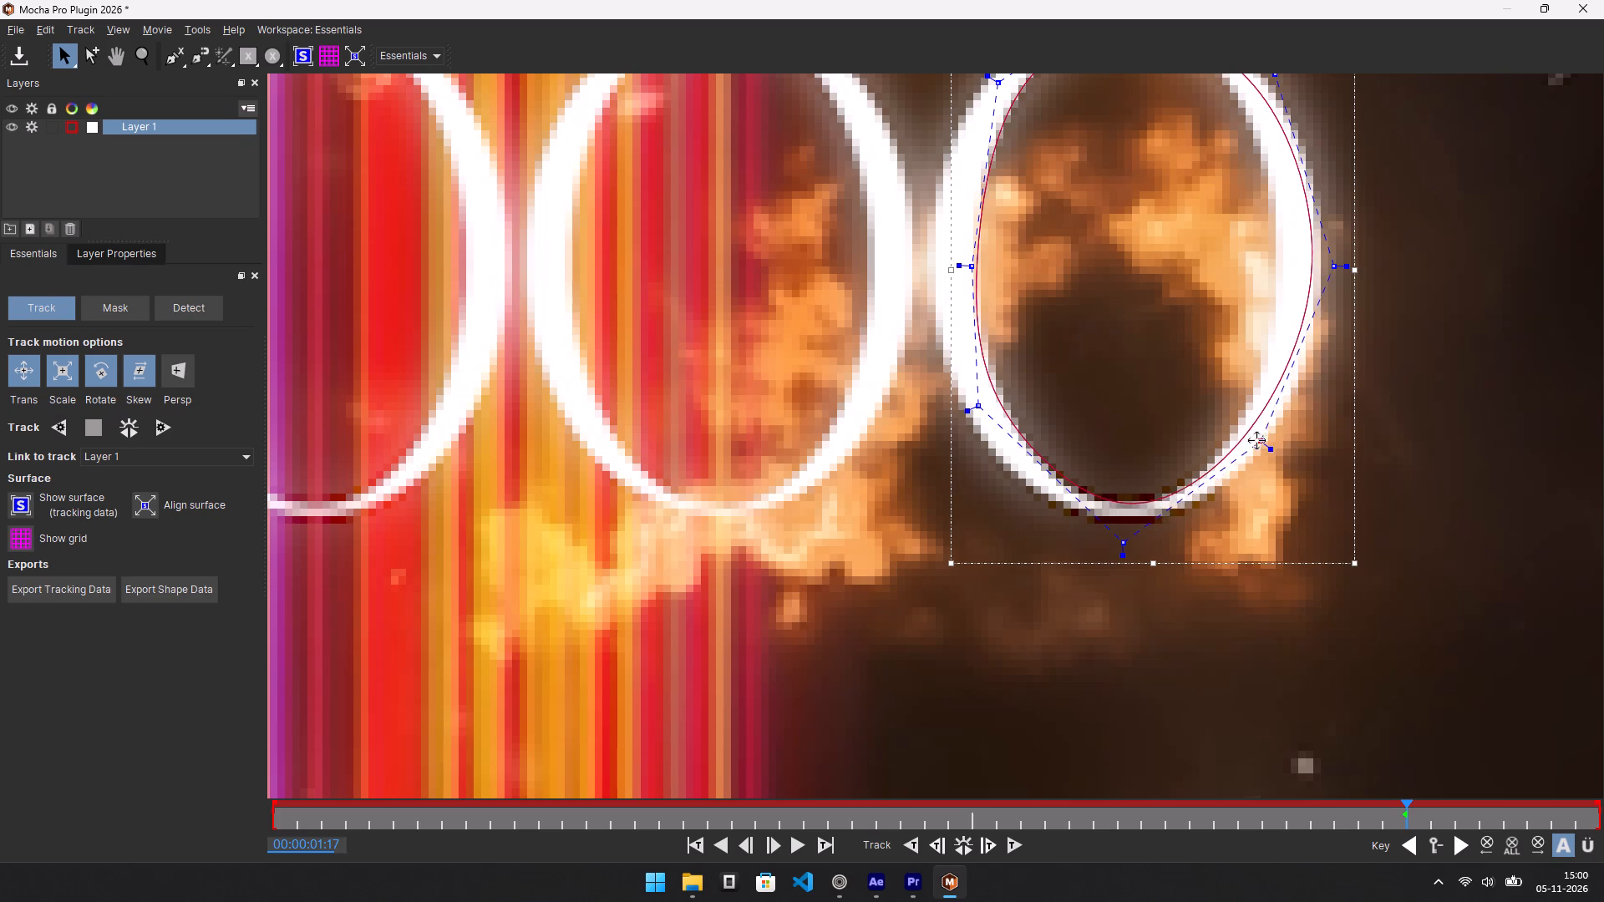
{"action": "left_click_drag", "start_coordinate": [1257, 441], "coordinate": [1237, 431]}
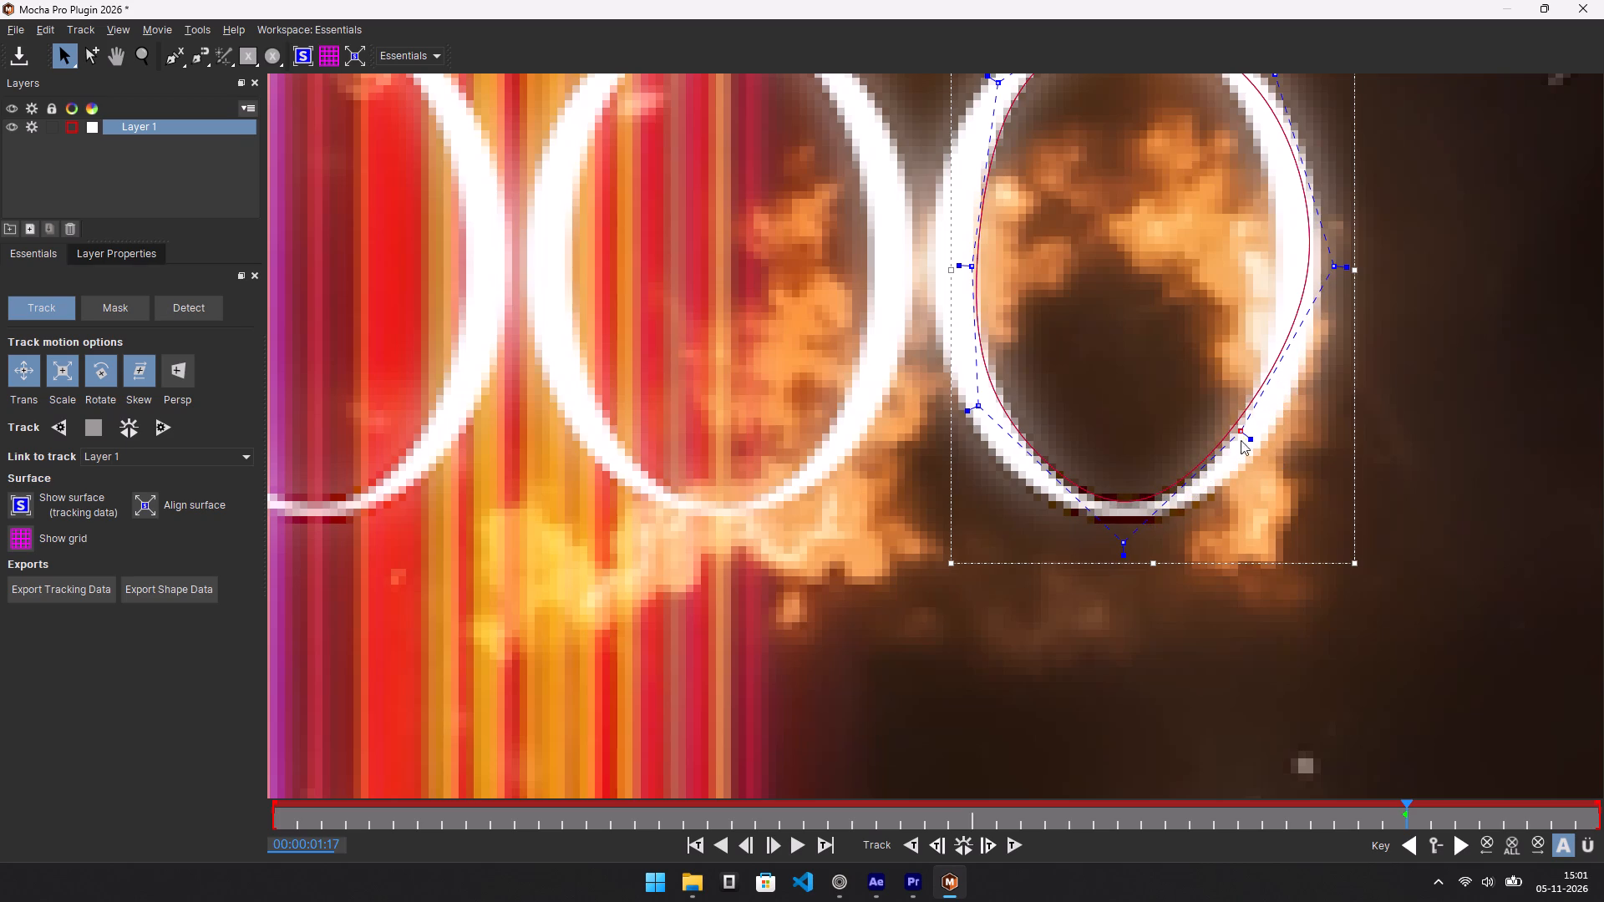
{"action": "left_click_drag", "start_coordinate": [1332, 264], "coordinate": [1332, 265]}
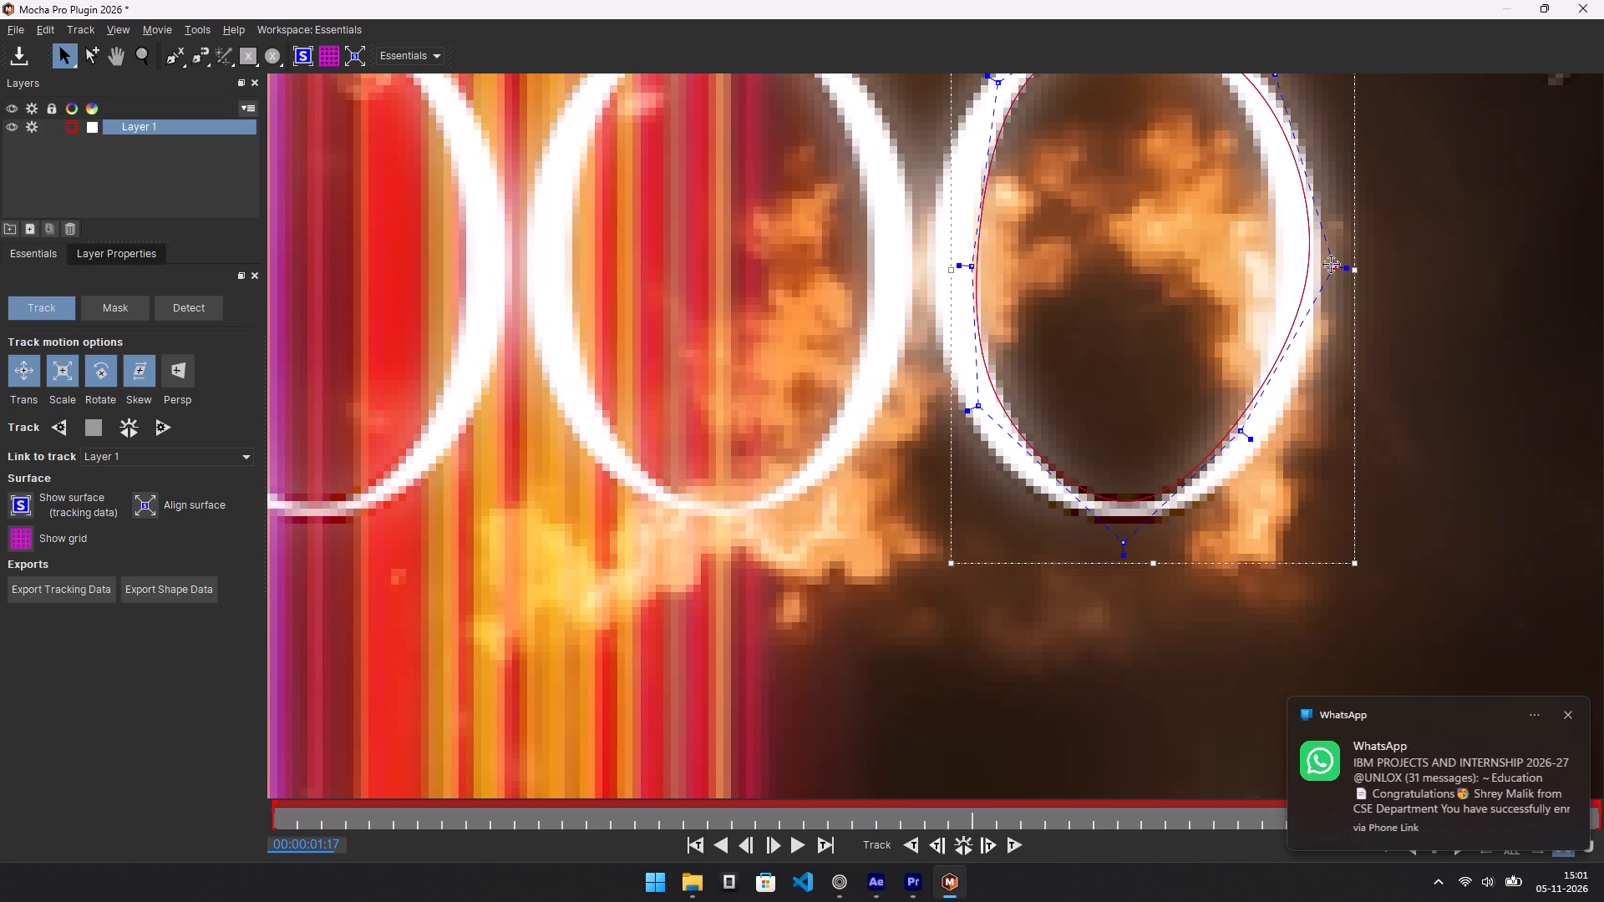
{"action": "left_click_drag", "start_coordinate": [1332, 265], "coordinate": [1272, 276]}
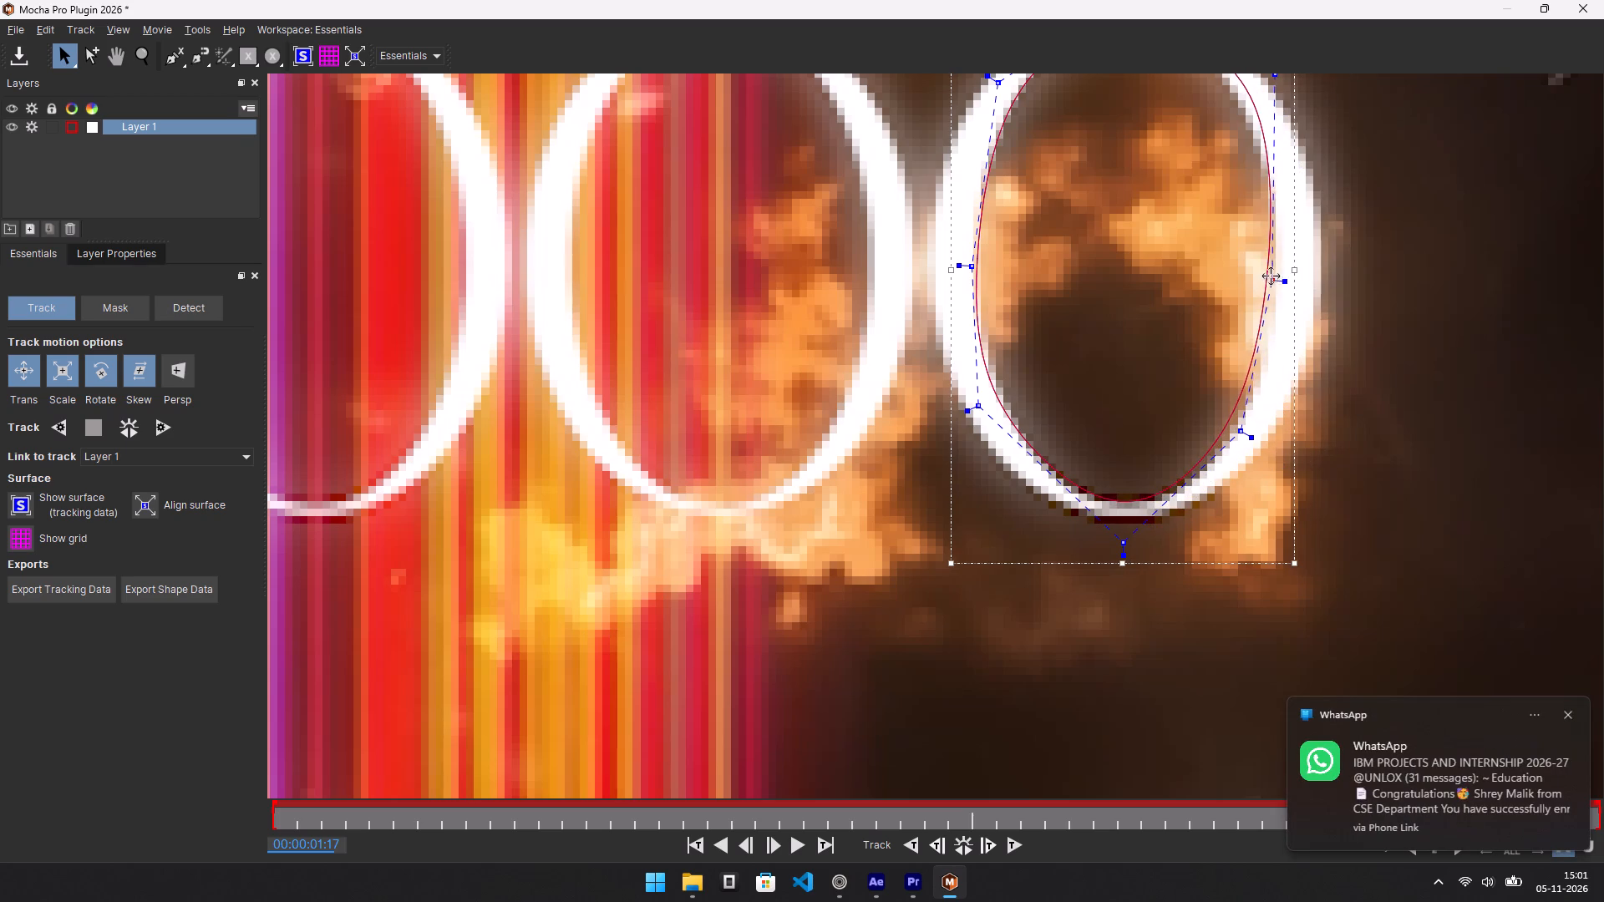
{"action": "left_click_drag", "start_coordinate": [1272, 276], "coordinate": [1279, 276]}
Refine the upper-right, right and lower-right points so the shape's right side follows the inner edge of the last 0.
{"action": "scroll", "coordinate": [1294, 197], "scroll_direction": "up", "scroll_amount": 3}
{"action": "scroll", "coordinate": [1294, 196], "scroll_direction": "down", "scroll_amount": 5}
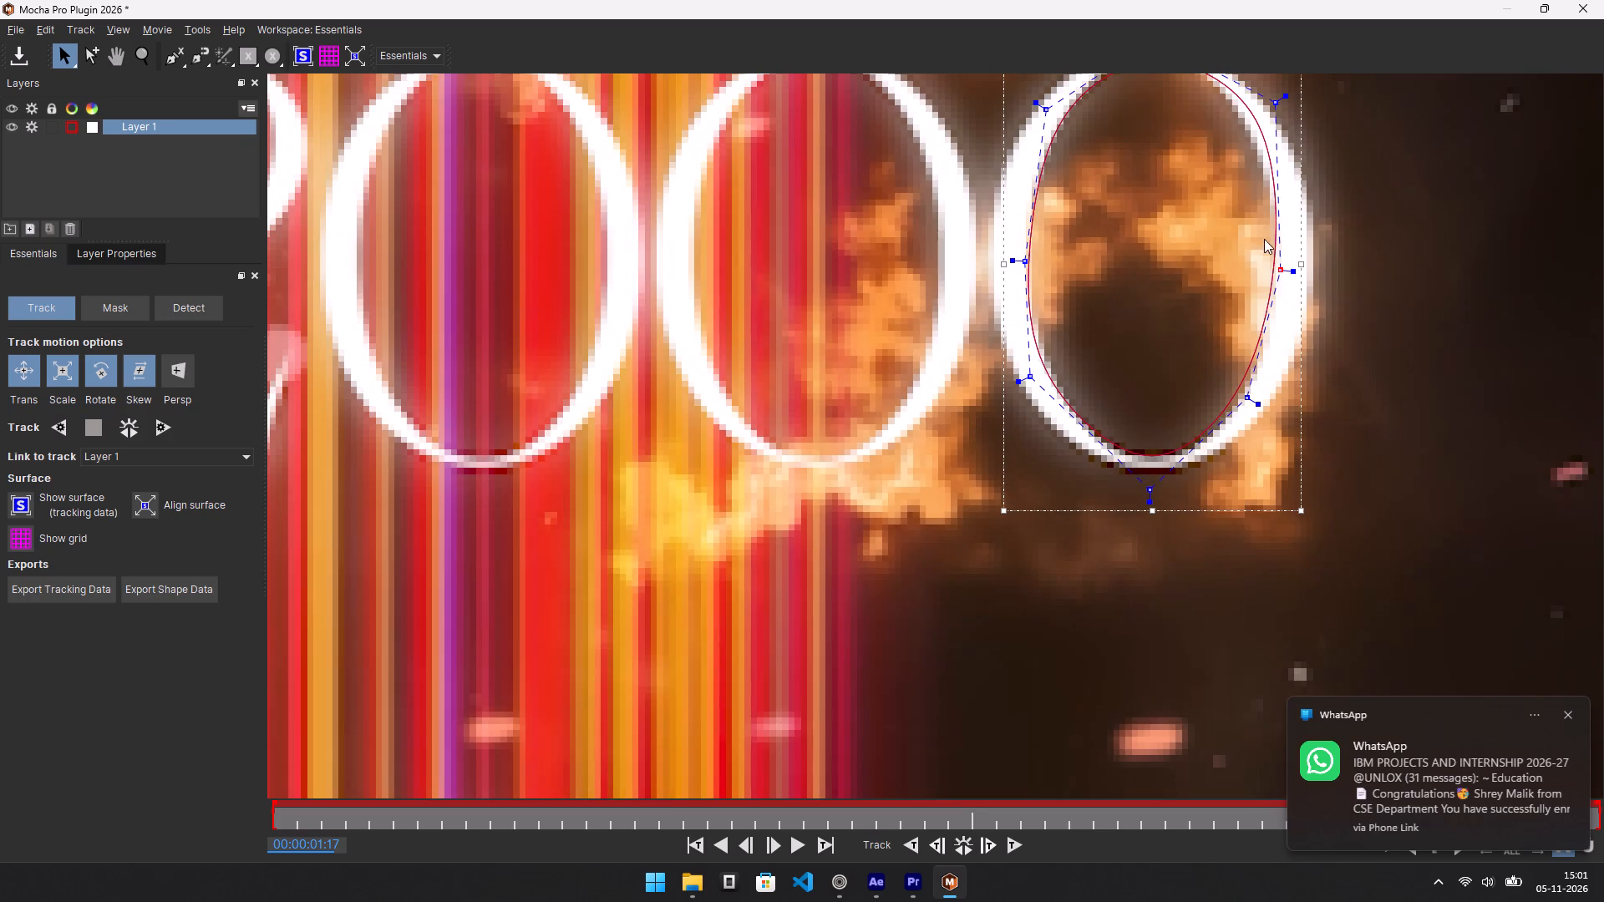
{"action": "left_click_drag", "start_coordinate": [1275, 108], "coordinate": [1254, 108]}
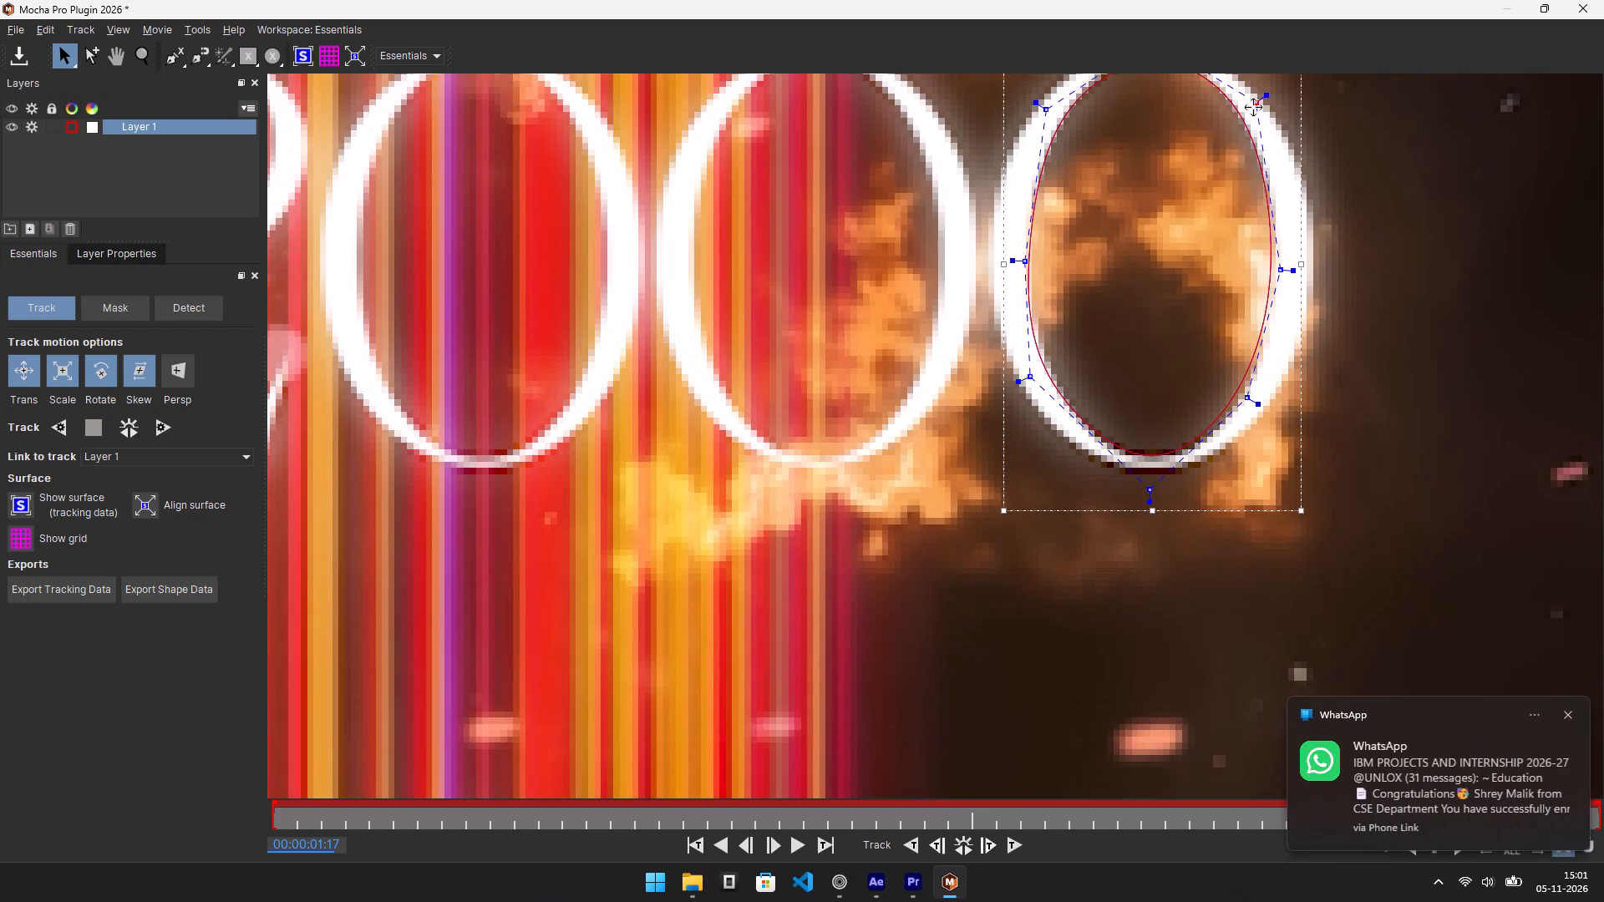
{"action": "left_click_drag", "start_coordinate": [1254, 108], "coordinate": [1257, 108]}
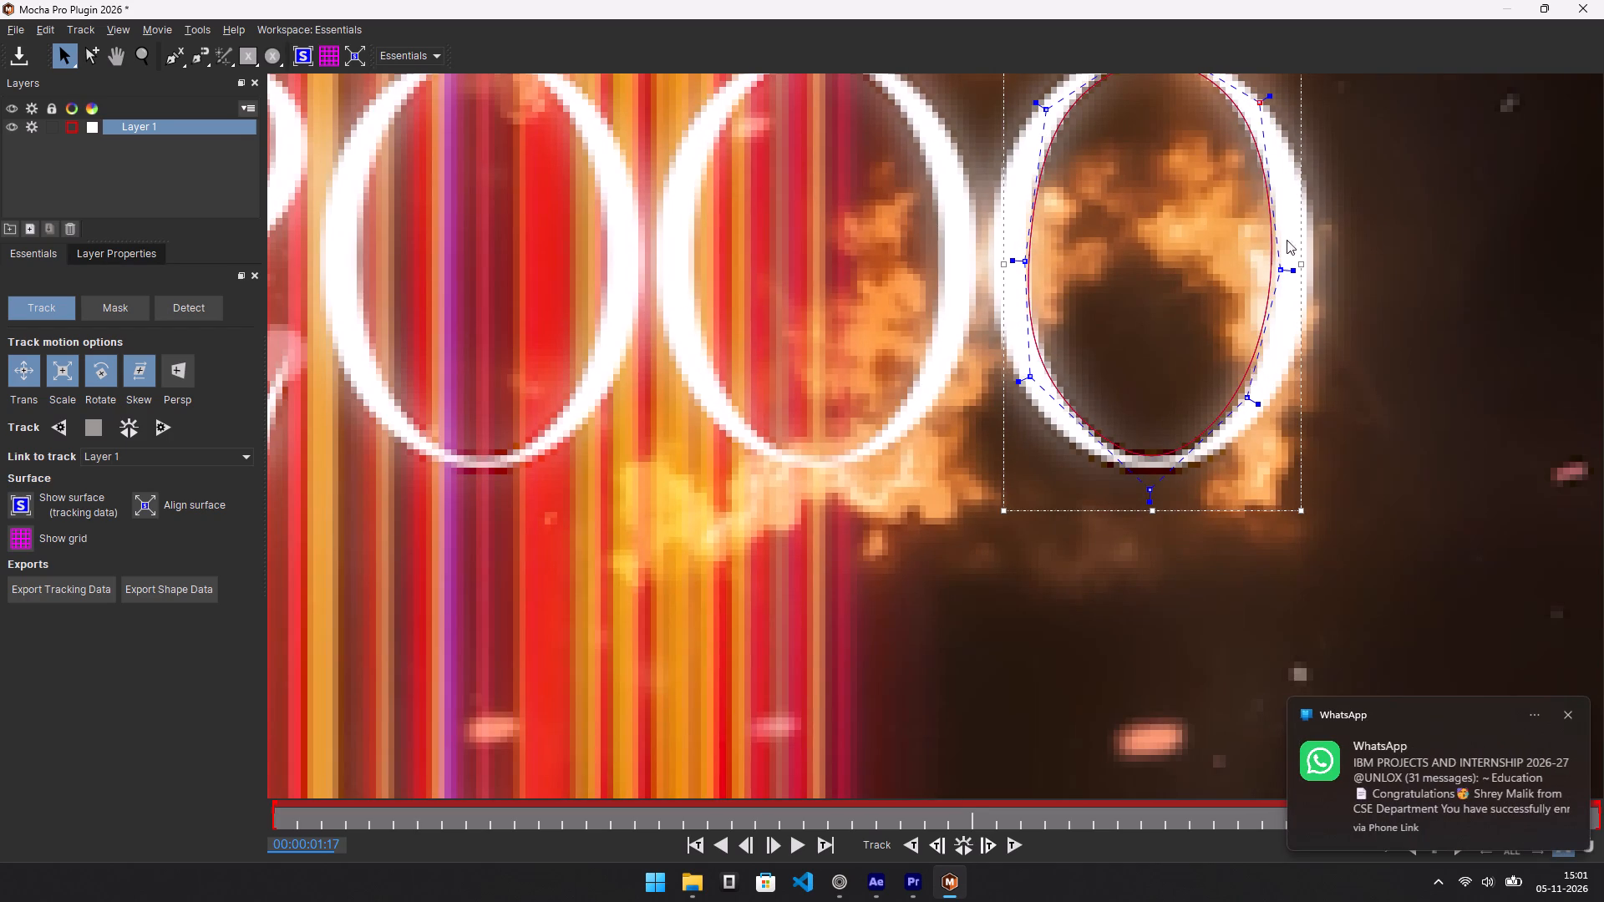
{"action": "left_click", "coordinate": [1275, 276]}
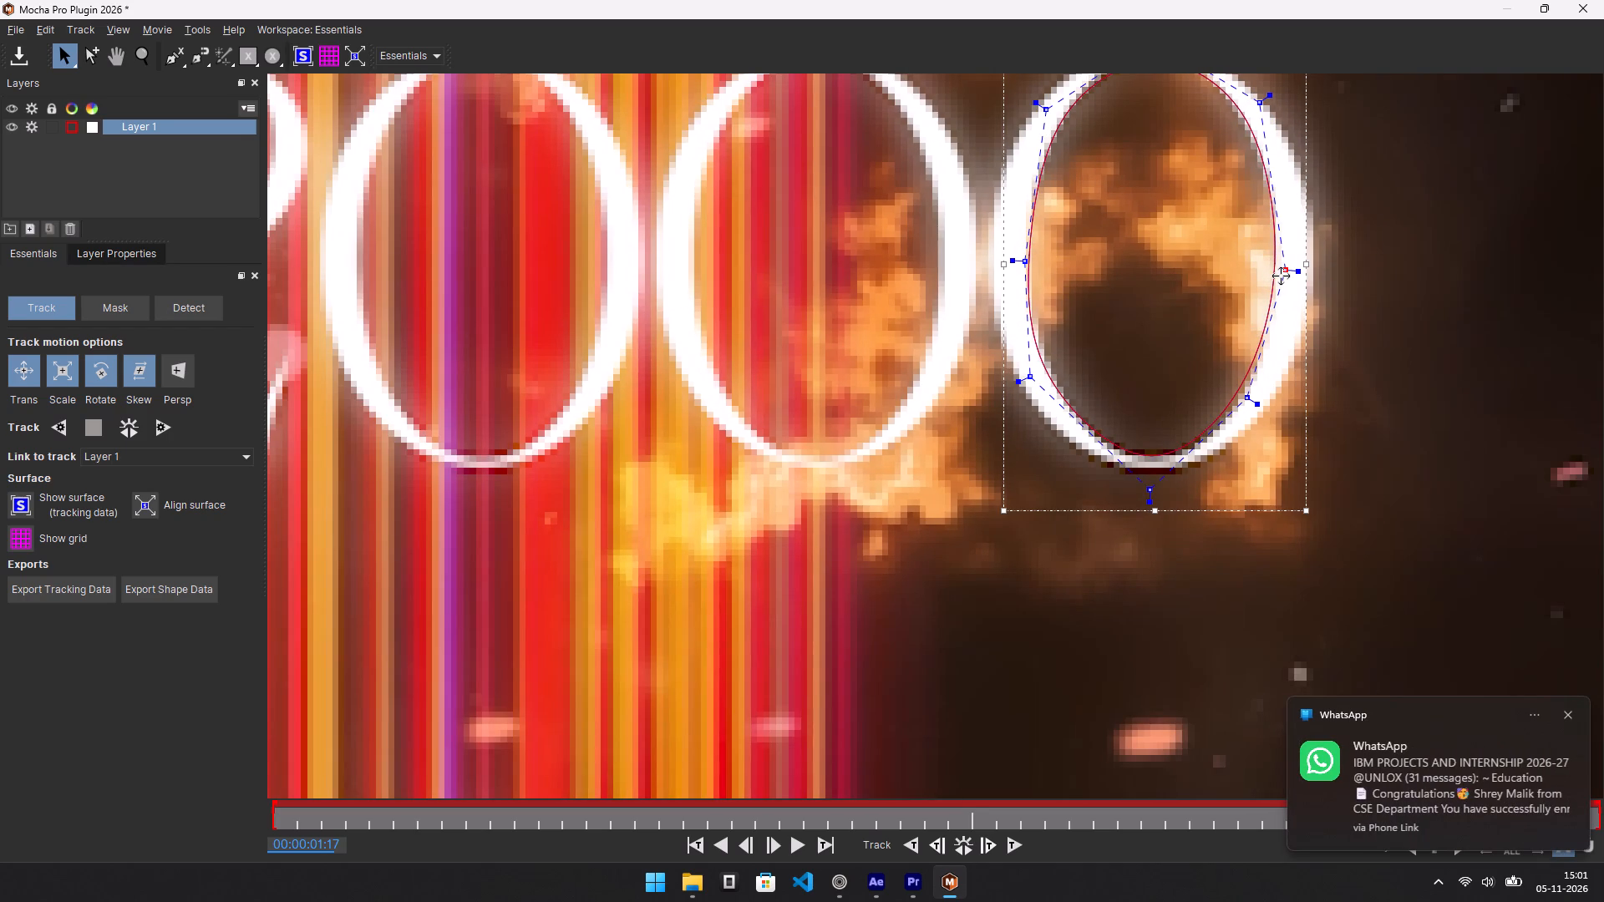
{"action": "left_click_drag", "start_coordinate": [1246, 398], "coordinate": [1251, 401]}
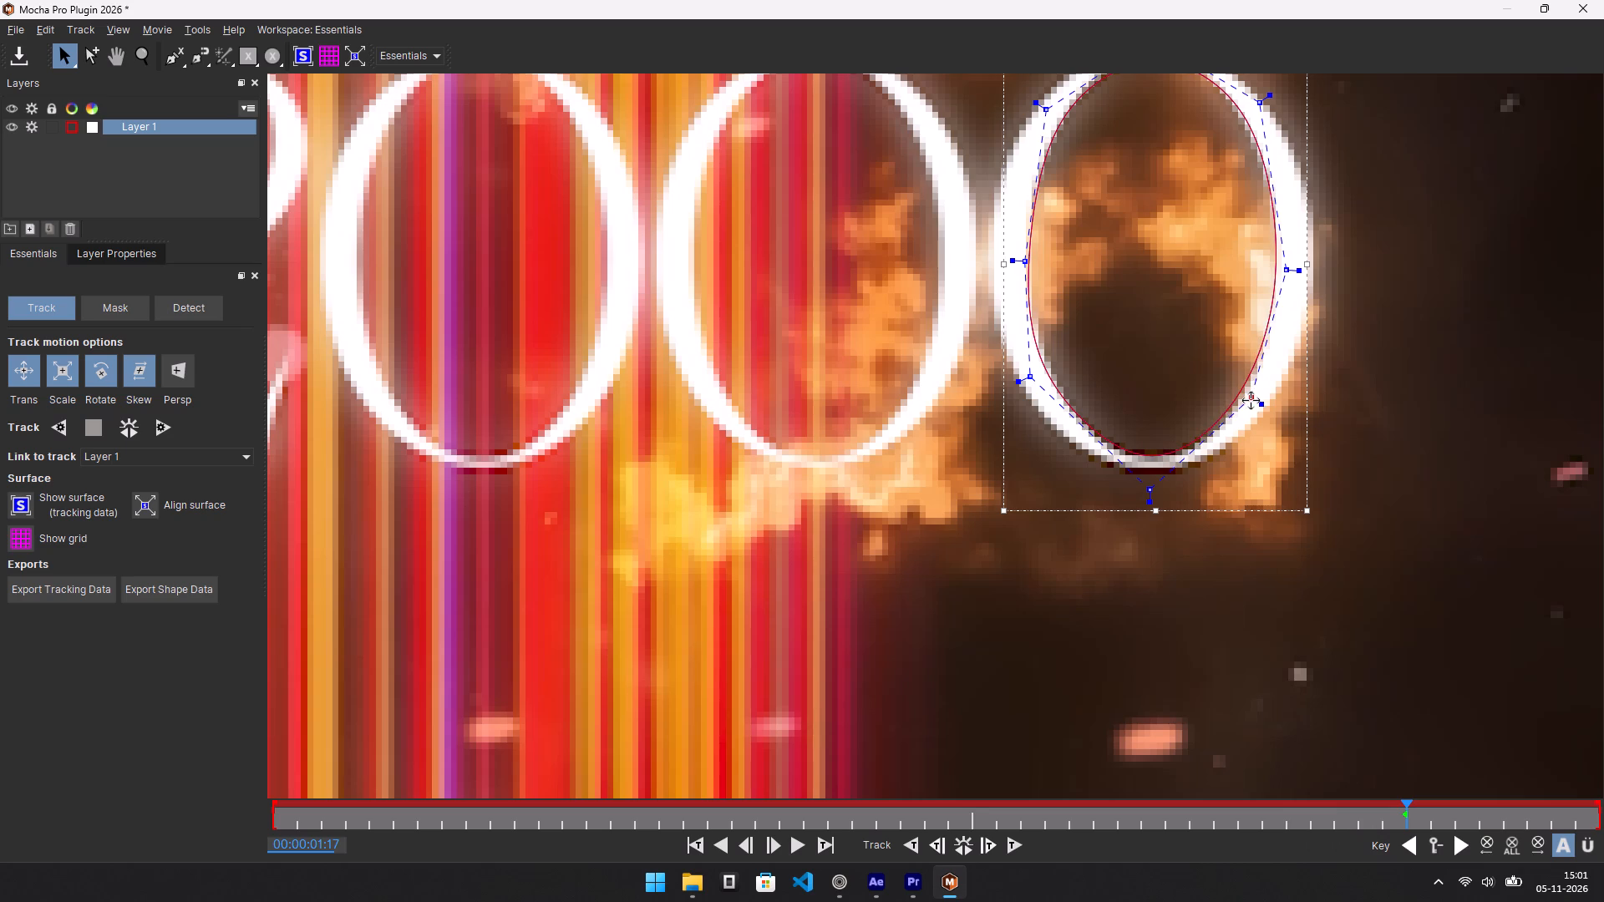
{"action": "left_click_drag", "start_coordinate": [1251, 401], "coordinate": [1254, 403]}
{"action": "scroll", "coordinate": [1285, 588], "scroll_direction": "down", "scroll_amount": 4}
{"action": "scroll", "coordinate": [980, 577], "scroll_direction": "down", "scroll_amount": 8}
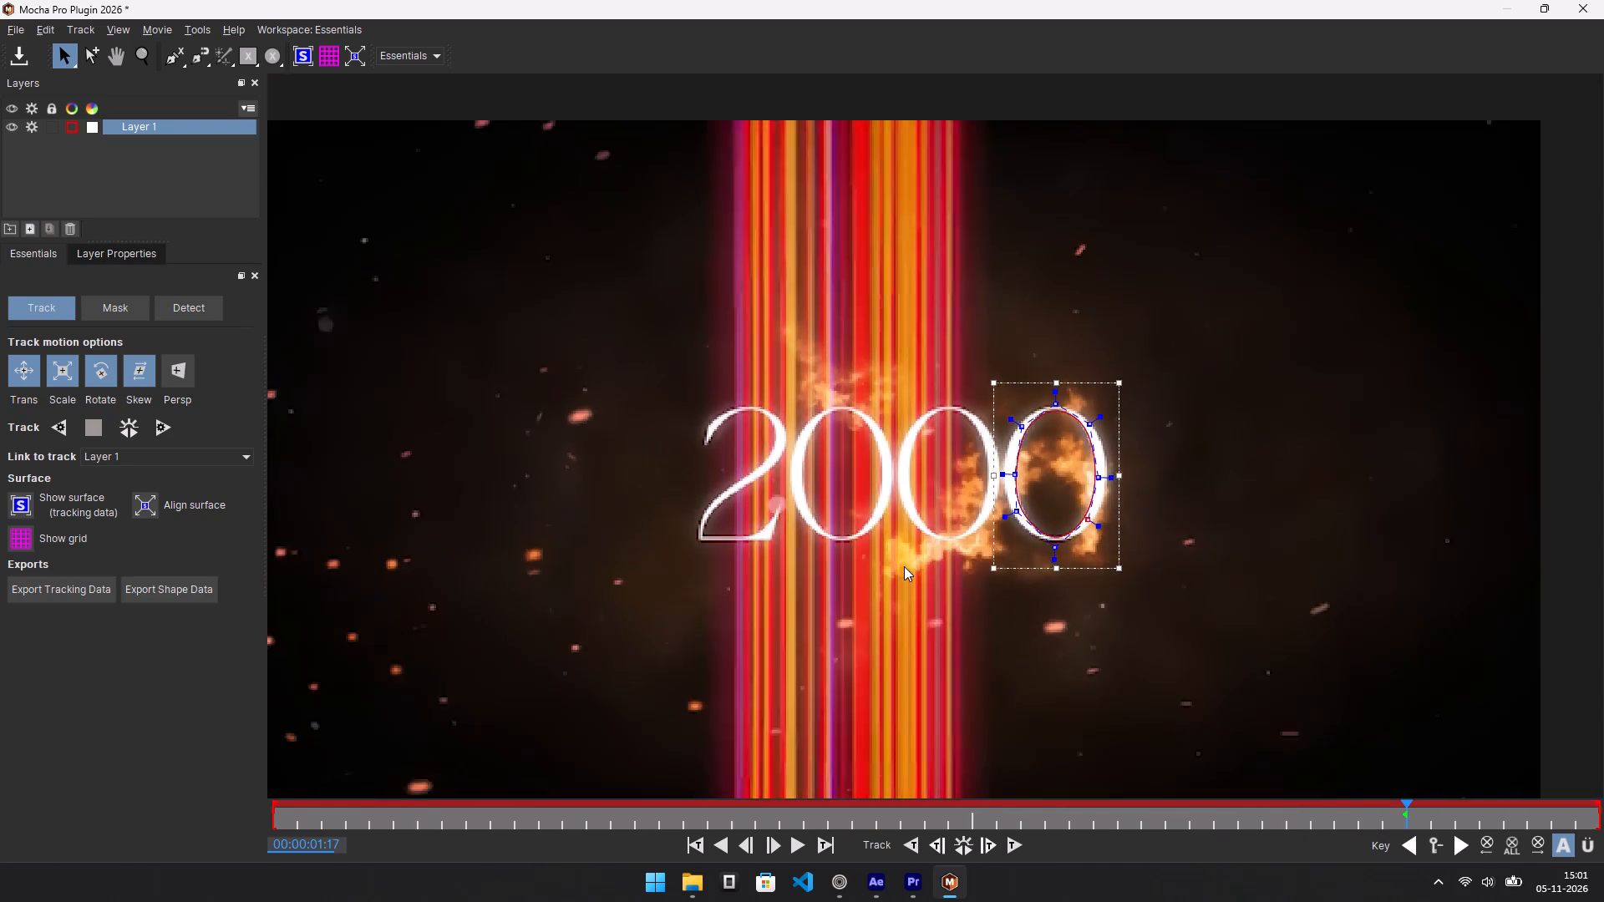
{"action": "scroll", "coordinate": [904, 566], "scroll_direction": "up", "scroll_amount": 5}
{"action": "scroll", "coordinate": [987, 591], "scroll_direction": "down", "scroll_amount": 2}
Switch to the YouTube tutorial, watch how the window shape is tracked up to about 2:33, pause, and return to Mocha Pro.
{"action": "key", "text": "alt+Tab"}
{"action": "left_click", "coordinate": [625, 488]}
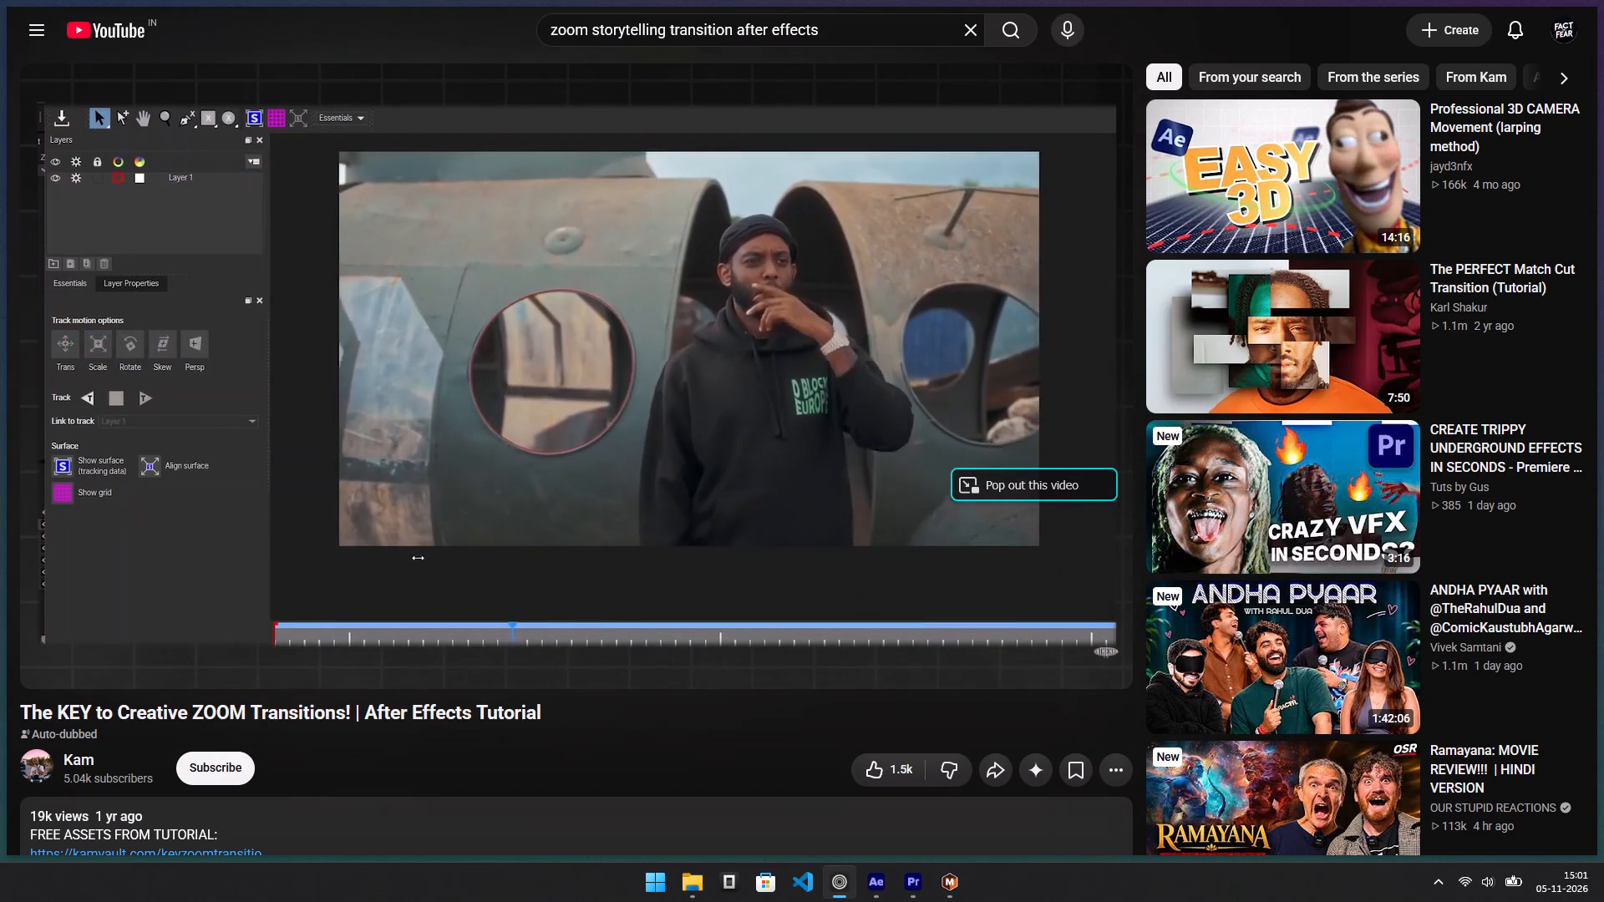
{"action": "key", "text": "space"}
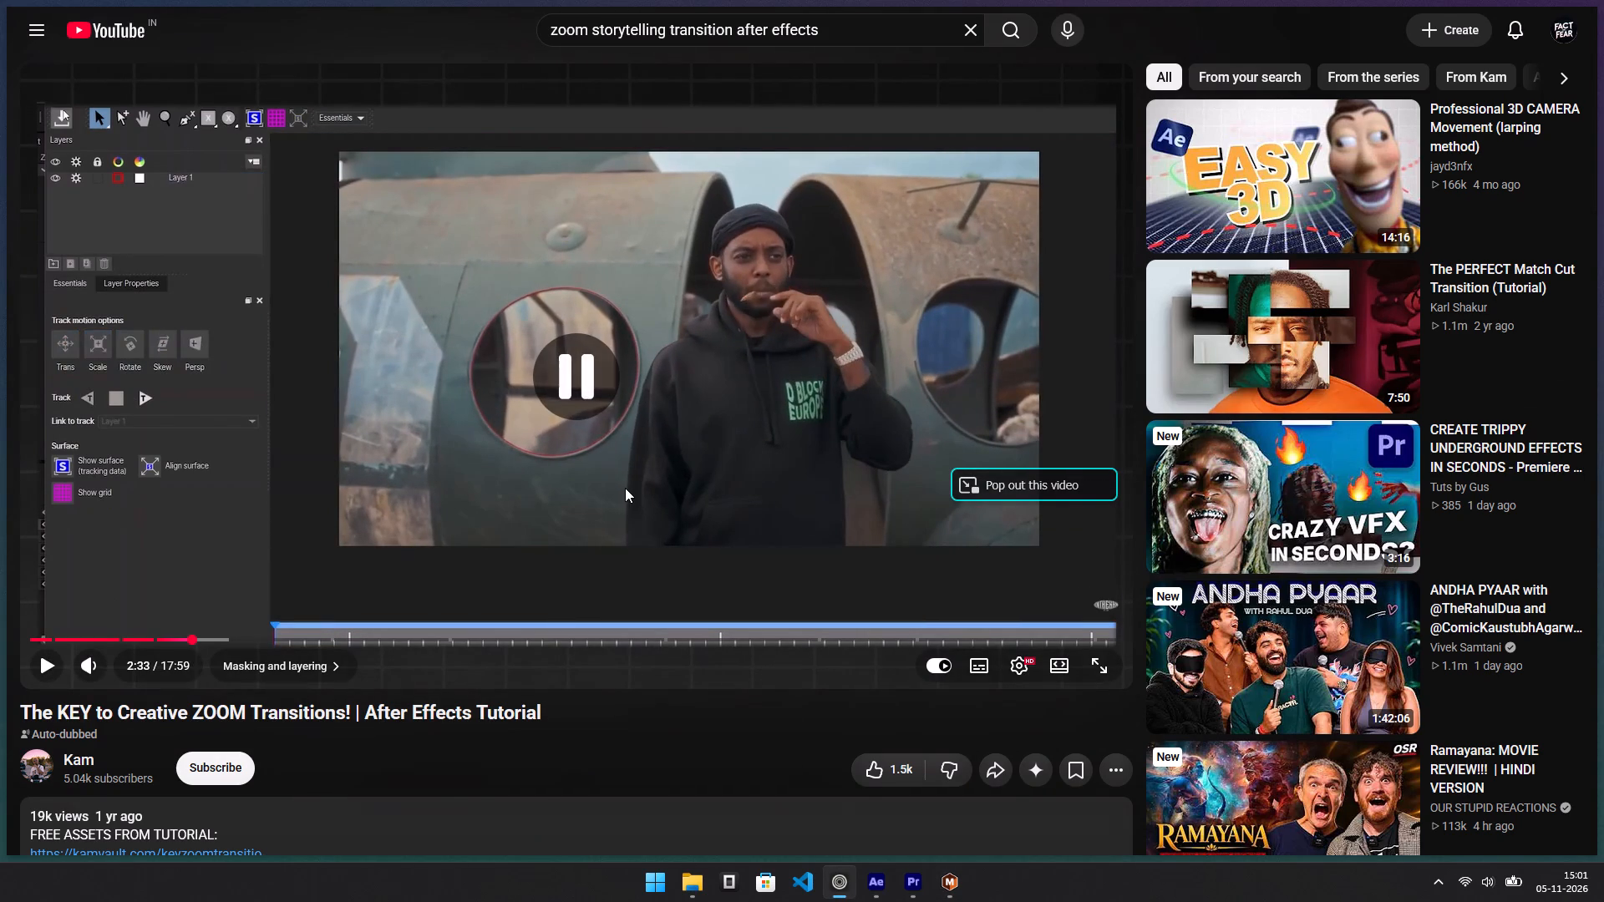
{"action": "key", "text": "alt+Tab"}
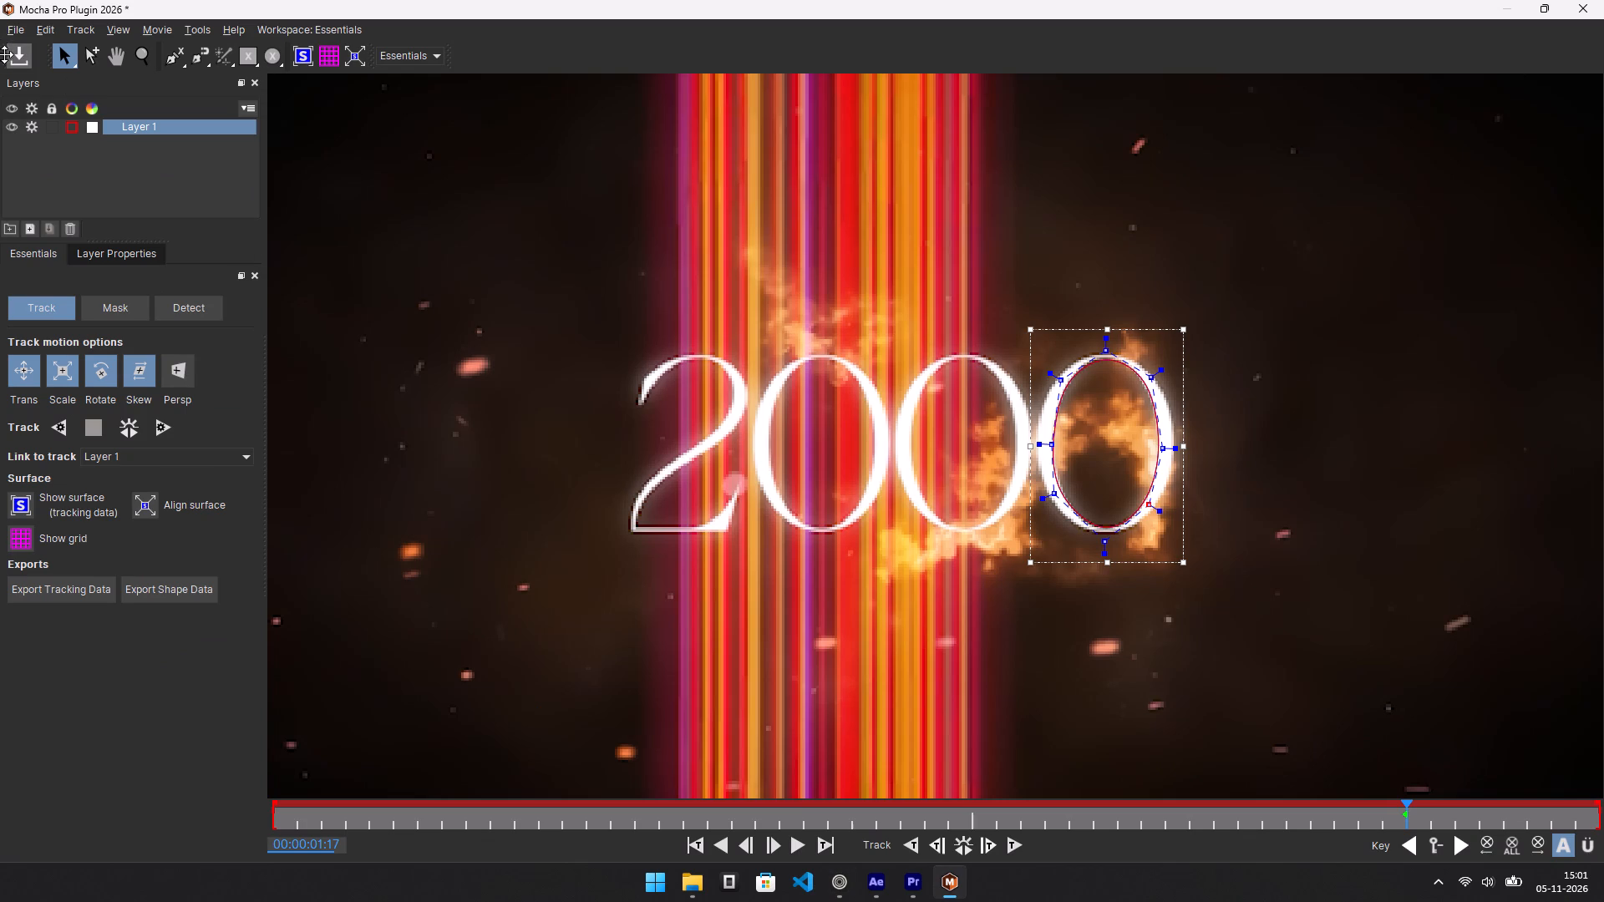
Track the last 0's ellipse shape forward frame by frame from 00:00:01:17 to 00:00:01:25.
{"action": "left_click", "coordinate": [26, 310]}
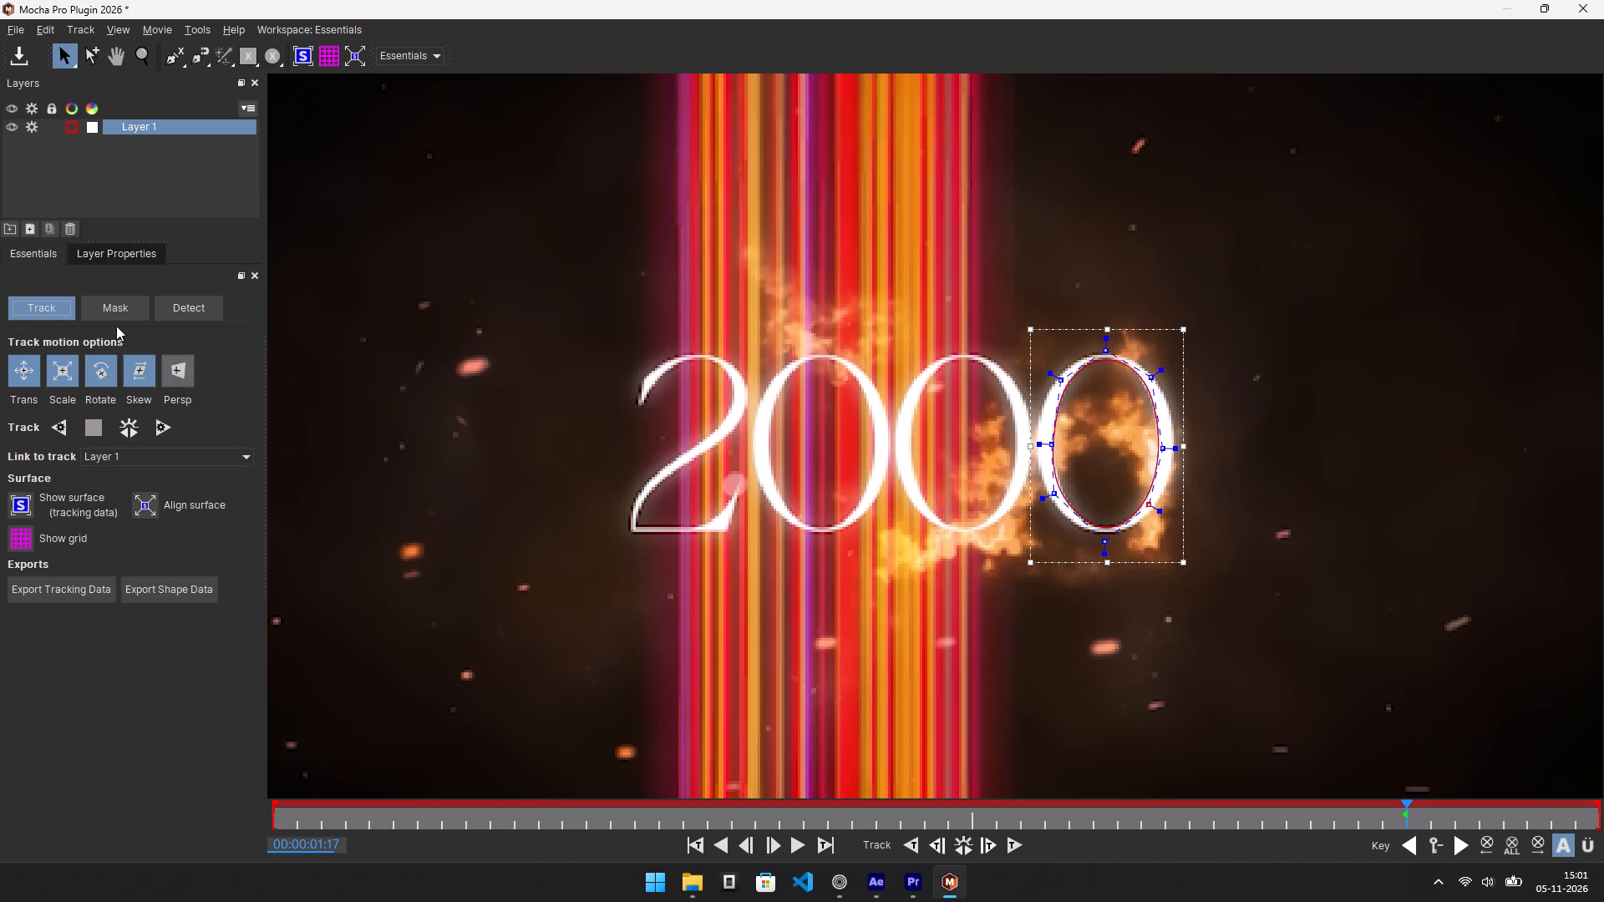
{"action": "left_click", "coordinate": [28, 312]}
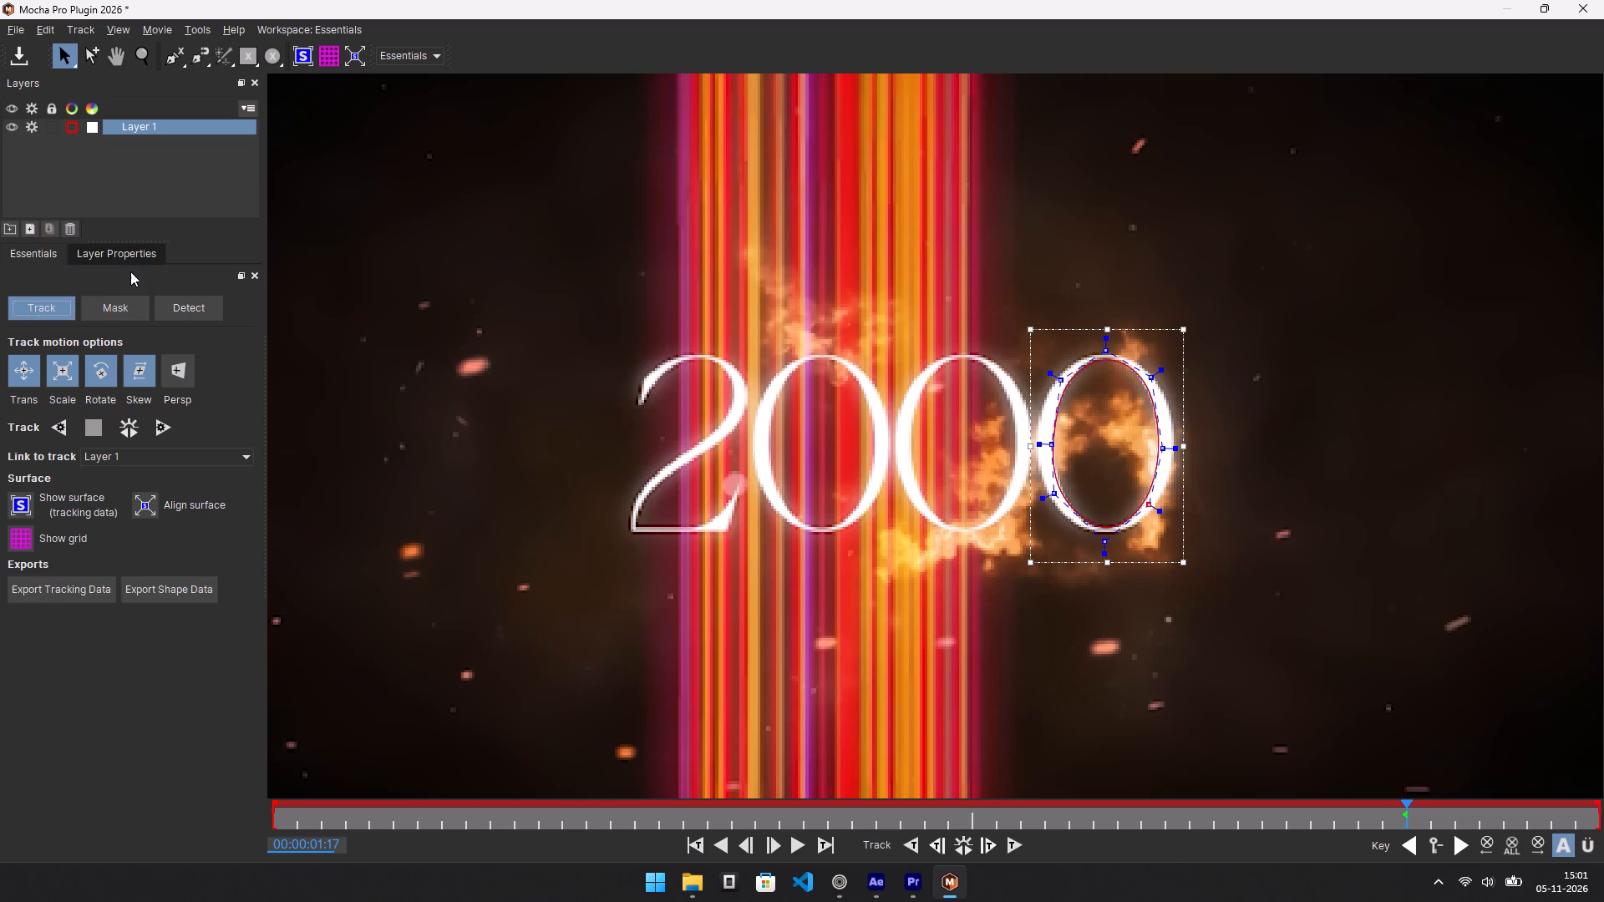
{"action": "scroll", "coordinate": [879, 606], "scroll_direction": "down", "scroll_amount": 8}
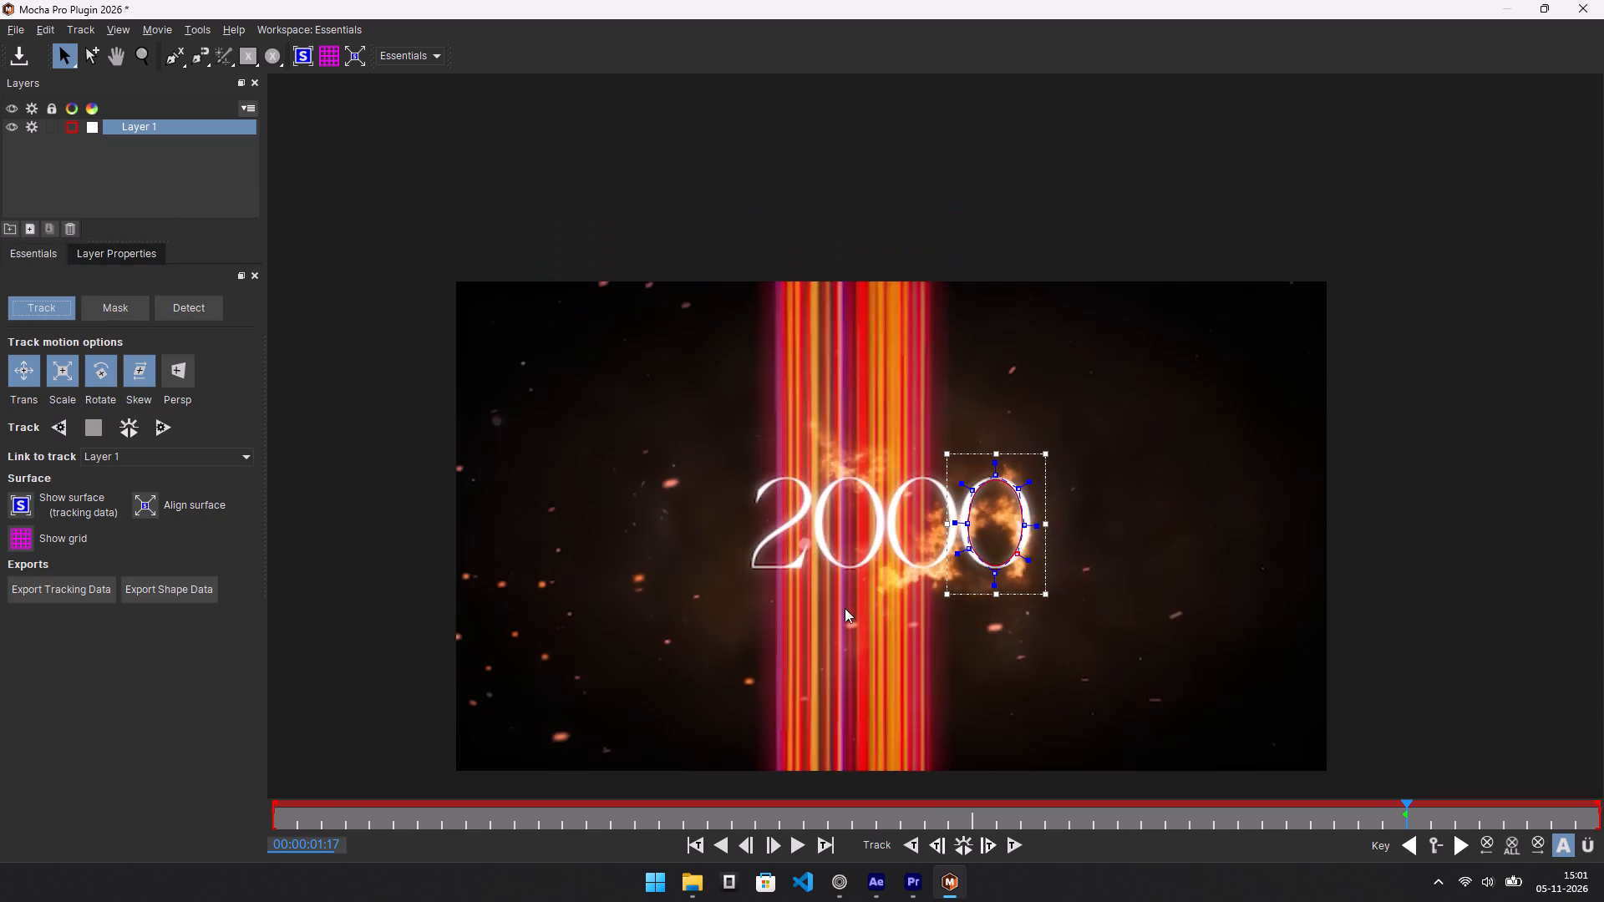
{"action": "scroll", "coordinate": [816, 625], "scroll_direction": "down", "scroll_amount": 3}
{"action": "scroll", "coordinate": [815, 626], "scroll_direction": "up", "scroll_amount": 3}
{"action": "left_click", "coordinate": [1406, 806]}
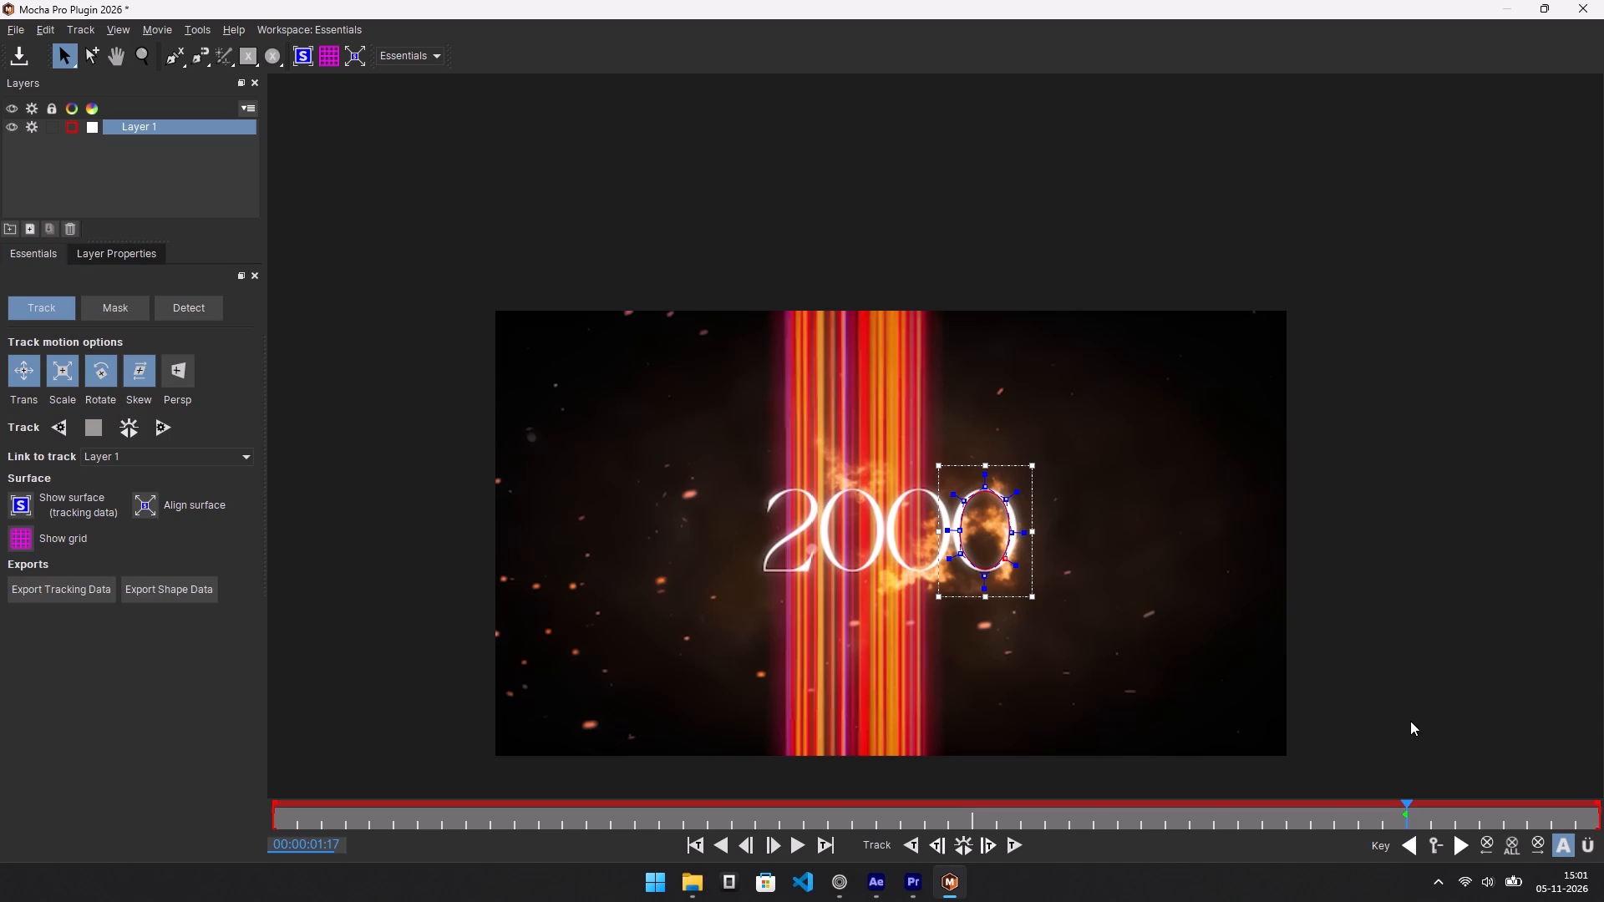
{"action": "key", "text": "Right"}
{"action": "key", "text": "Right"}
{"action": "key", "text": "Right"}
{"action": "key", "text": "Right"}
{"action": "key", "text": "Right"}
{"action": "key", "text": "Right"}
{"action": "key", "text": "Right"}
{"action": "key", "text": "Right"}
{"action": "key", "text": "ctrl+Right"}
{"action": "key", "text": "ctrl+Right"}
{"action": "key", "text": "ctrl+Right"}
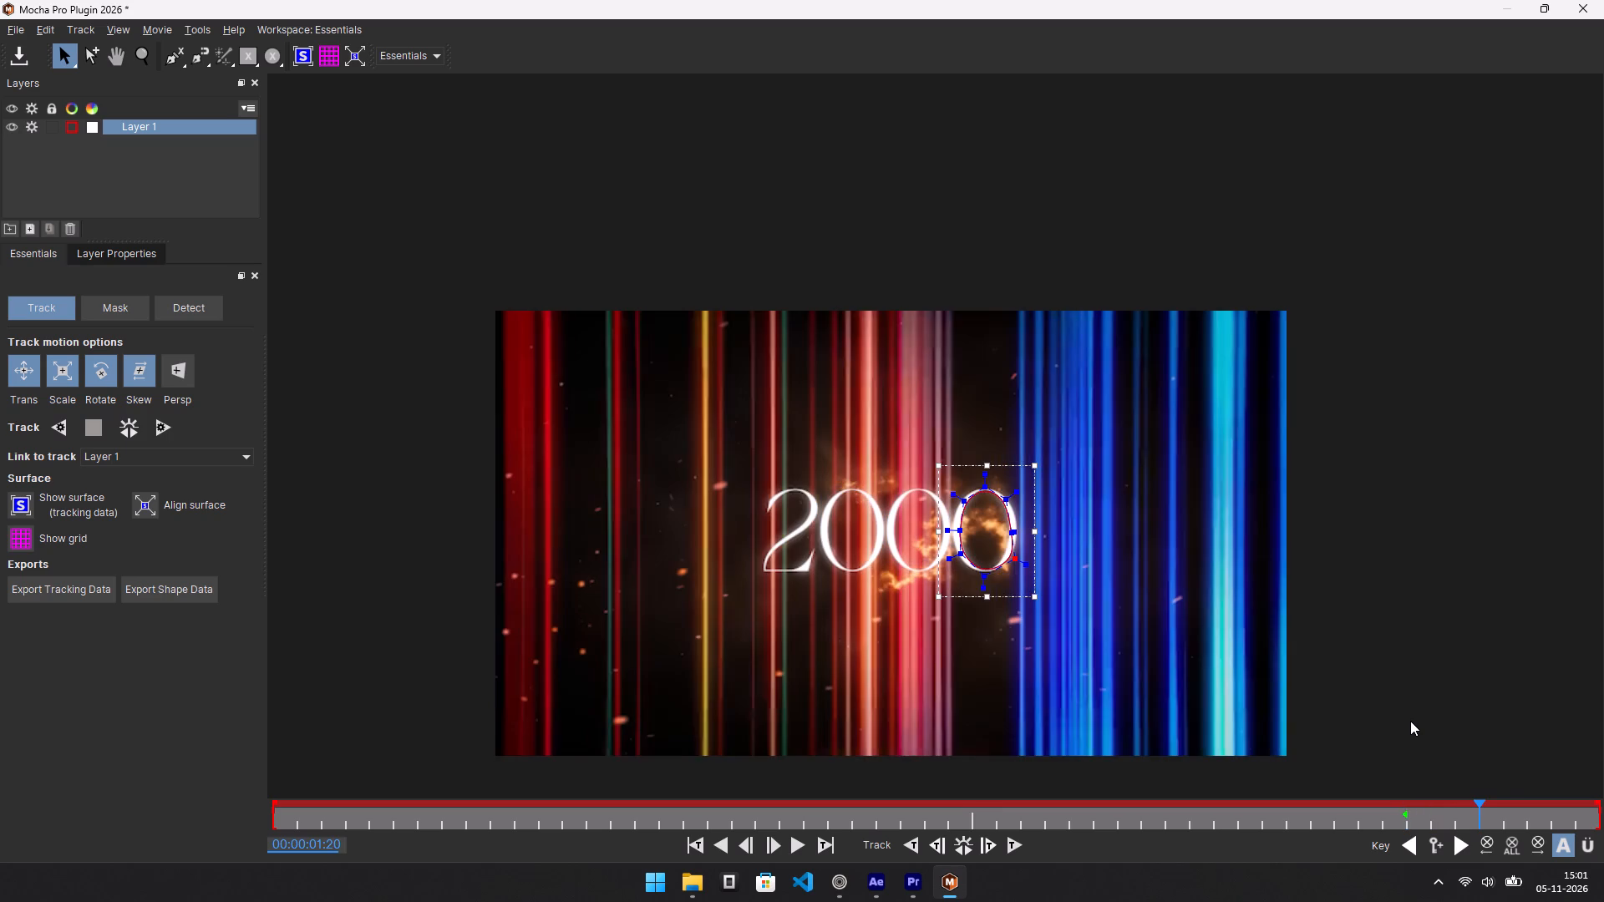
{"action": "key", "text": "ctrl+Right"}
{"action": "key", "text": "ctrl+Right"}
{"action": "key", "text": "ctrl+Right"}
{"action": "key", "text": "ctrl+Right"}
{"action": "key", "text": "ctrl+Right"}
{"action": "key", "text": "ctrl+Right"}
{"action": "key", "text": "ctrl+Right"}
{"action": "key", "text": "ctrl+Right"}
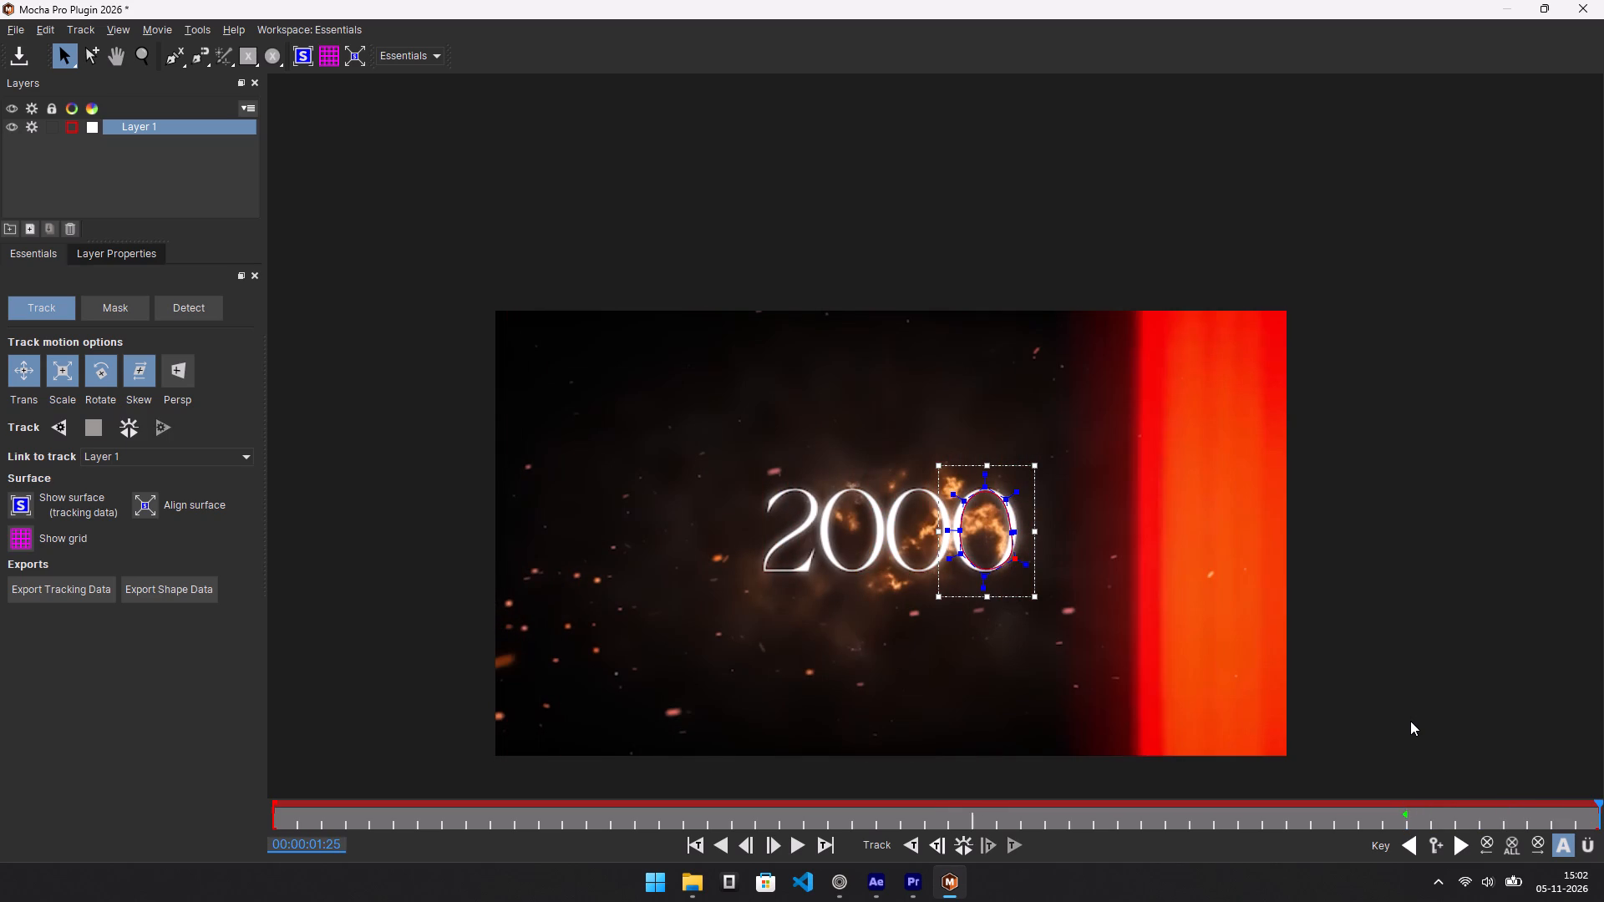
Show the mask options for the ellipse layer.
{"action": "left_click", "coordinate": [94, 303]}
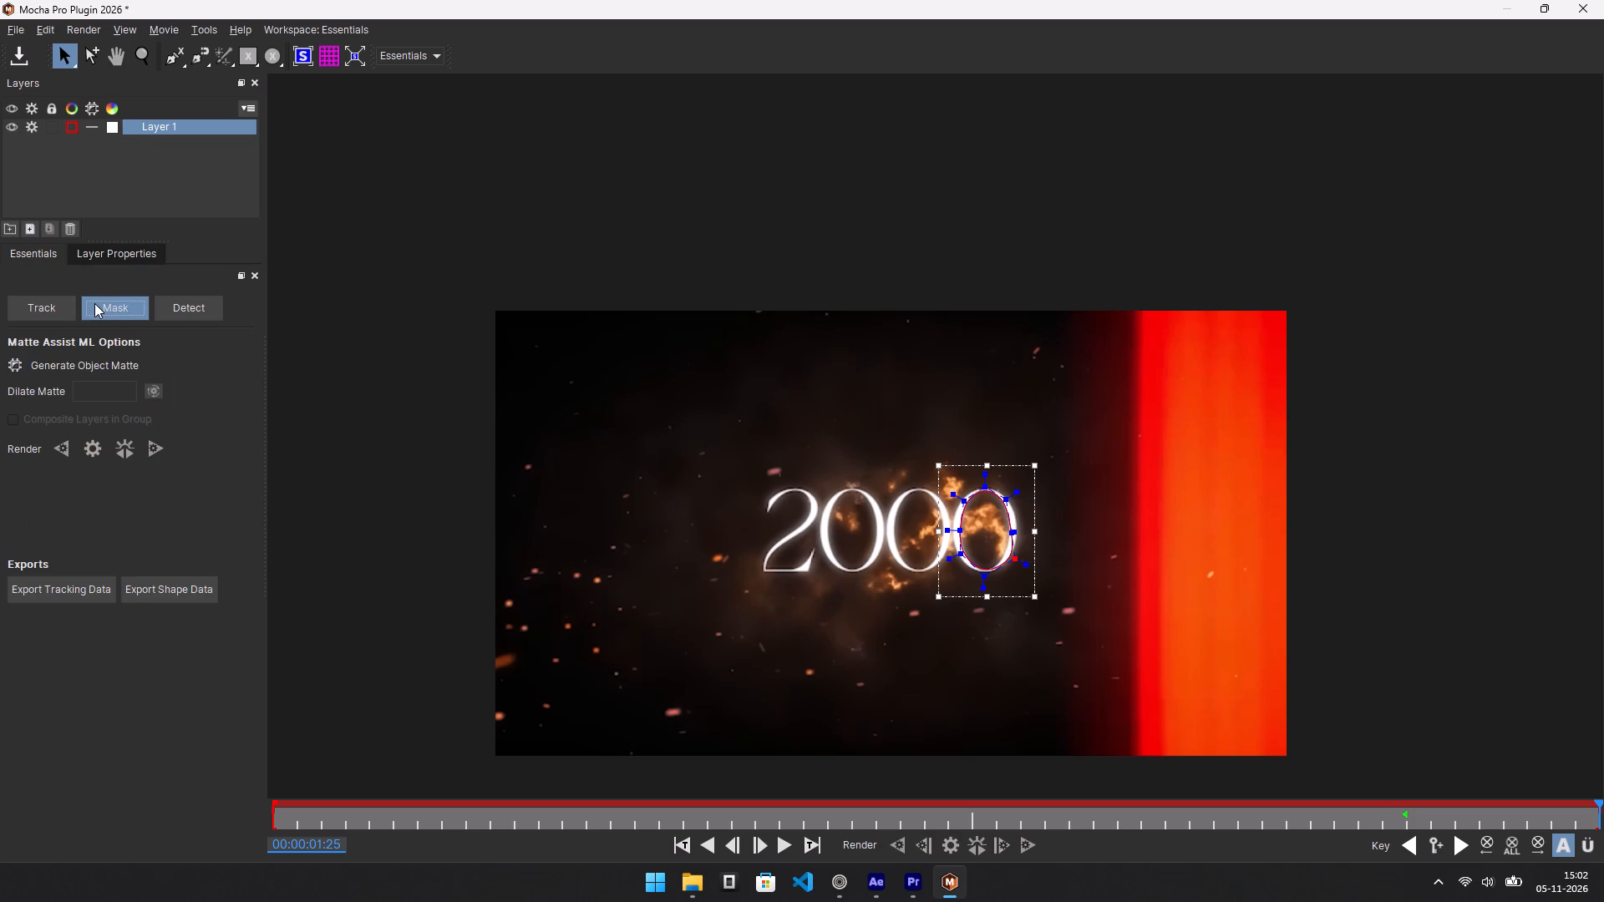
{"action": "left_click", "coordinate": [989, 533]}
Switch to the YouTube tutorial and watch from 2:33 to about 3:36 how the inner and outer plane layers are prepared.
{"action": "key", "text": "alt+Tab"}
{"action": "key", "text": "space"}
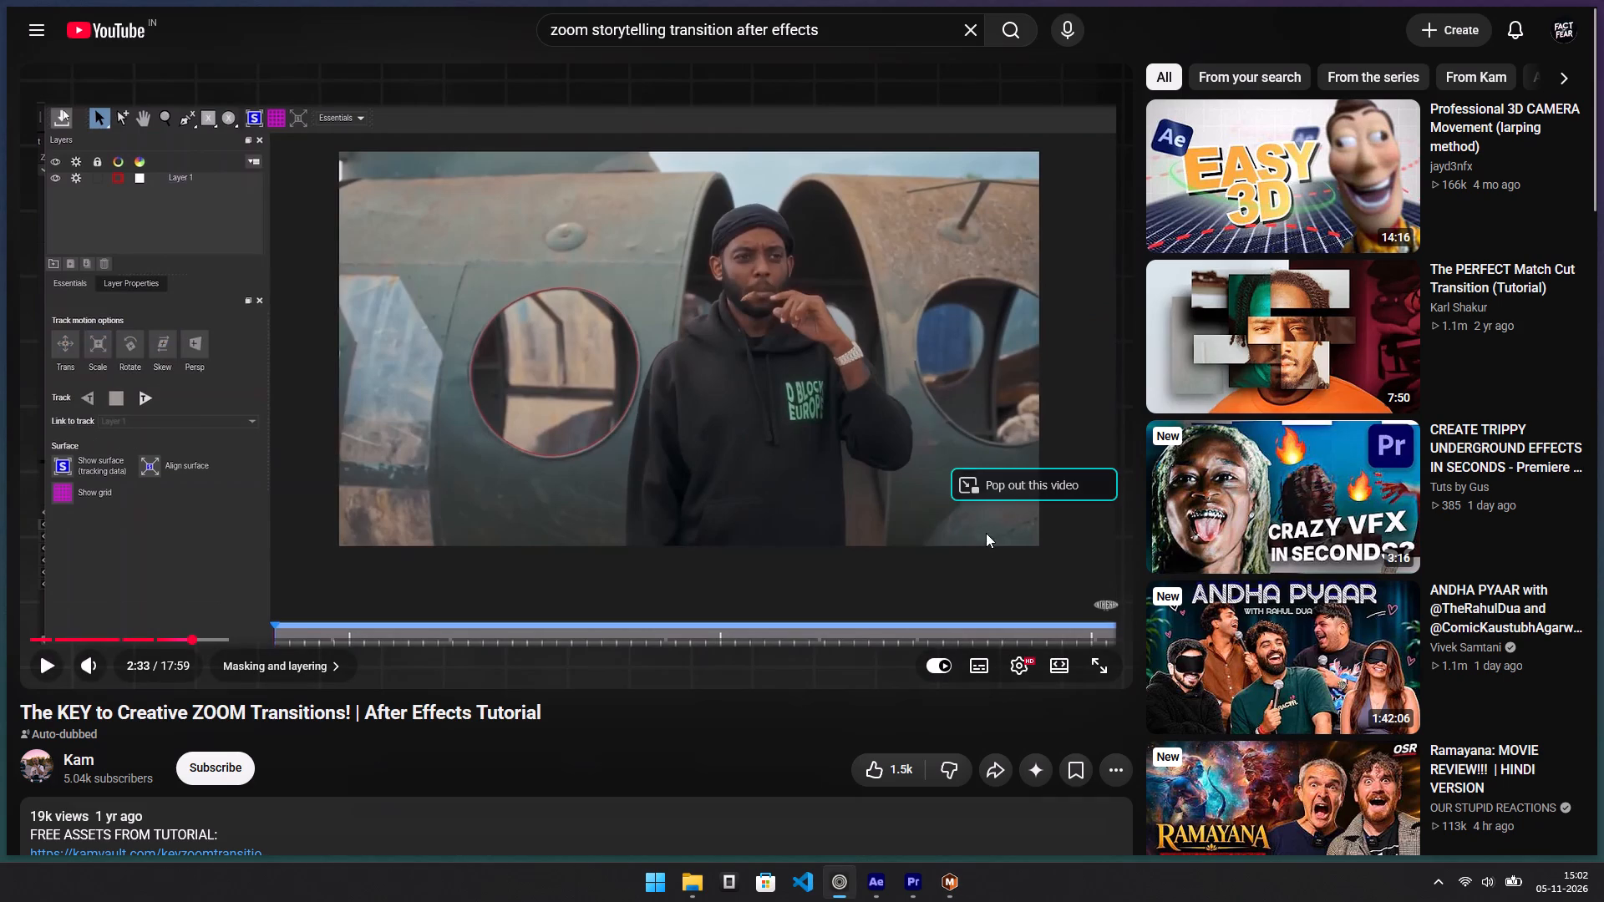
{"action": "key", "text": "Right"}
{"action": "key", "text": "Right"}
{"action": "key", "text": "Right"}
{"action": "key", "text": "Right"}
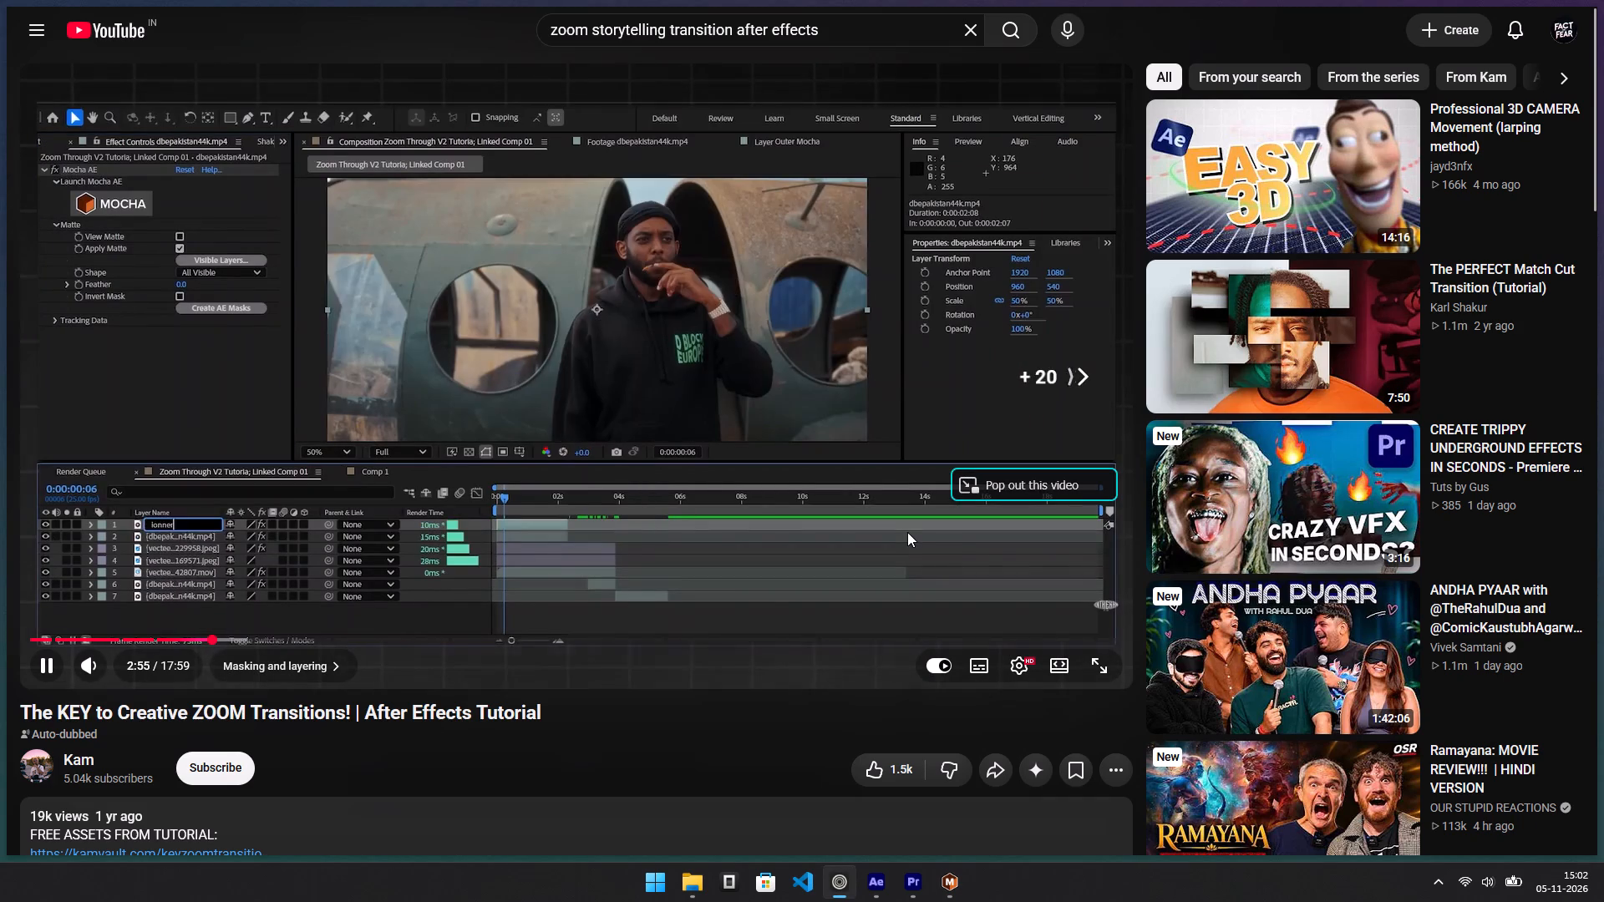
{"action": "key", "text": "Right"}
{"action": "key", "text": "Left"}
{"action": "key", "text": "Left"}
{"action": "key", "text": "Left"}
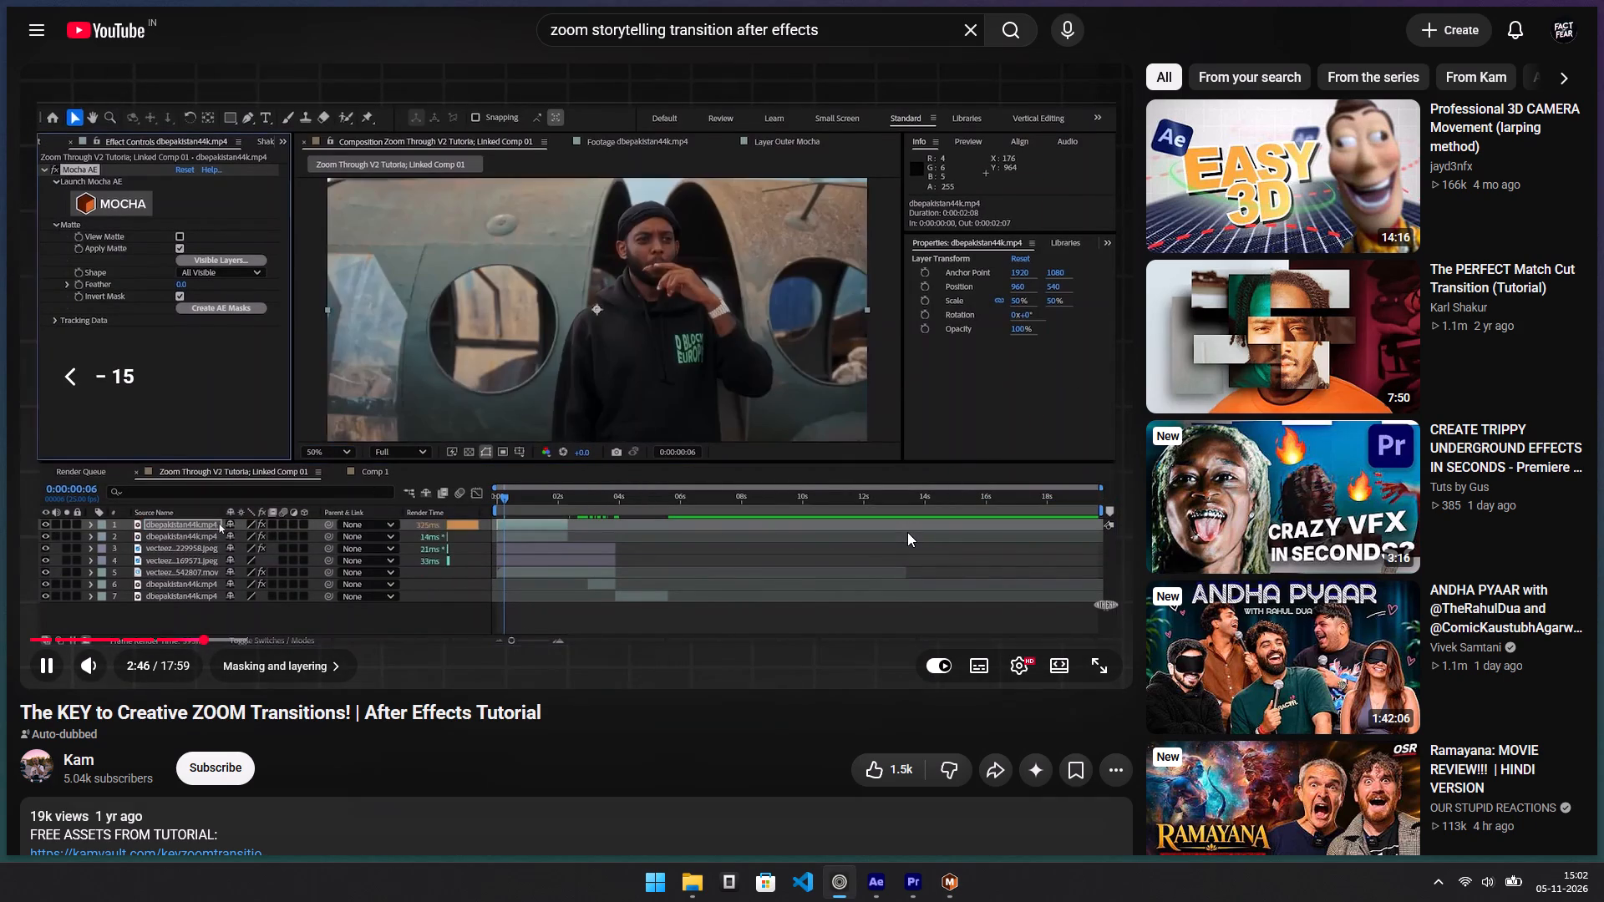
{"action": "key", "text": "Right"}
{"action": "key", "text": "Right"}
{"action": "key", "text": "Right"}
{"action": "key", "text": "Right"}
{"action": "key", "text": "Left"}
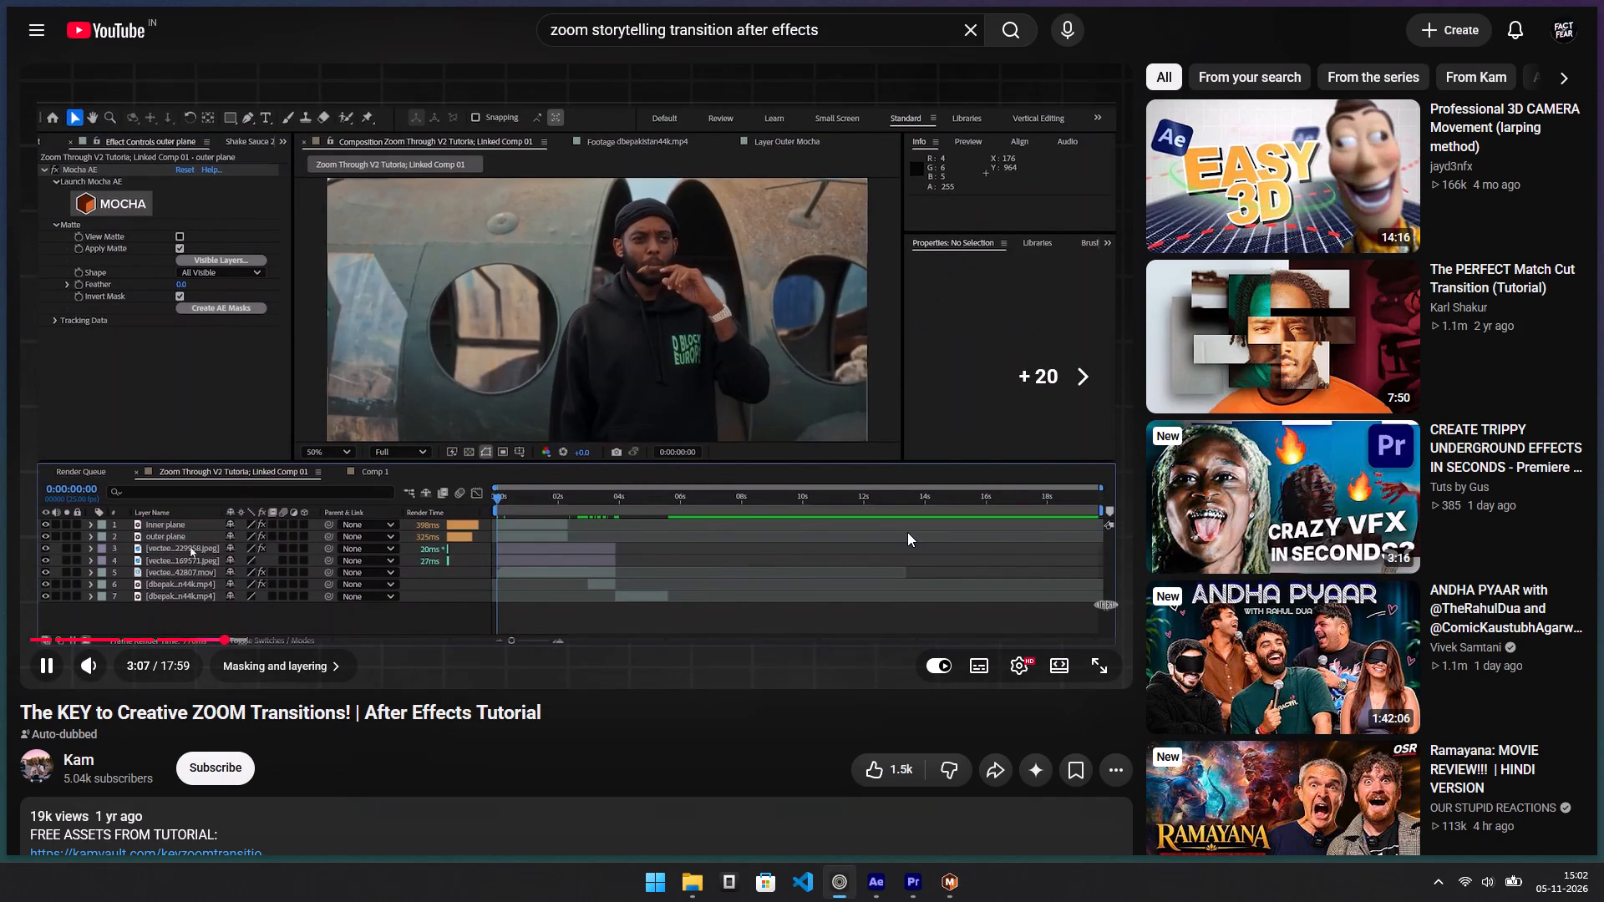
{"action": "key", "text": "Left"}
{"action": "key", "text": "Left"}
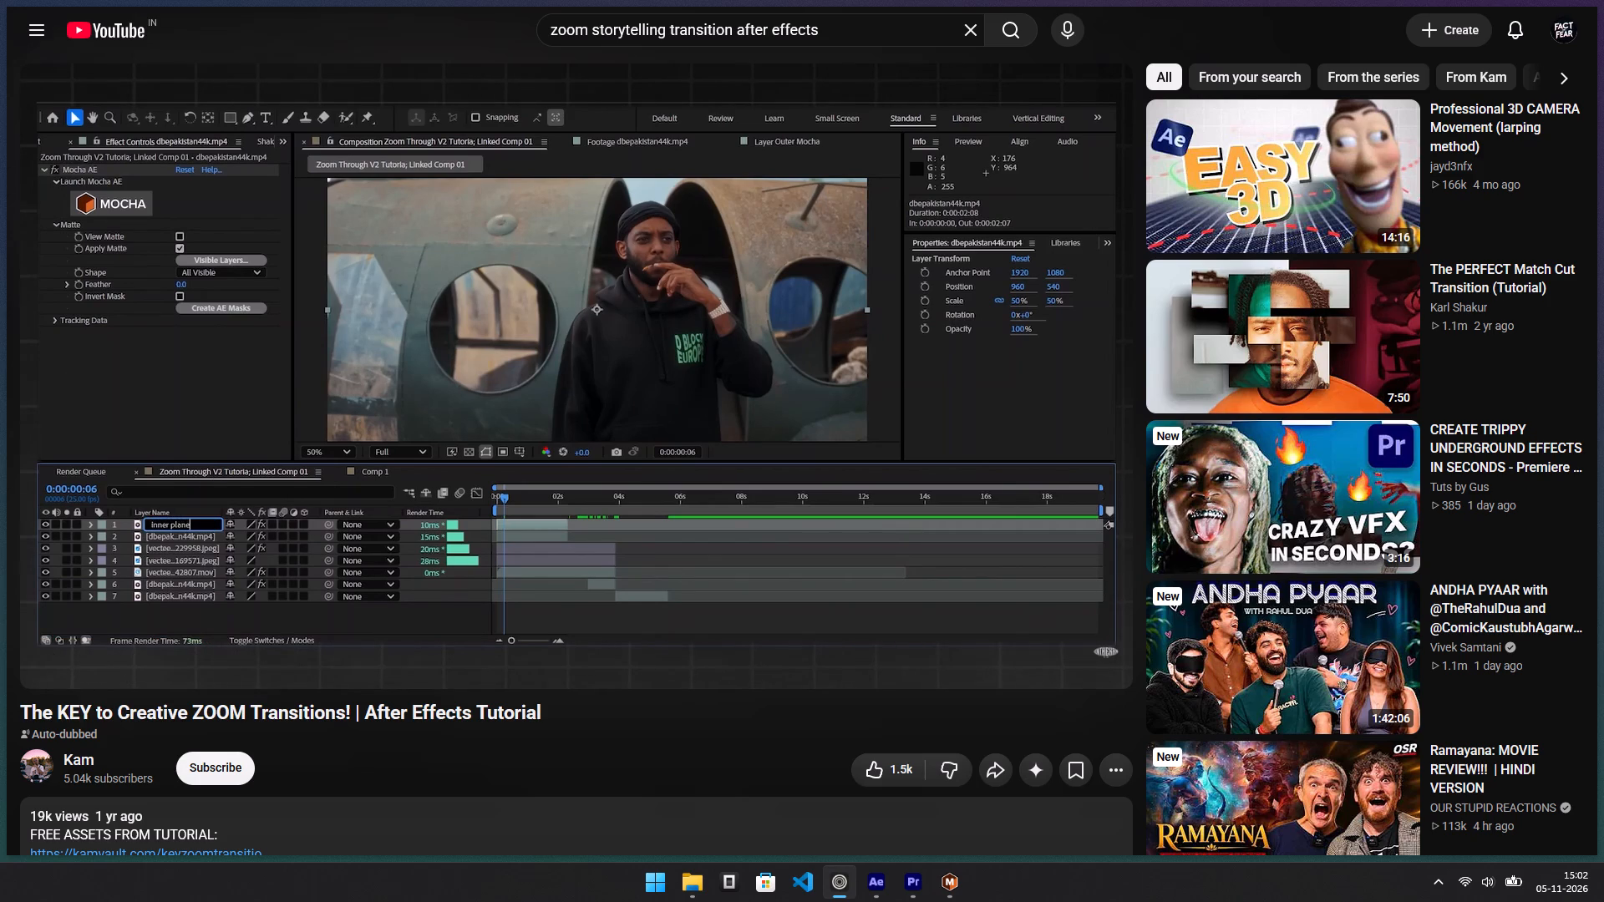
{"action": "key", "text": "Right"}
{"action": "key", "text": "Right"}
{"action": "key", "text": "Right"}
{"action": "key", "text": "Right"}
{"action": "key", "text": "Left"}
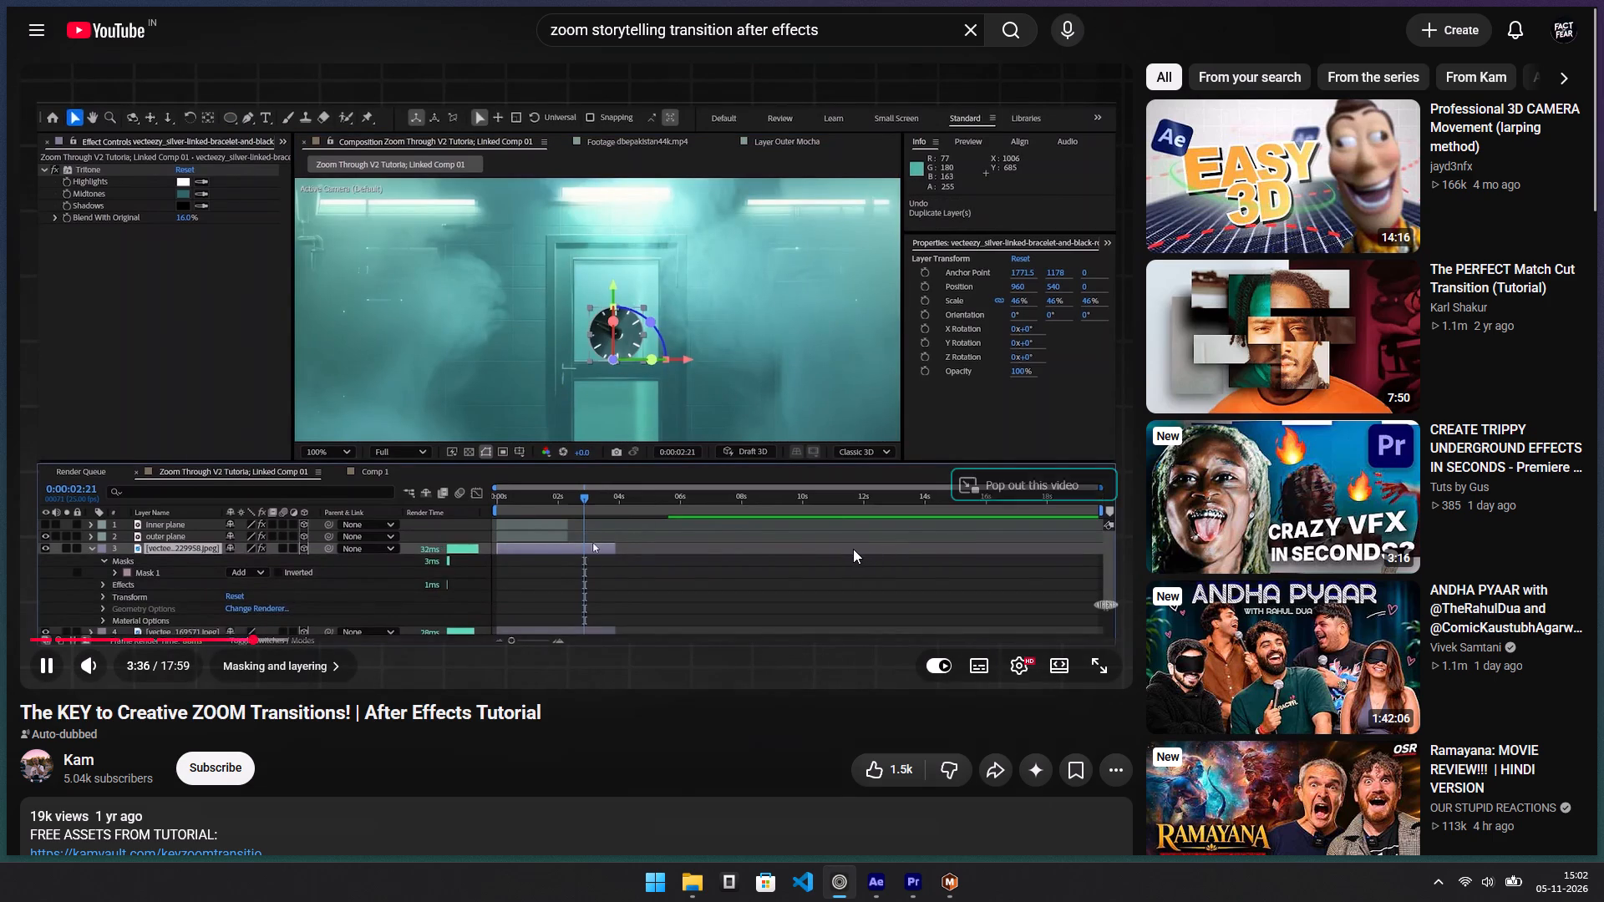
Skim the rest of the tutorial's layering and its camera movement setup up to about 5:46, and return to the search results.
{"action": "key", "text": "Right"}
{"action": "key", "text": "Right"}
{"action": "key", "text": "Right"}
{"action": "key", "text": "Right"}
{"action": "key", "text": "Right"}
{"action": "key", "text": "Right"}
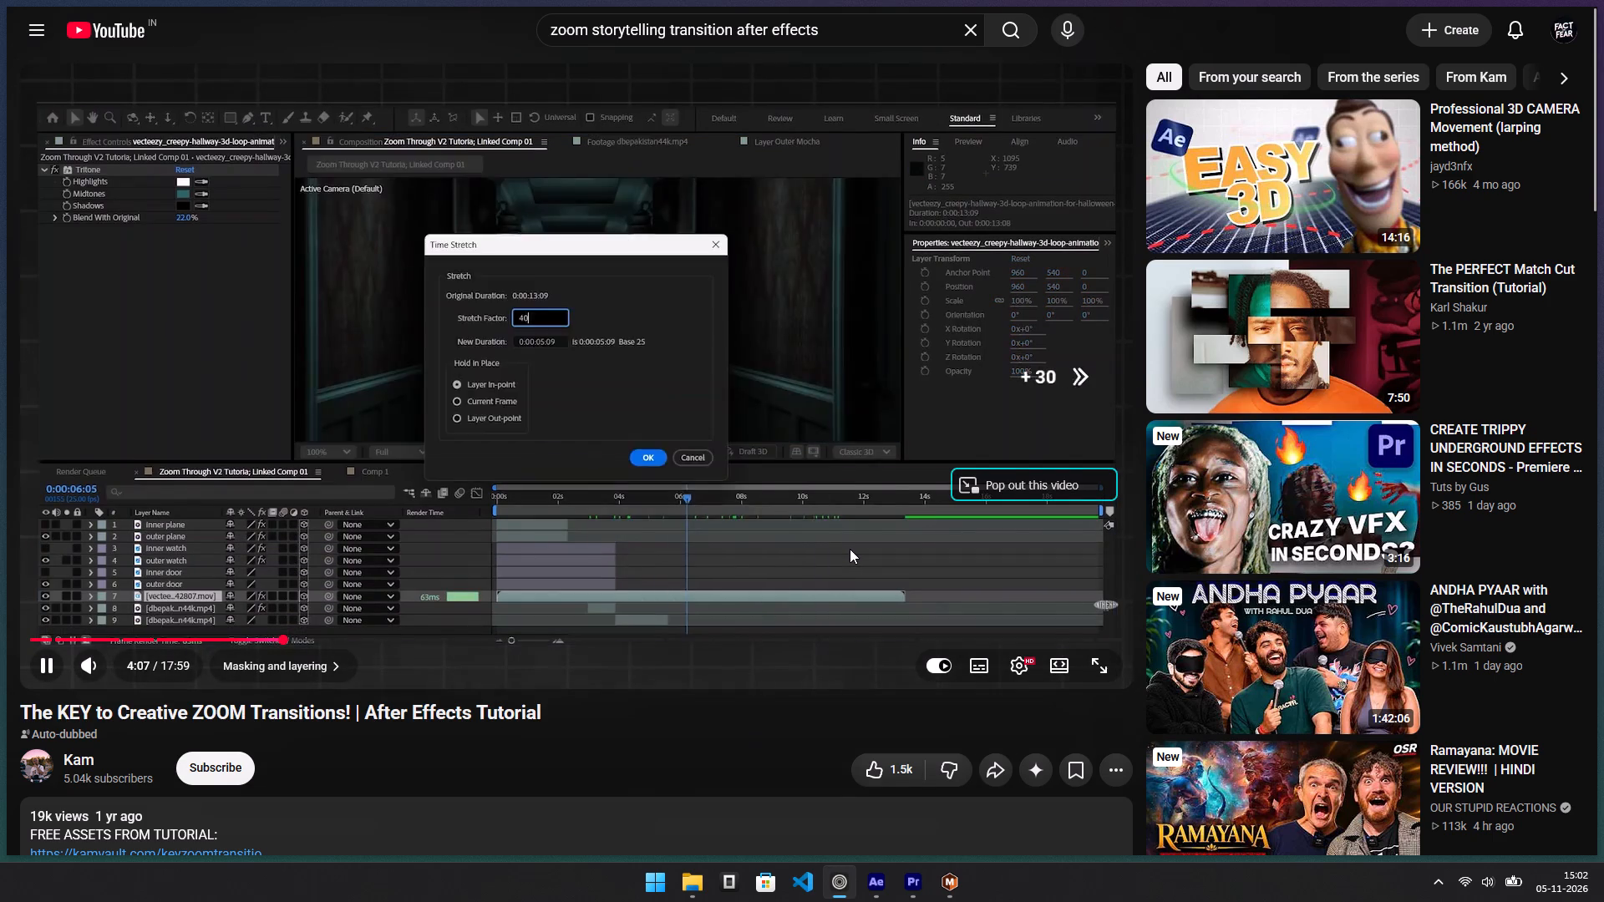
{"action": "key", "text": "Right"}
{"action": "key", "text": "Right"}
{"action": "key", "text": "Right"}
{"action": "key", "text": "Right"}
{"action": "key", "text": "Right"}
{"action": "key", "text": "Right"}
{"action": "key", "text": "Right"}
{"action": "key", "text": "Right"}
{"action": "key", "text": "Right"}
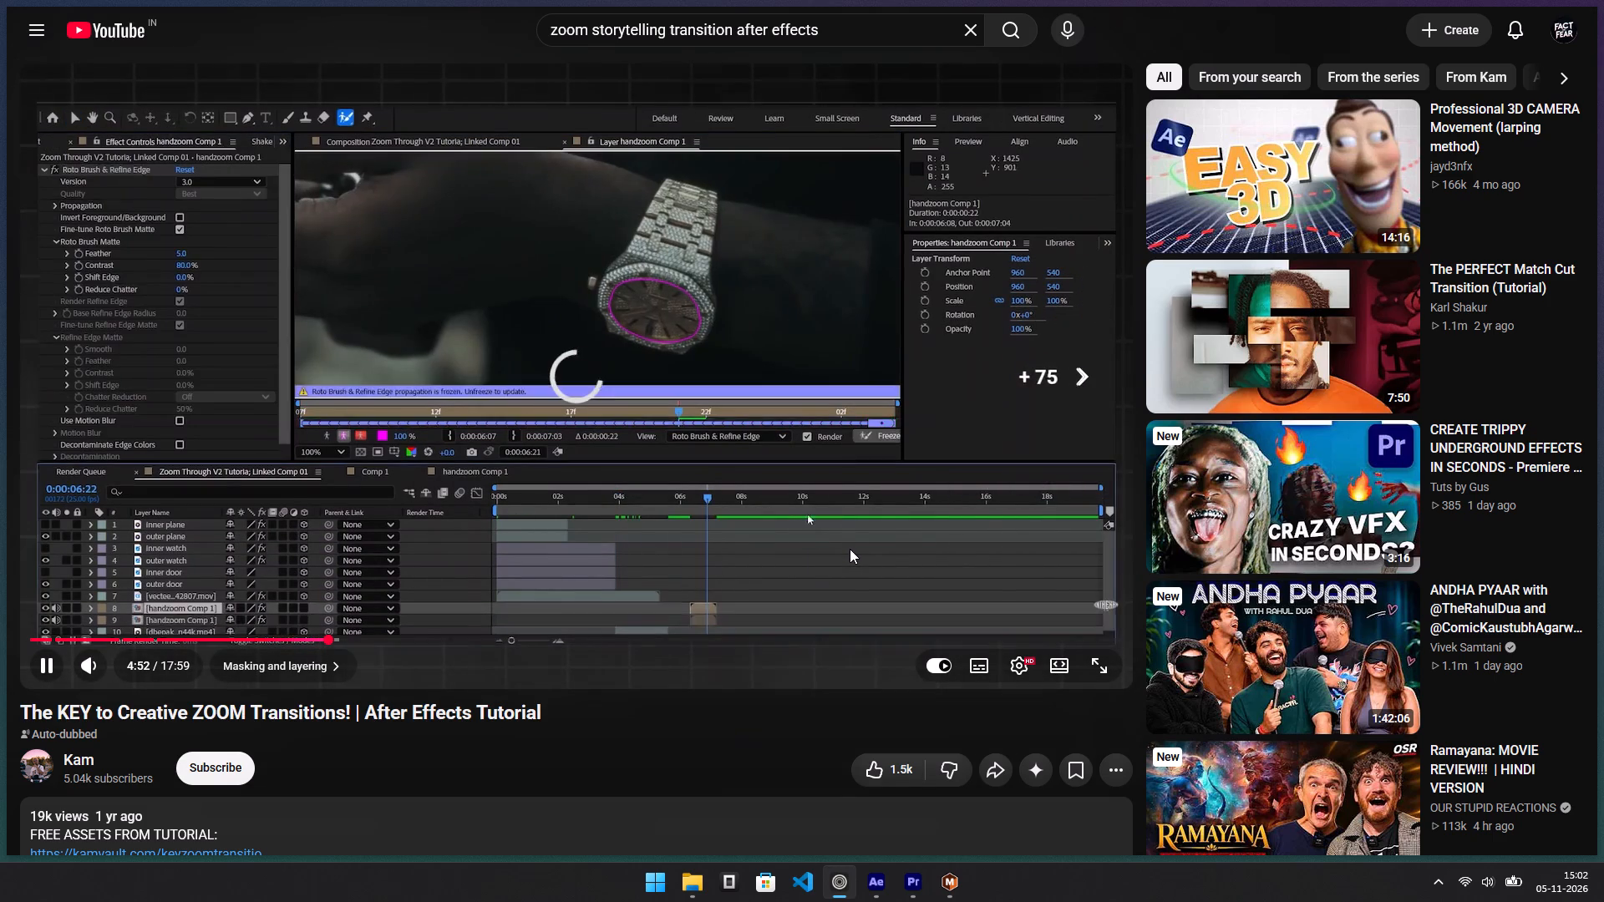
{"action": "key", "text": "Right"}
{"action": "key", "text": "Right"}
{"action": "key", "text": "Right"}
{"action": "key", "text": "Right"}
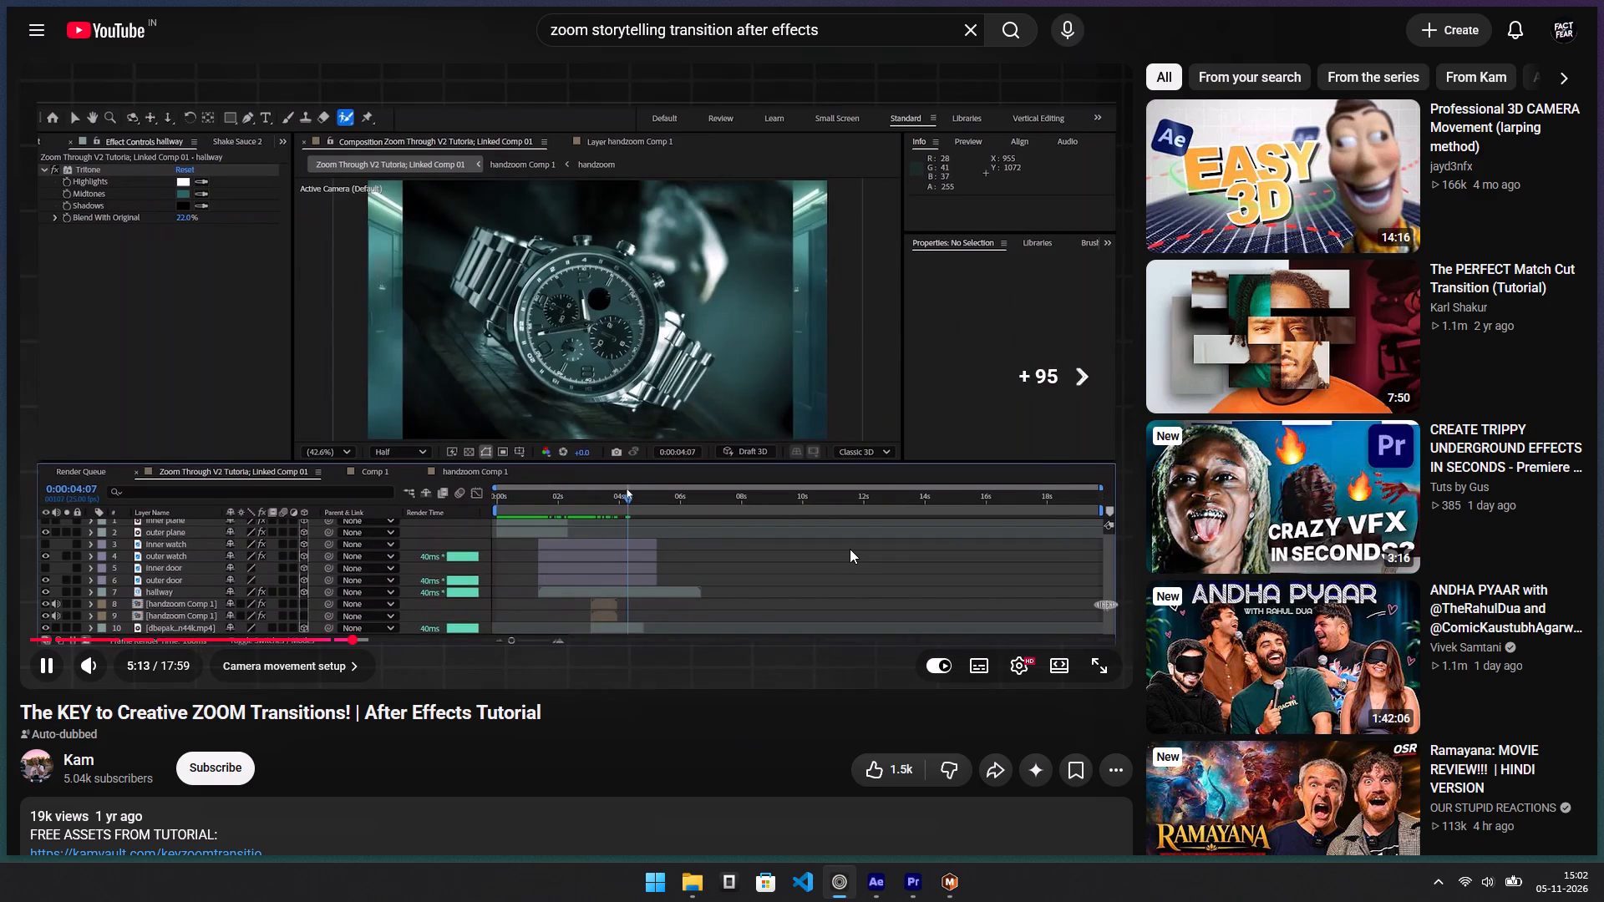
{"action": "key", "text": "Right"}
{"action": "key", "text": "Right"}
{"action": "key", "text": "Right"}
{"action": "key", "text": "Right"}
{"action": "key", "text": "Right"}
{"action": "key", "text": "Right"}
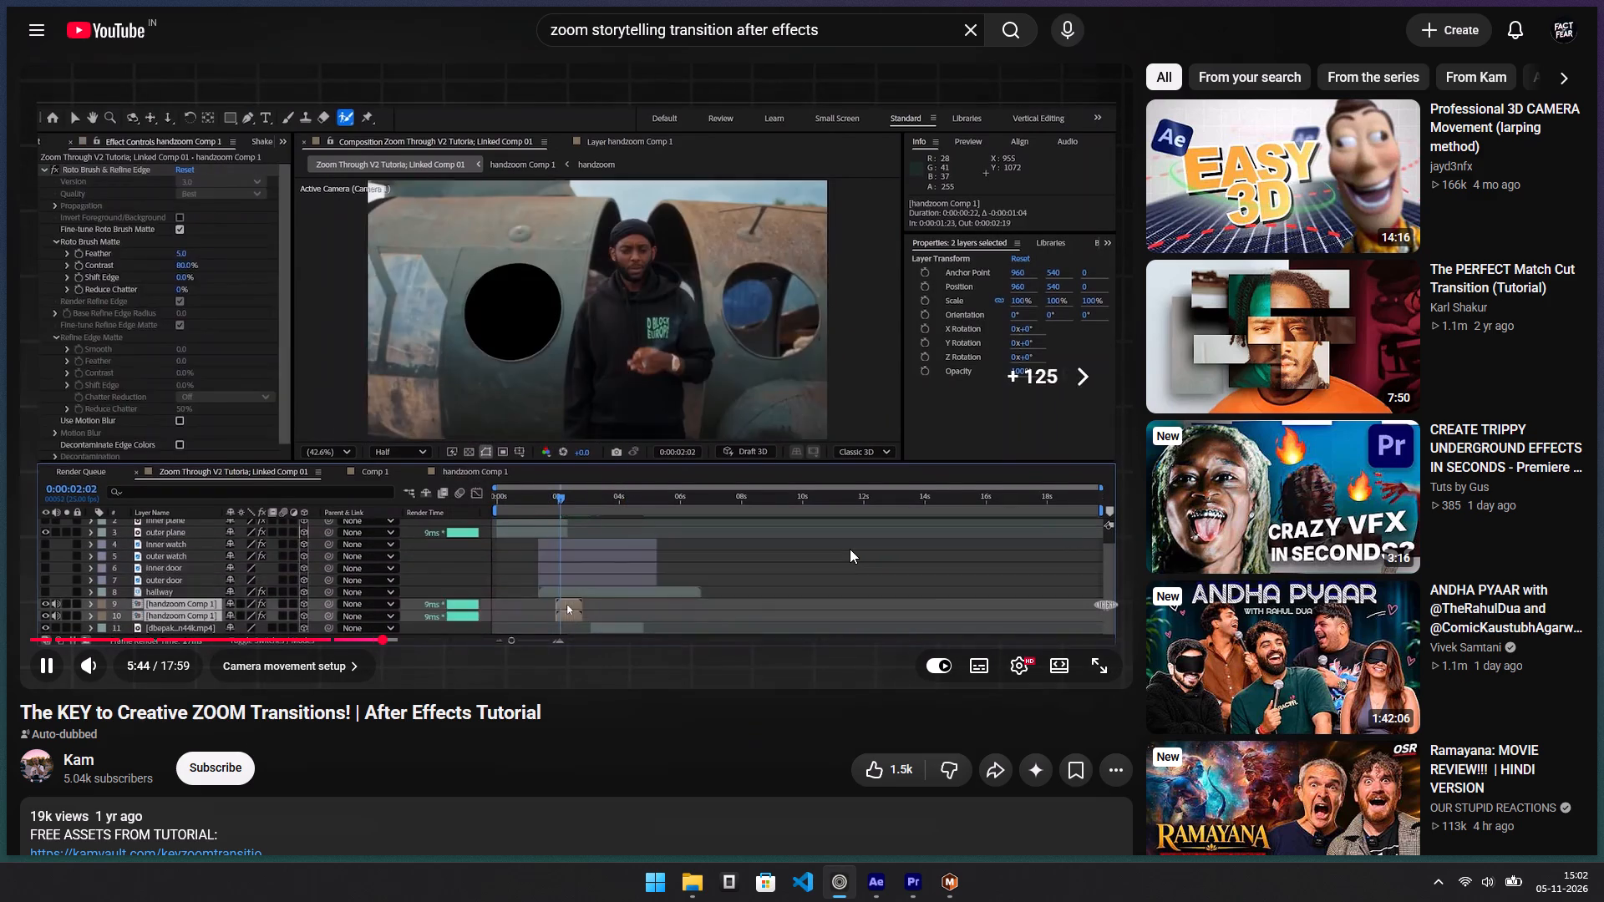
{"action": "left_click", "coordinate": [440, 382]}
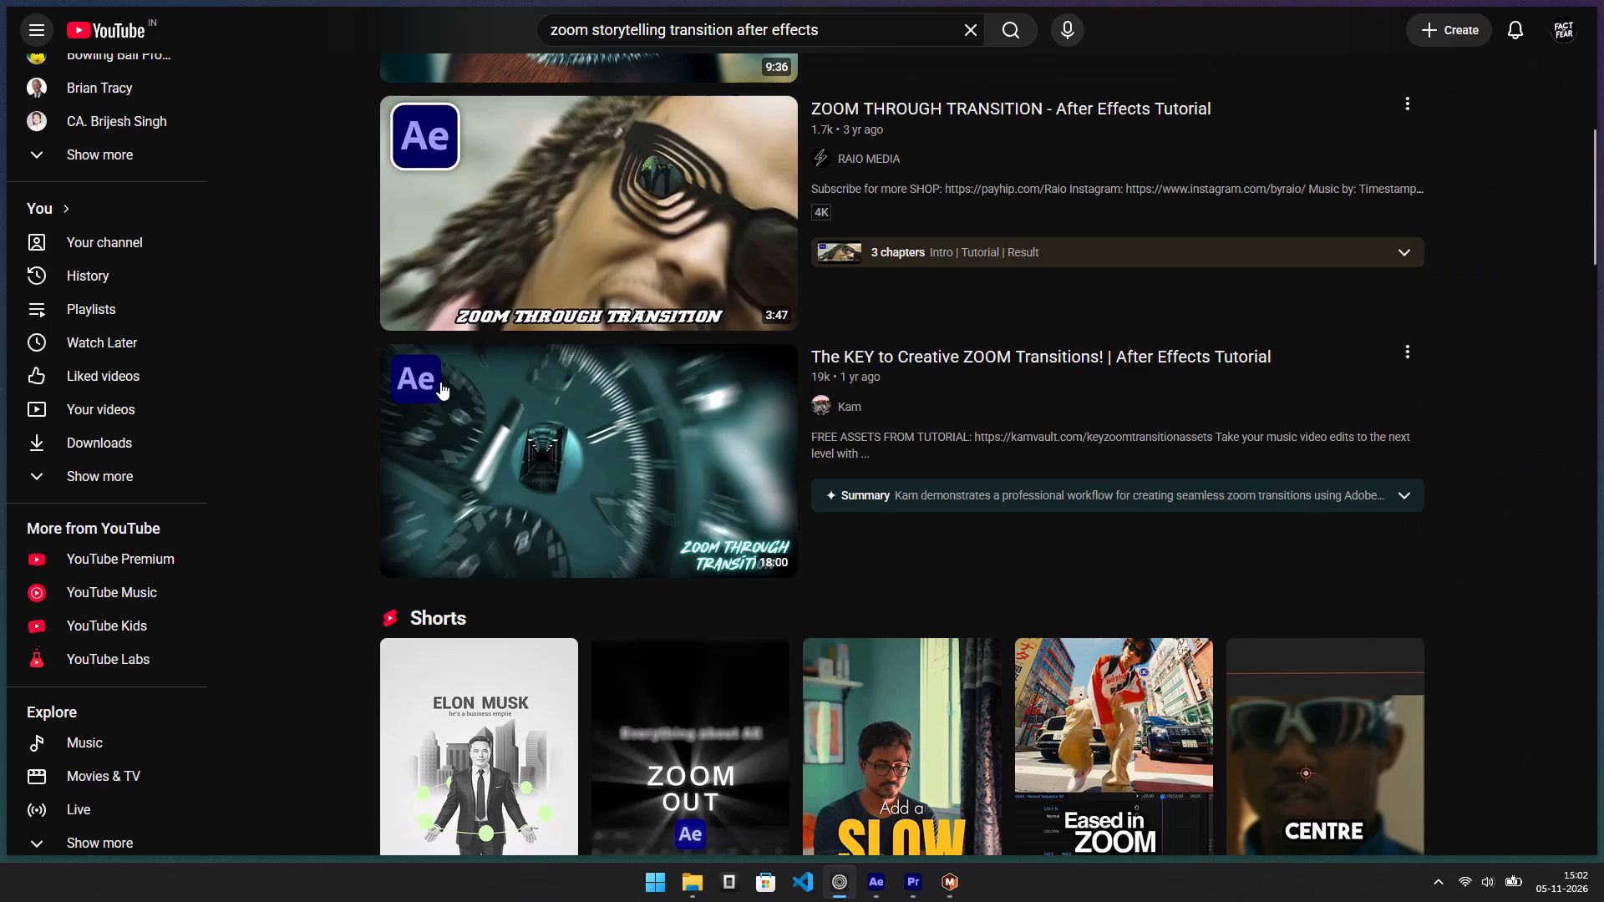
Return to Mocha Pro, undo the latest changes, and close it without saving the project.
{"action": "key", "text": "alt+Tab"}
{"action": "scroll", "coordinate": [714, 556], "scroll_direction": "down", "scroll_amount": 2}
{"action": "key", "text": "ctrl+z"}
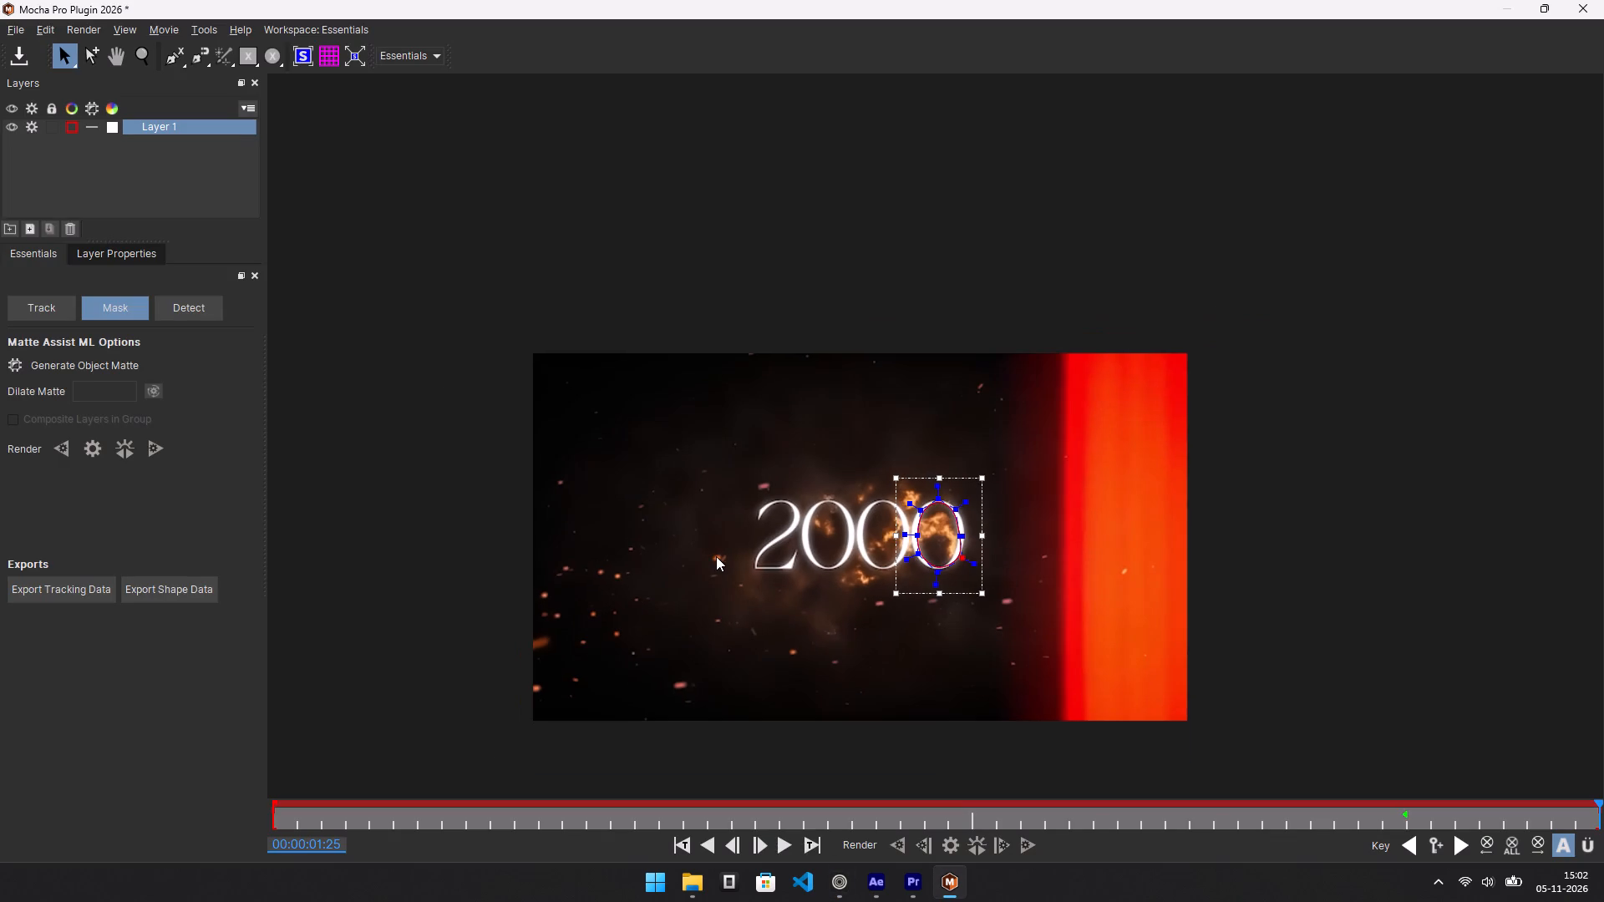
{"action": "key", "text": "ctrl+z"}
{"action": "left_click", "coordinate": [1595, 0]}
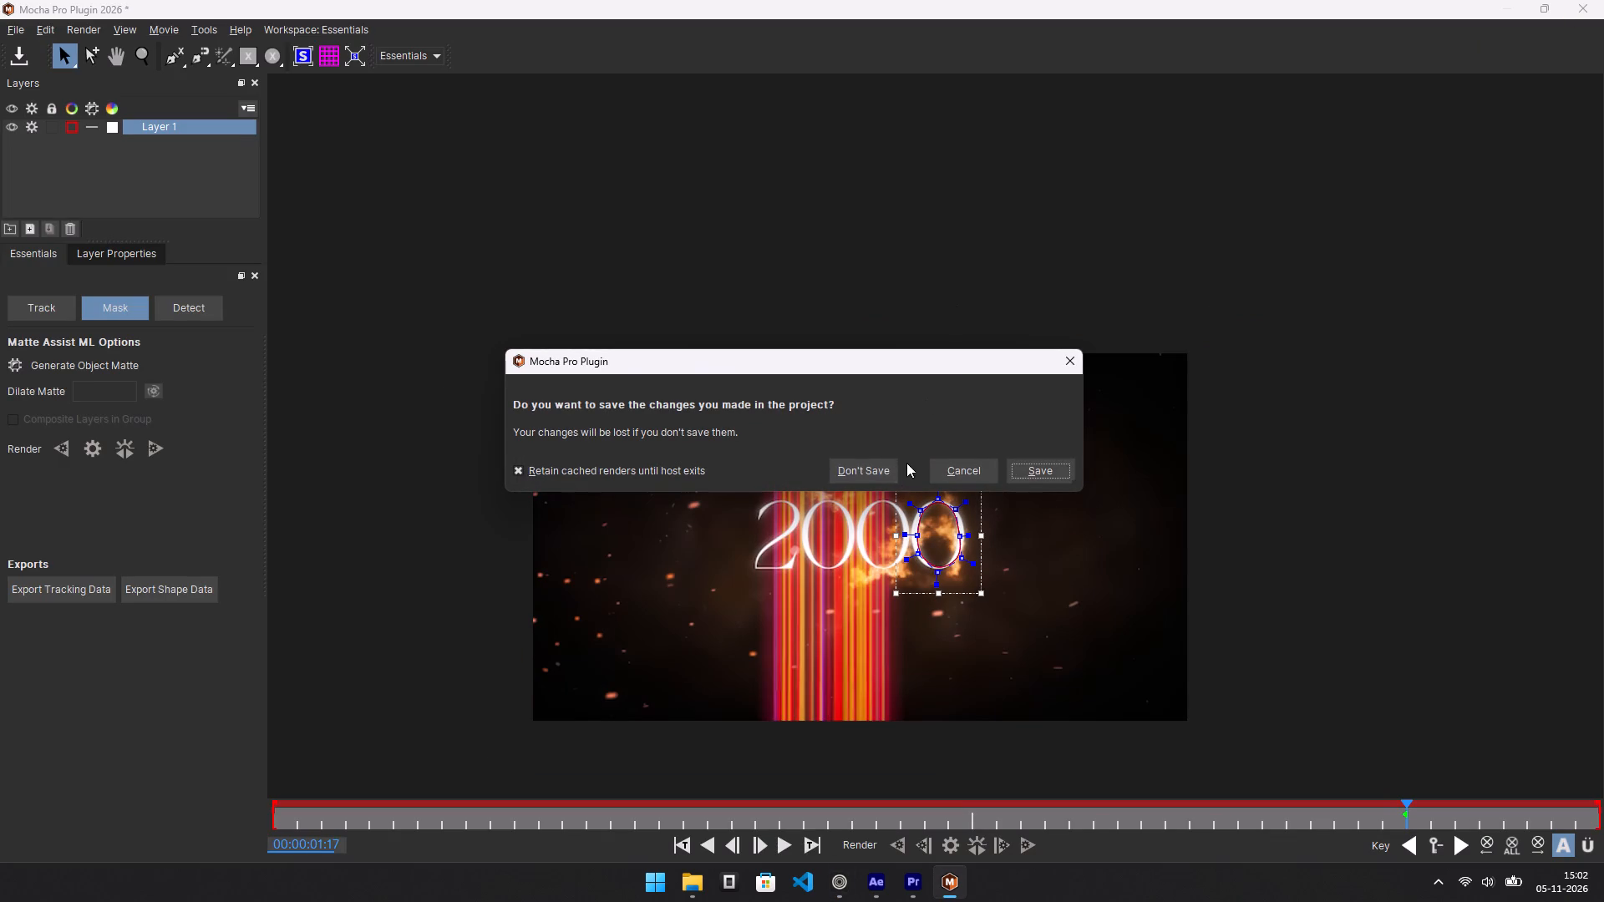
{"action": "left_click", "coordinate": [879, 466]}
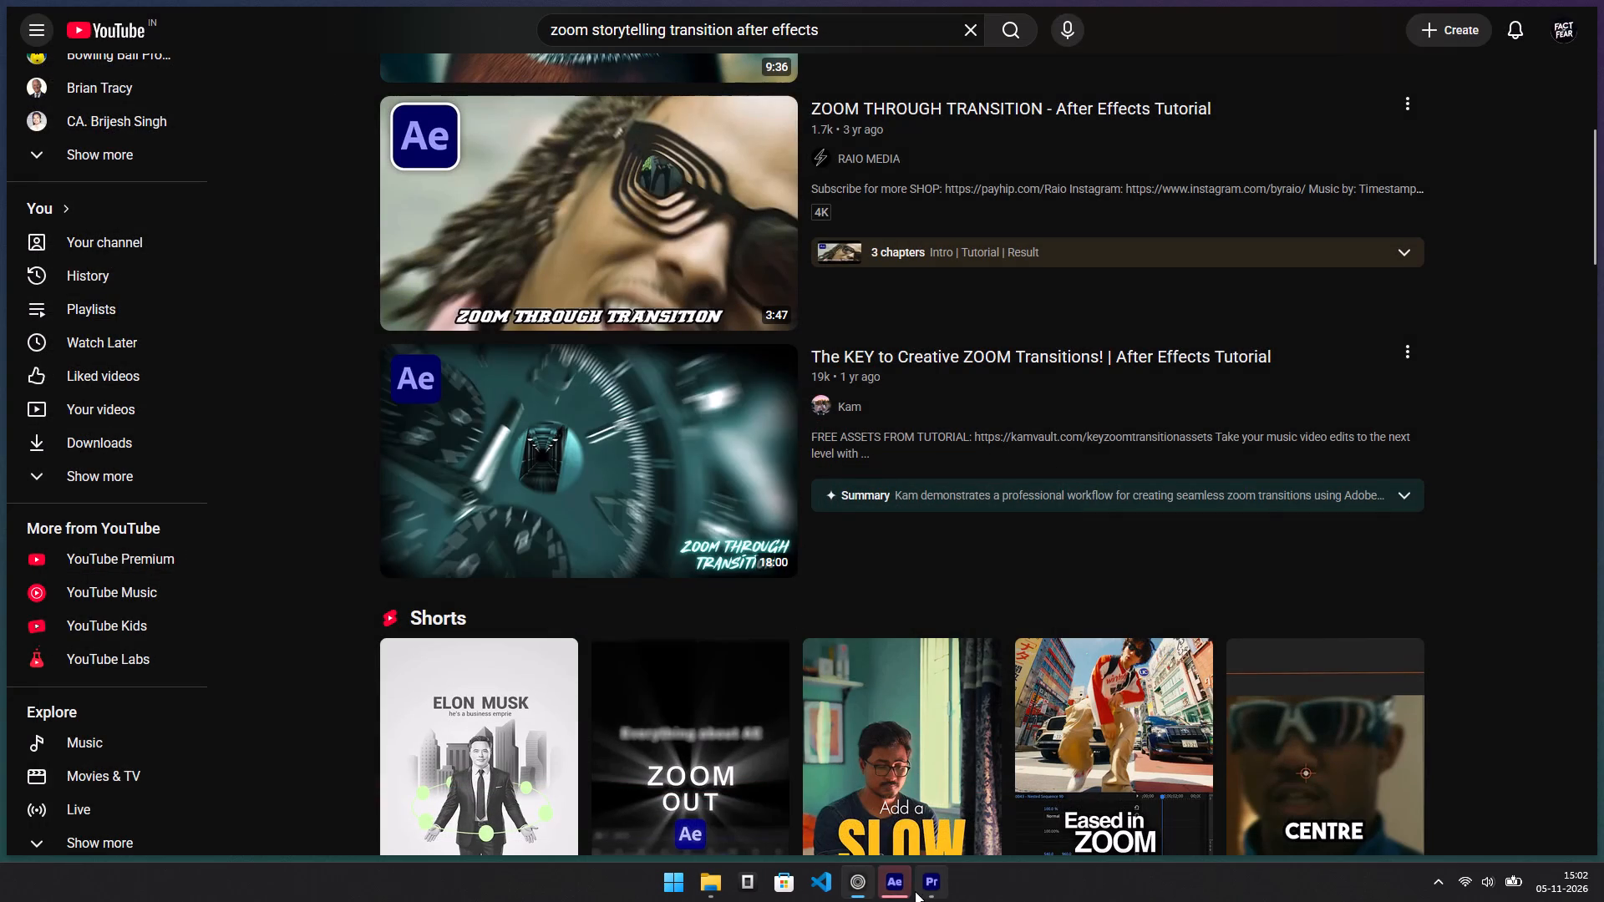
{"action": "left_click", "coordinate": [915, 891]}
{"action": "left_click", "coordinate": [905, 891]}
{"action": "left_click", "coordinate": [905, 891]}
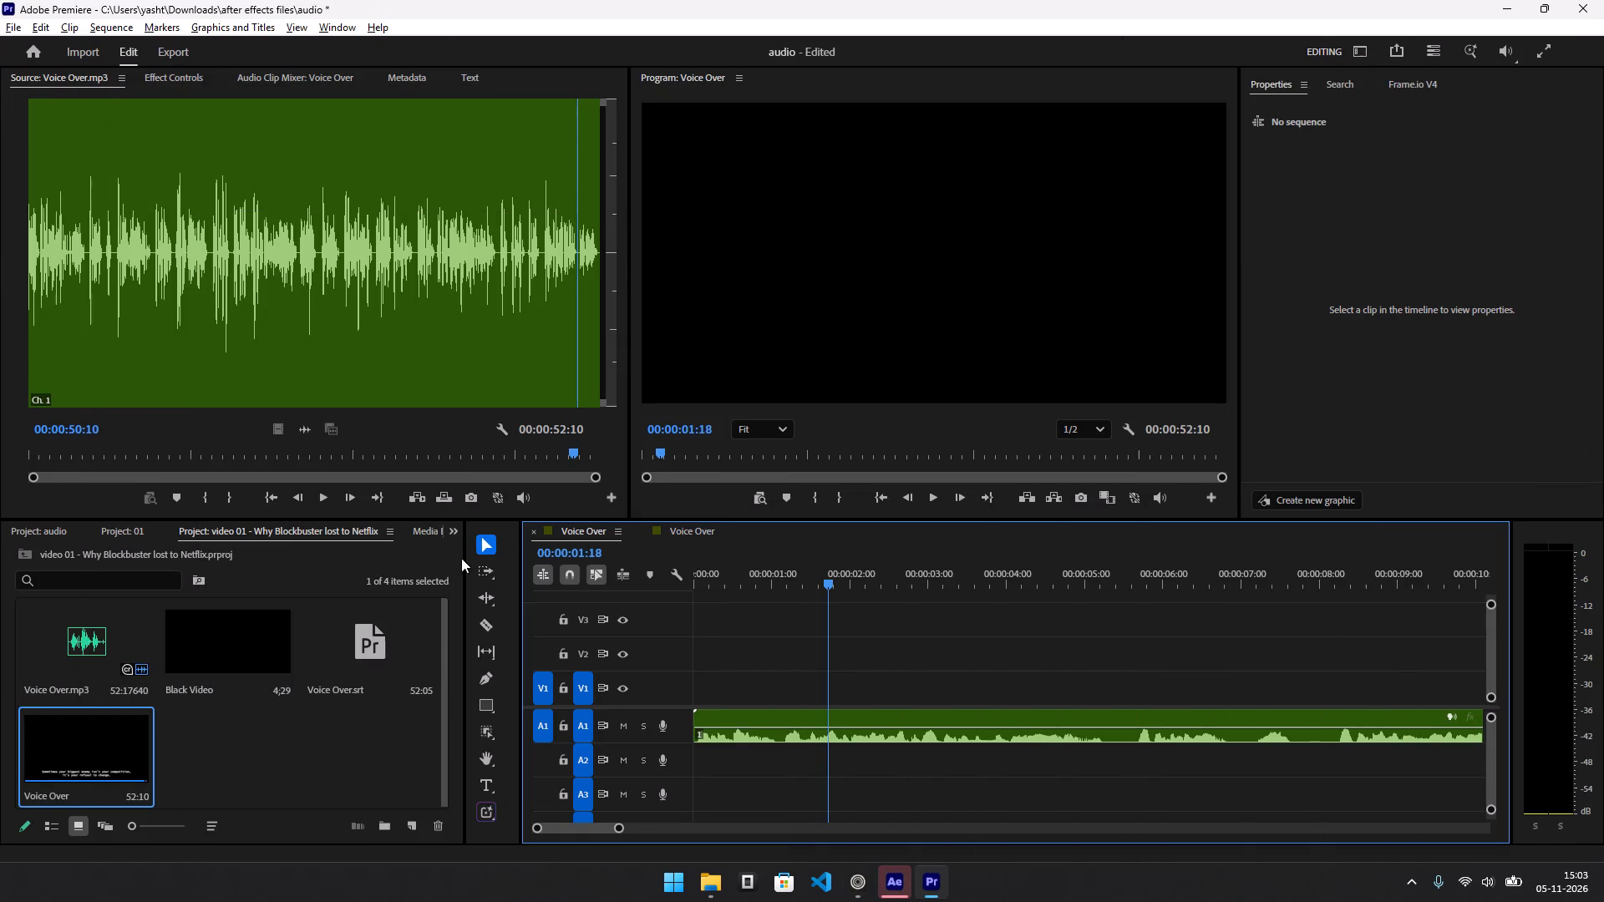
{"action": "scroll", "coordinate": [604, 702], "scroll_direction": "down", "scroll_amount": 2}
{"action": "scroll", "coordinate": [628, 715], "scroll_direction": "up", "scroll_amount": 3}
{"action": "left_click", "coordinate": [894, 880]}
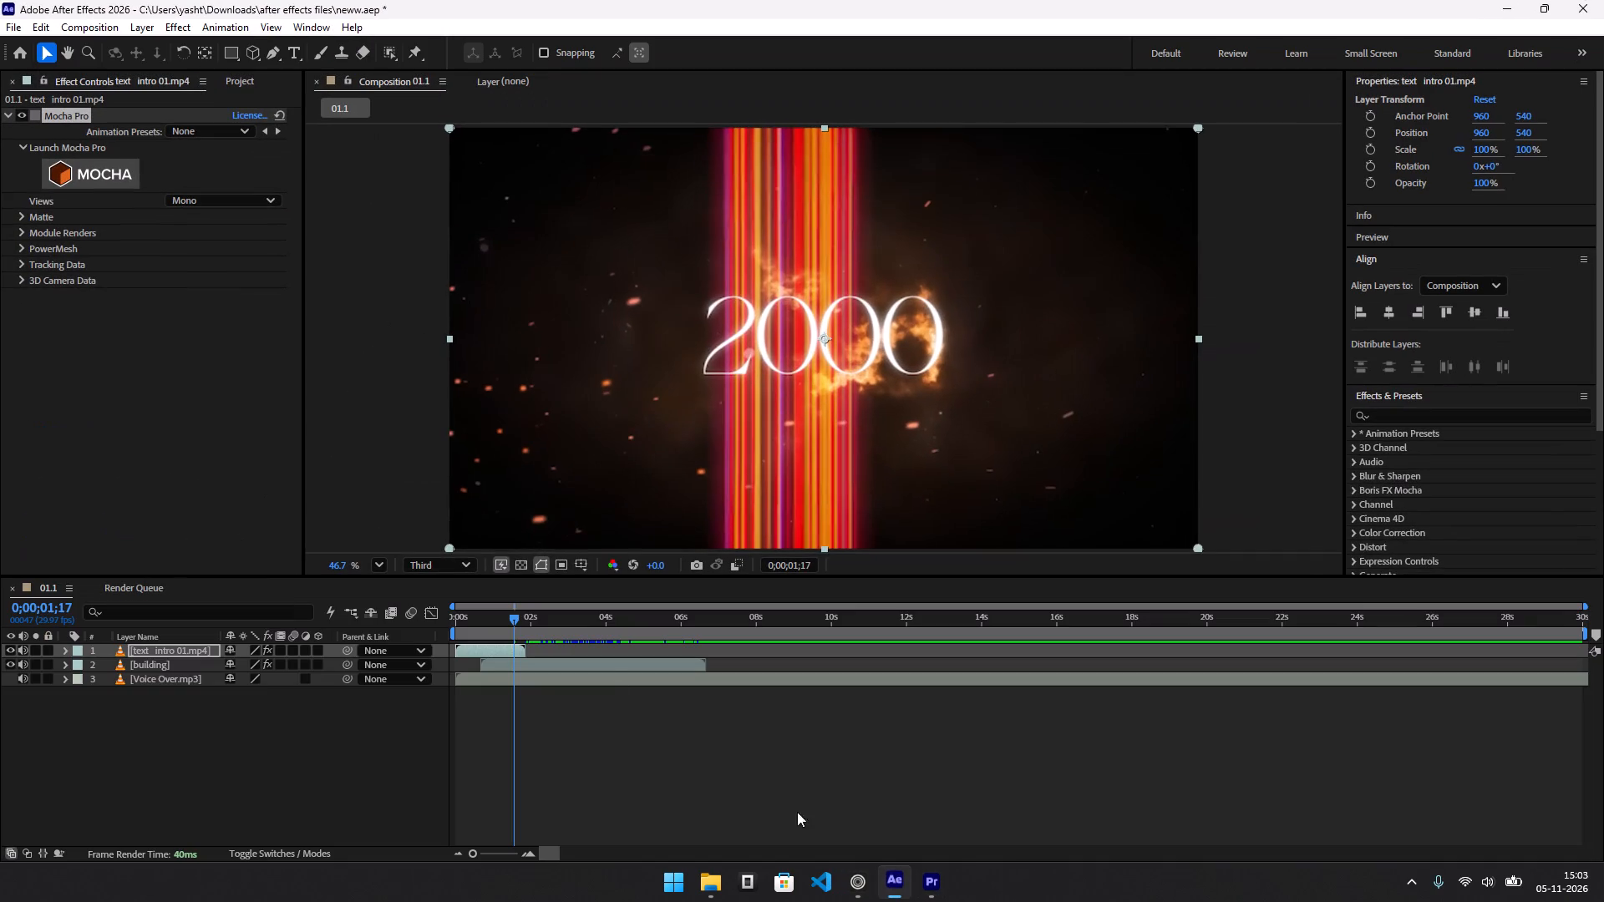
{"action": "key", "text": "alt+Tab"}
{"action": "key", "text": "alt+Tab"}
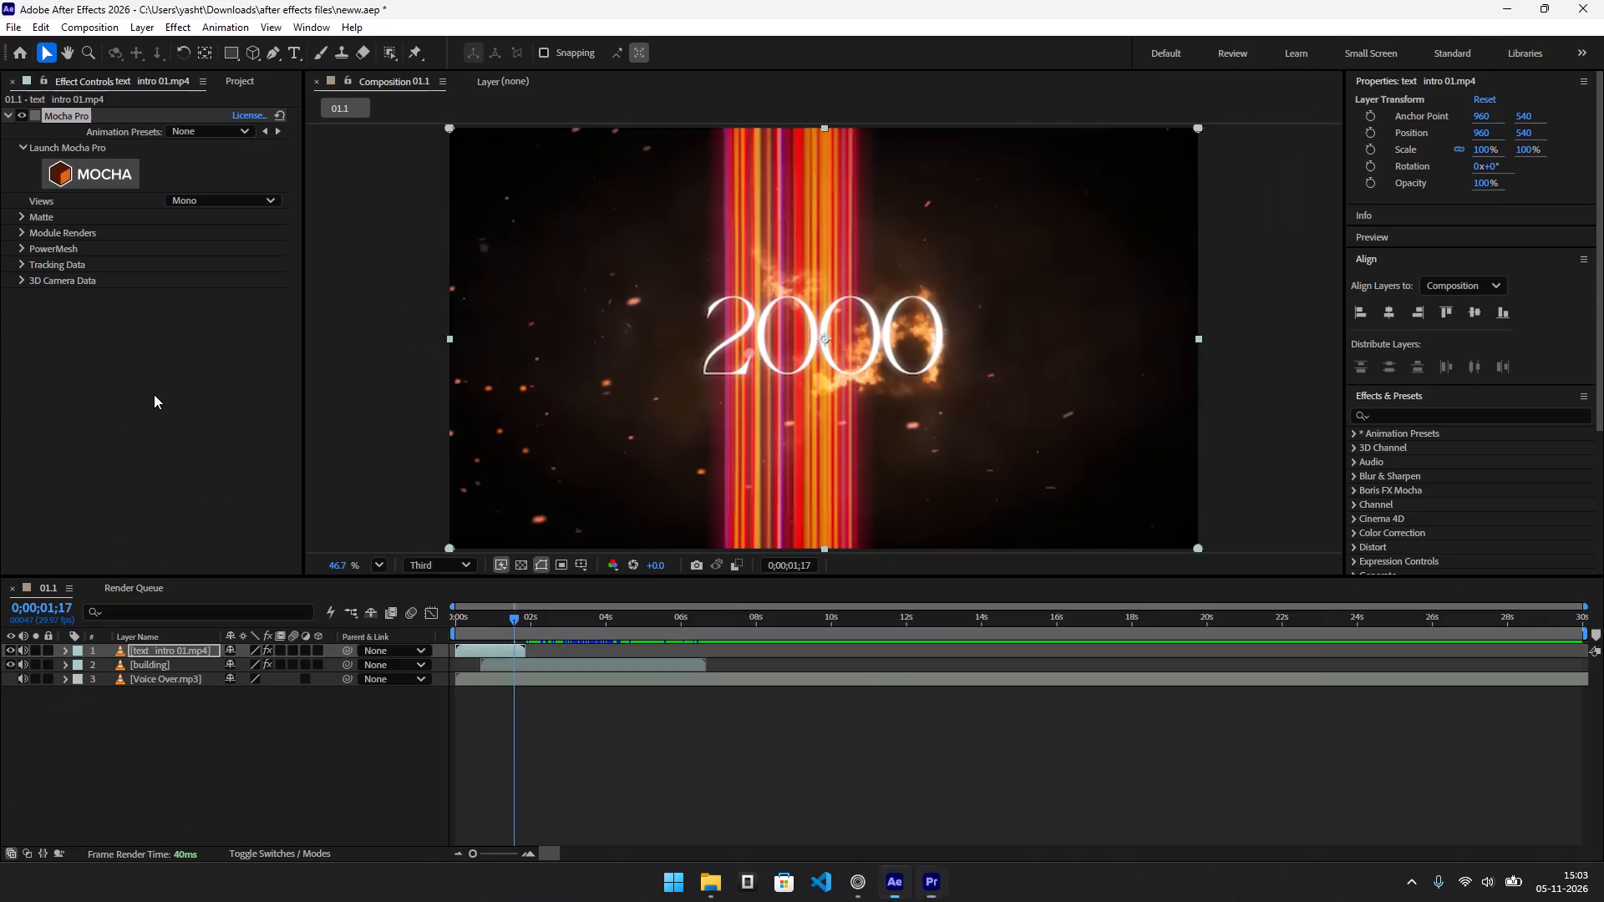
Browse the YouTube results for another zoom transition tutorial and sample the Smooth Distortion Zoom Transition video up to about 0:26.
{"action": "key", "text": "alt+Tab"}
{"action": "key", "text": "alt+Tab"}
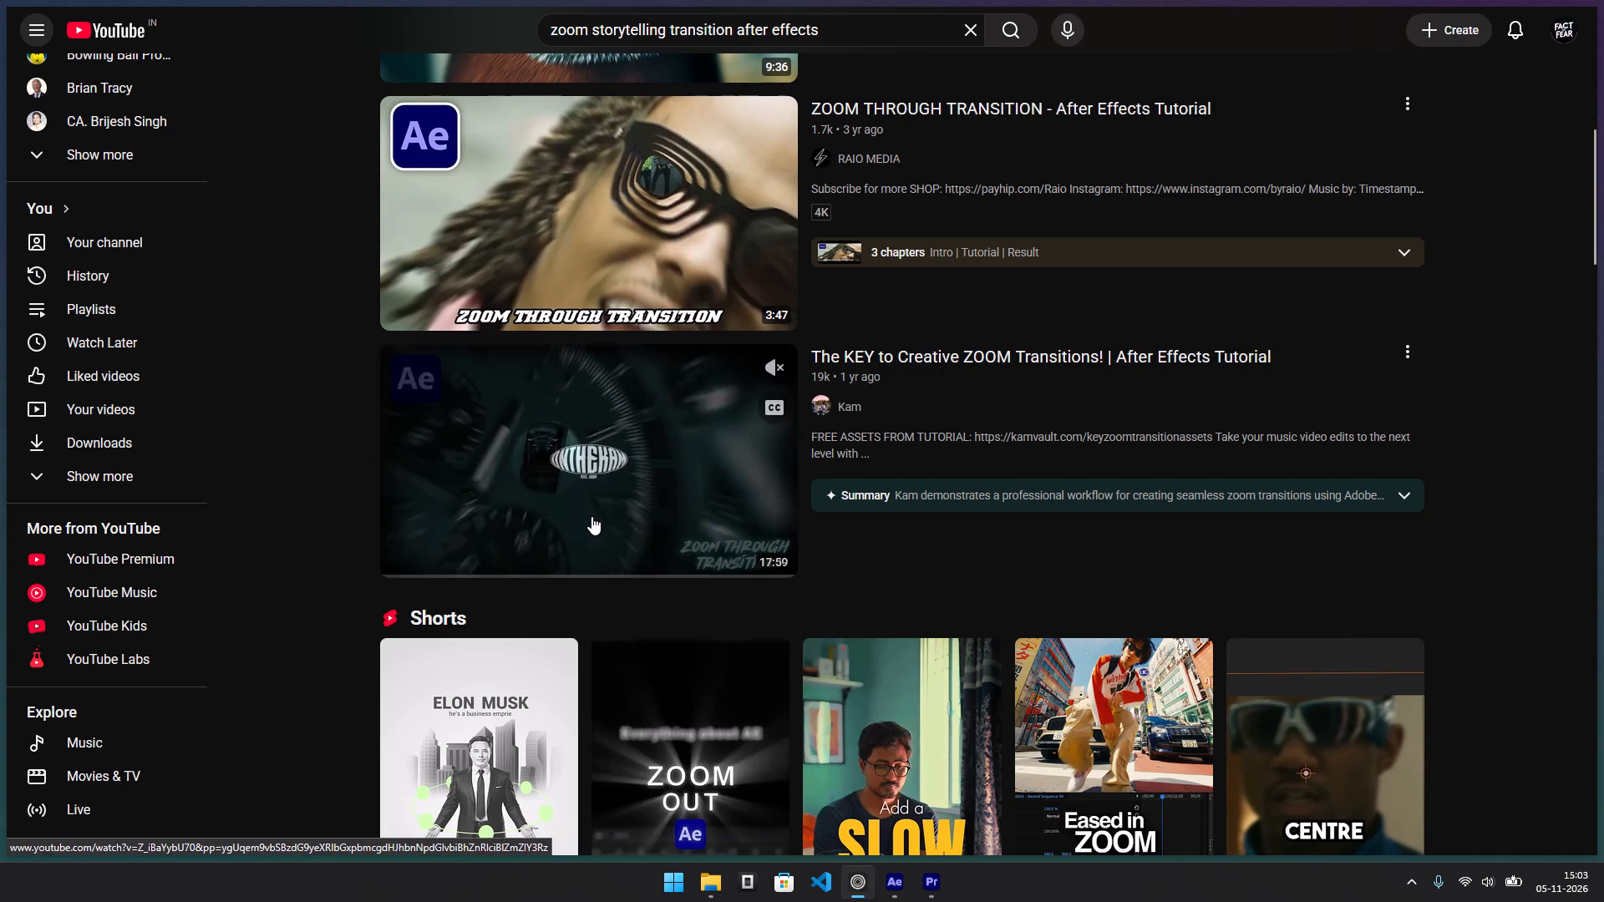
{"action": "scroll", "coordinate": [563, 475], "scroll_direction": "down", "scroll_amount": 10}
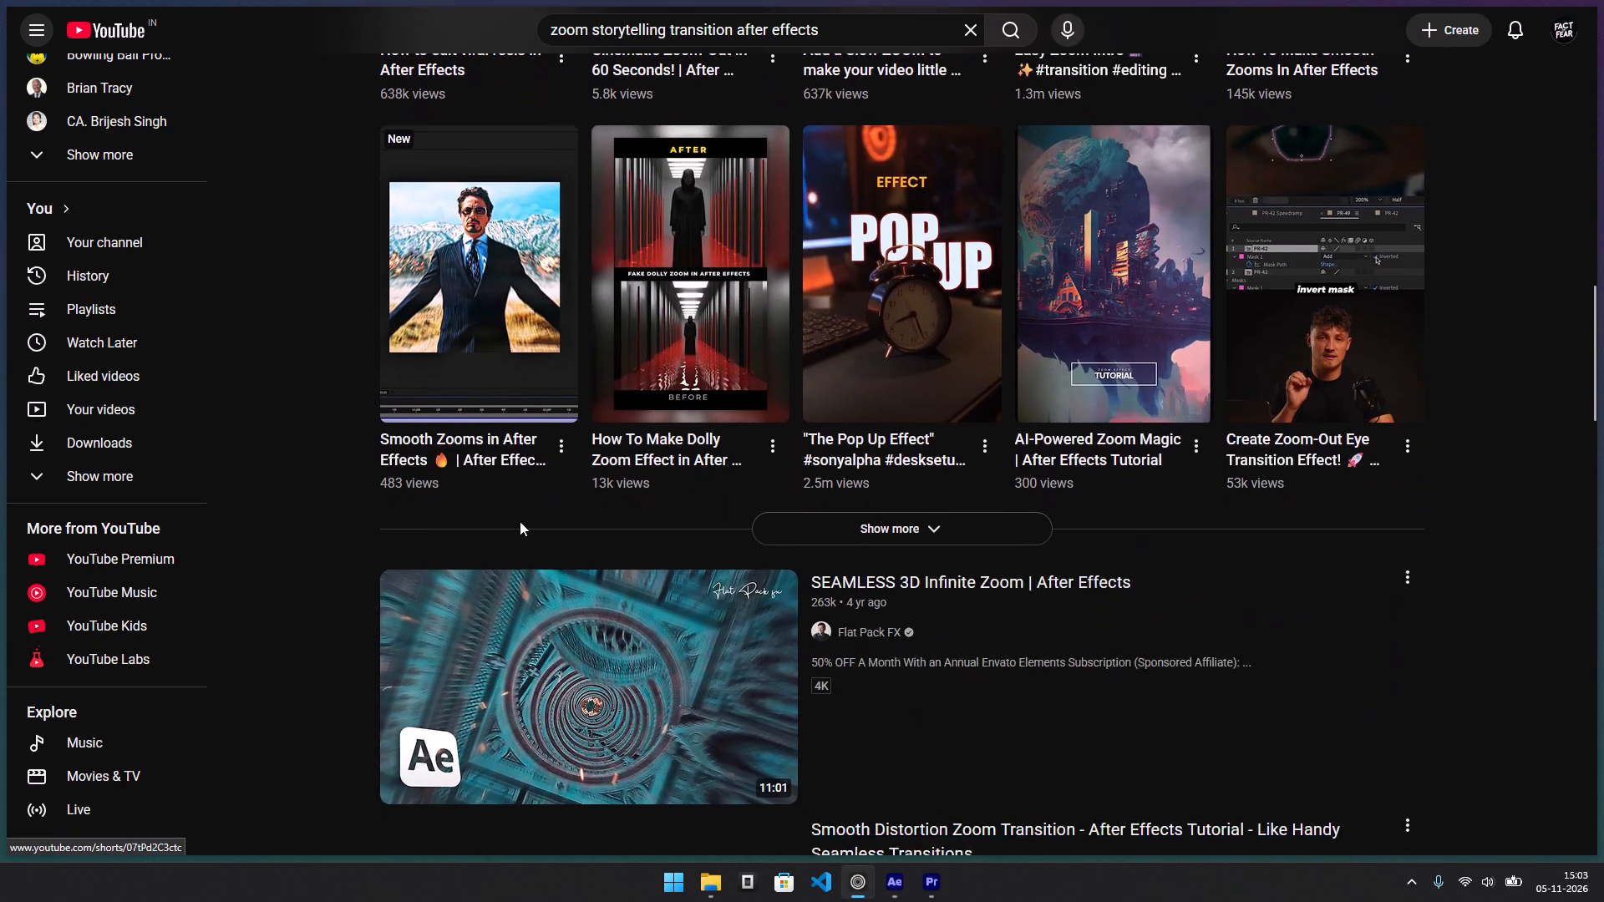
{"action": "scroll", "coordinate": [520, 521], "scroll_direction": "down", "scroll_amount": 1}
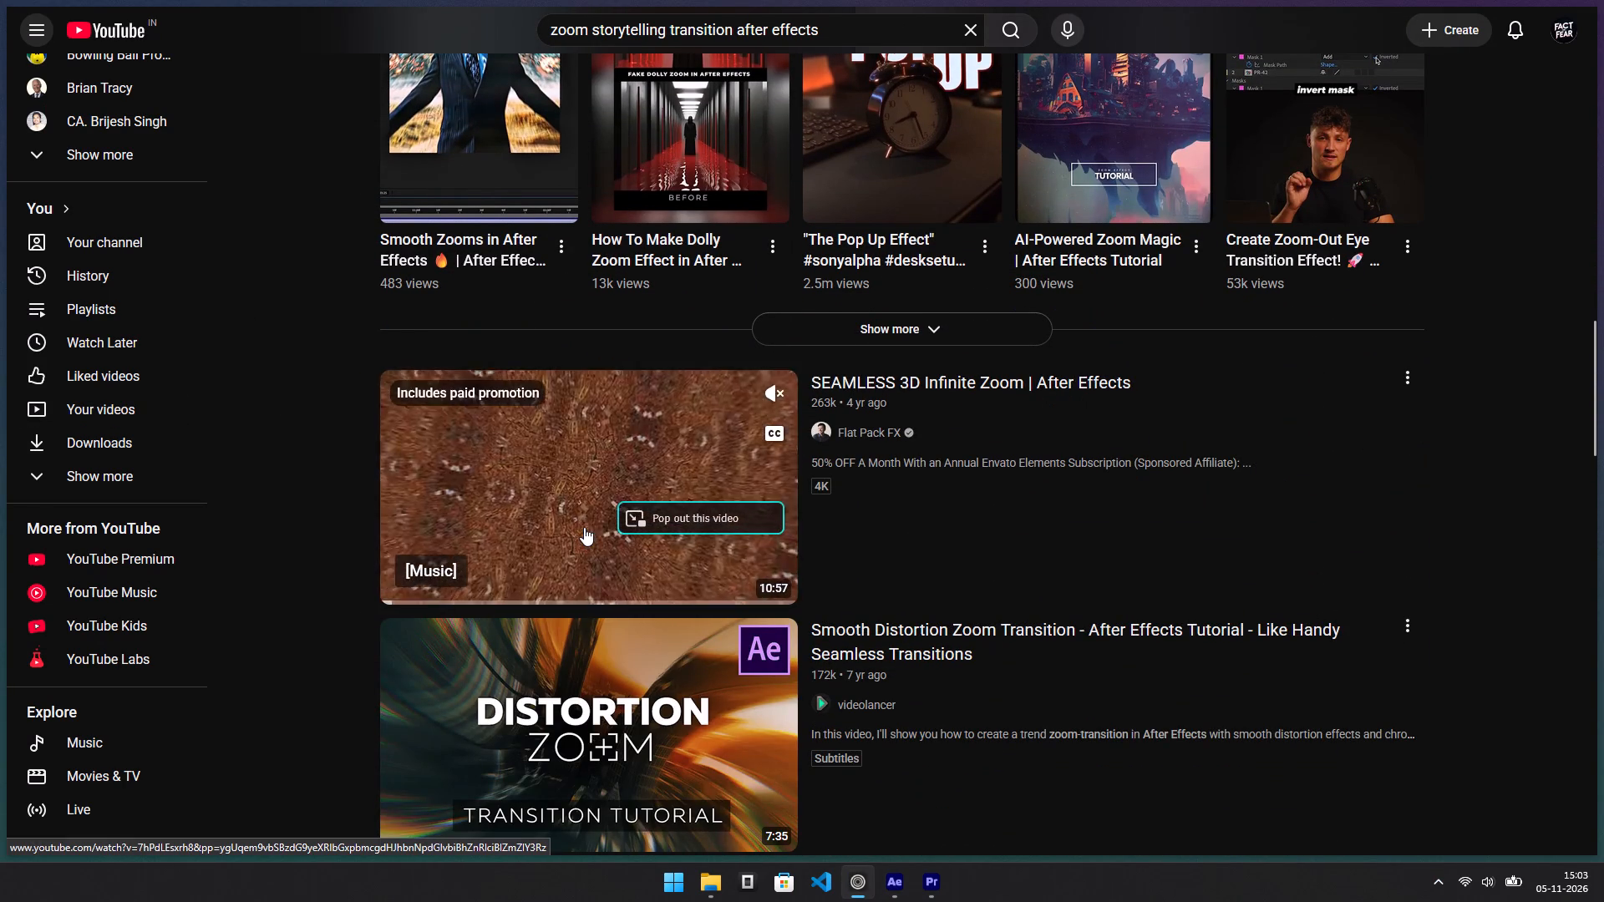
{"action": "scroll", "coordinate": [584, 527], "scroll_direction": "down", "scroll_amount": 2}
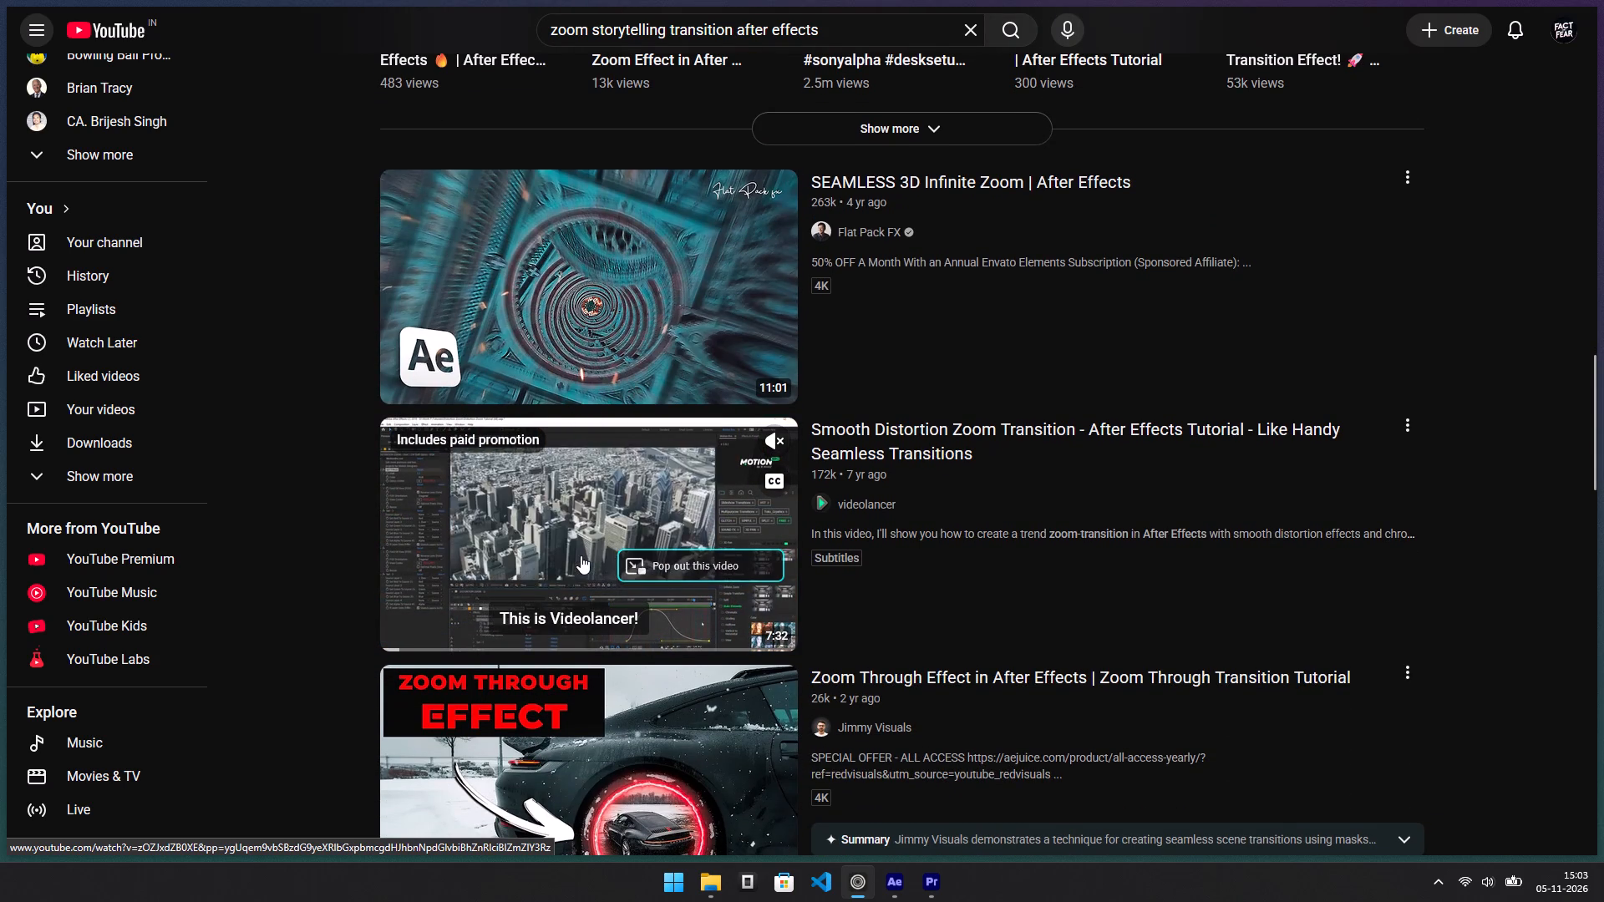
{"action": "scroll", "coordinate": [581, 555], "scroll_direction": "down", "scroll_amount": 3}
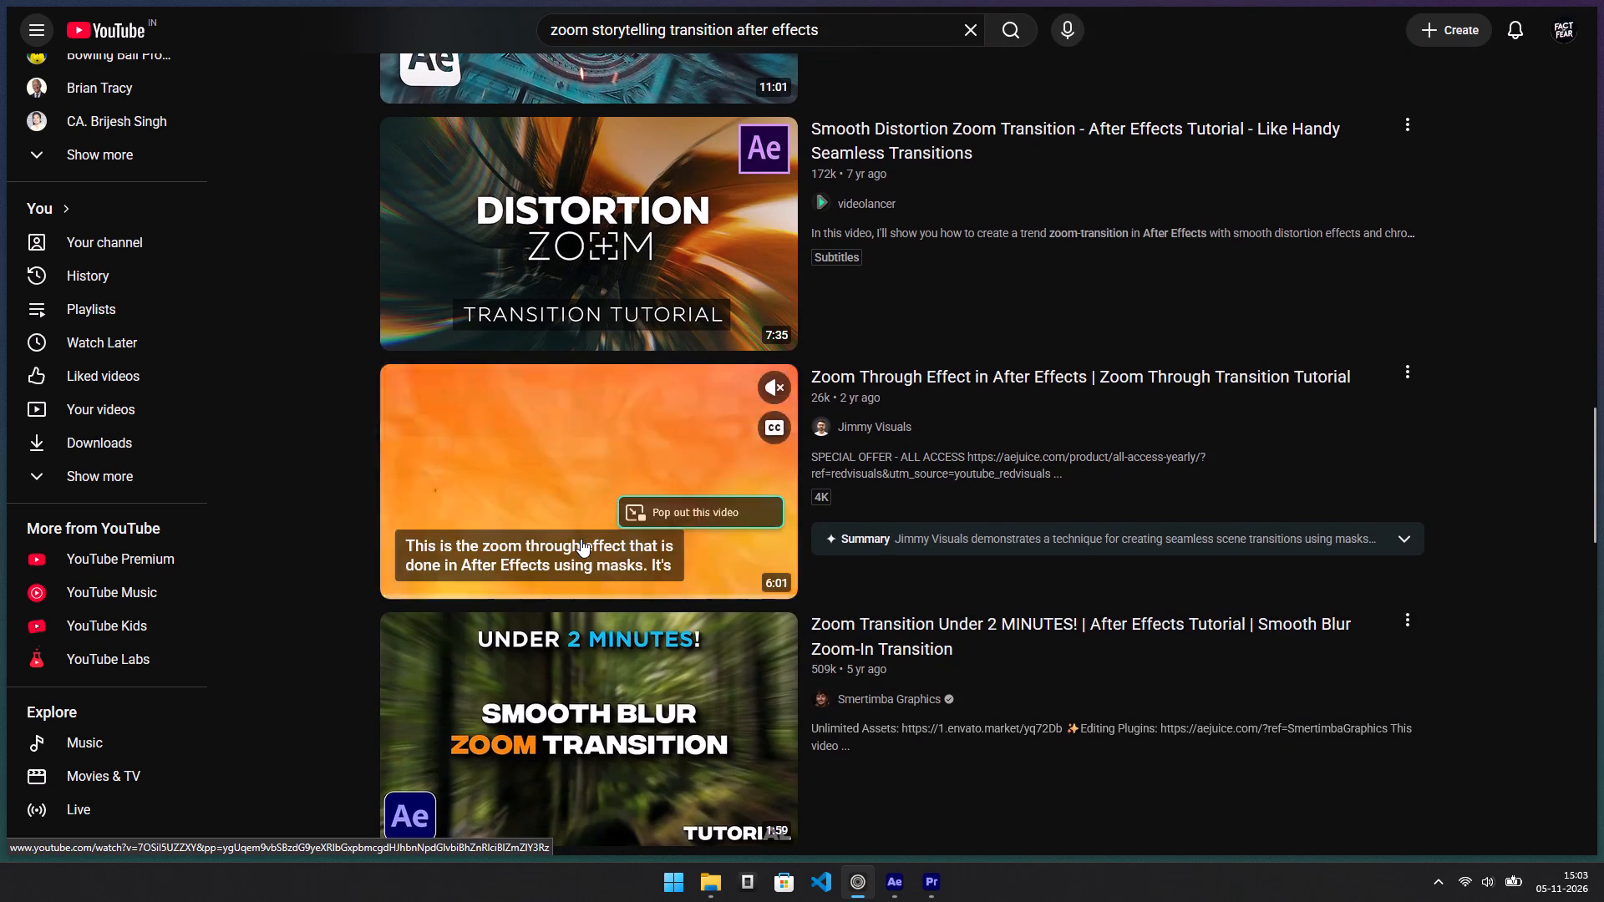
{"action": "scroll", "coordinate": [581, 534], "scroll_direction": "up", "scroll_amount": 2}
{"action": "left_click", "coordinate": [578, 366]}
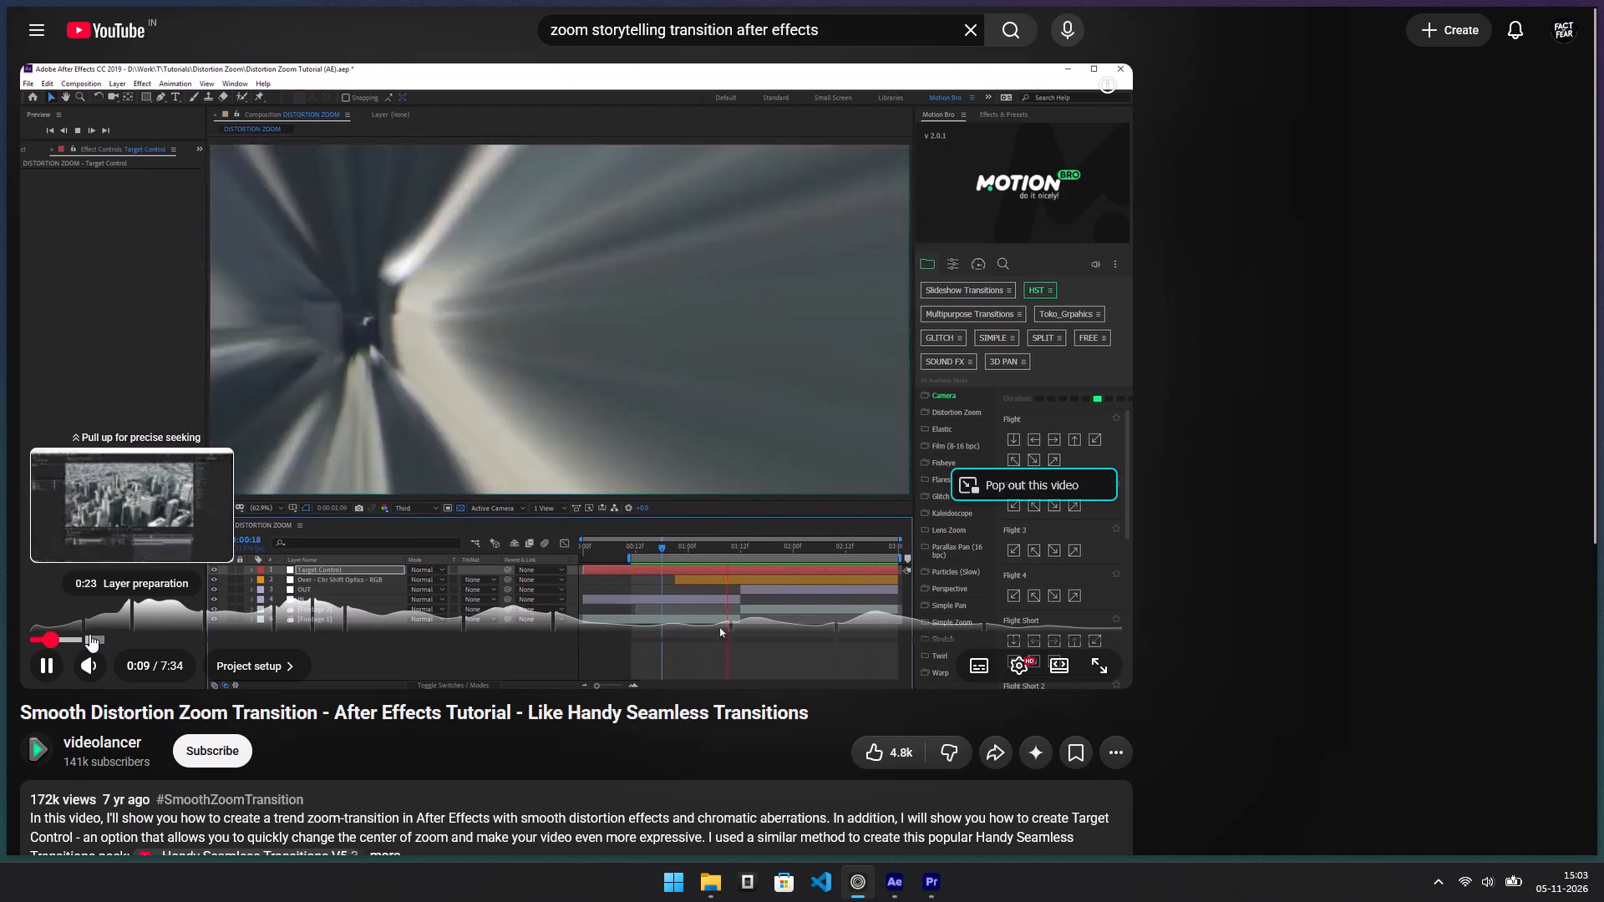
{"action": "left_click", "coordinate": [89, 634]}
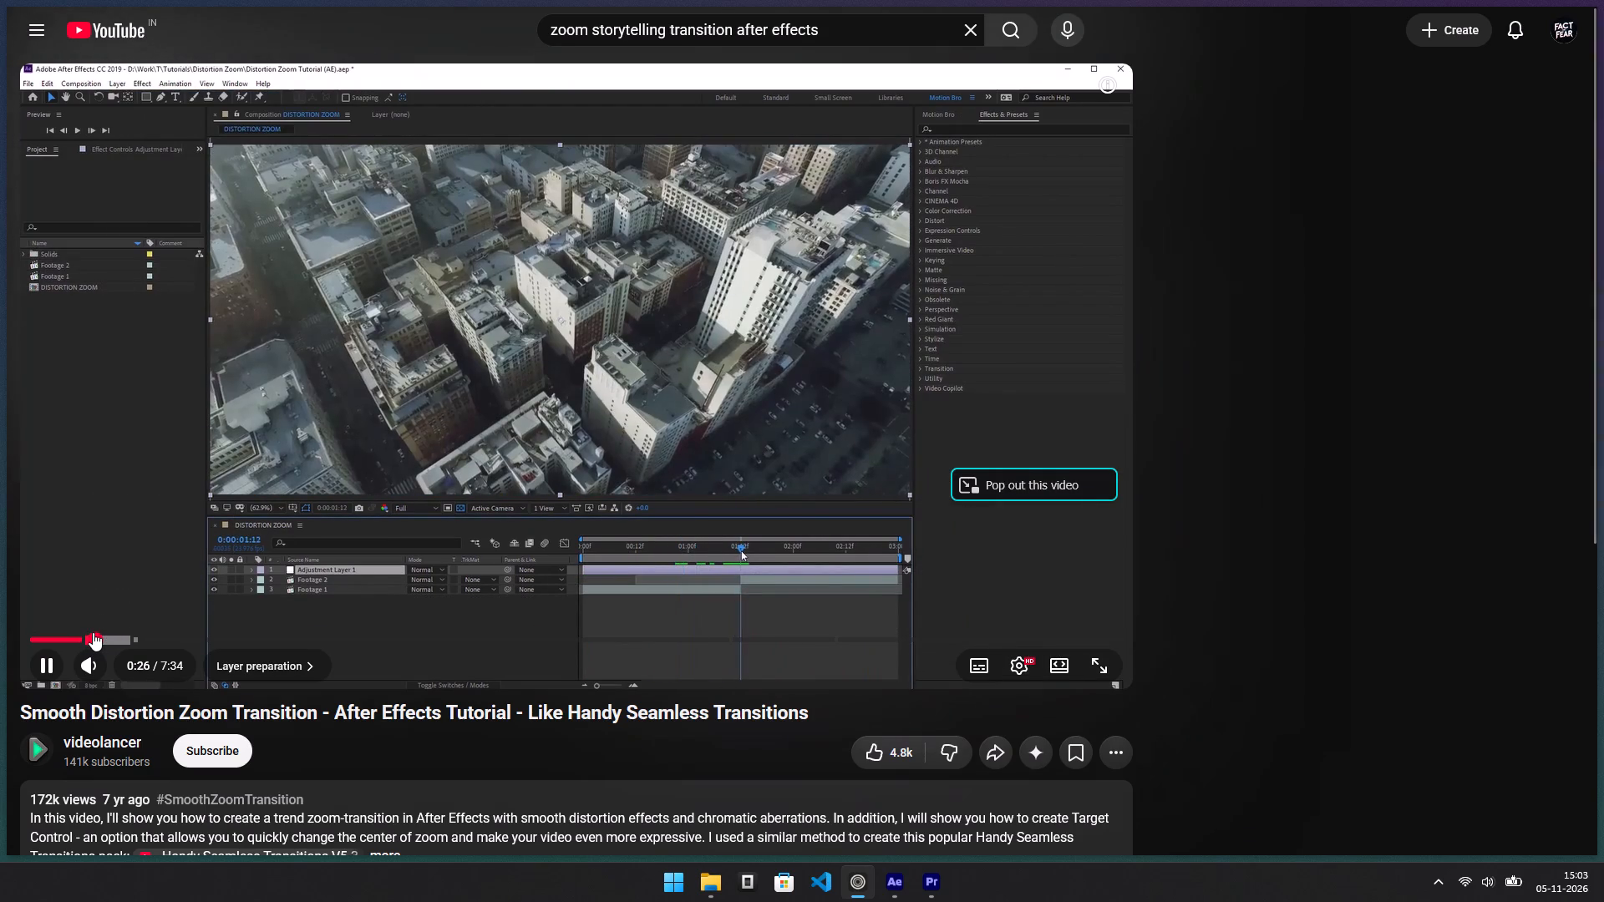
{"action": "key", "text": "space"}
Switch to After Effects and shift the building layer to start just after the text intro clip, near 0;00;01;26.
{"action": "key", "text": "alt+Tab"}
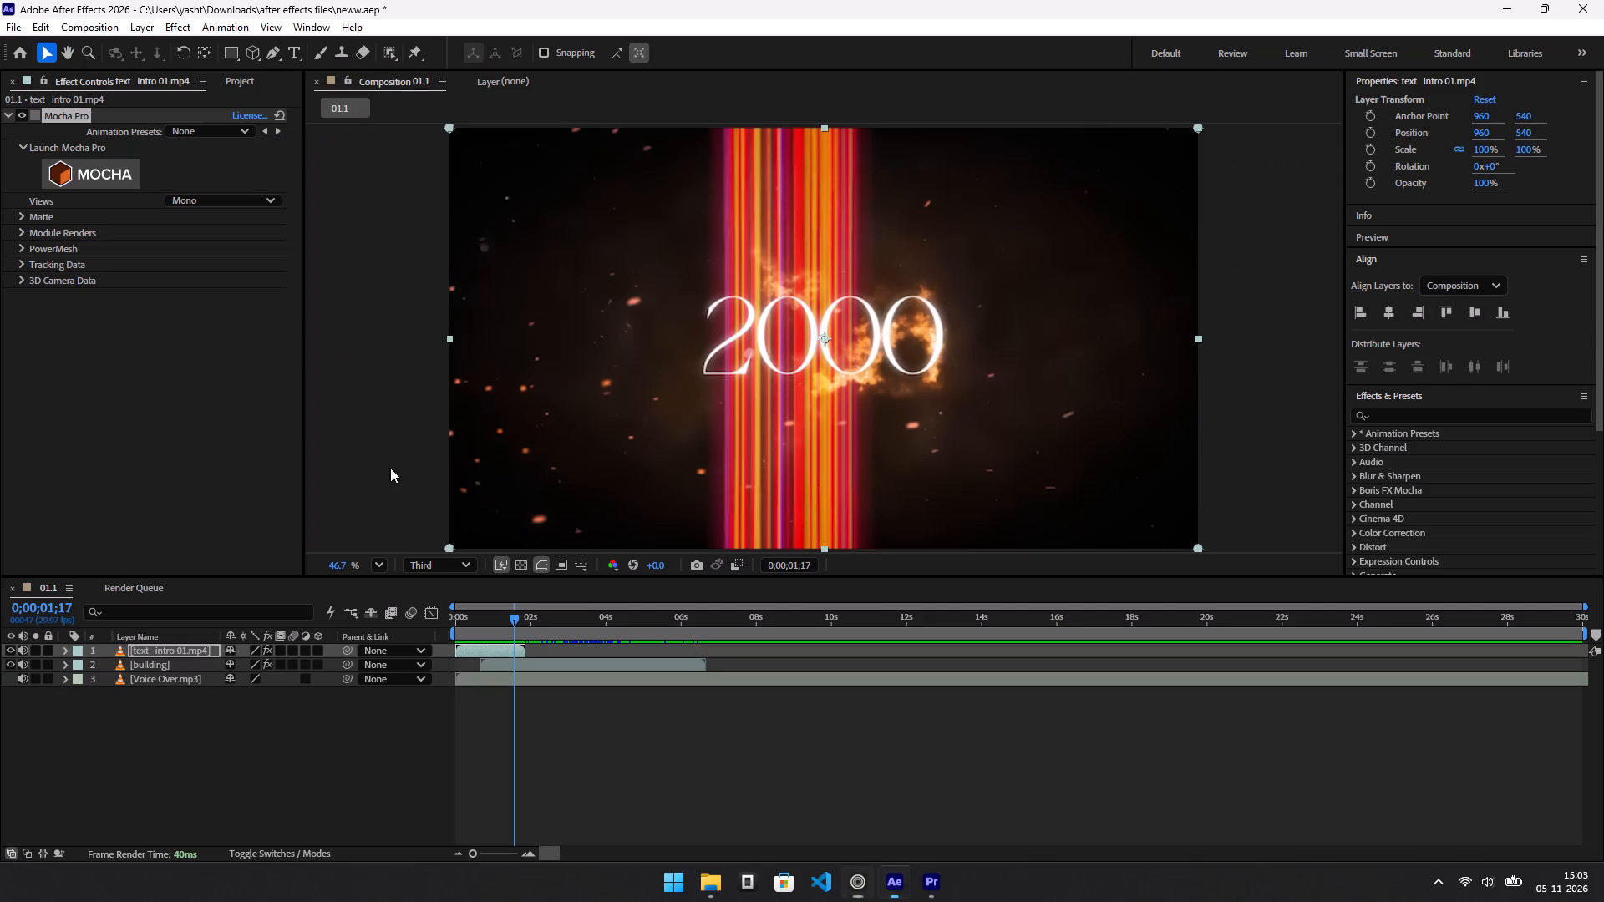
{"action": "left_click_drag", "start_coordinate": [514, 628], "coordinate": [516, 631]}
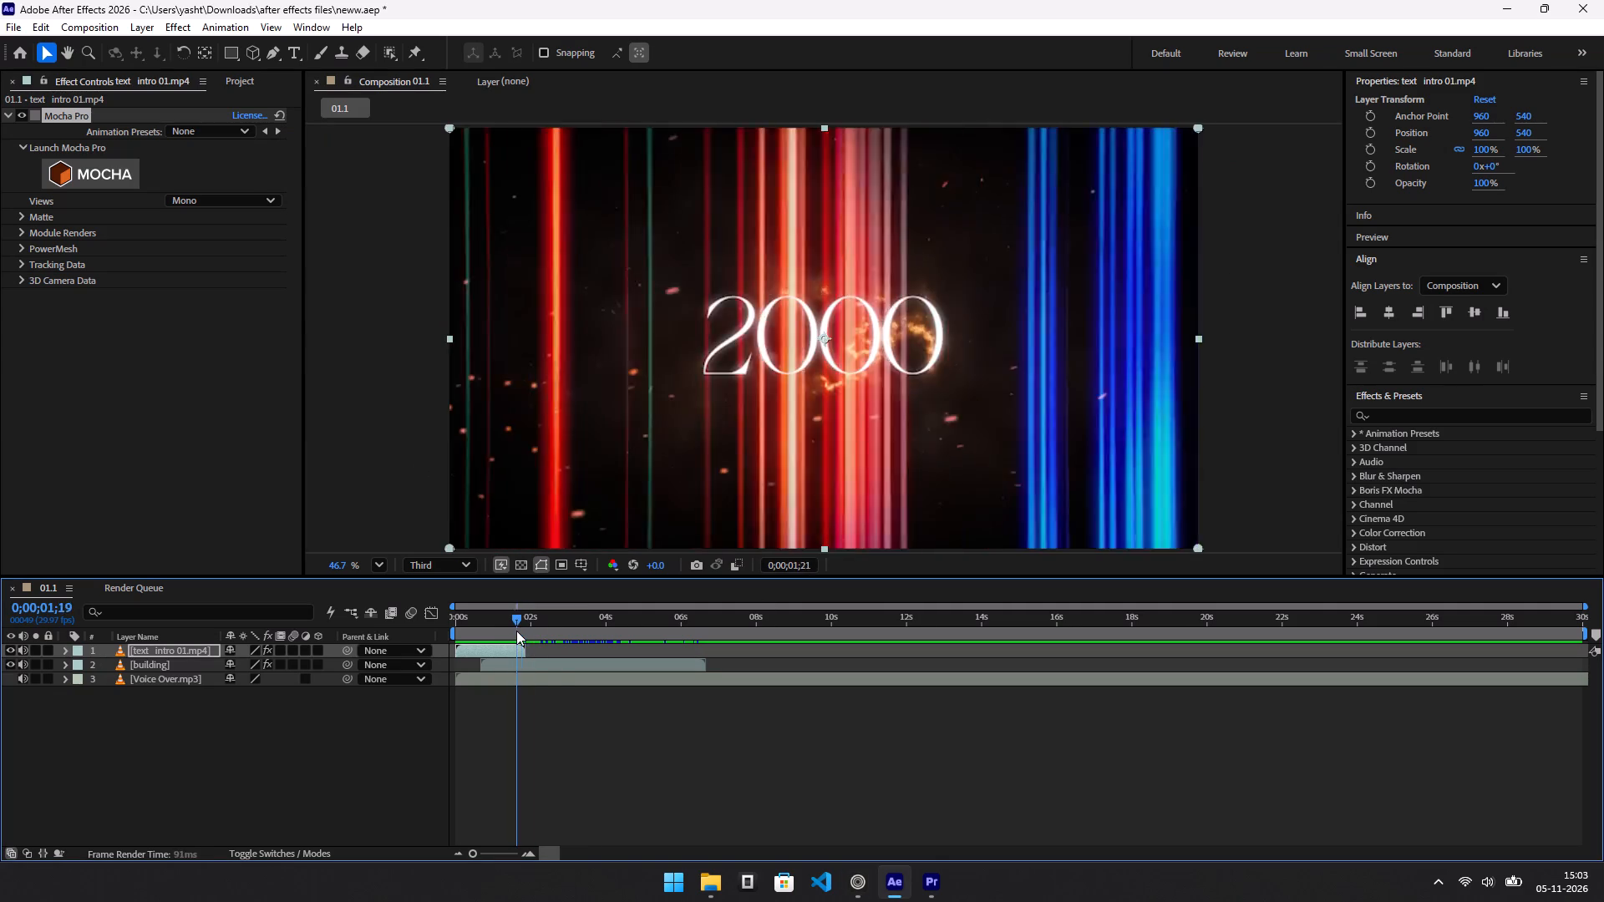
{"action": "left_click_drag", "start_coordinate": [516, 631], "coordinate": [525, 631]}
{"action": "left_click_drag", "start_coordinate": [555, 661], "coordinate": [602, 661]}
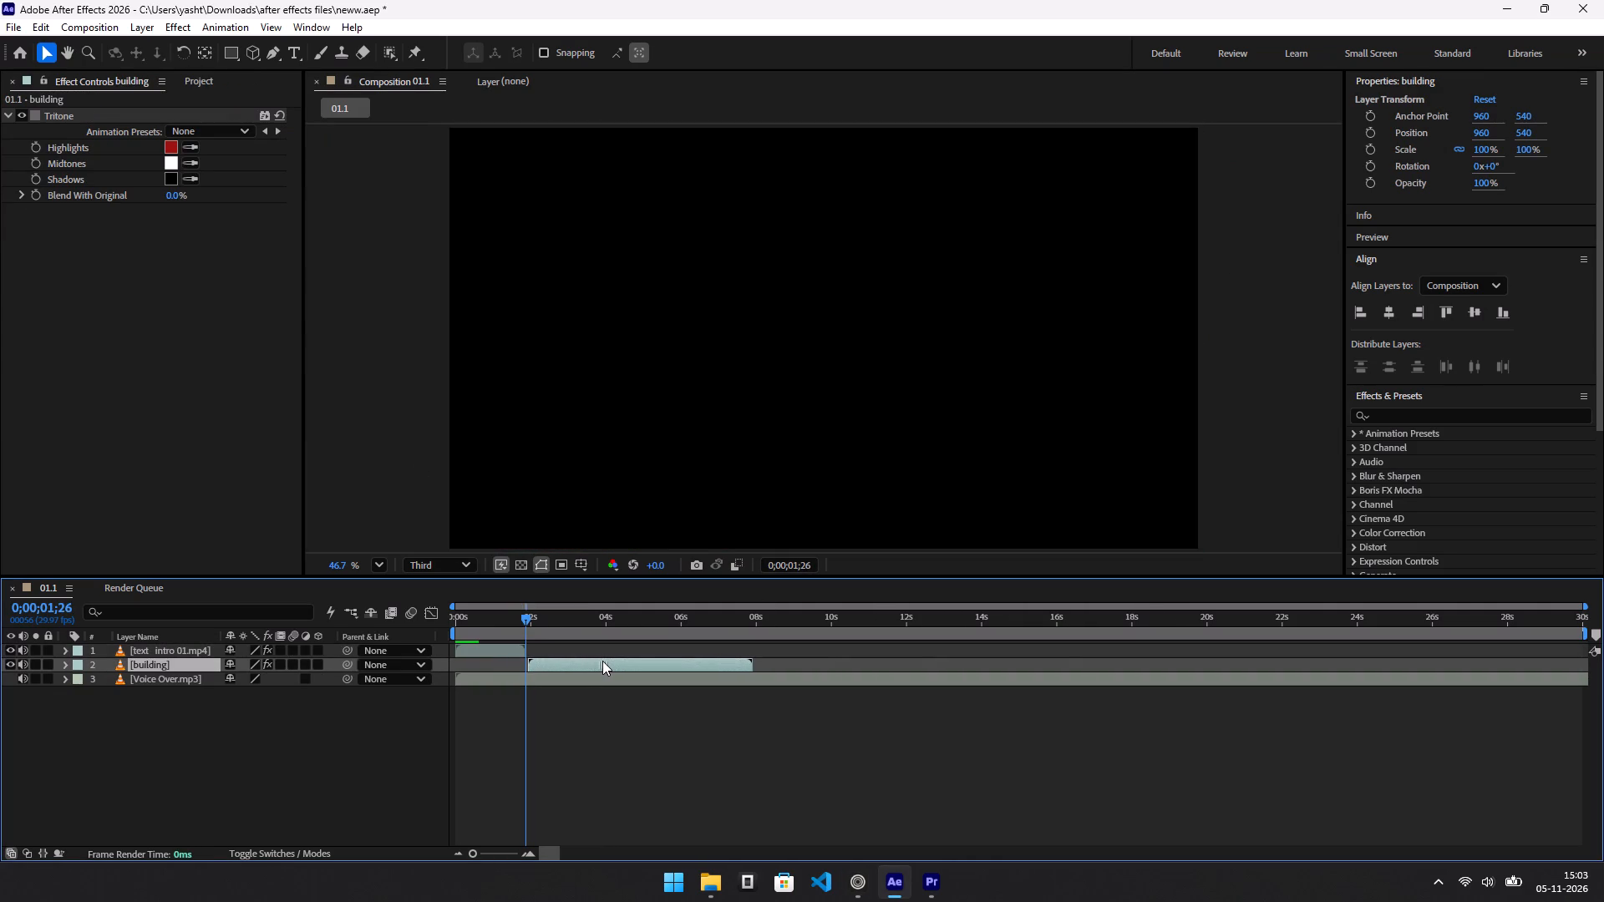
Nudge the building layer slightly earlier so it sits closer to the end of the text intro clip.
{"action": "left_click_drag", "start_coordinate": [602, 661], "coordinate": [601, 661]}
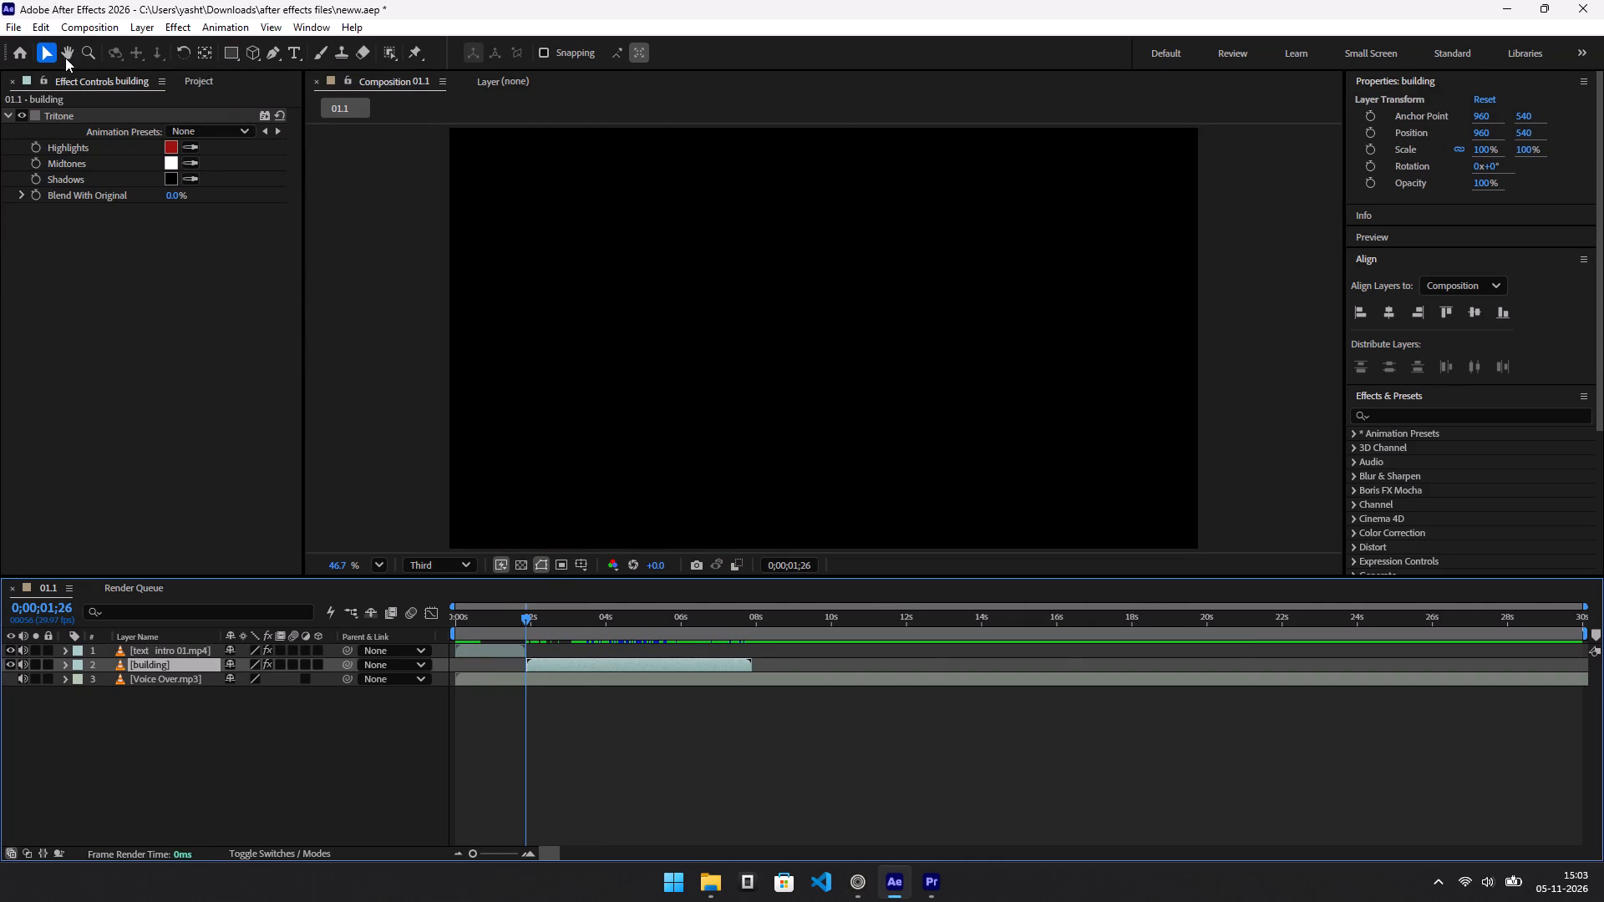
{"action": "left_click", "coordinate": [171, 738]}
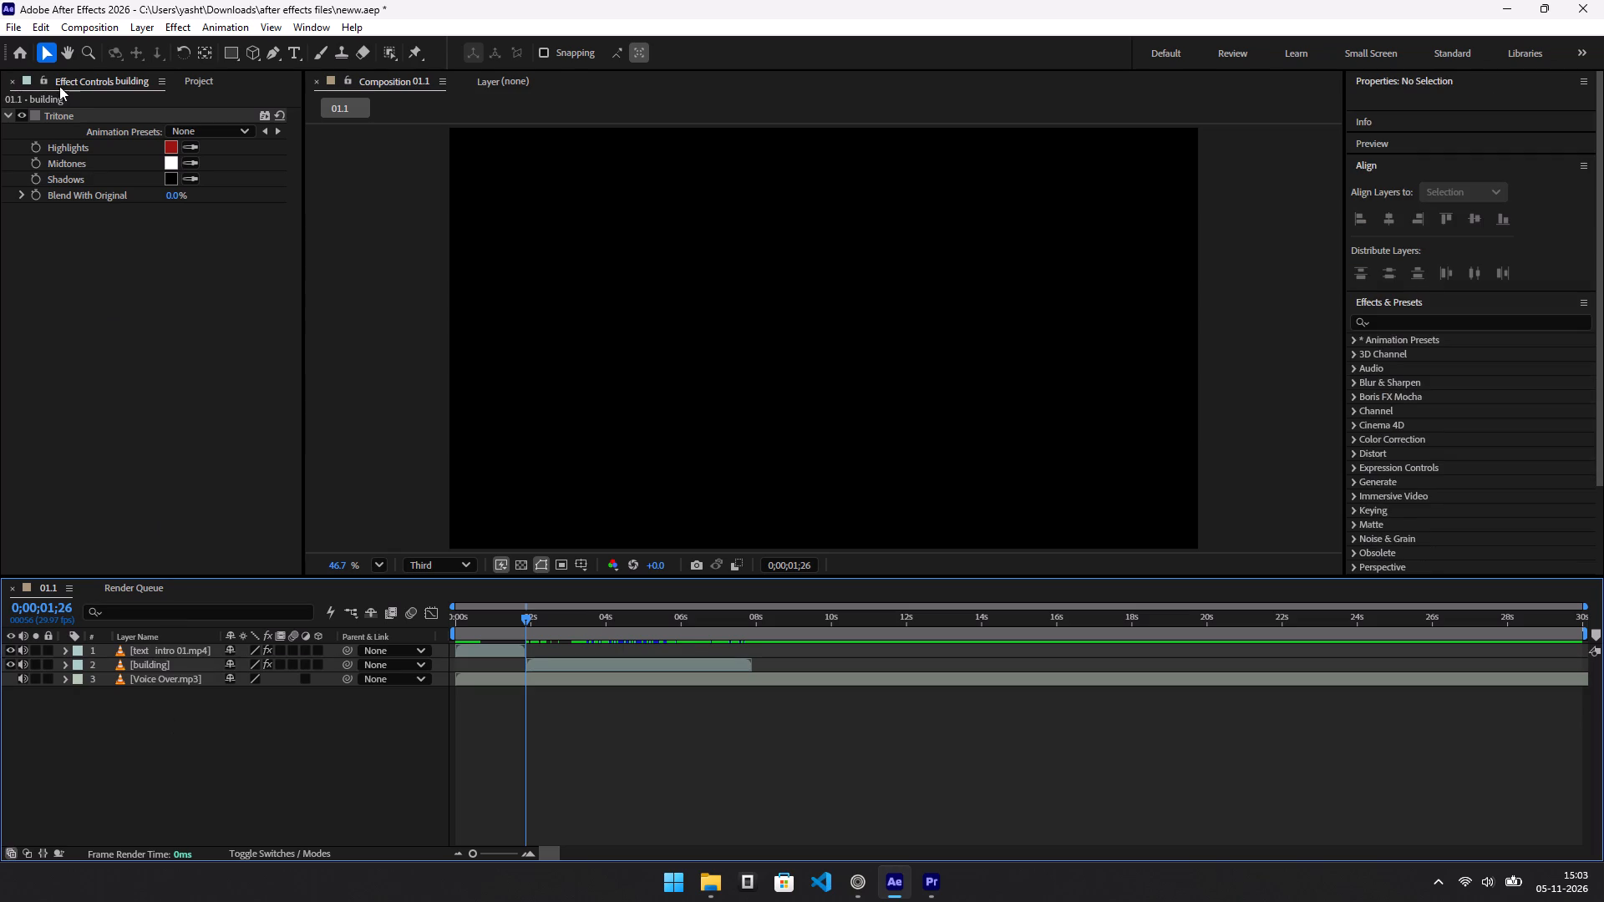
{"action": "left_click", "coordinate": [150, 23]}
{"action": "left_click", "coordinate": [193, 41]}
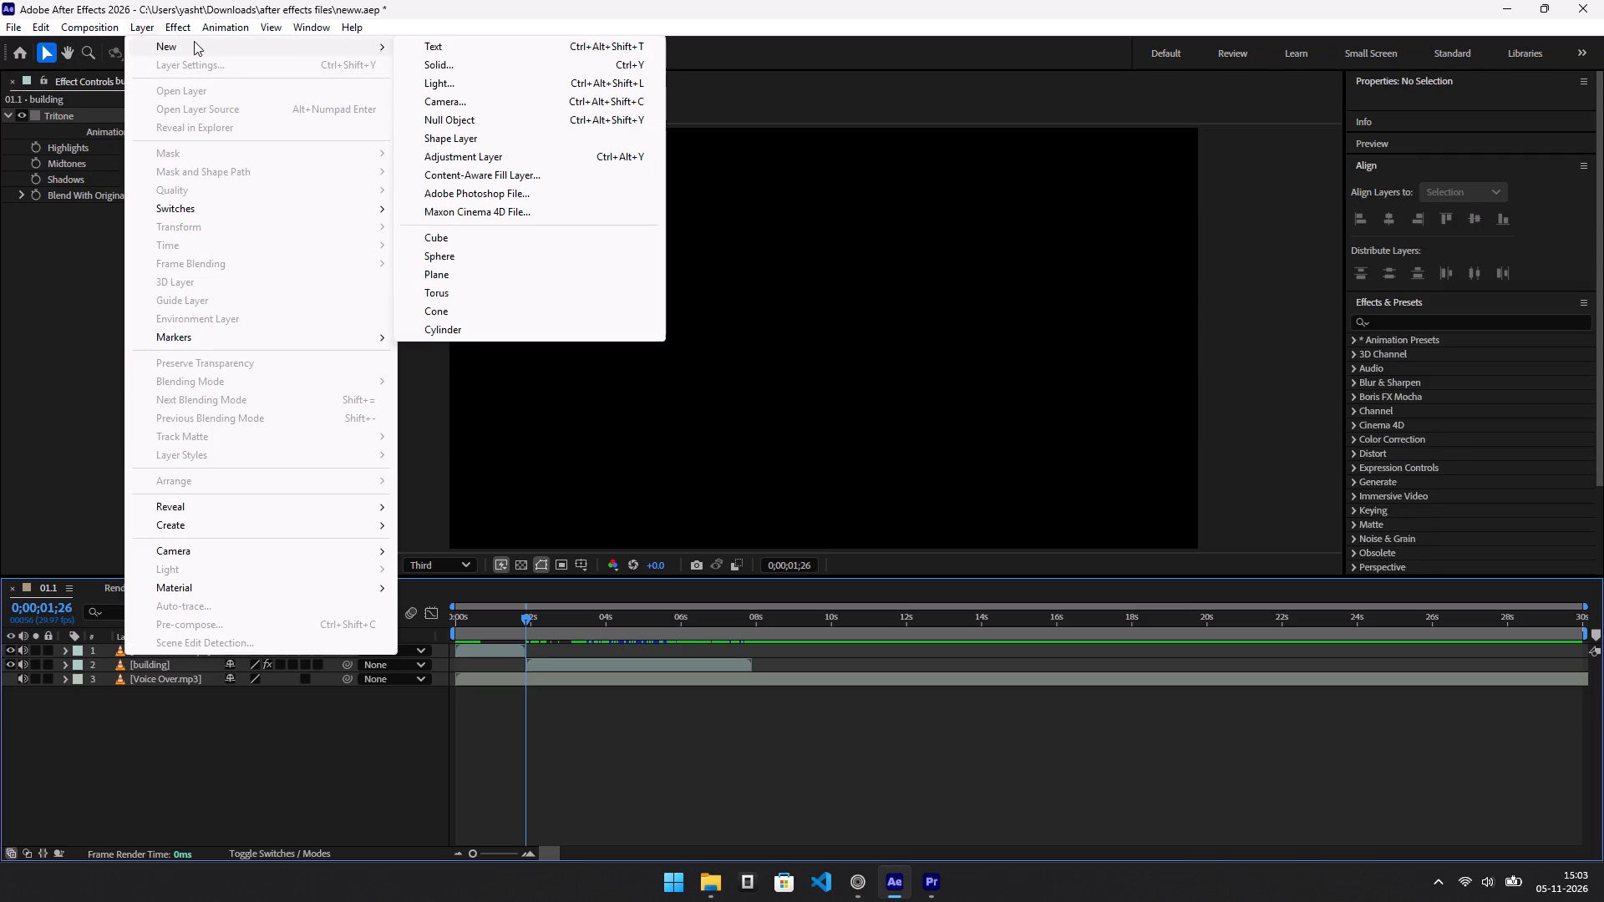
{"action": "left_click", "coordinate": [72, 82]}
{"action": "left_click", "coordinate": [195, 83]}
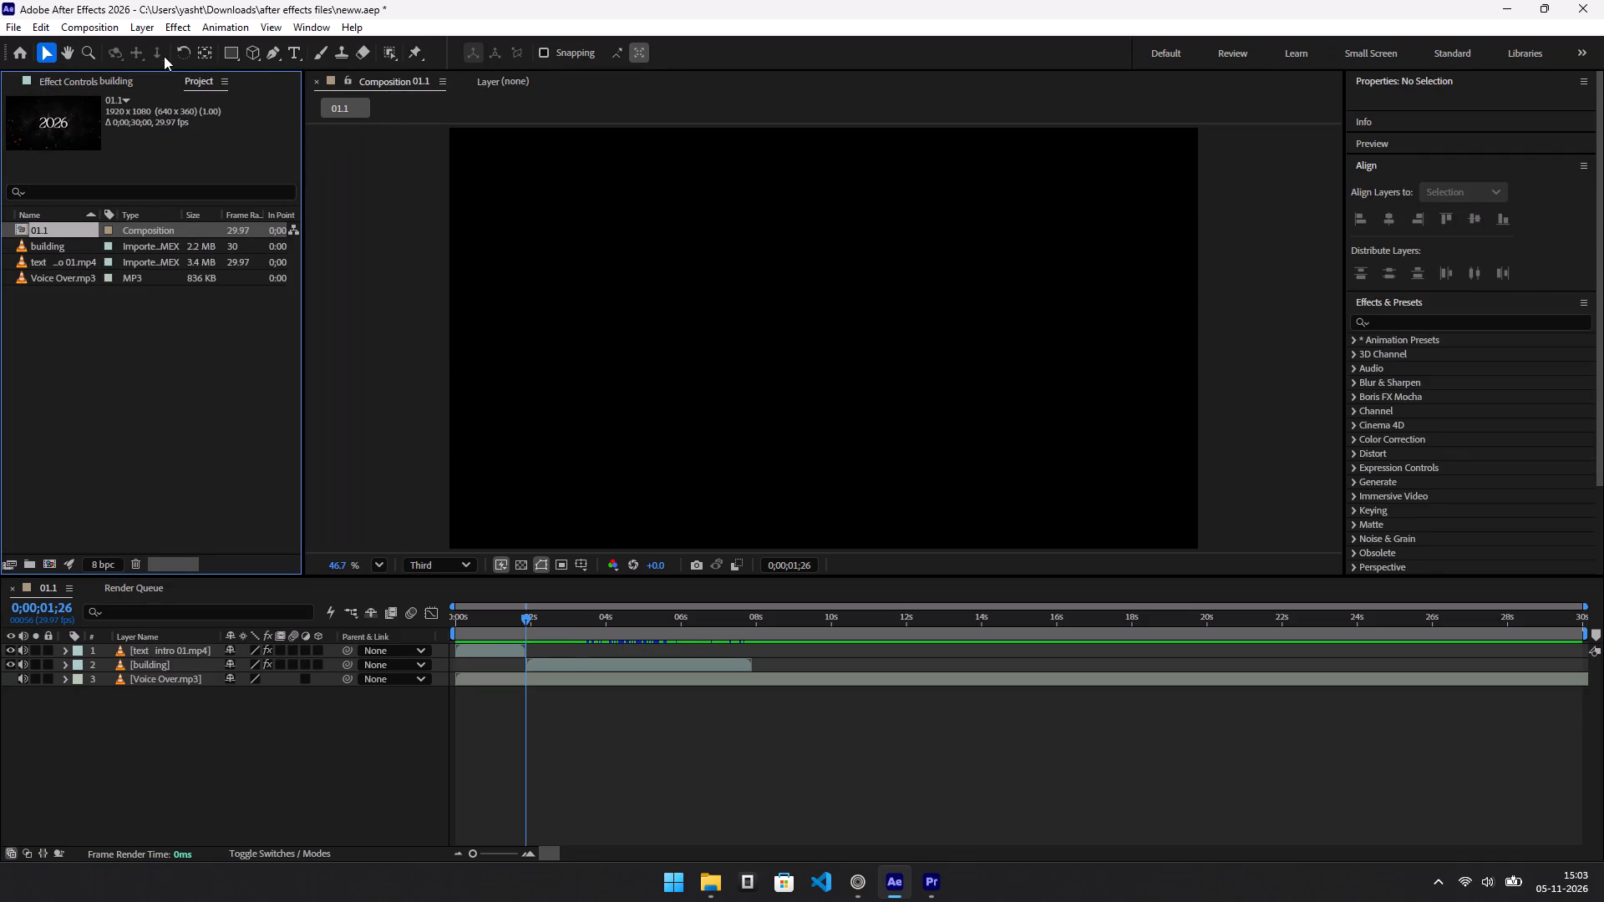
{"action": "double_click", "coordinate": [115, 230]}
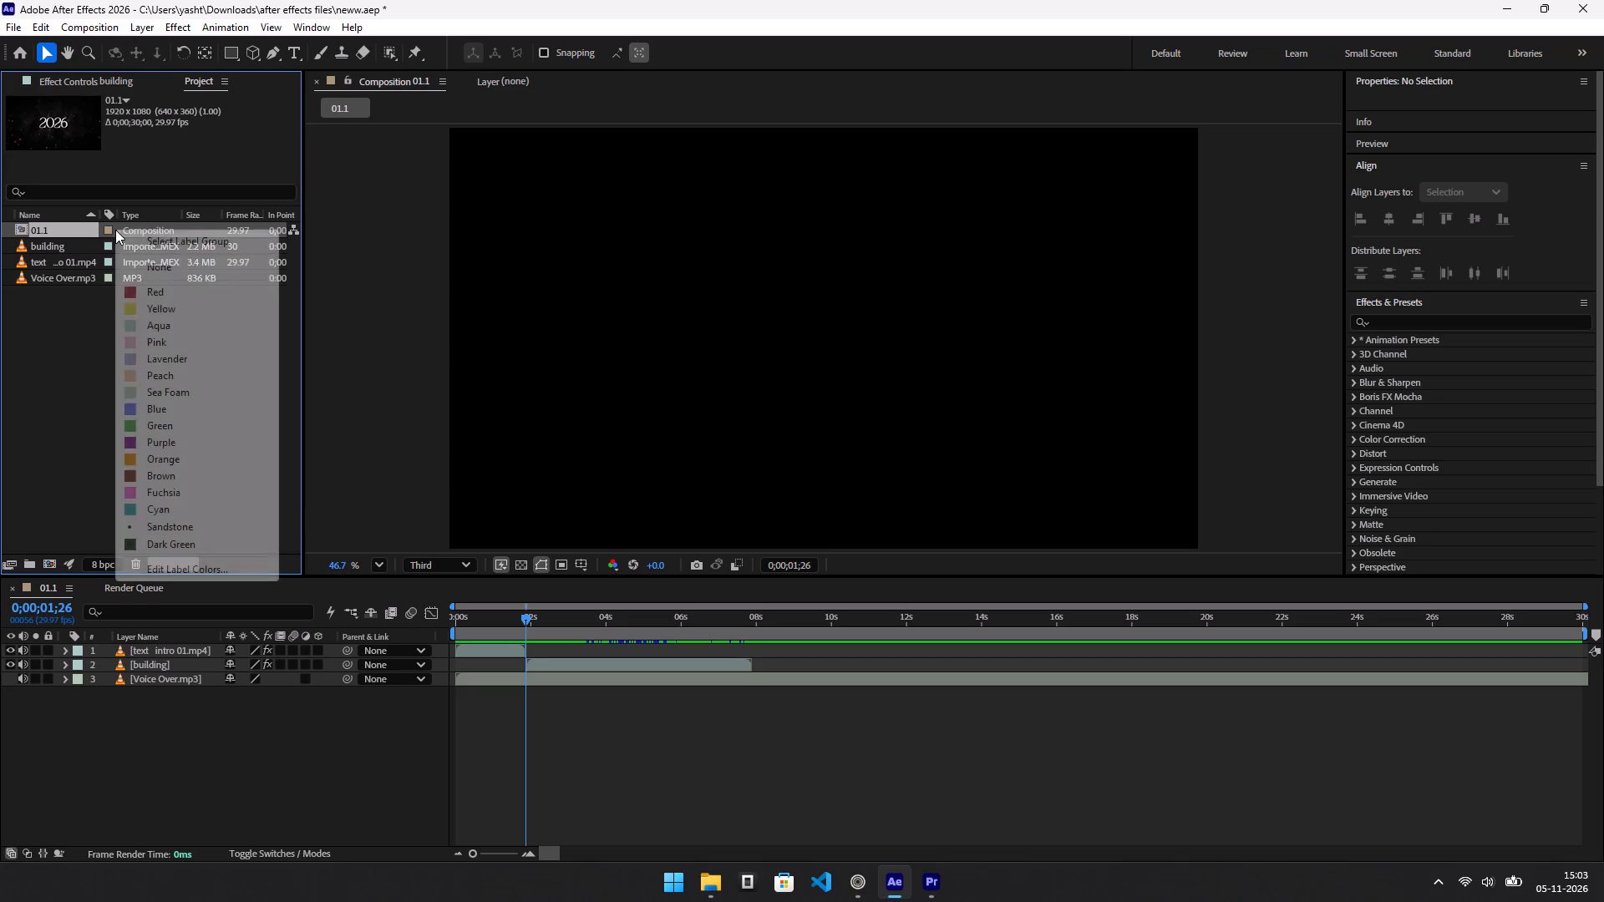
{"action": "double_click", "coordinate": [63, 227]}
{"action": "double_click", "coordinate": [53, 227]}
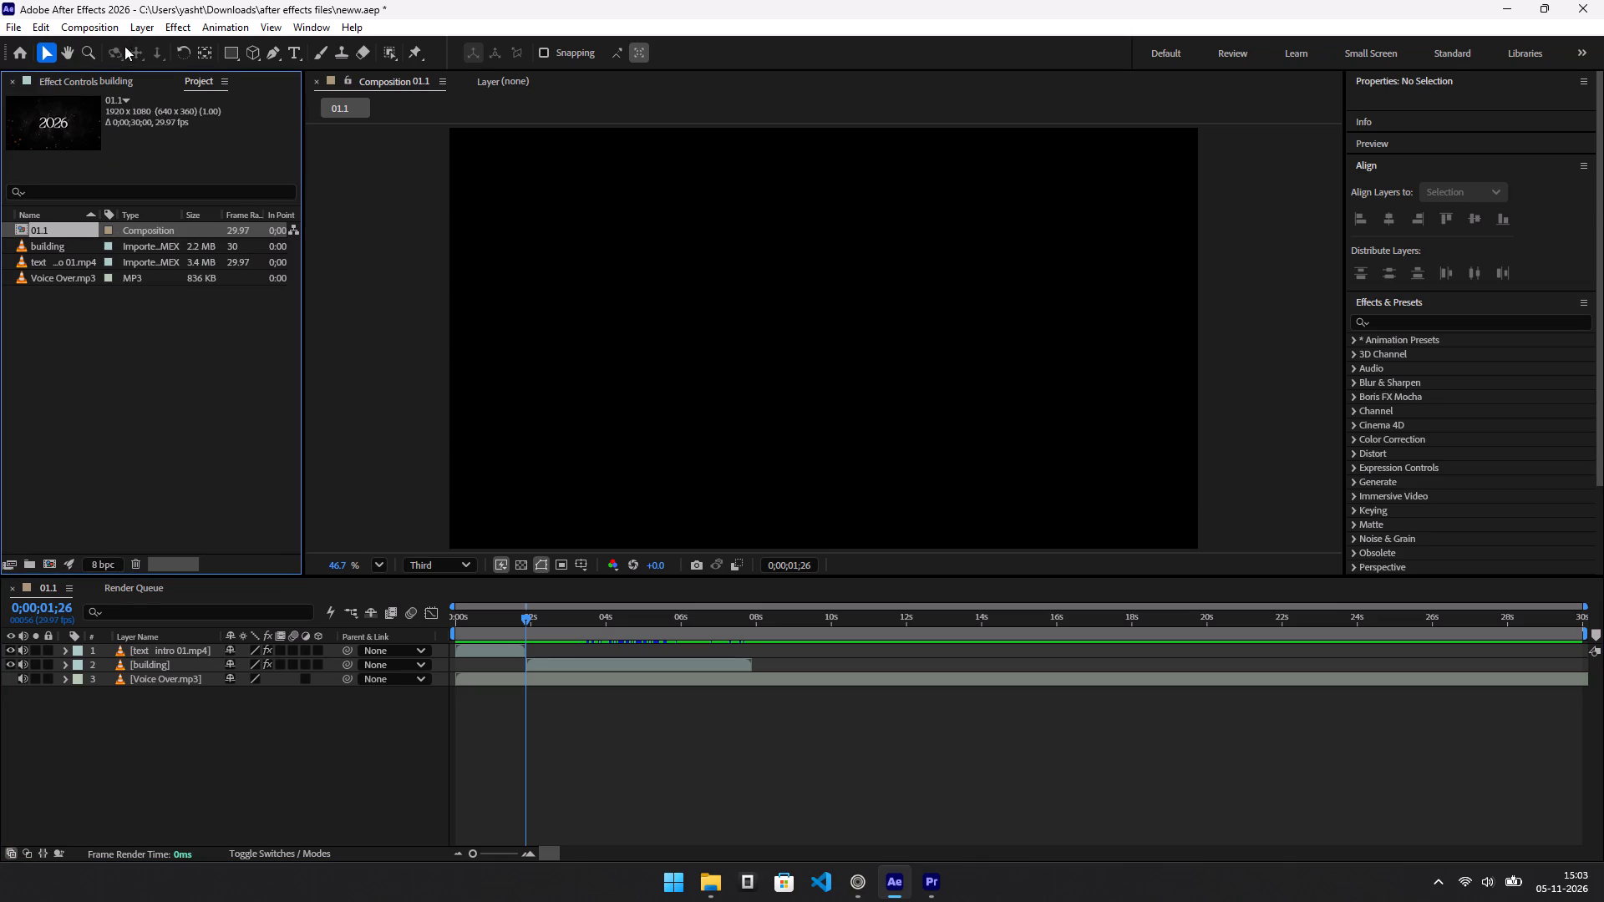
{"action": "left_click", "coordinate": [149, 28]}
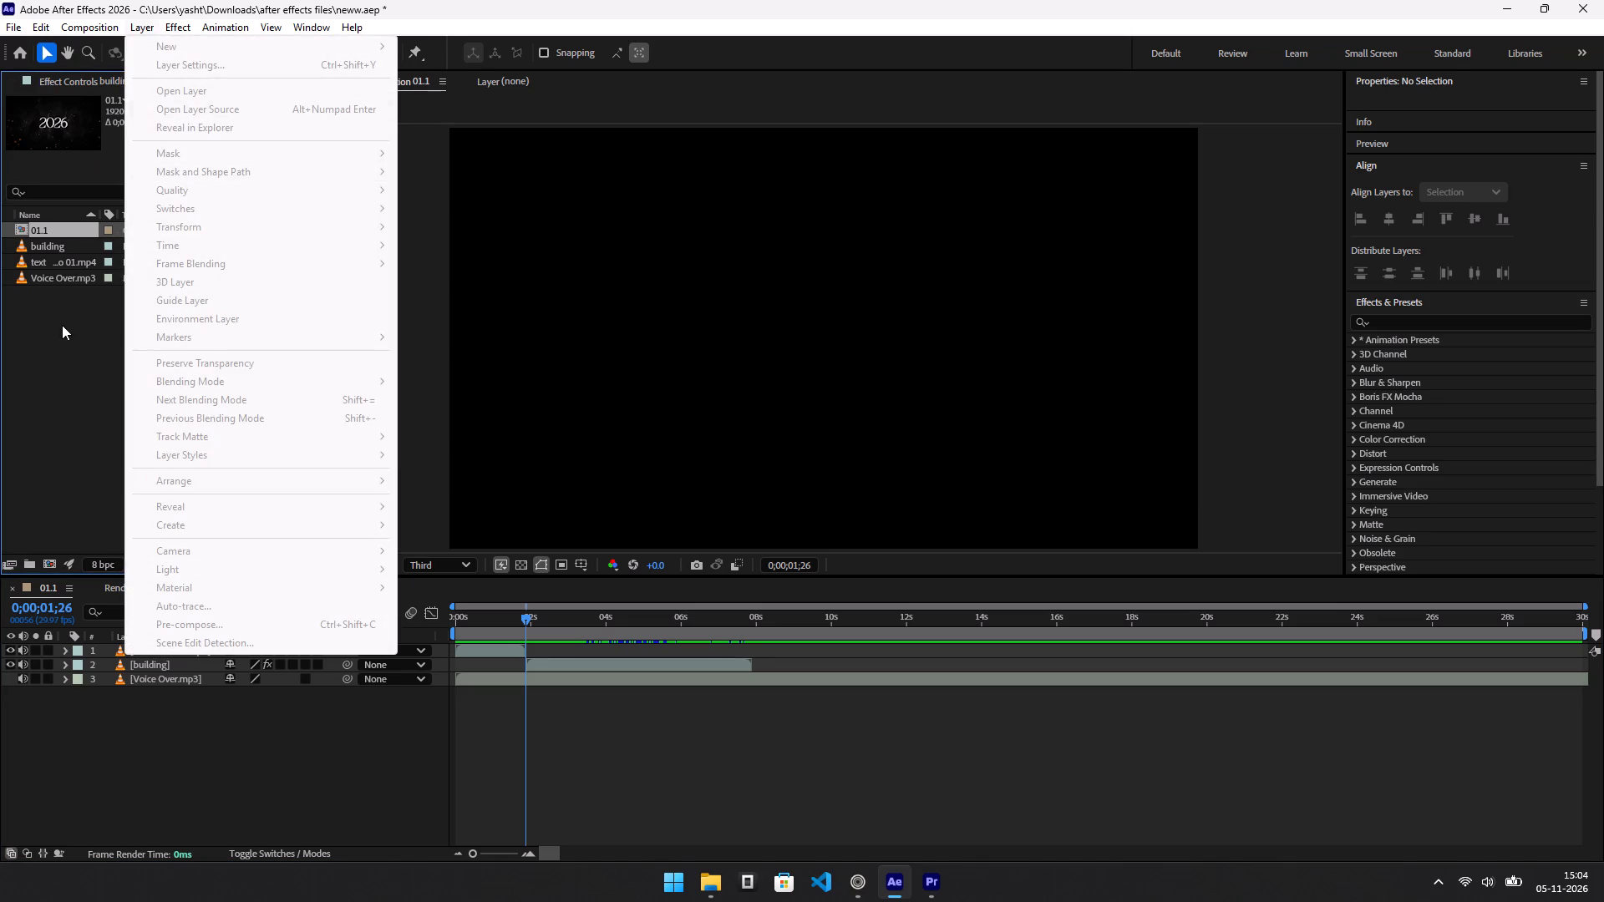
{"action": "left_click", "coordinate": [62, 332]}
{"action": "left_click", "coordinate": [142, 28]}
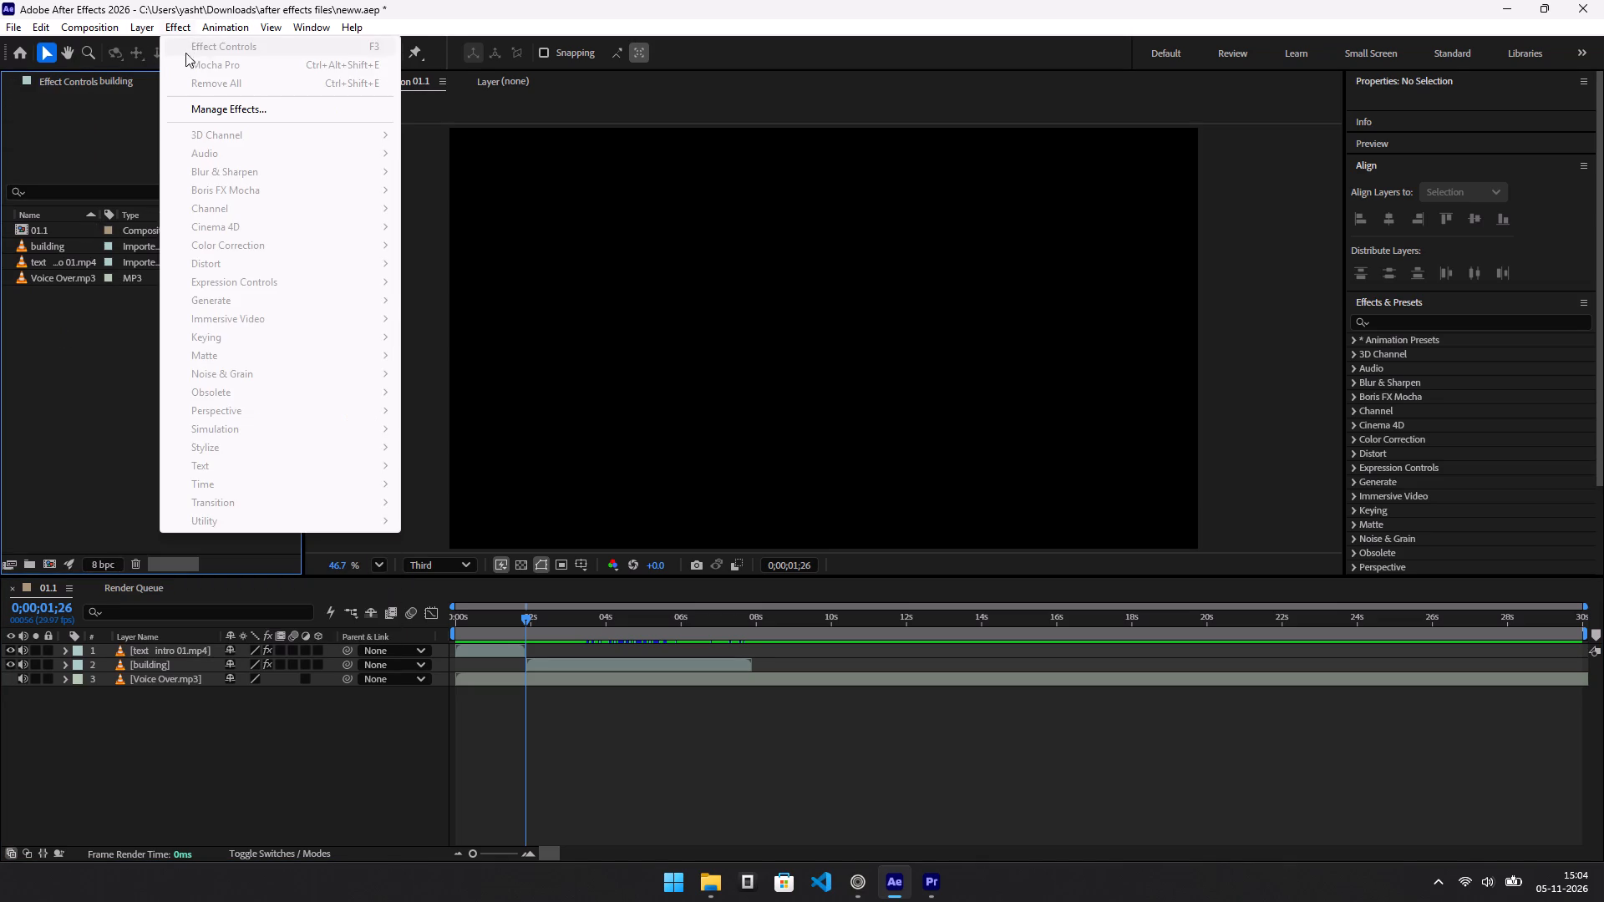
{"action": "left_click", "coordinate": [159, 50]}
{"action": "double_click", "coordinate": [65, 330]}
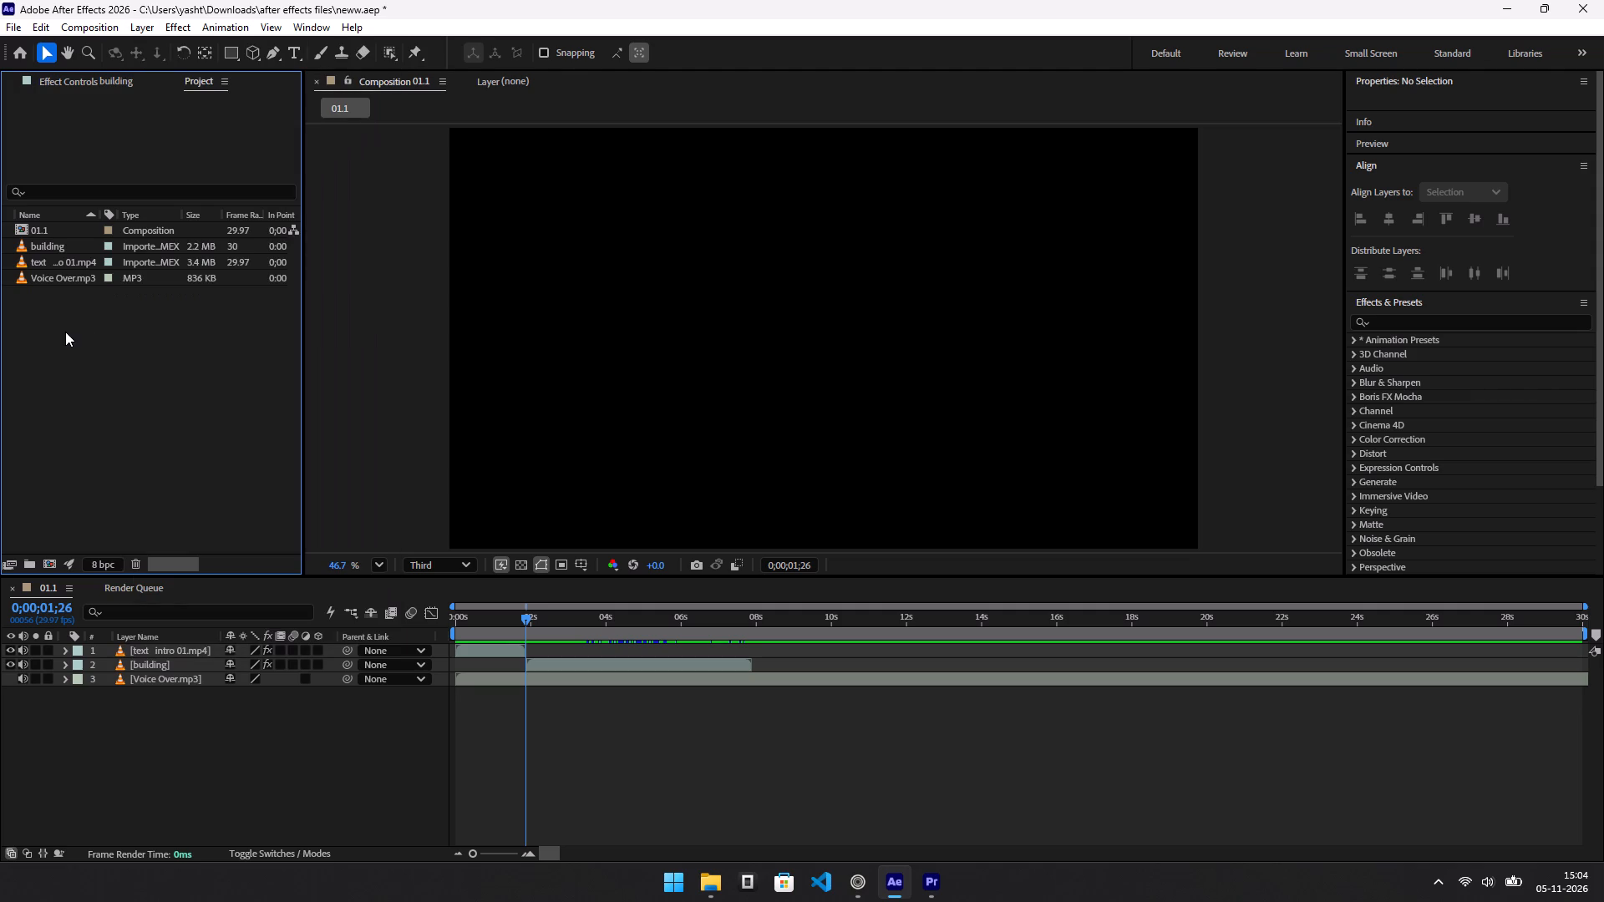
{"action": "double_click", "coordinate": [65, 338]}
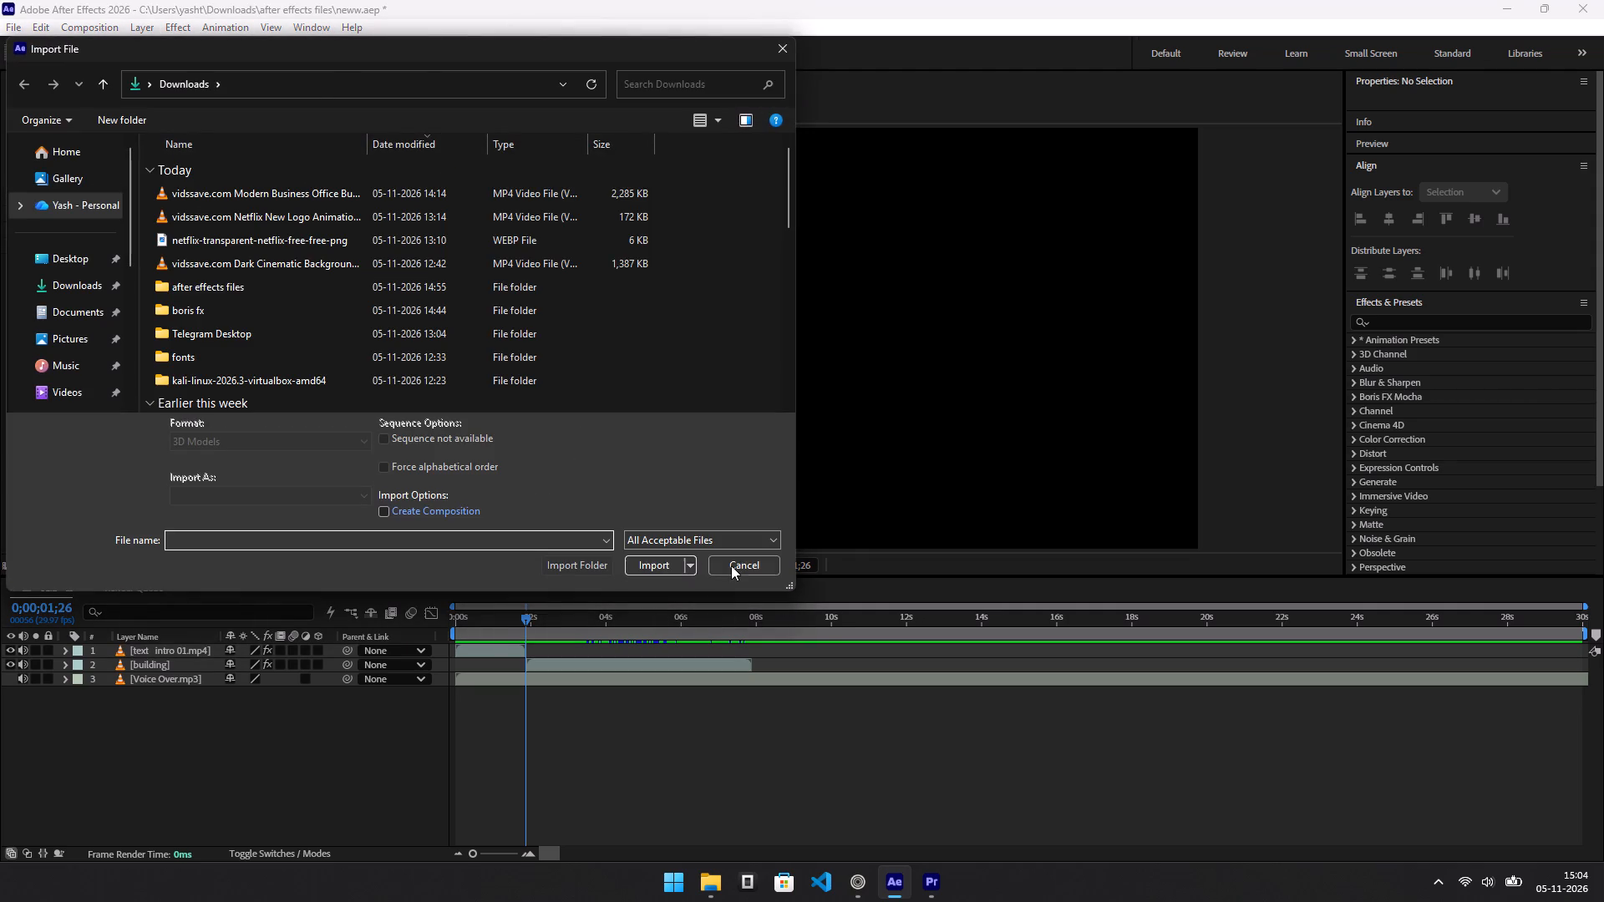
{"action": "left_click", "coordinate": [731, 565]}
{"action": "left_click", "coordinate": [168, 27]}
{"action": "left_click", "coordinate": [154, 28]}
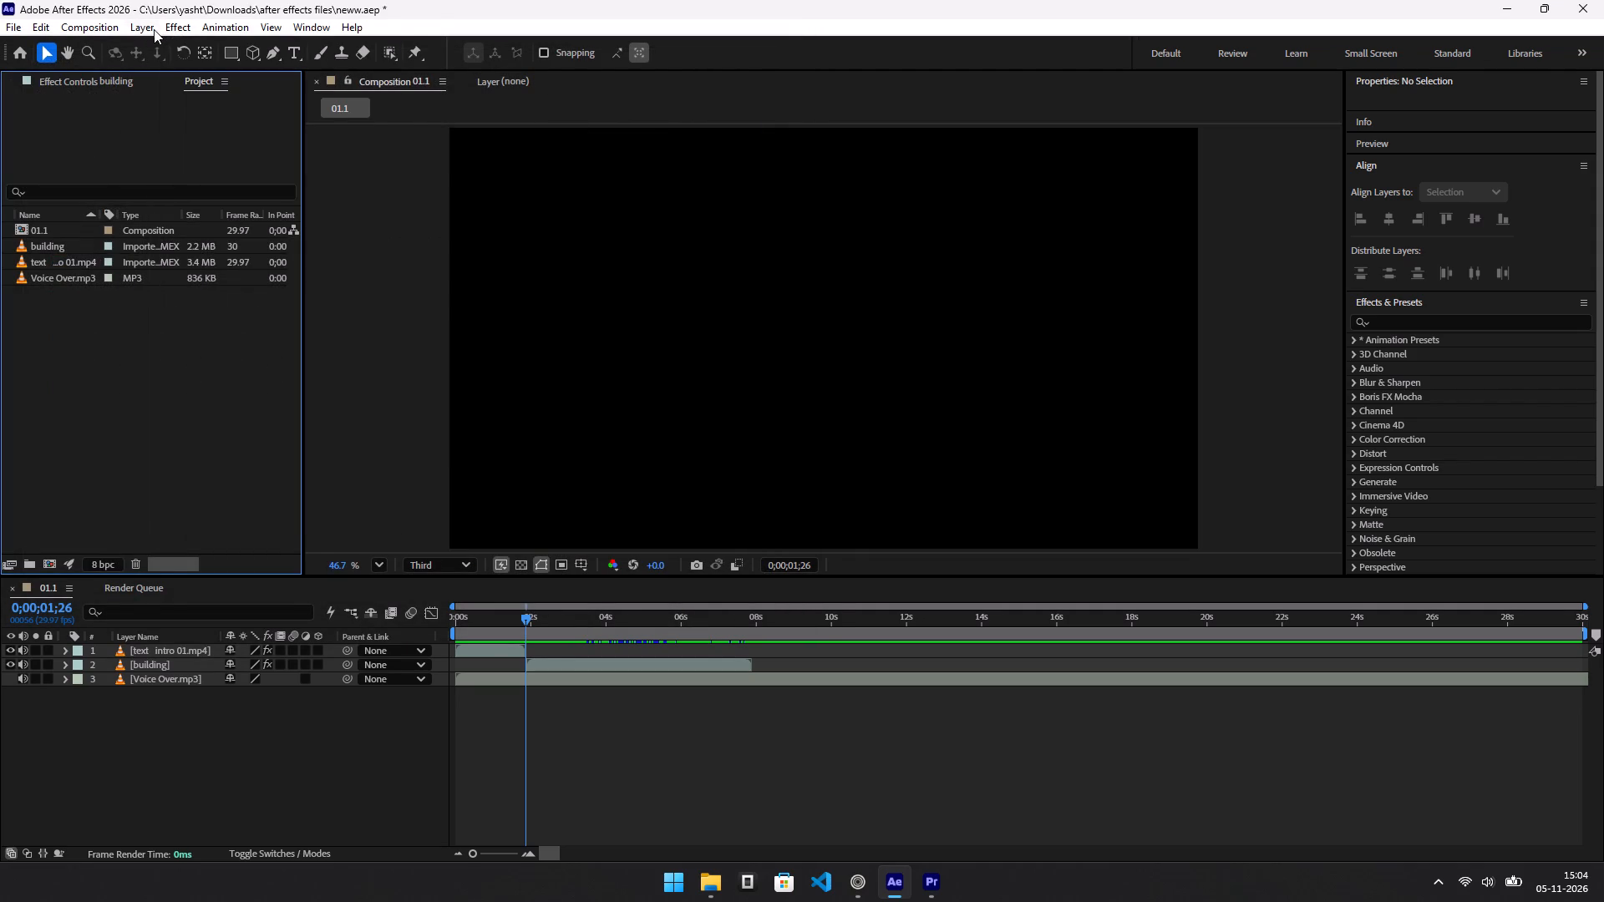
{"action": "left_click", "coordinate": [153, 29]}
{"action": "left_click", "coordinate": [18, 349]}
Preview the building clip from about 0;00;03;17.
{"action": "left_click_drag", "start_coordinate": [546, 613], "coordinate": [586, 619]}
{"action": "key", "text": "space"}
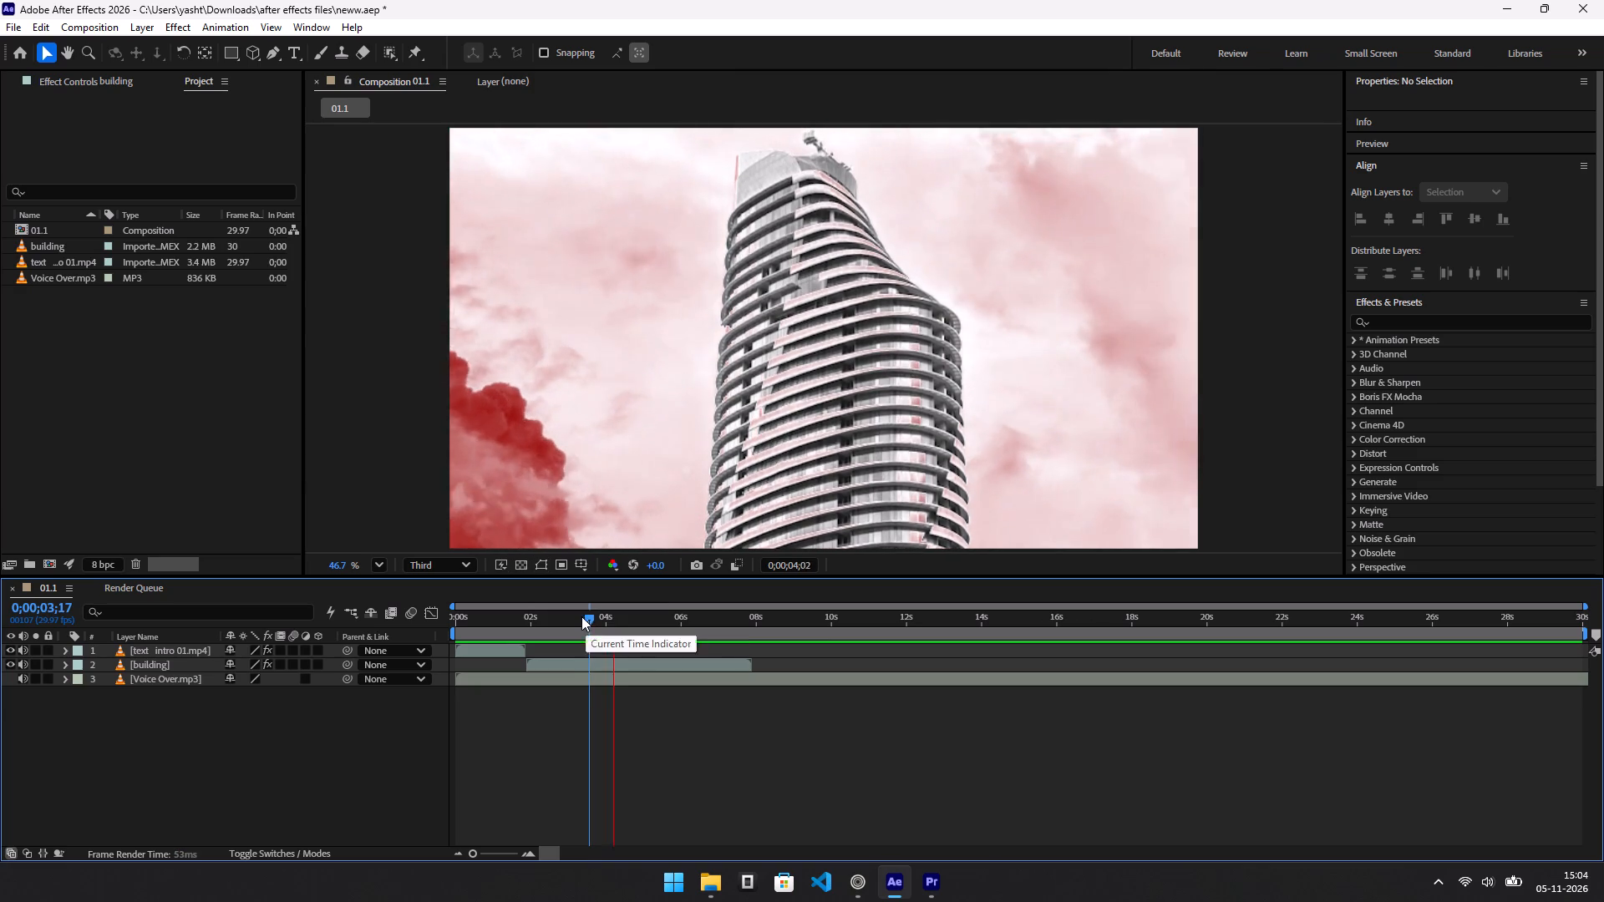
{"action": "key", "text": "space"}
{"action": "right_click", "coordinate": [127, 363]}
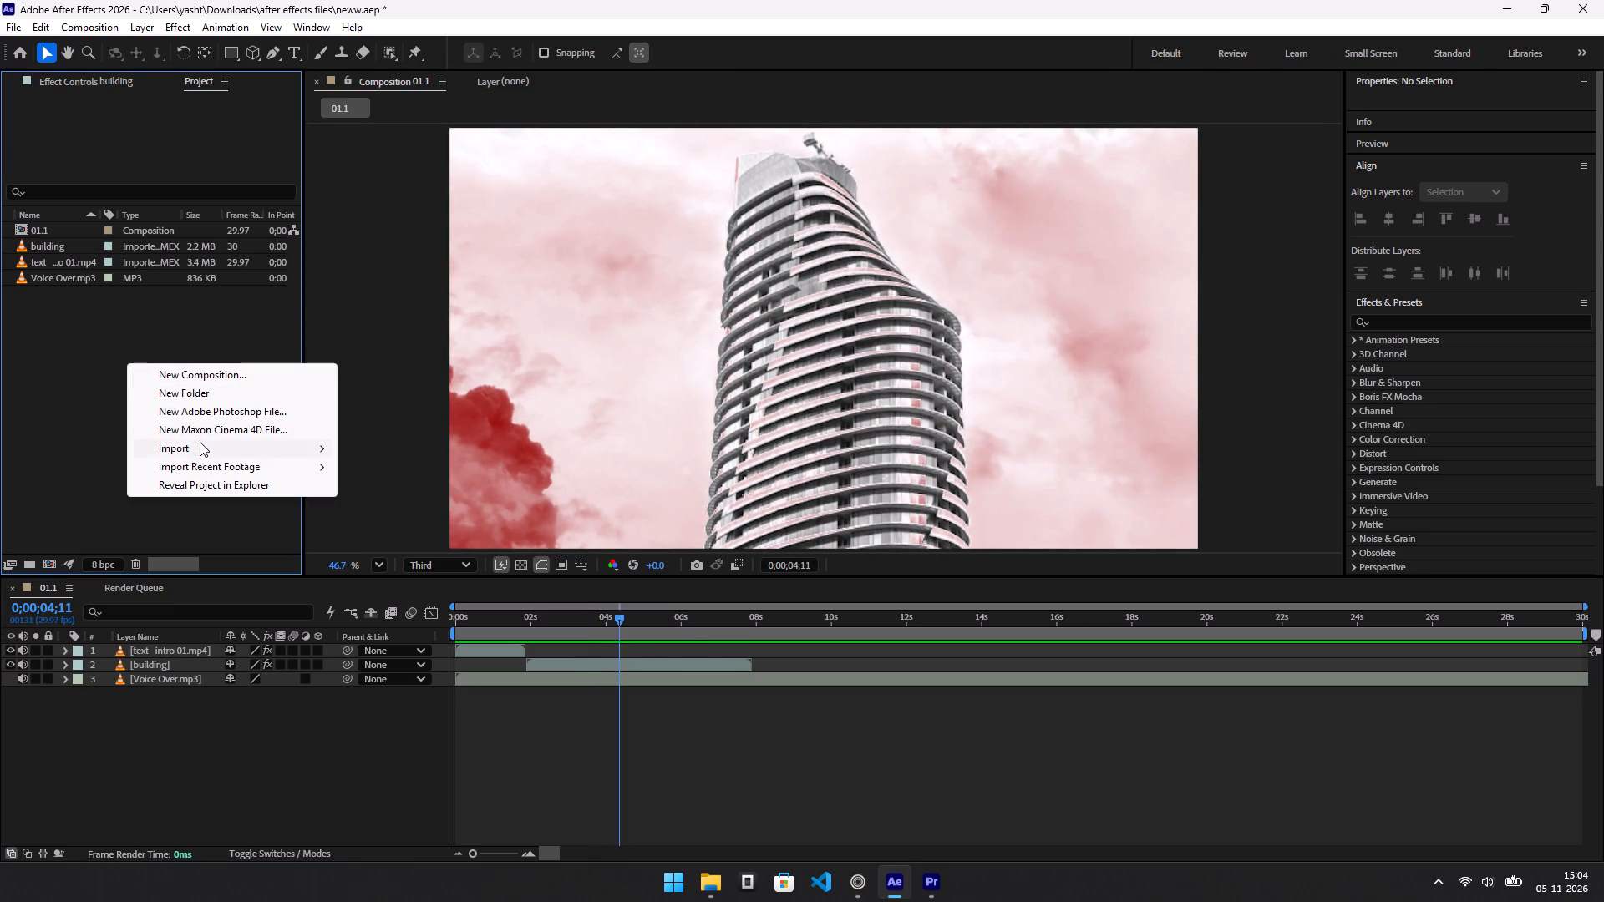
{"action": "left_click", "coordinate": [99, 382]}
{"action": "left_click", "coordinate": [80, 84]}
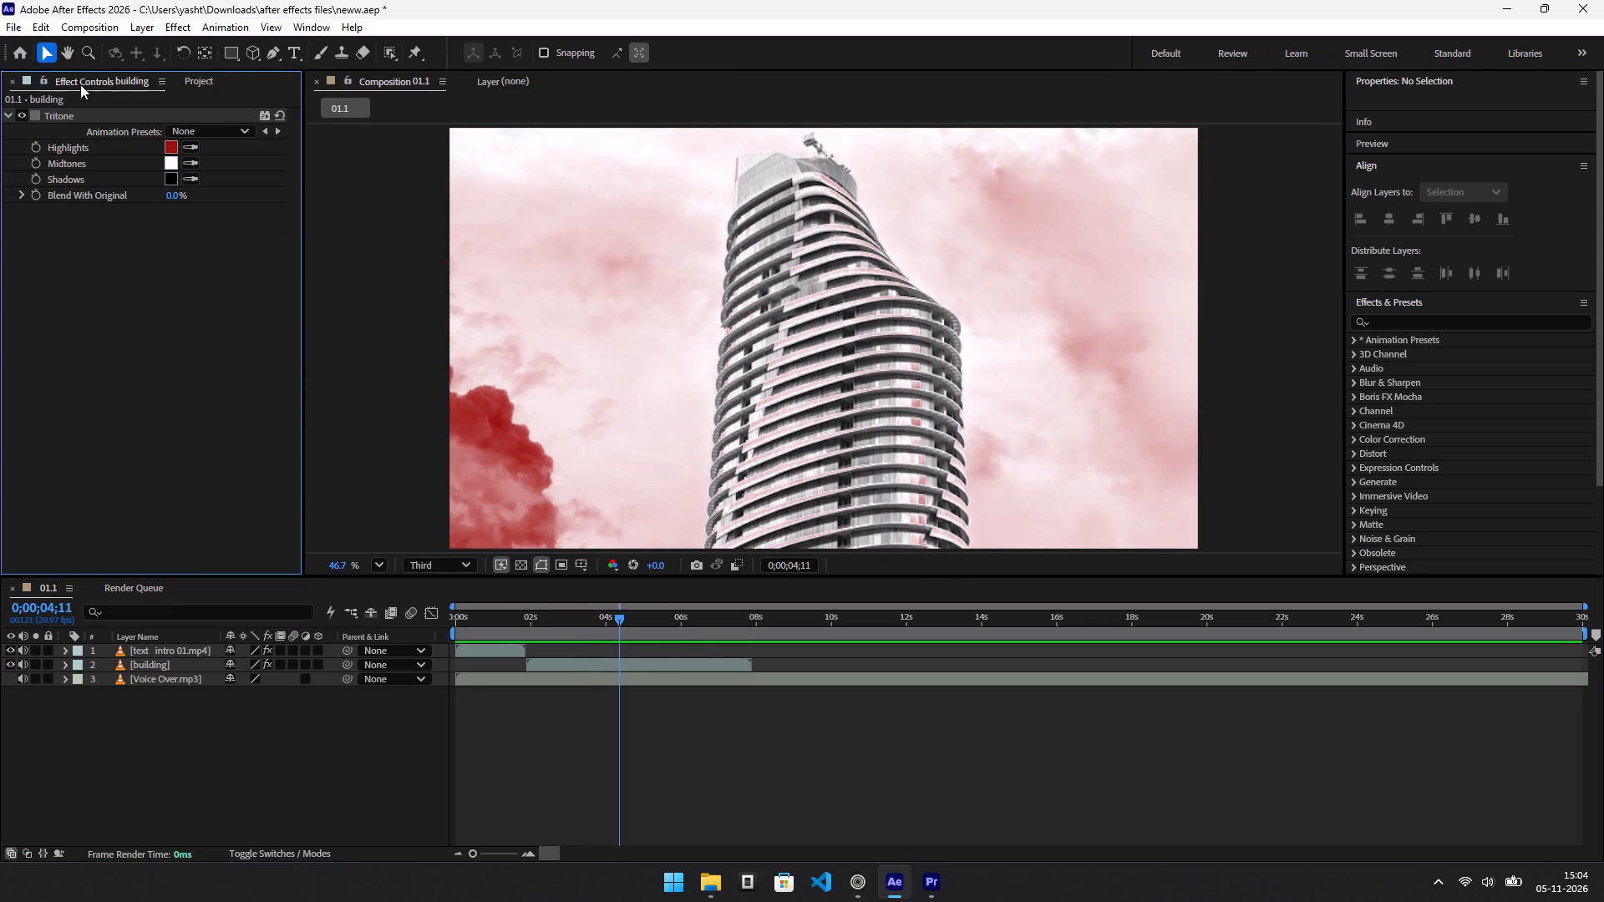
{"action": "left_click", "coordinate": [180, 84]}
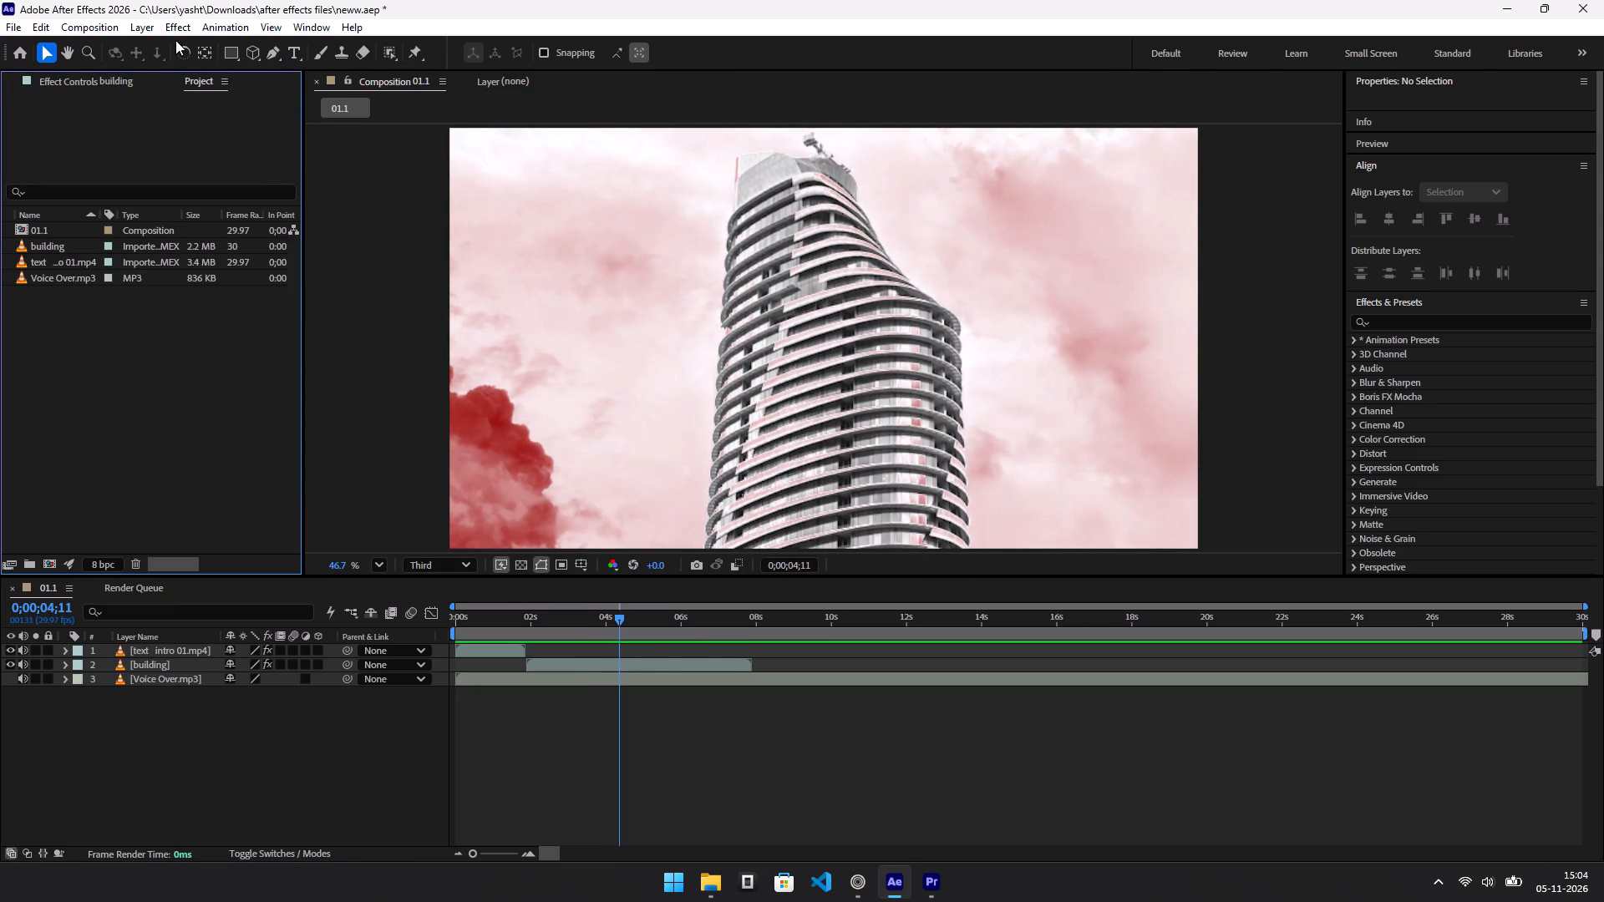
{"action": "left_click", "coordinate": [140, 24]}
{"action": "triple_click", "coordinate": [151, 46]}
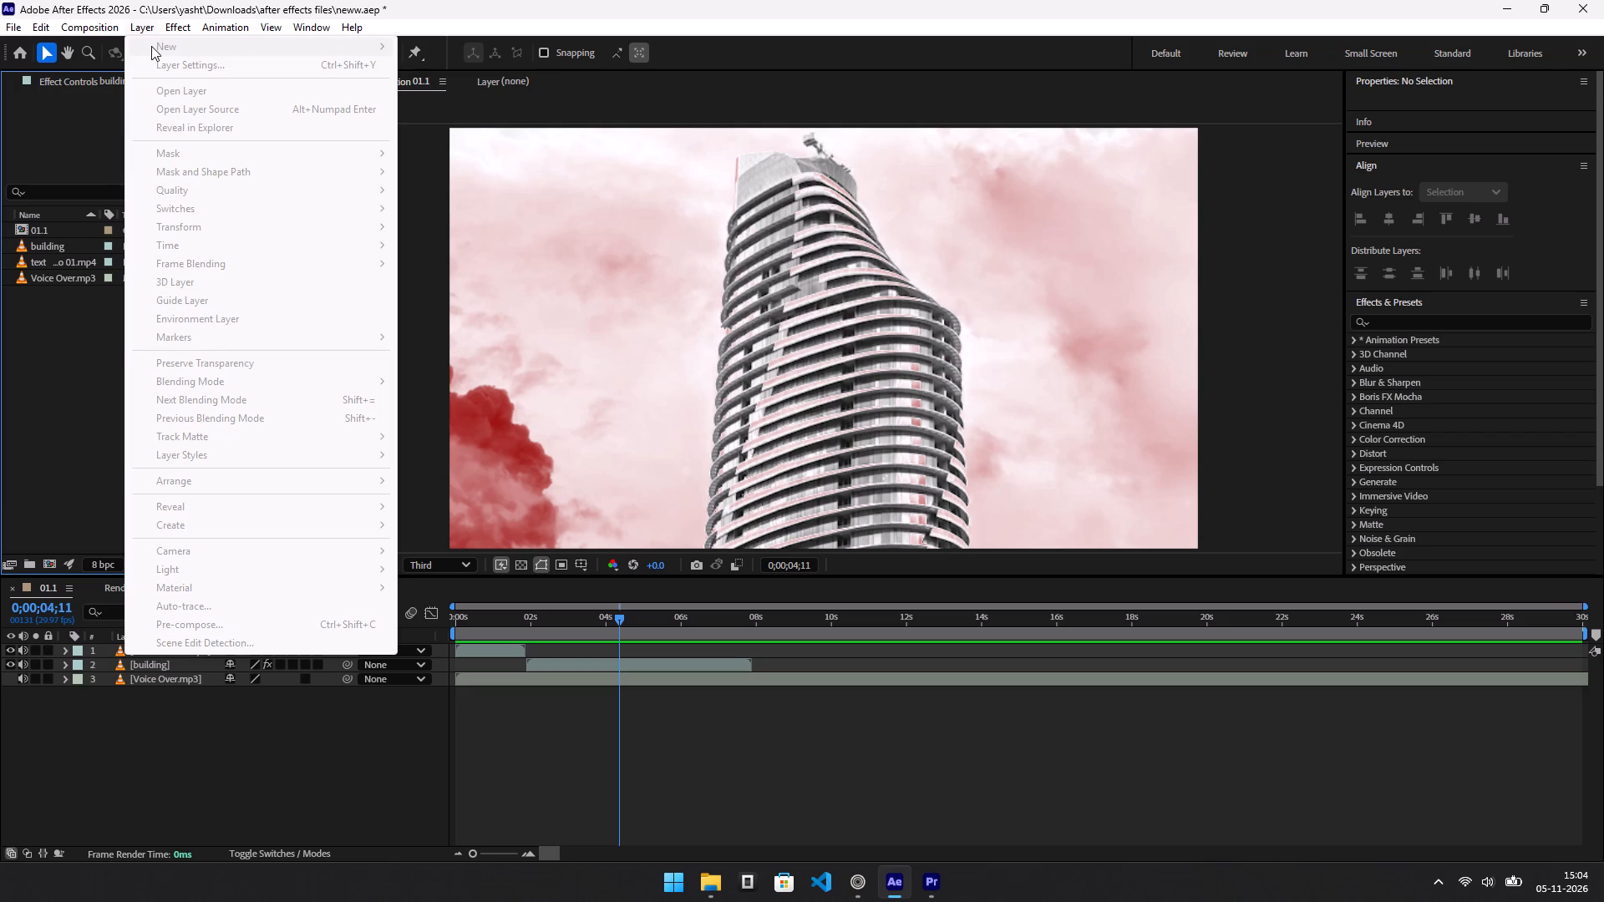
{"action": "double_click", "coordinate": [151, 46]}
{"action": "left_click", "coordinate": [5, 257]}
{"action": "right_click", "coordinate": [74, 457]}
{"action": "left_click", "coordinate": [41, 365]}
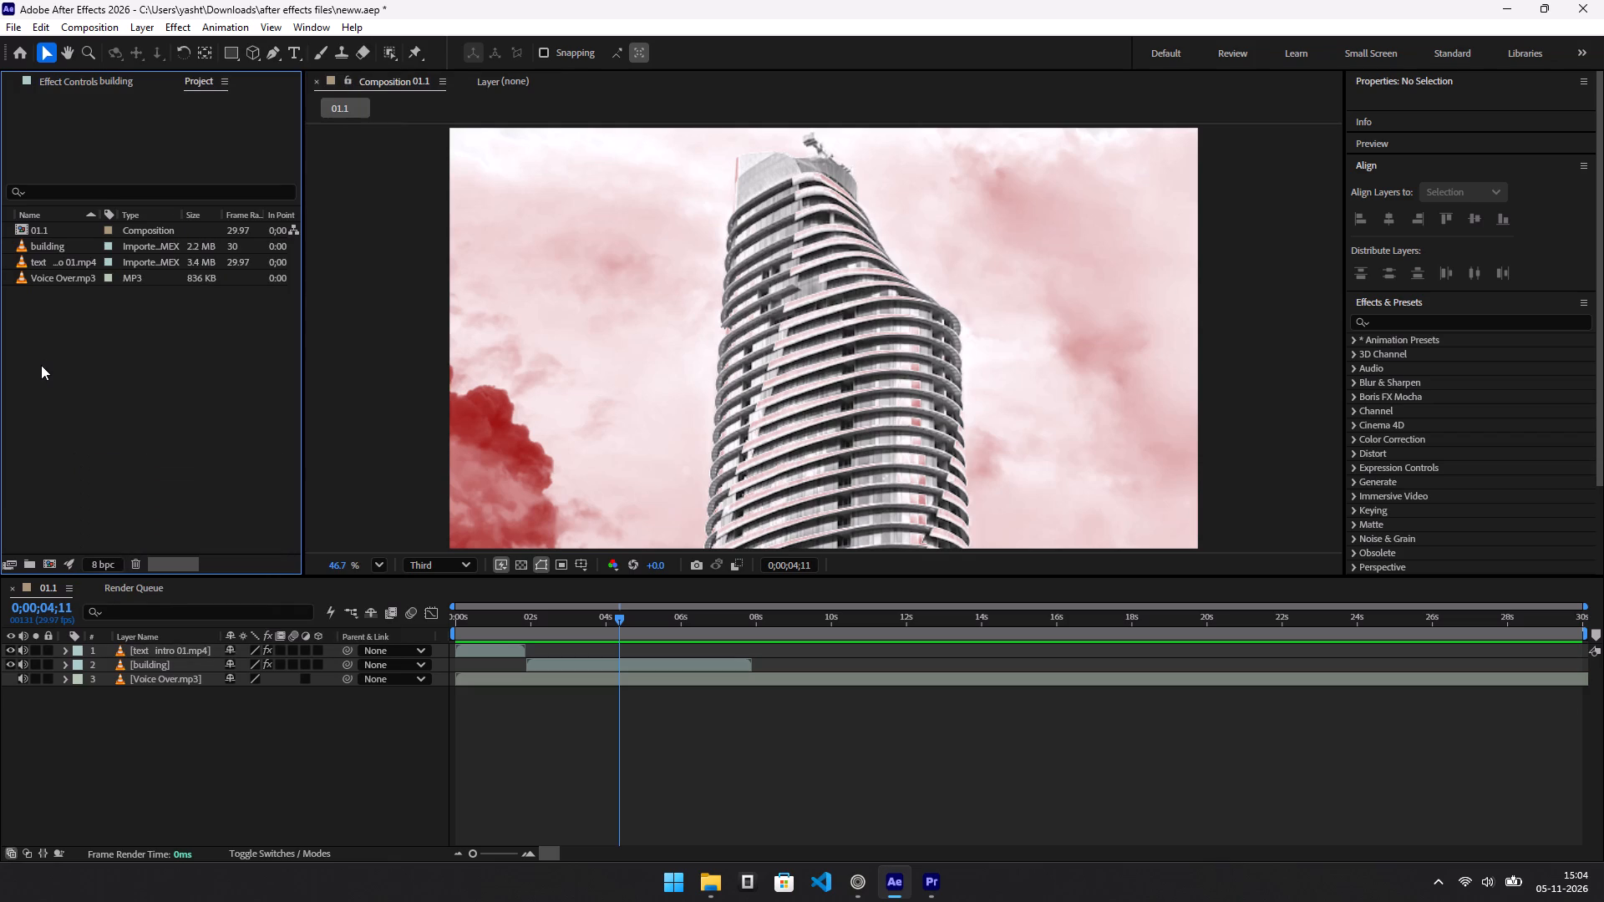
Save the project.
{"action": "key", "text": "ctrl+s"}
{"action": "double_click", "coordinate": [130, 742]}
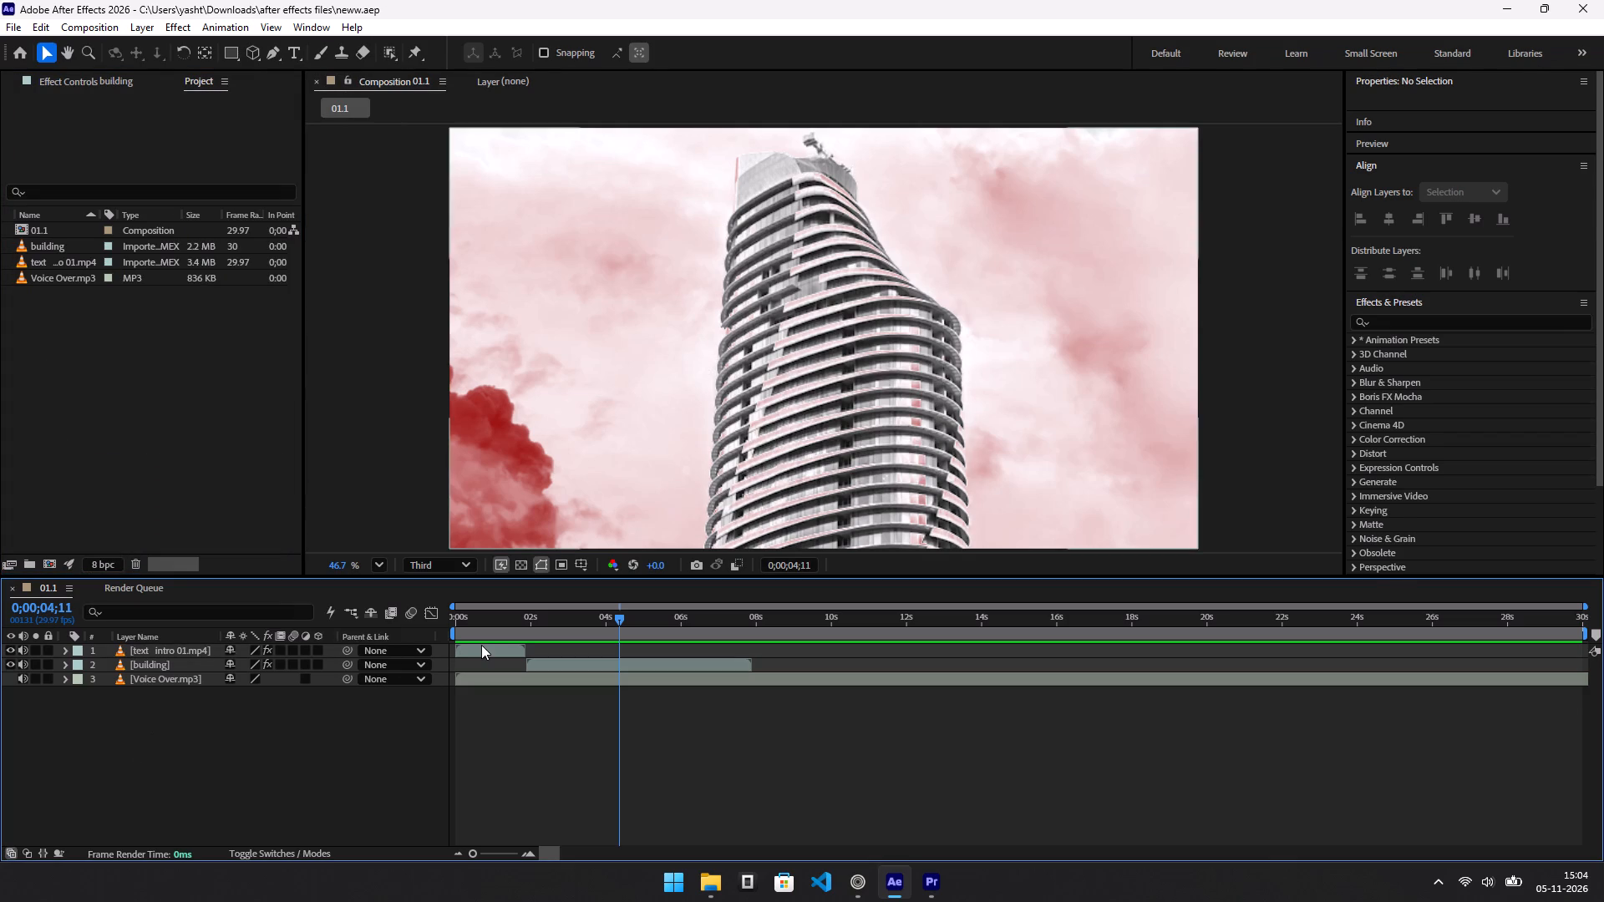
Add a new adjustment layer above the text intro clip in composition 01.1.
{"action": "left_click", "coordinate": [481, 645]}
{"action": "left_click", "coordinate": [146, 25]}
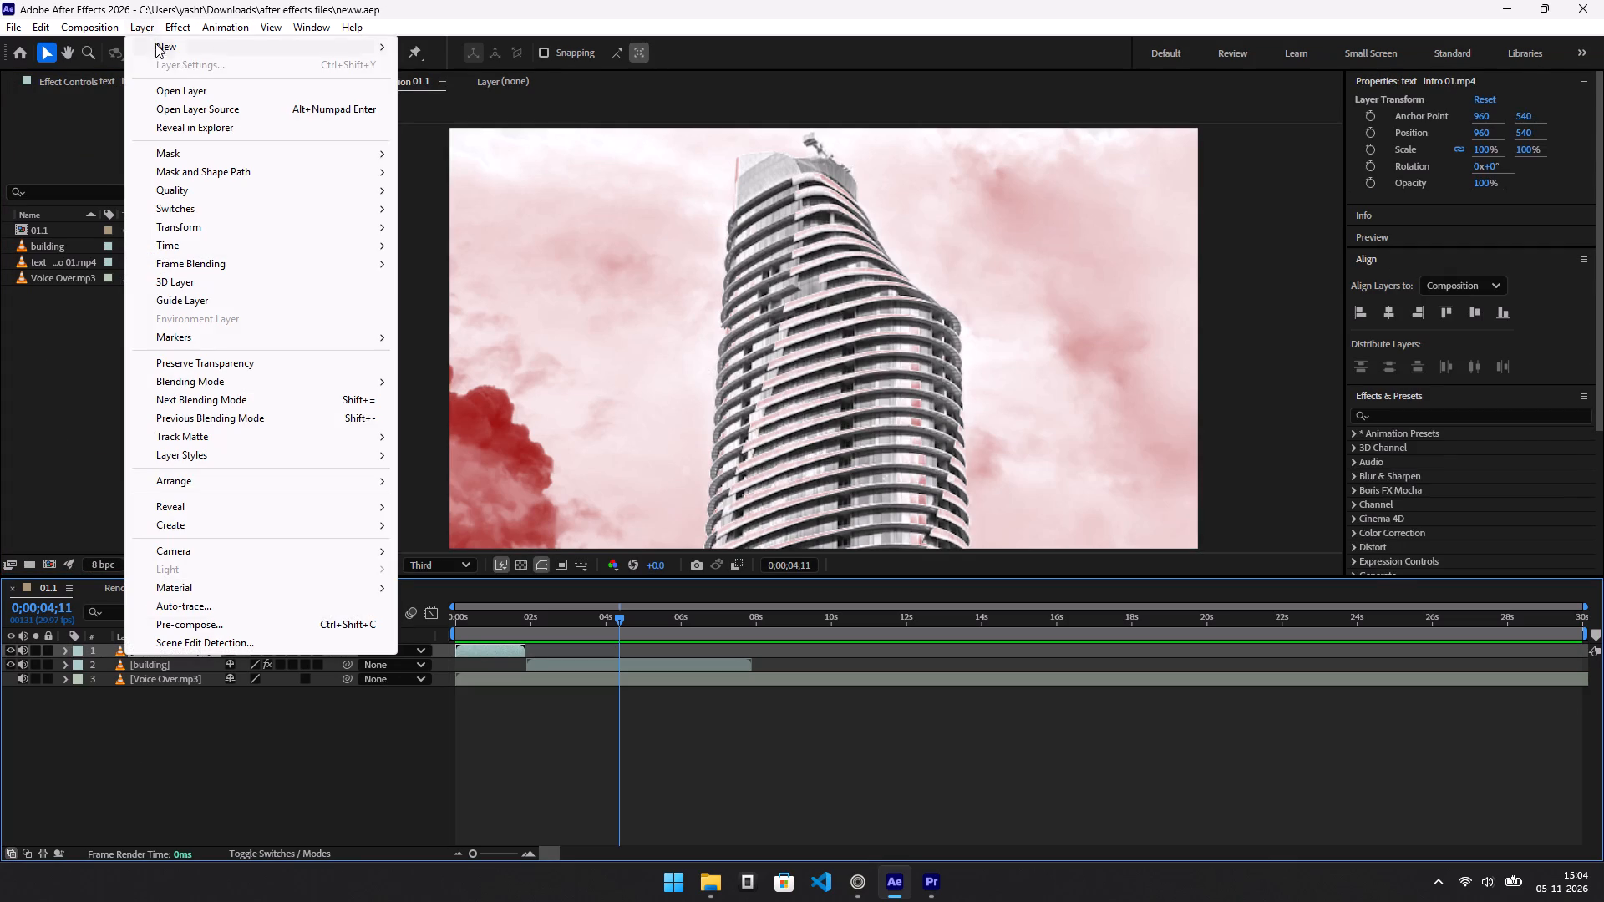
{"action": "left_click", "coordinate": [185, 41]}
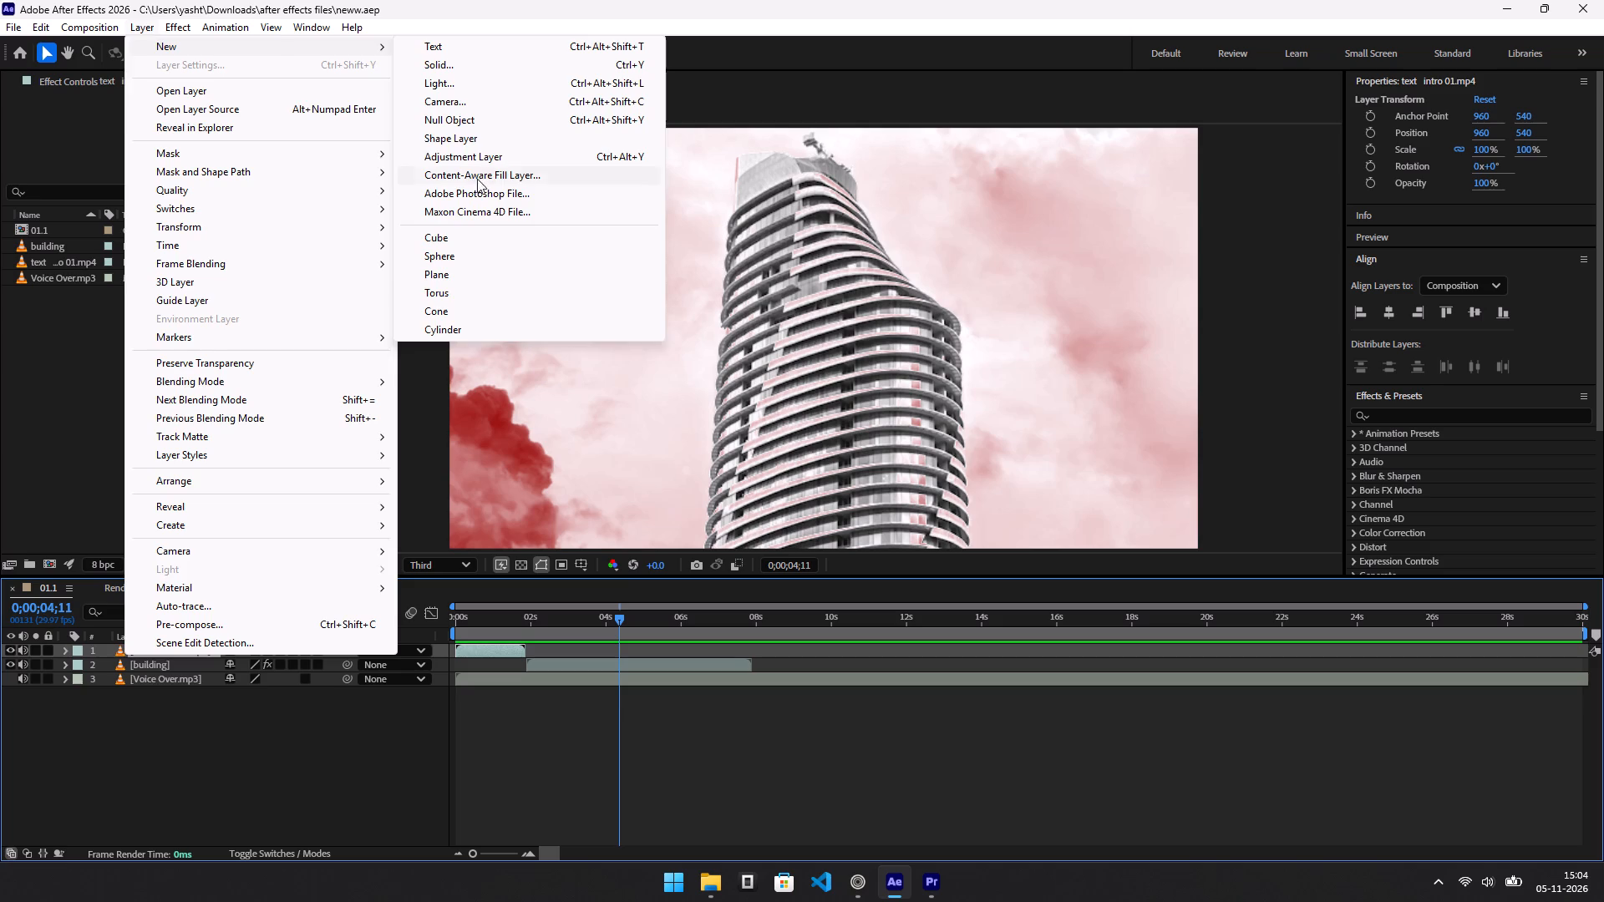
{"action": "left_click", "coordinate": [485, 162]}
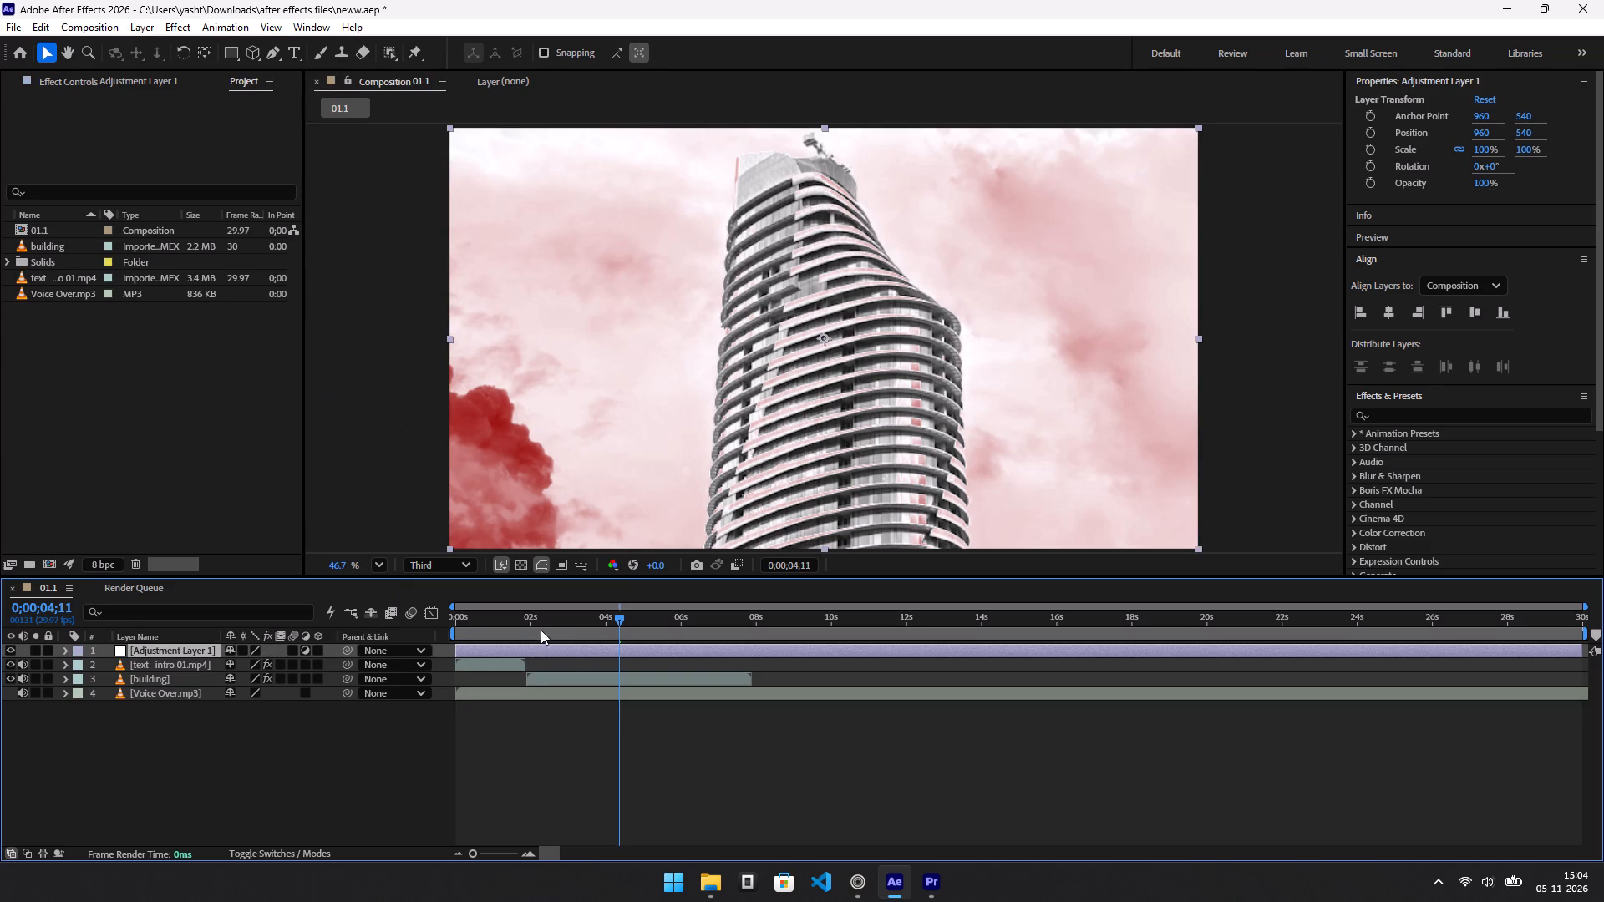
Move the building layer to start exactly at 0;00;01;26, closing the one-frame gap after the text intro clip.
{"action": "left_click_drag", "start_coordinate": [536, 617], "coordinate": [527, 617]}
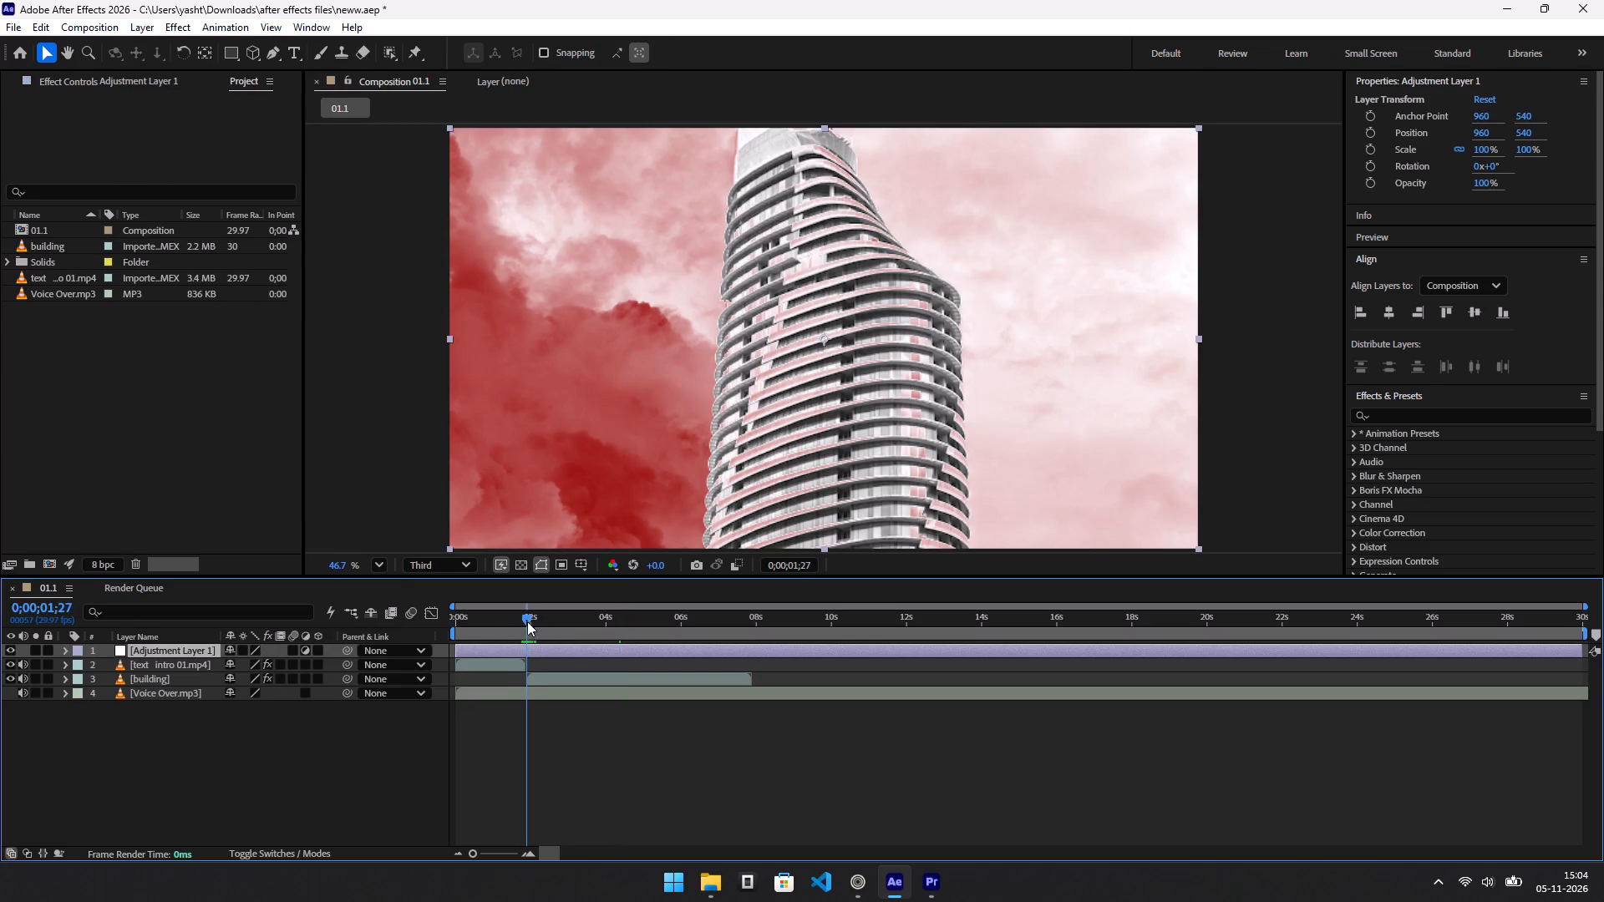
{"action": "scroll", "coordinate": [524, 669], "scroll_direction": "up", "scroll_amount": 8, "text": "alt"}
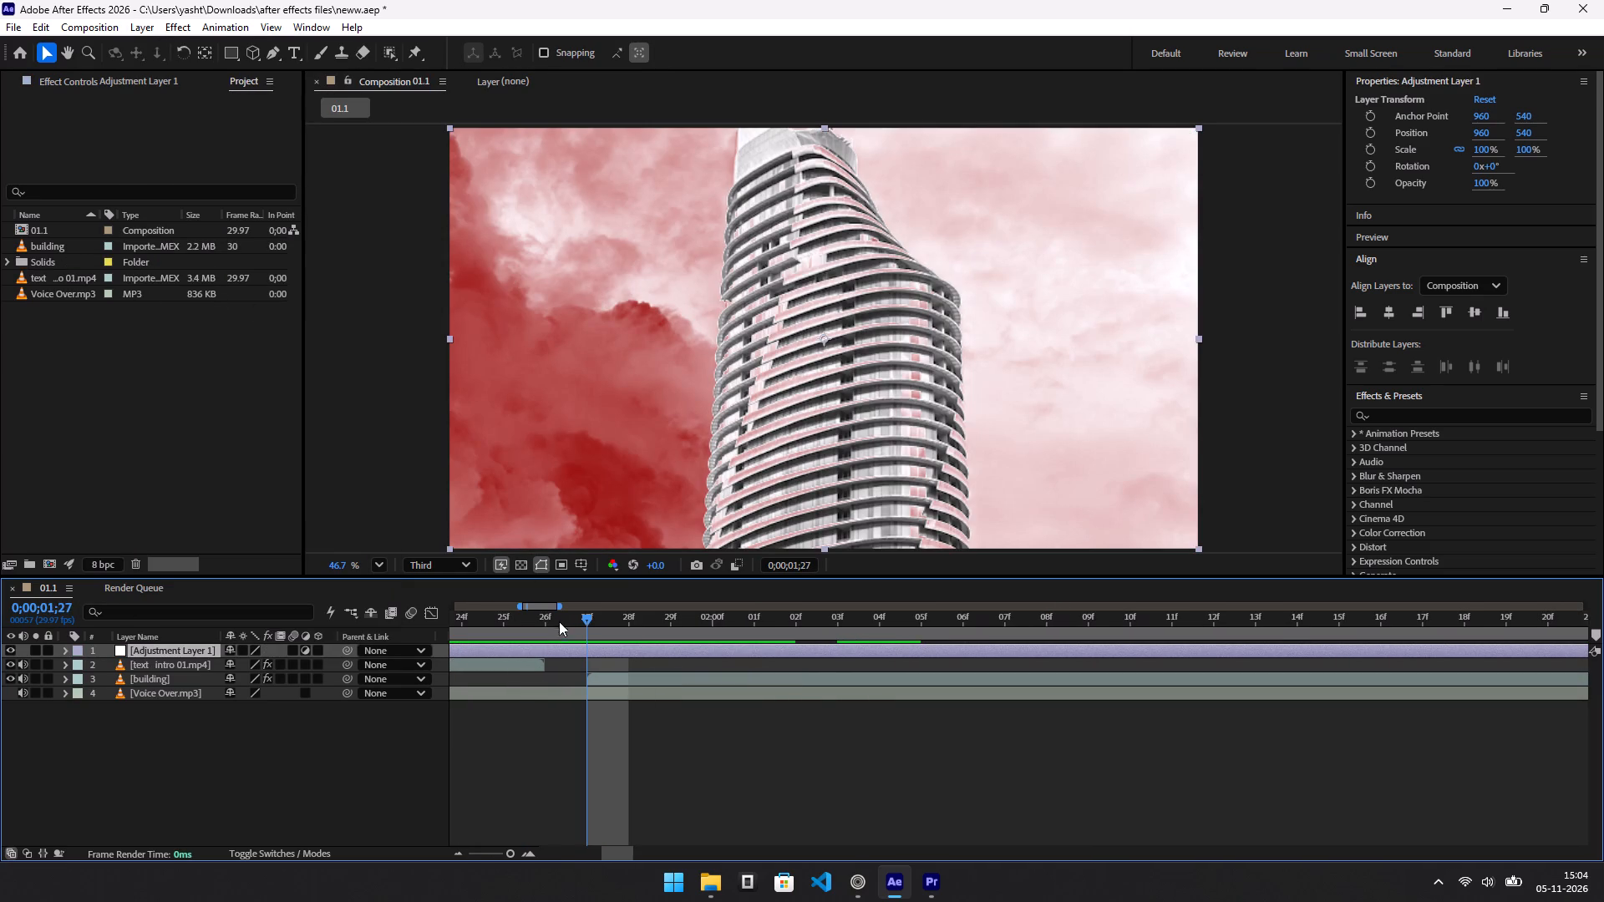
{"action": "left_click_drag", "start_coordinate": [588, 617], "coordinate": [564, 617]}
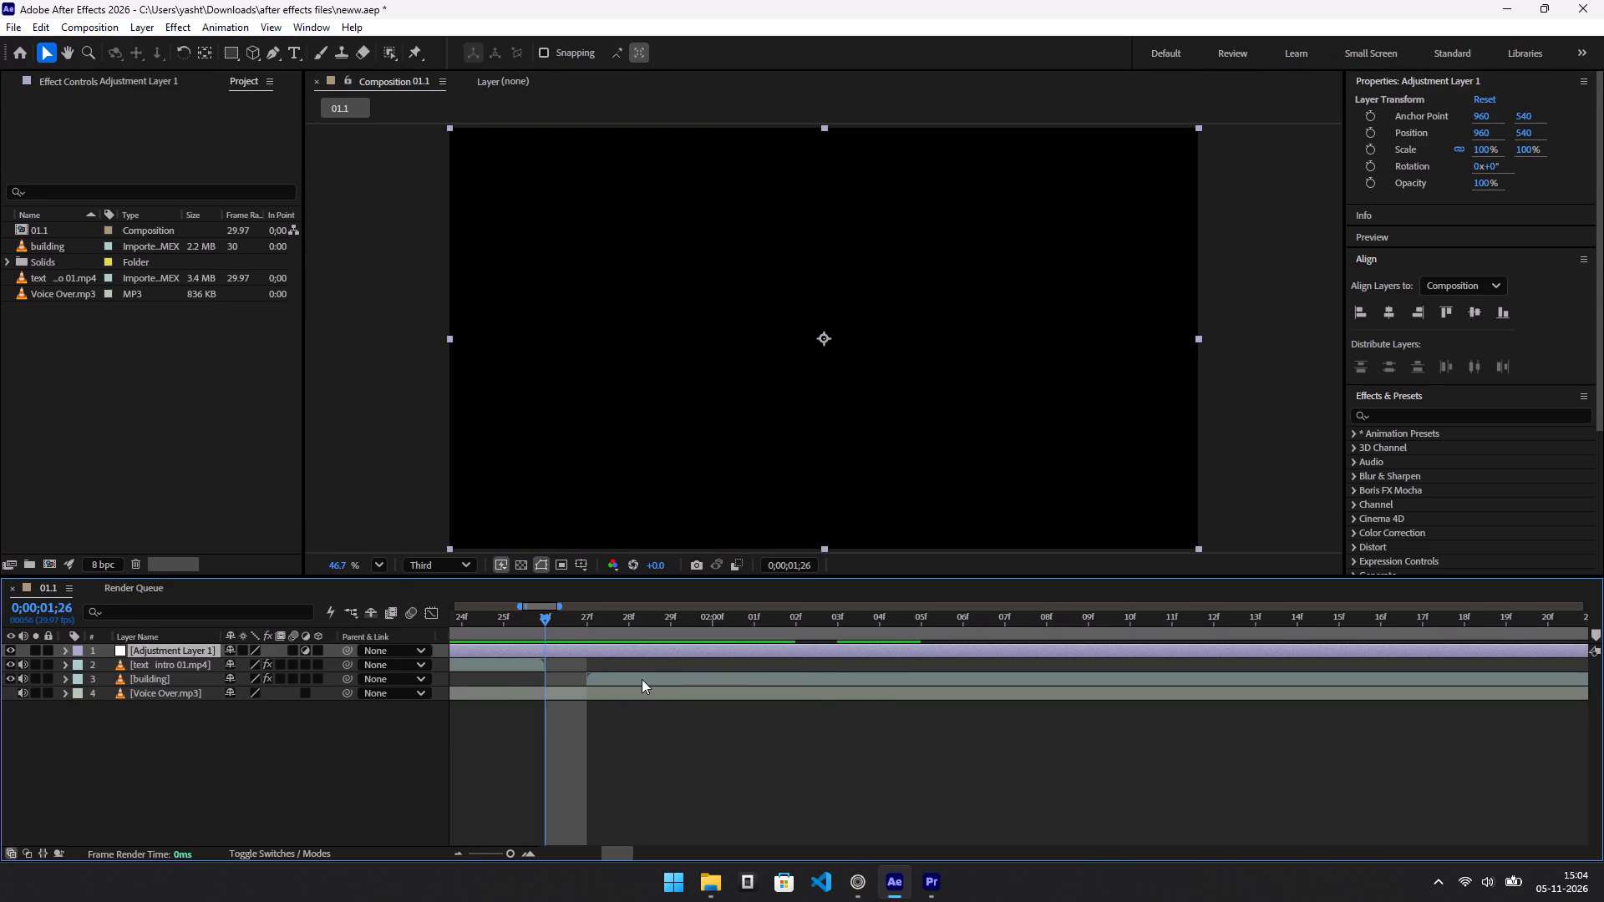
{"action": "left_click_drag", "start_coordinate": [642, 679], "coordinate": [612, 679]}
{"action": "scroll", "coordinate": [607, 666], "scroll_direction": "down", "scroll_amount": 4, "text": "alt"}
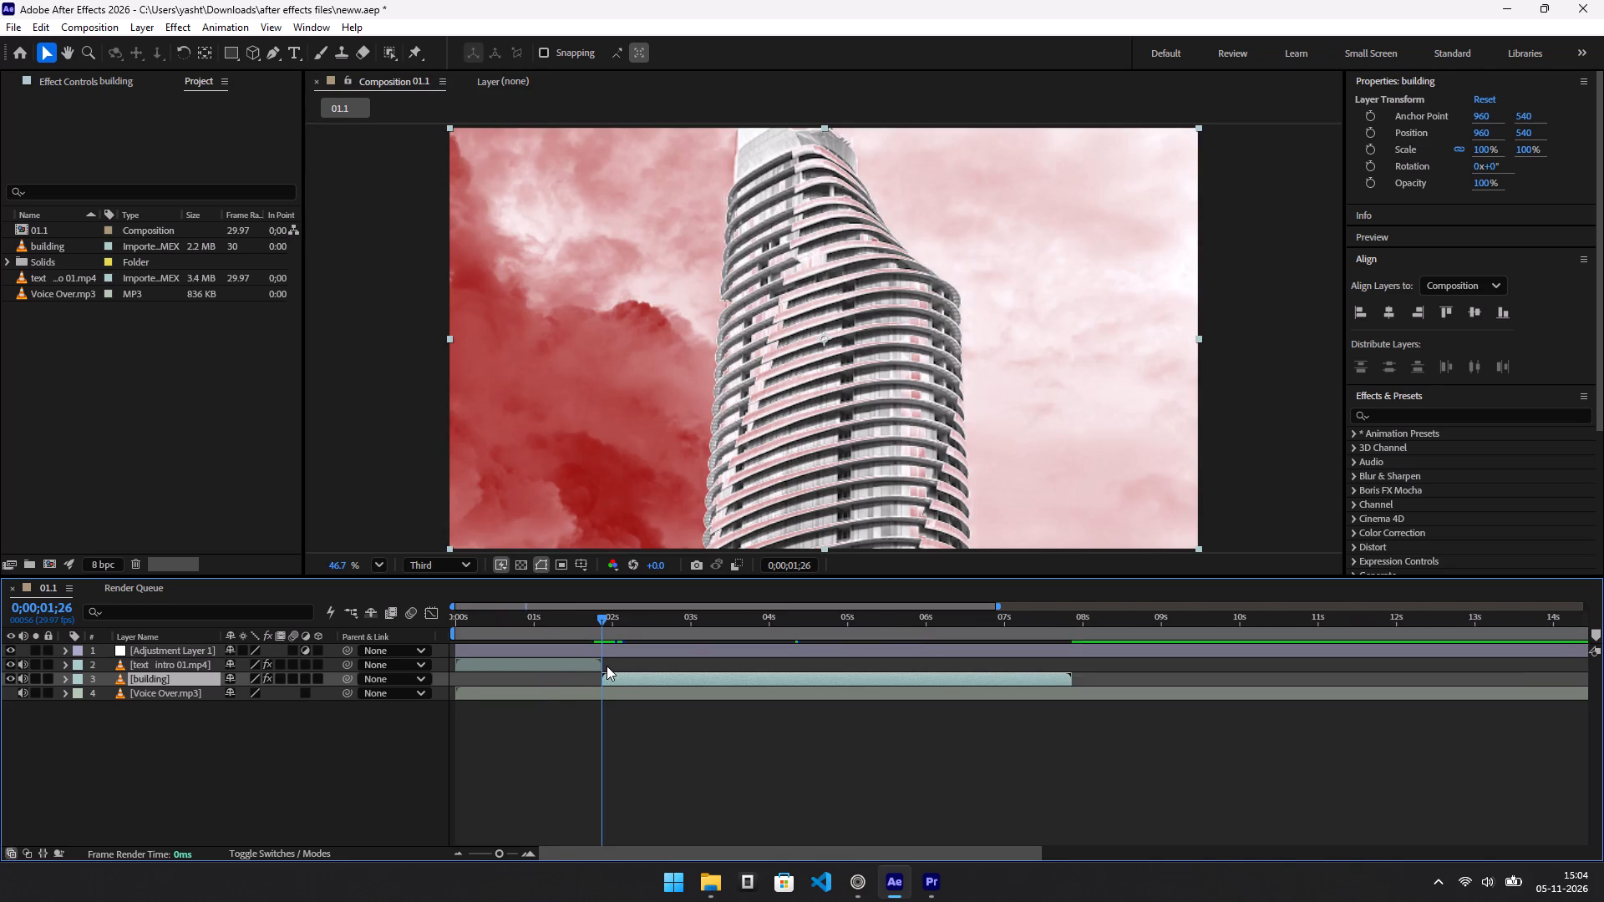
{"action": "scroll", "coordinate": [607, 666], "scroll_direction": "down", "scroll_amount": 5, "text": "alt"}
{"action": "scroll", "coordinate": [607, 666], "scroll_direction": "up", "scroll_amount": 4, "text": "alt"}
{"action": "left_click_drag", "start_coordinate": [709, 850], "coordinate": [486, 825]}
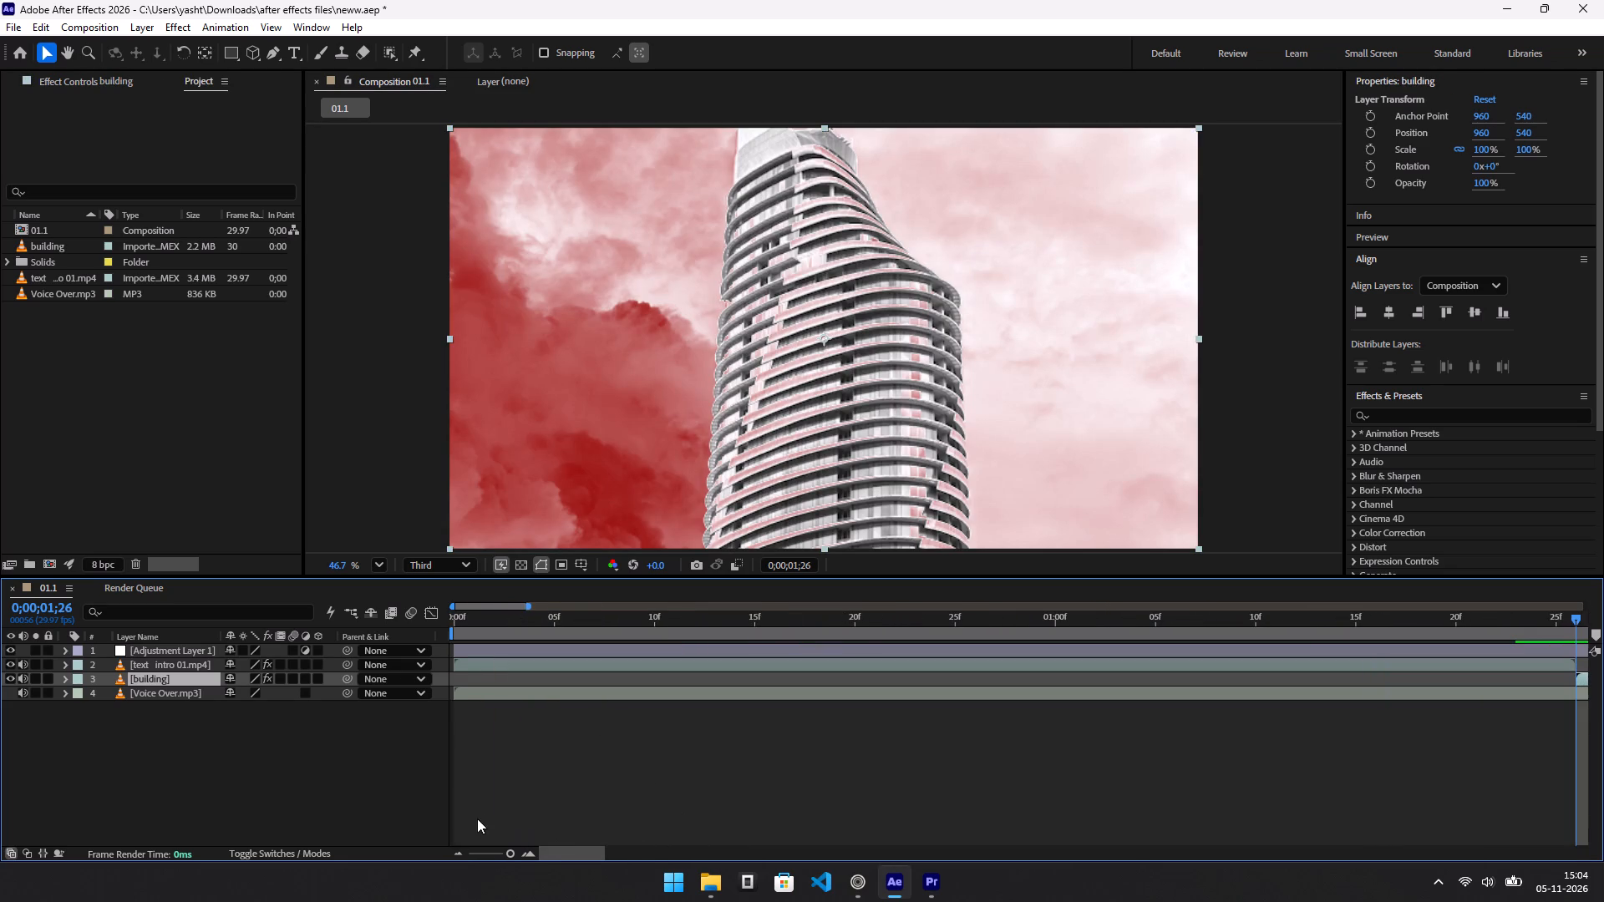
{"action": "left_click_drag", "start_coordinate": [563, 856], "coordinate": [601, 844]}
Switch to the Smooth Distortion Zoom Transition tutorial, watch its layer preparation section, and pause at 0:42.
{"action": "key", "text": "alt+Tab"}
{"action": "left_click", "coordinate": [612, 508]}
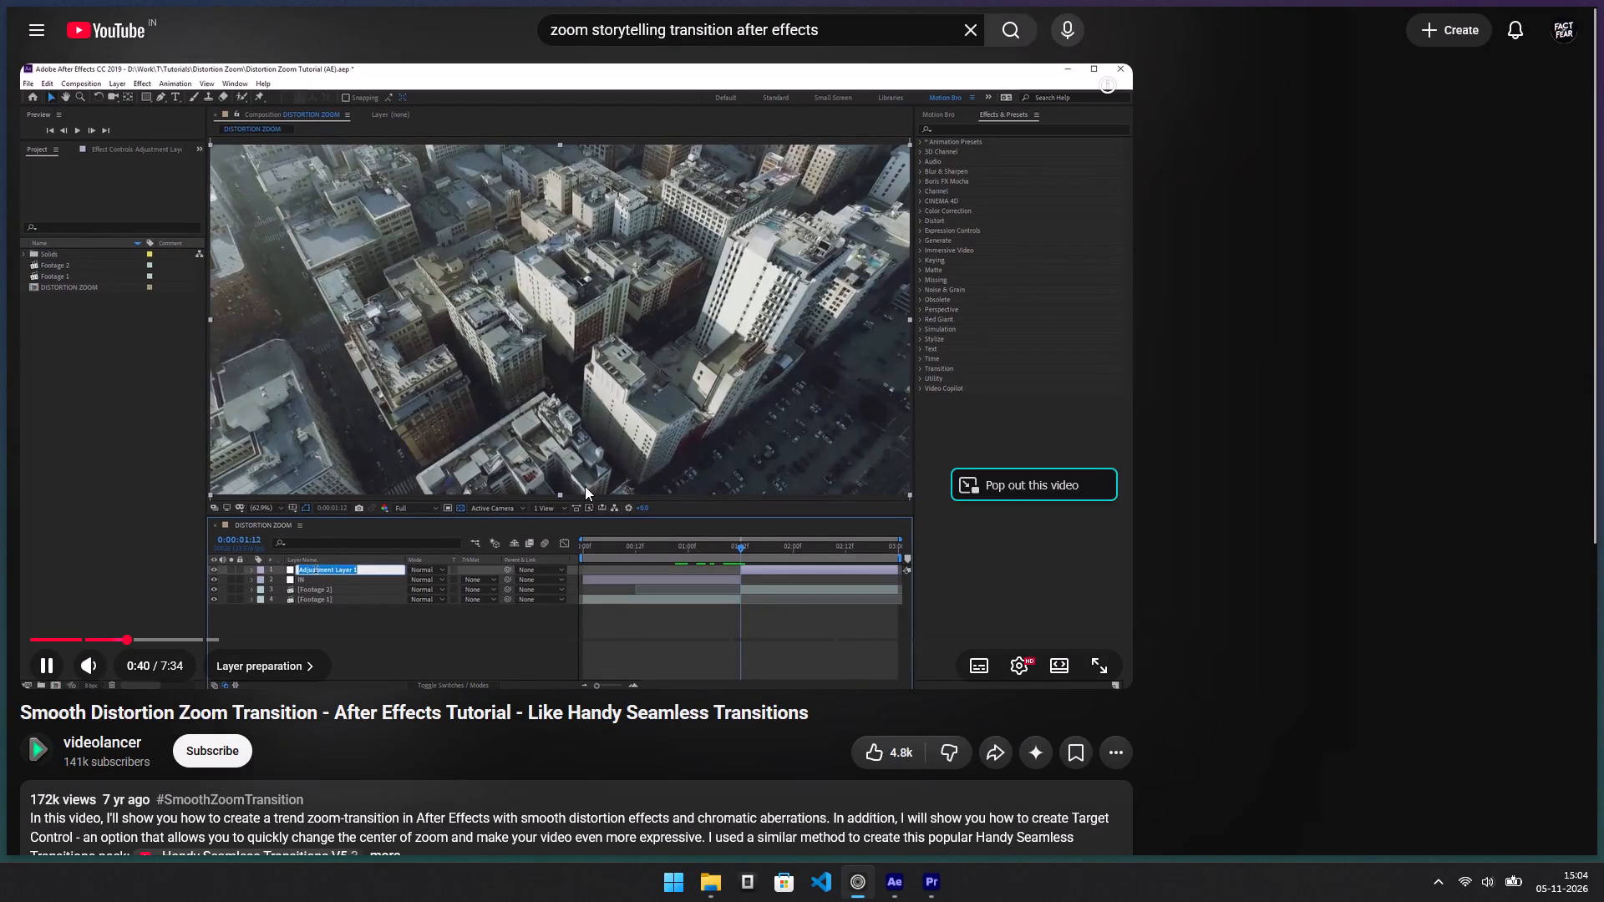
{"action": "key", "text": "space"}
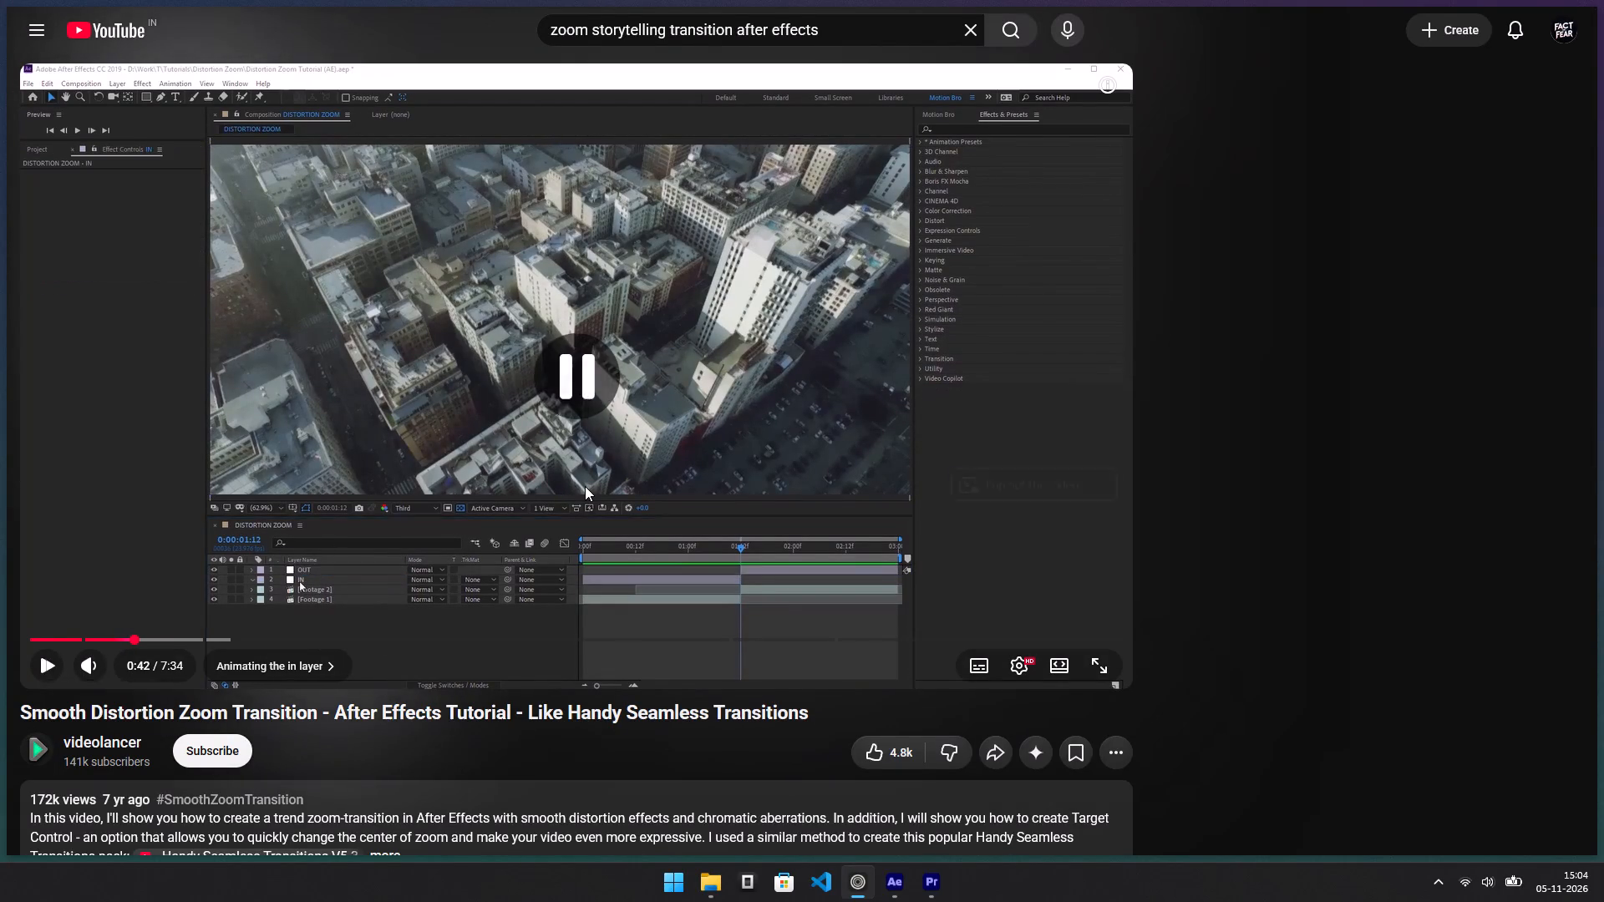
Return to After Effects and split the adjustment layer at 0;00;01;26, where the text intro clip meets the building clip.
{"action": "key", "text": "alt+Tab"}
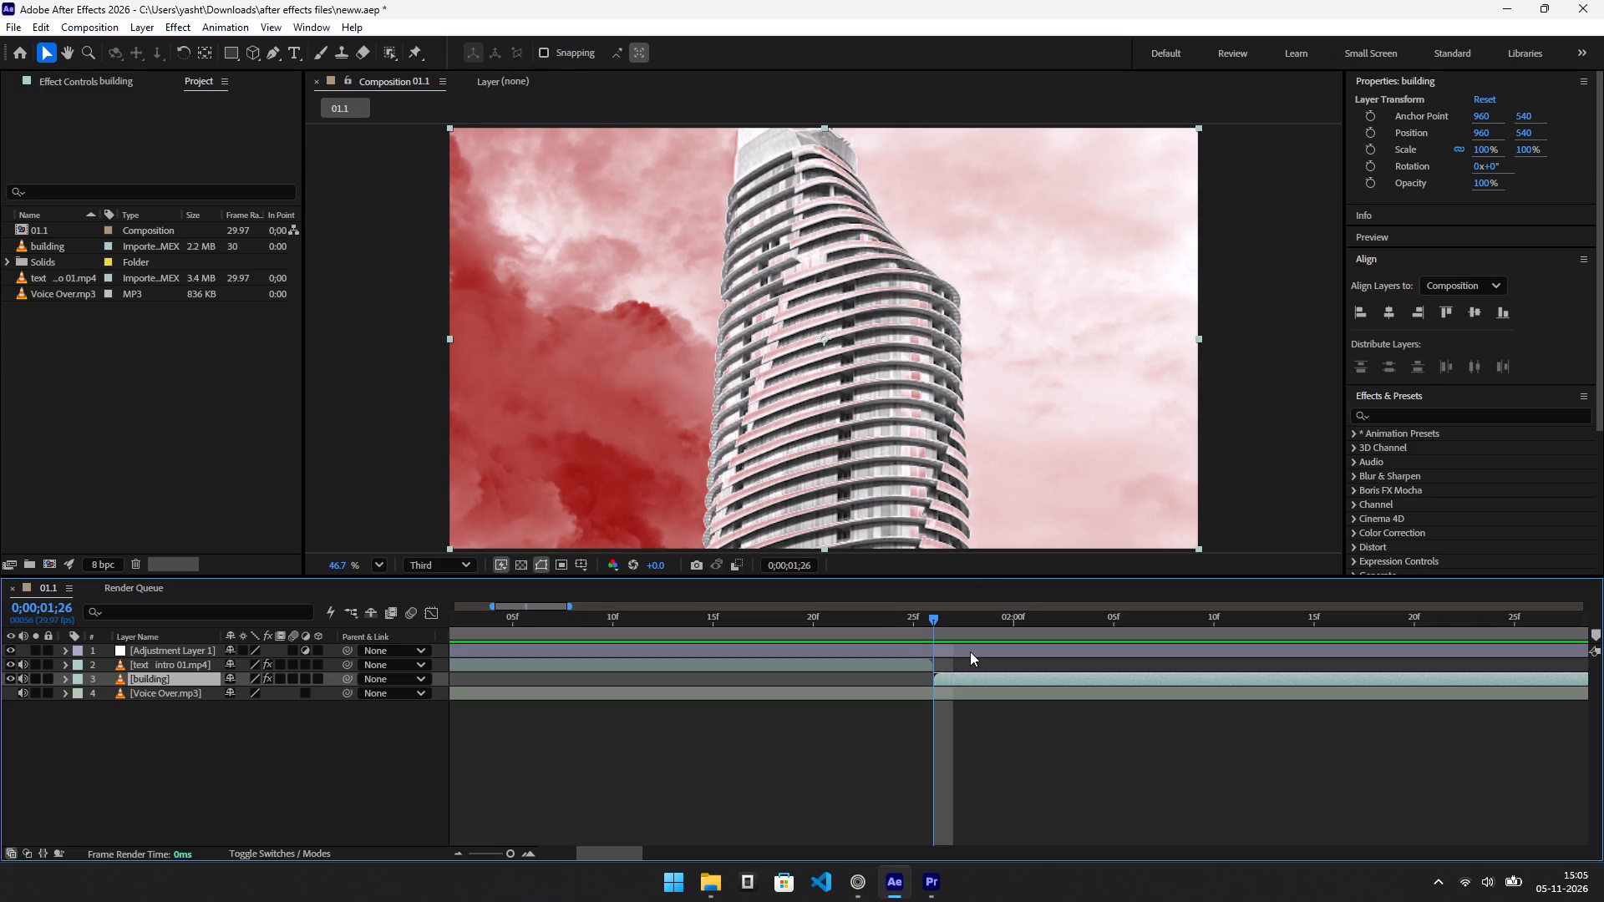
{"action": "left_click", "coordinate": [970, 651]}
{"action": "key", "text": "ctrl+d"}
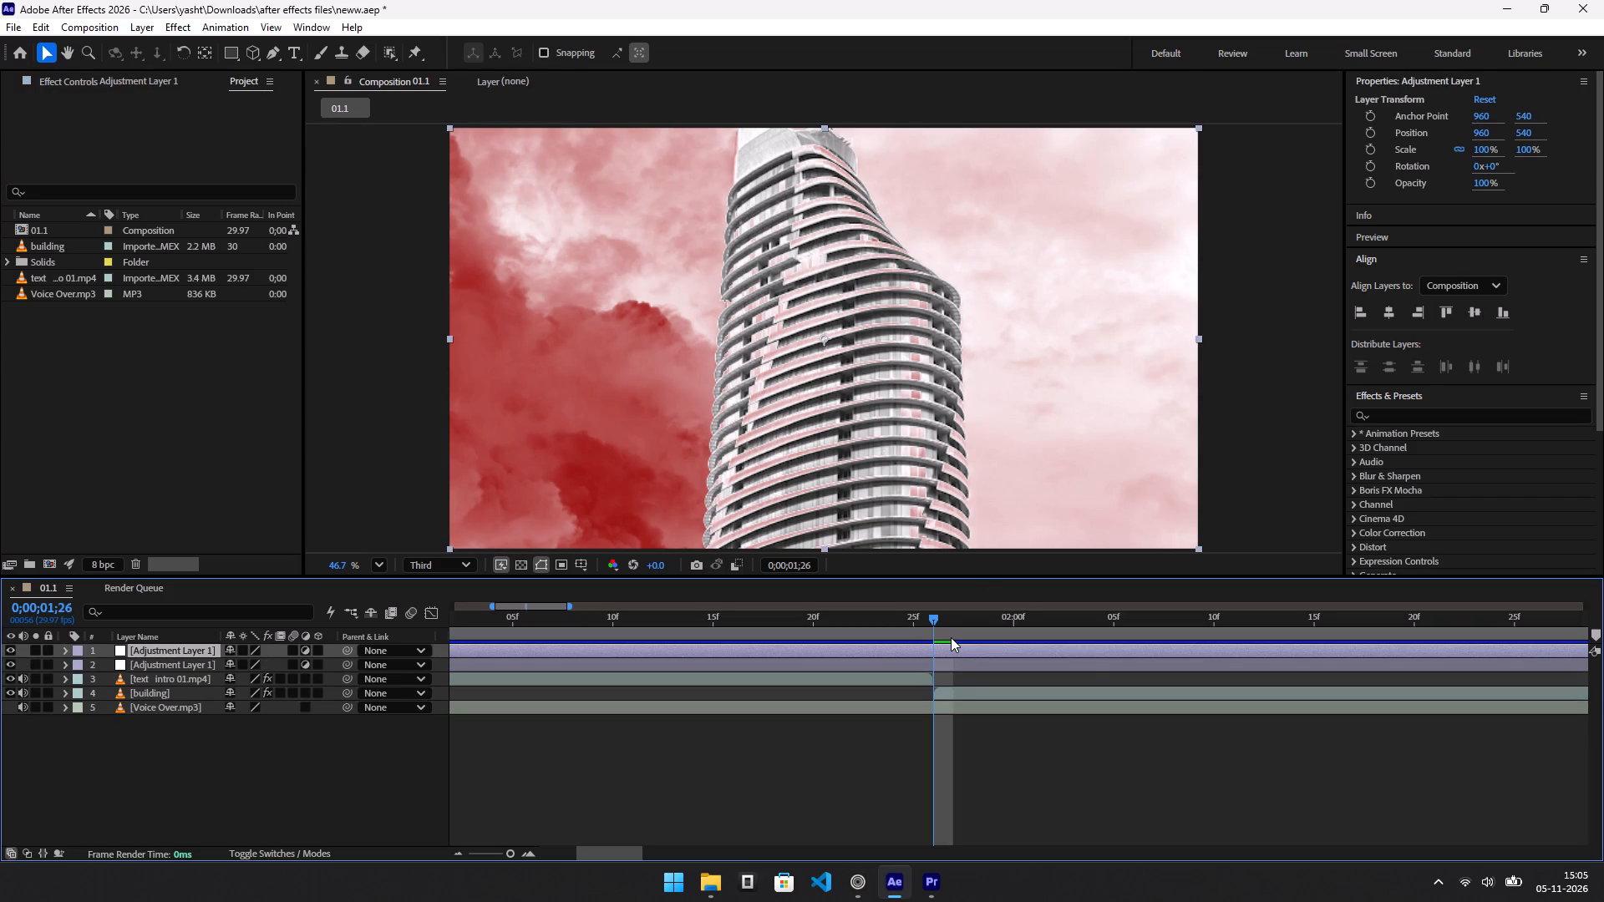
{"action": "key", "text": "ctrl+z"}
{"action": "key", "text": "ctrl+shift+d"}
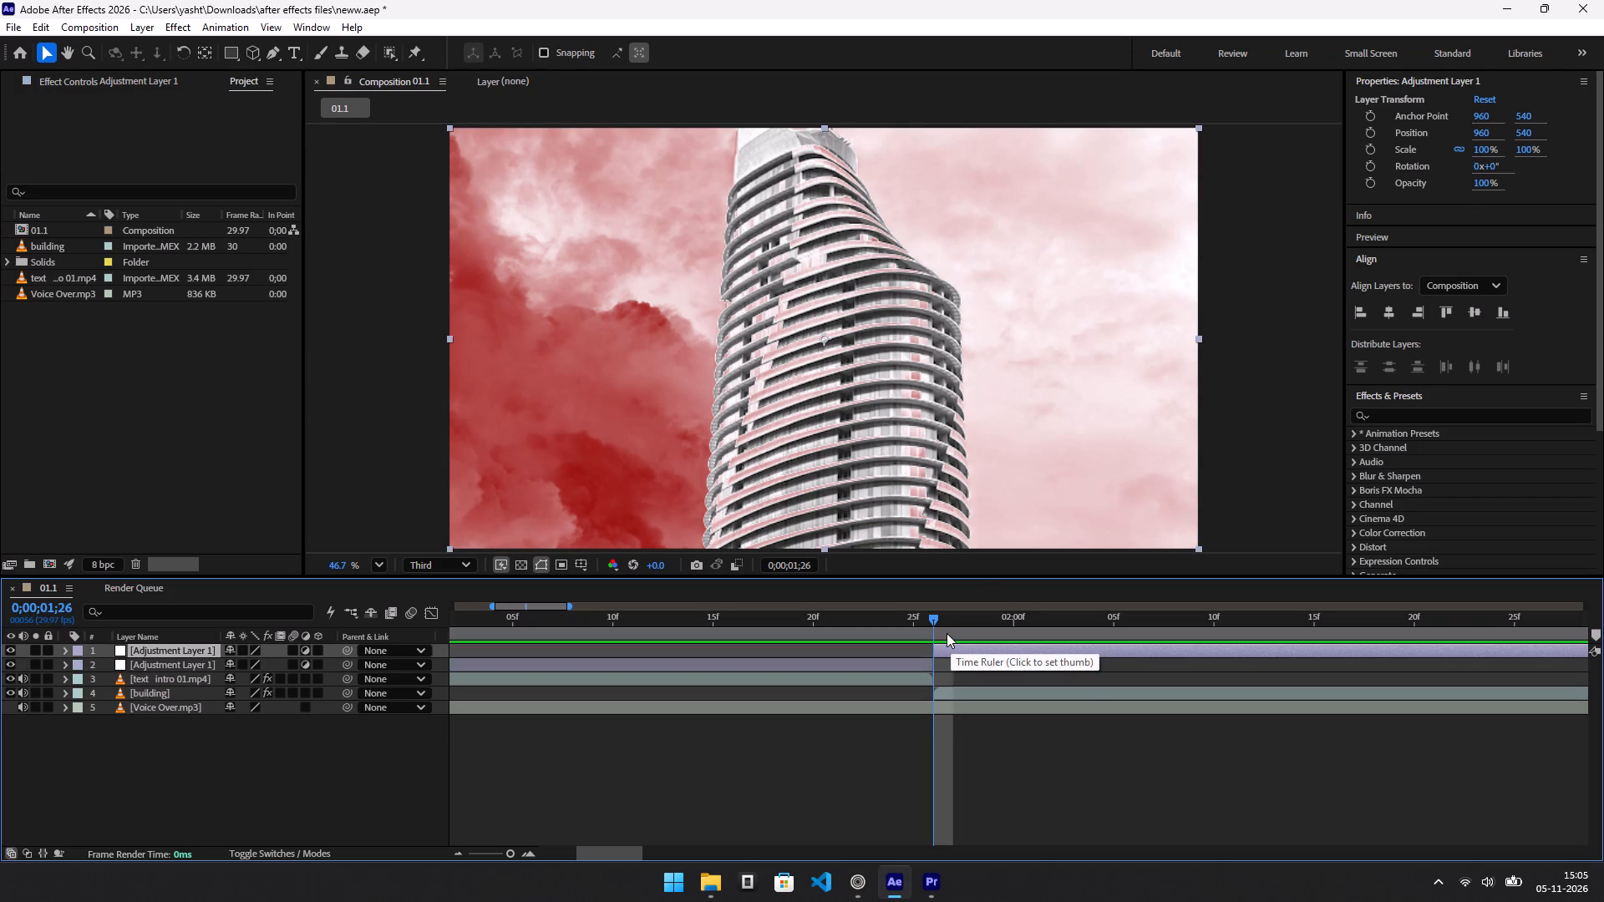
Rename the adjustment layer covering the text intro clip, before the 0;00;01;26 split, as in.
{"action": "key", "text": "alt+Tab"}
{"action": "key", "text": "alt+Tab"}
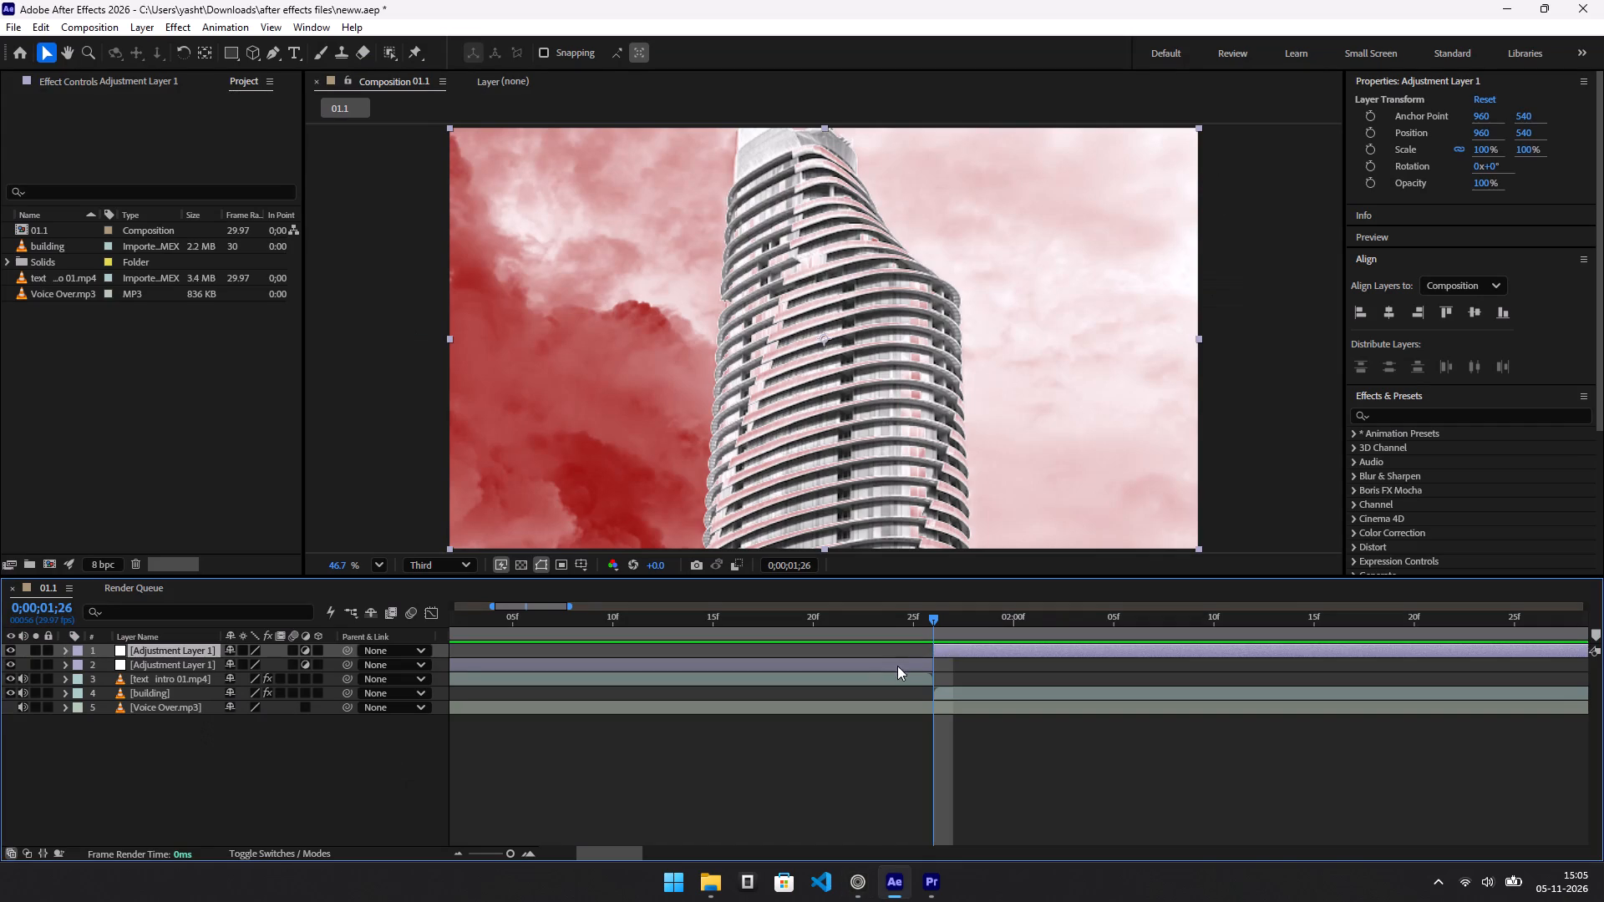
{"action": "left_click", "coordinate": [889, 670]}
{"action": "left_click", "coordinate": [160, 669]}
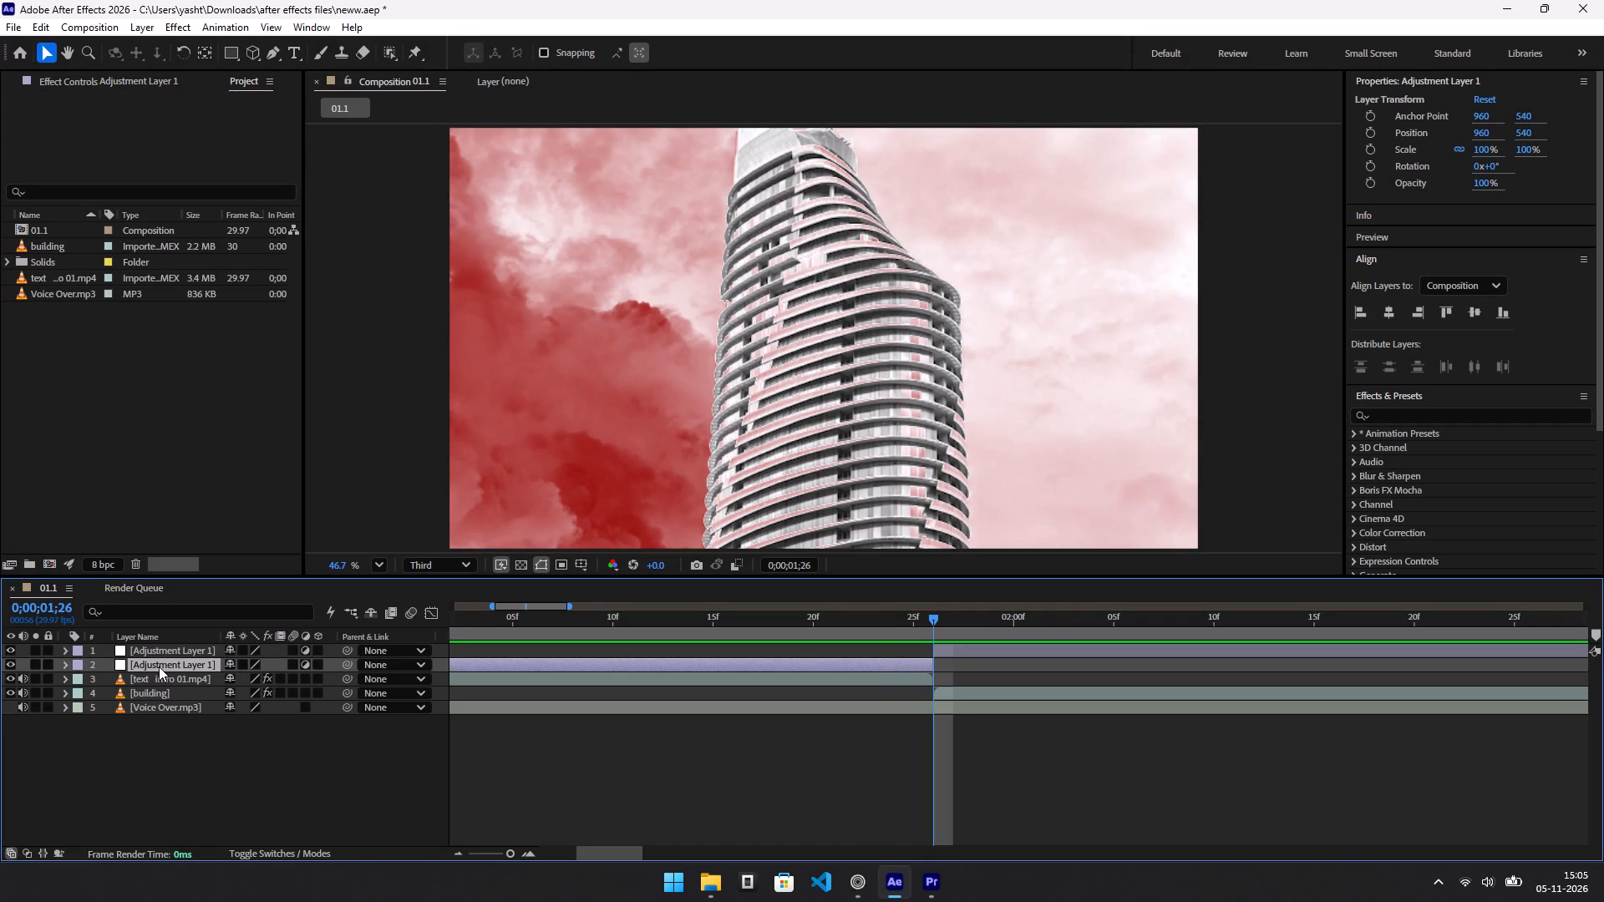
{"action": "double_click", "coordinate": [159, 666]}
{"action": "double_click", "coordinate": [159, 666]}
{"action": "right_click", "coordinate": [159, 666]}
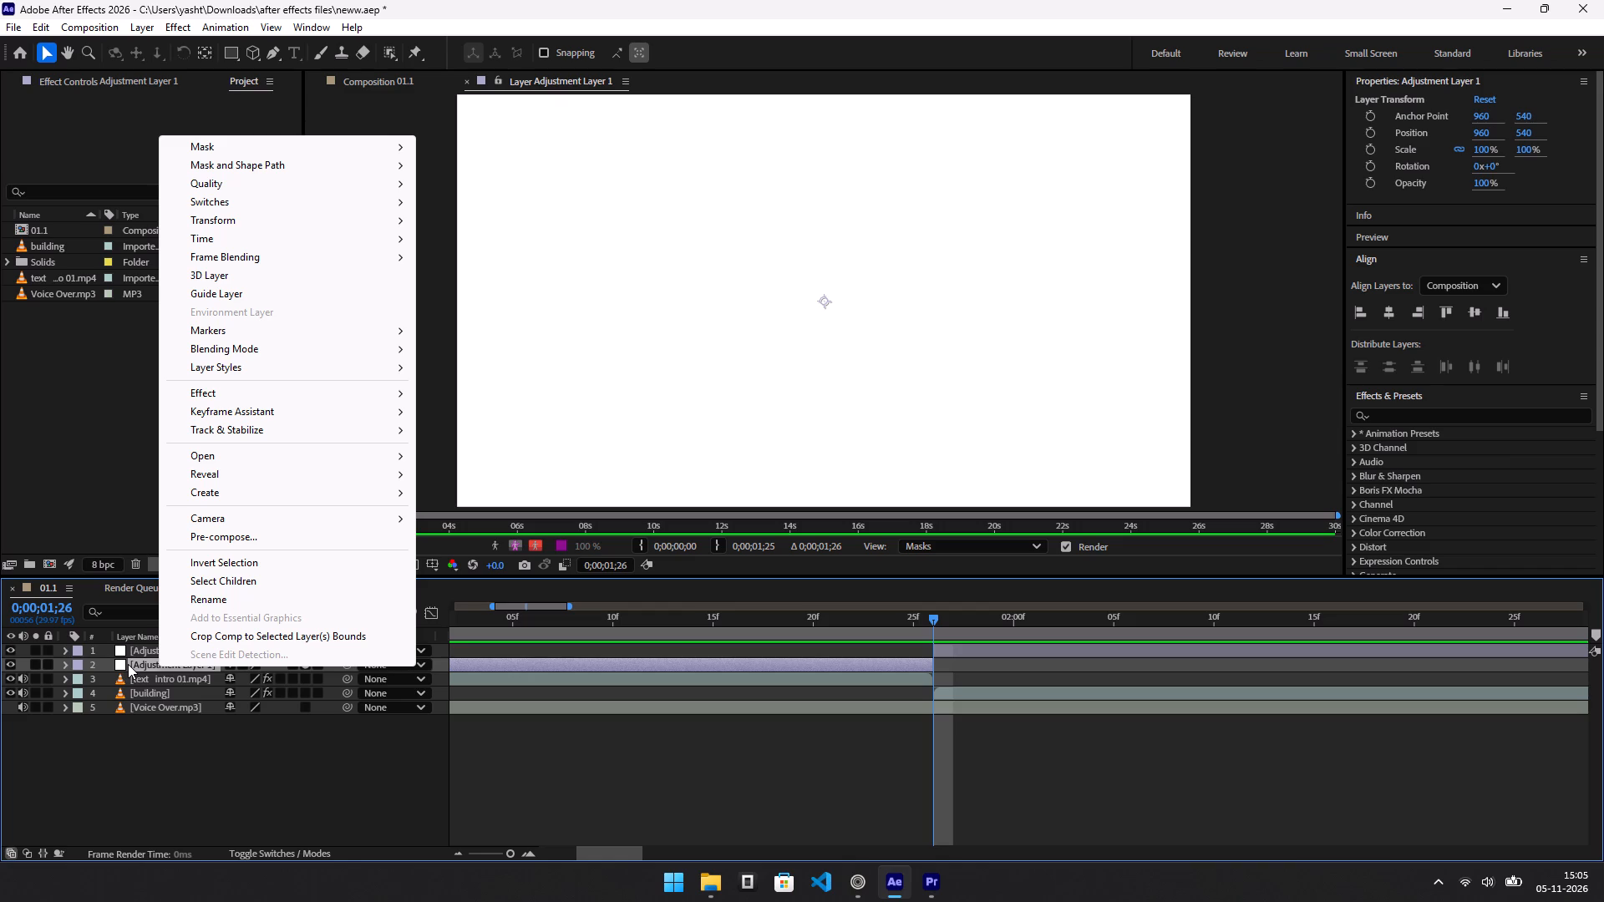
{"action": "scroll", "coordinate": [255, 473], "scroll_direction": "down", "scroll_amount": 3}
{"action": "left_click", "coordinate": [239, 595]}
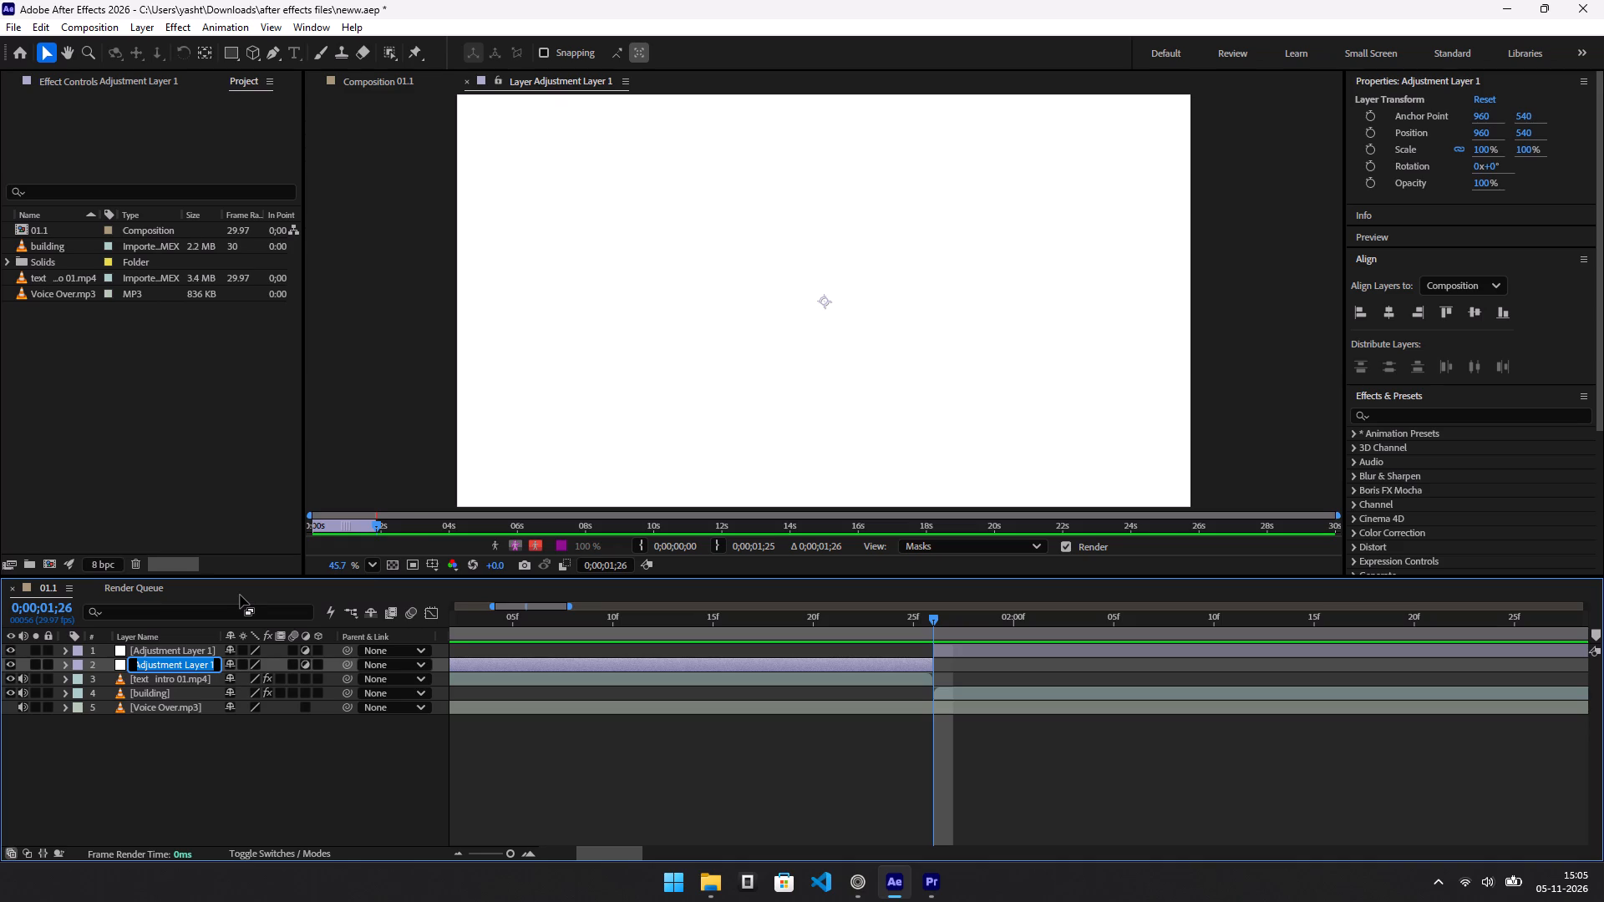
{"action": "type", "text": "in"}
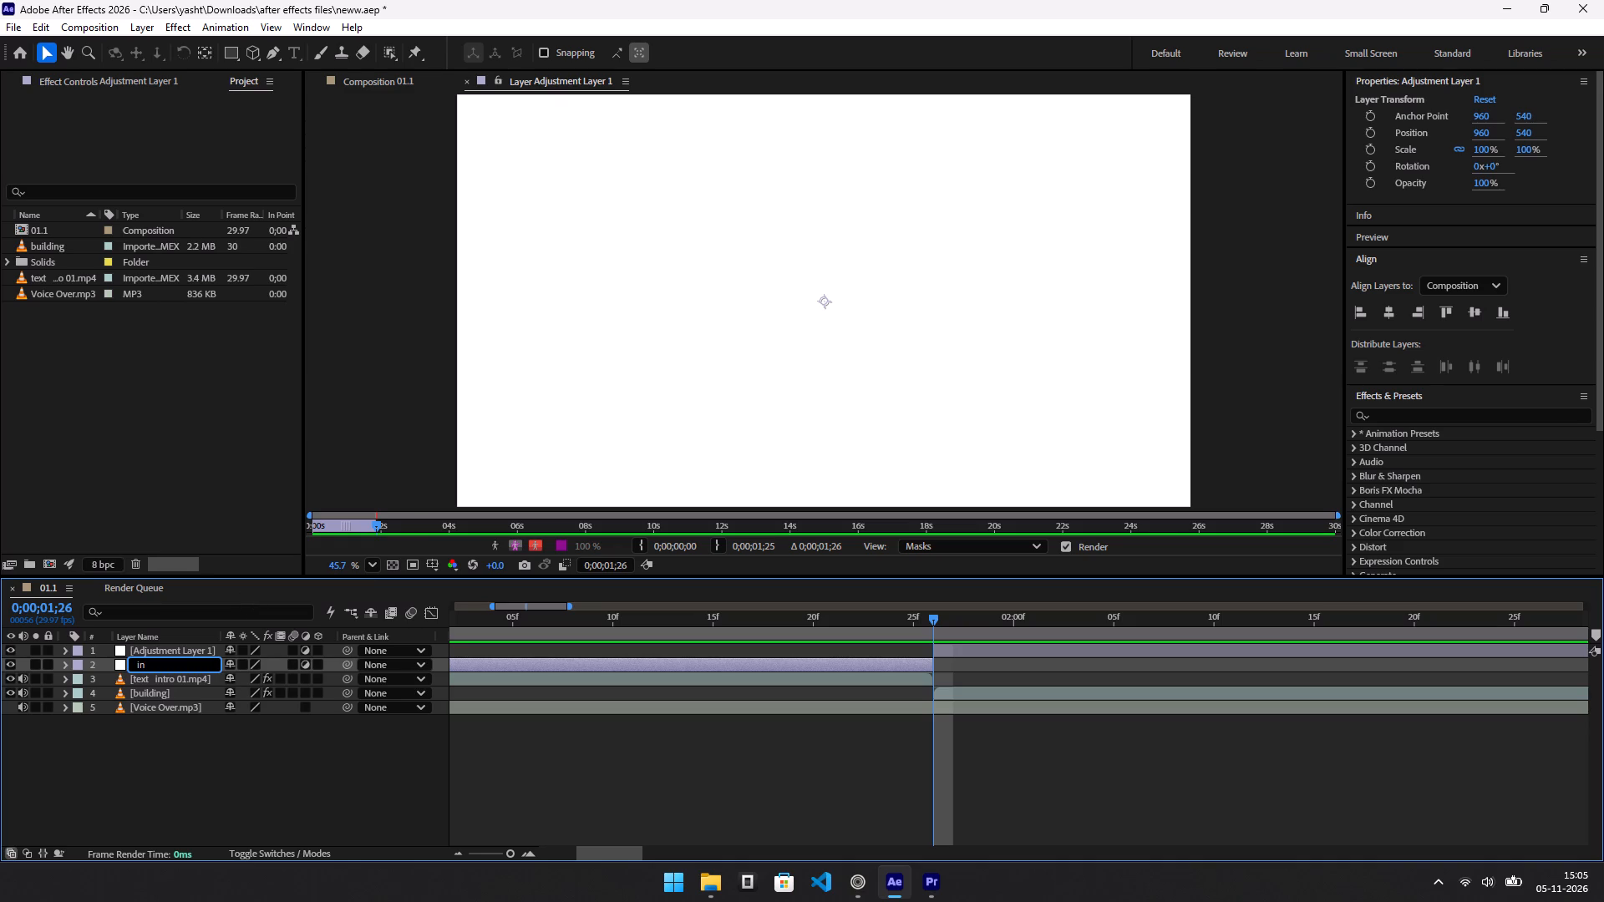
Rename the adjustment layer covering the building clip, after the split, as out.
{"action": "left_click", "coordinate": [974, 648]}
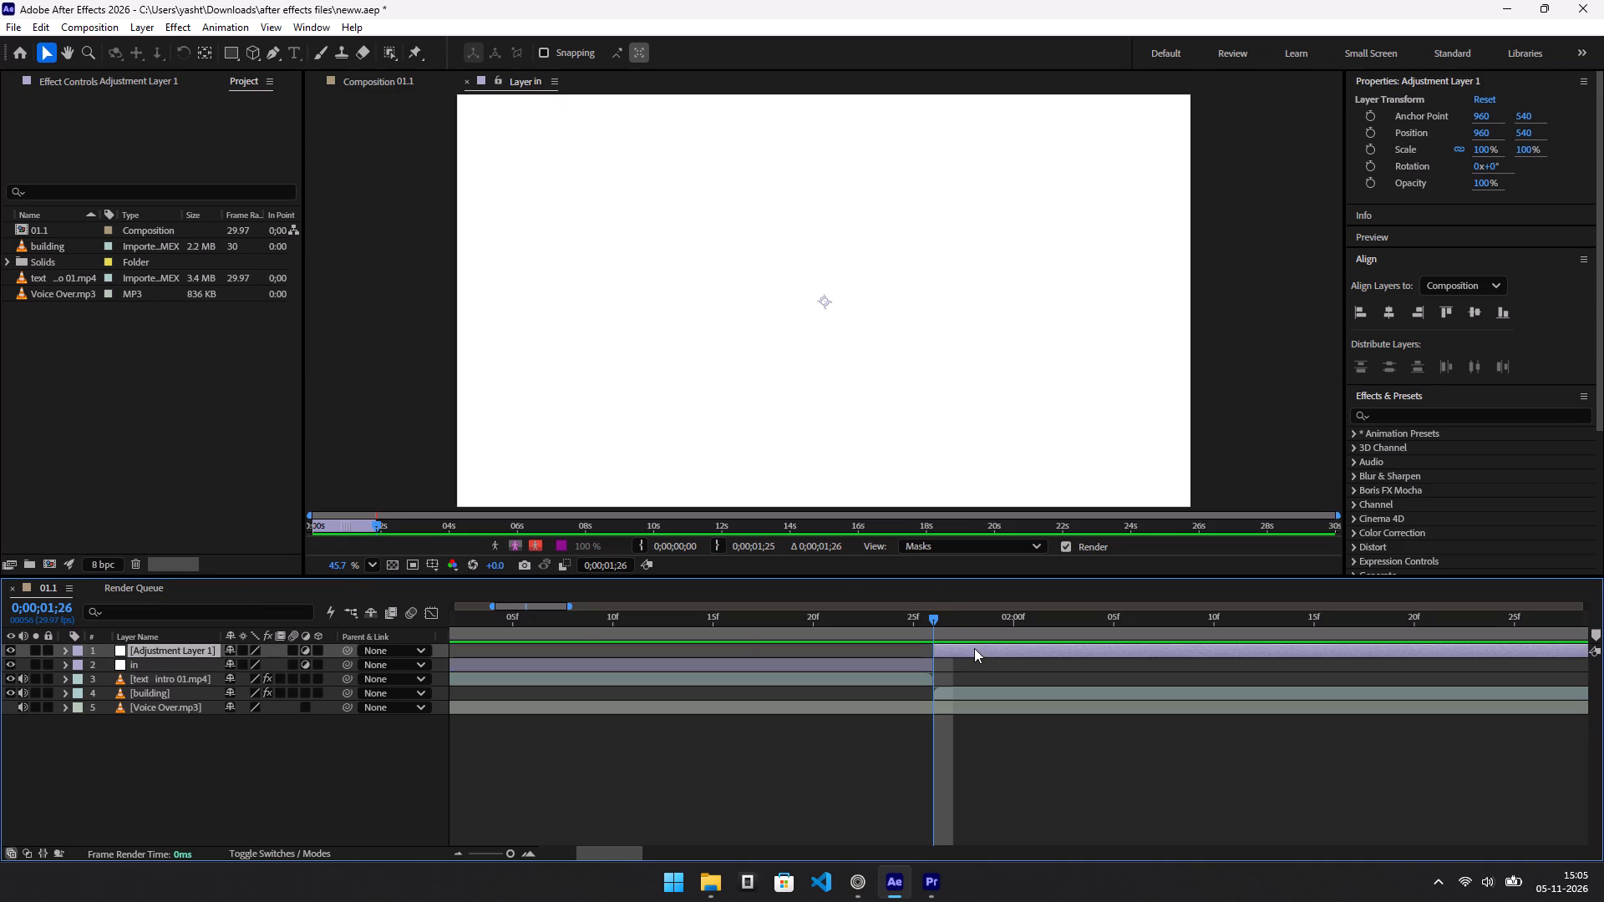
{"action": "right_click", "coordinate": [150, 644]}
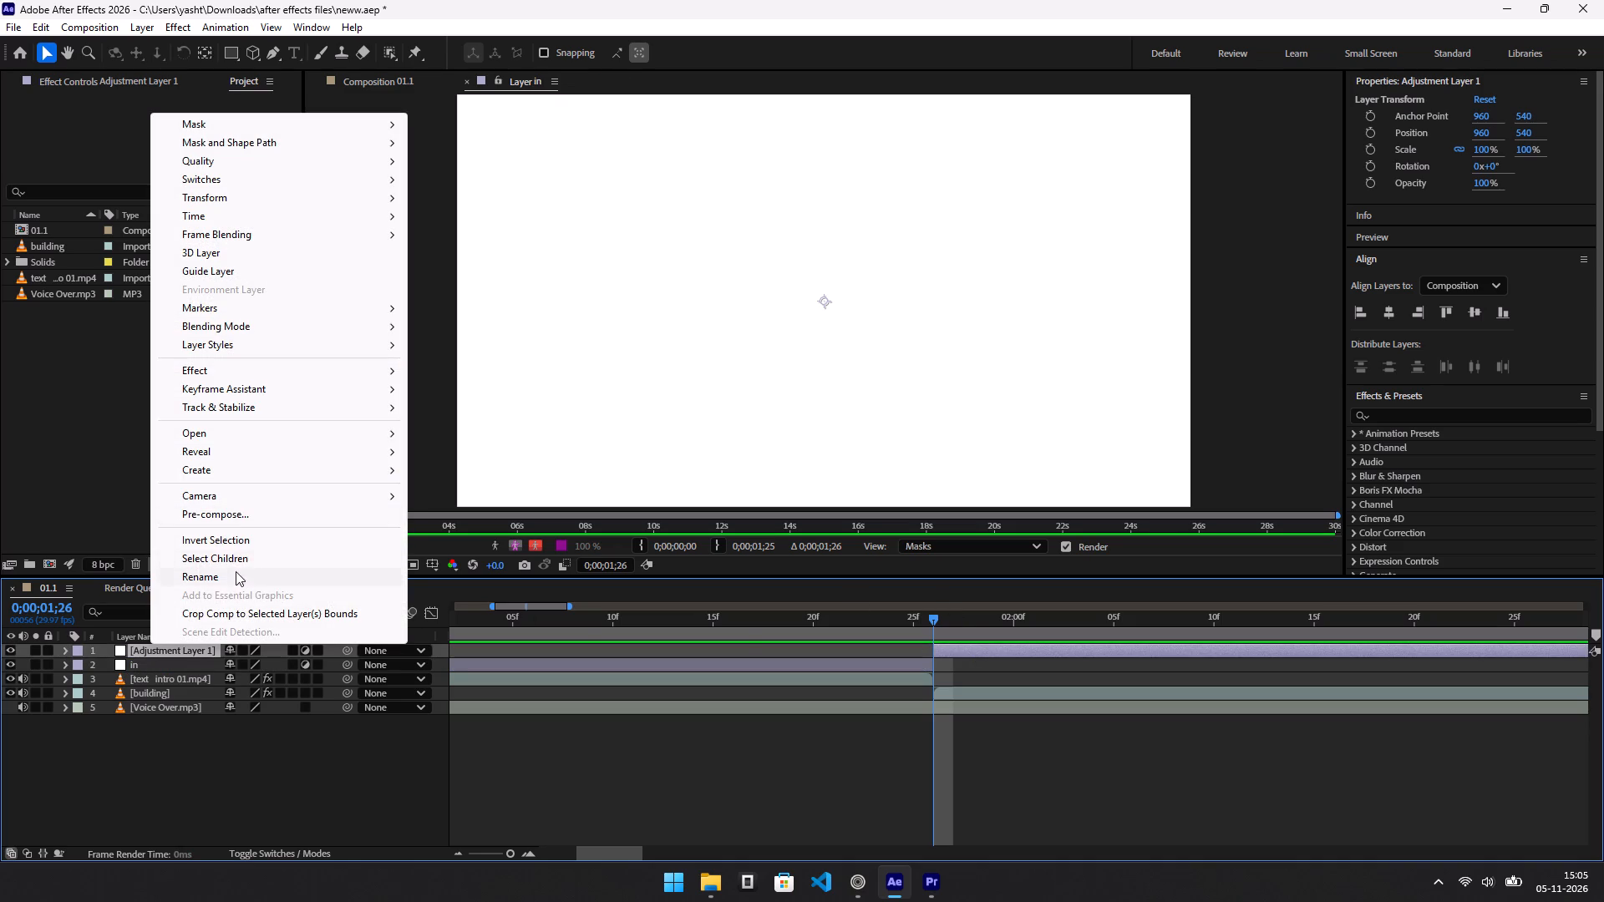
{"action": "left_click", "coordinate": [236, 572]}
{"action": "type", "text": "out"}
{"action": "key", "text": "Return"}
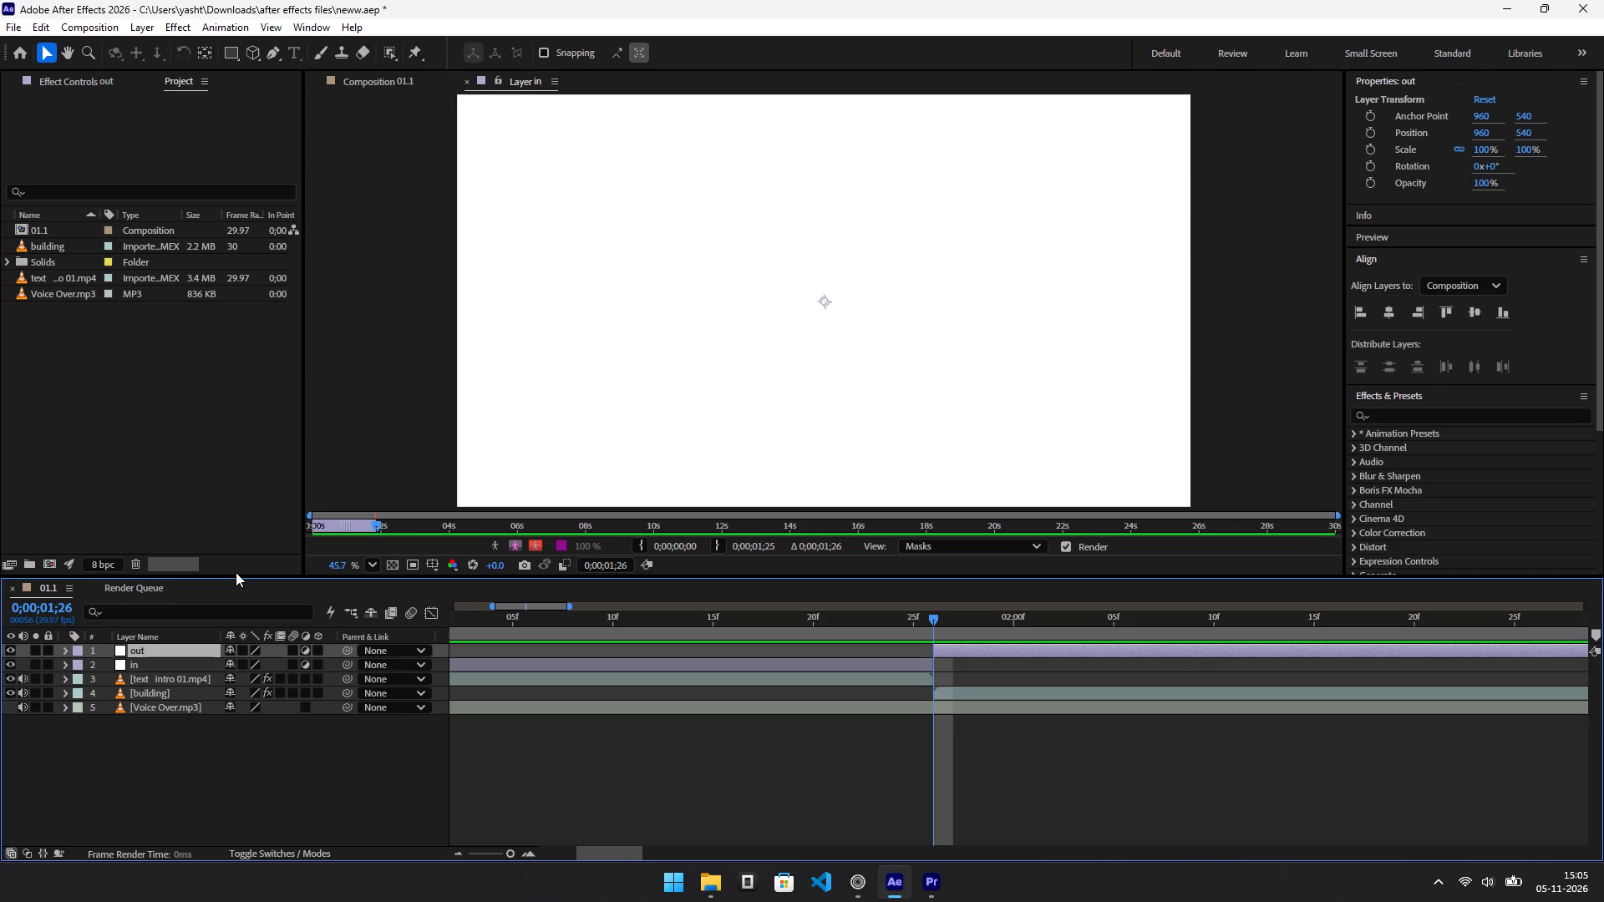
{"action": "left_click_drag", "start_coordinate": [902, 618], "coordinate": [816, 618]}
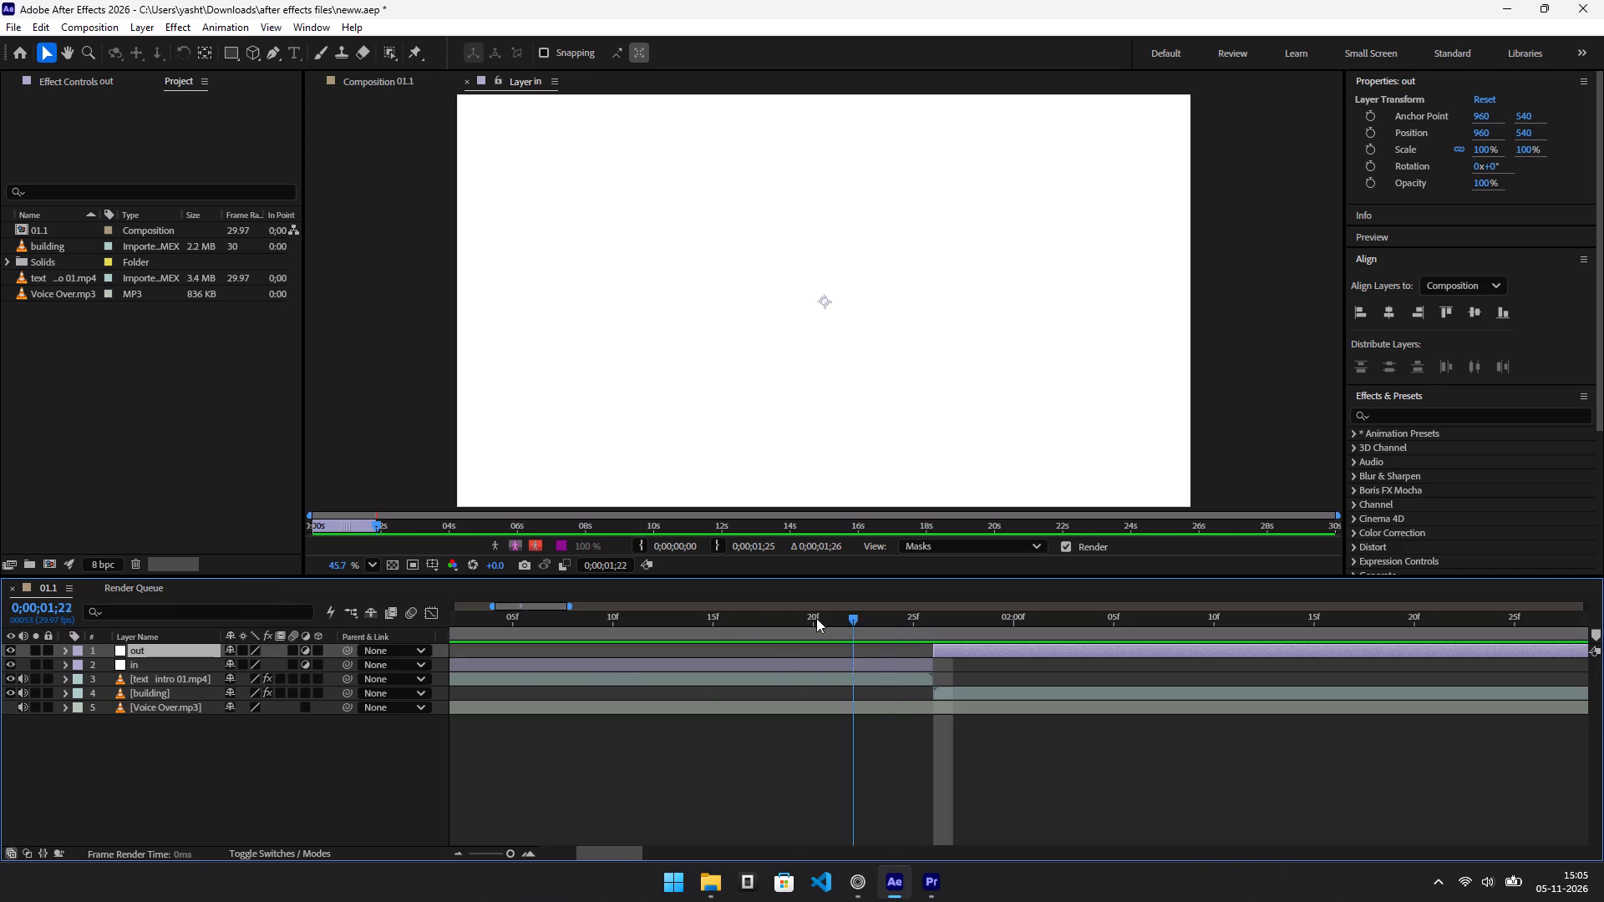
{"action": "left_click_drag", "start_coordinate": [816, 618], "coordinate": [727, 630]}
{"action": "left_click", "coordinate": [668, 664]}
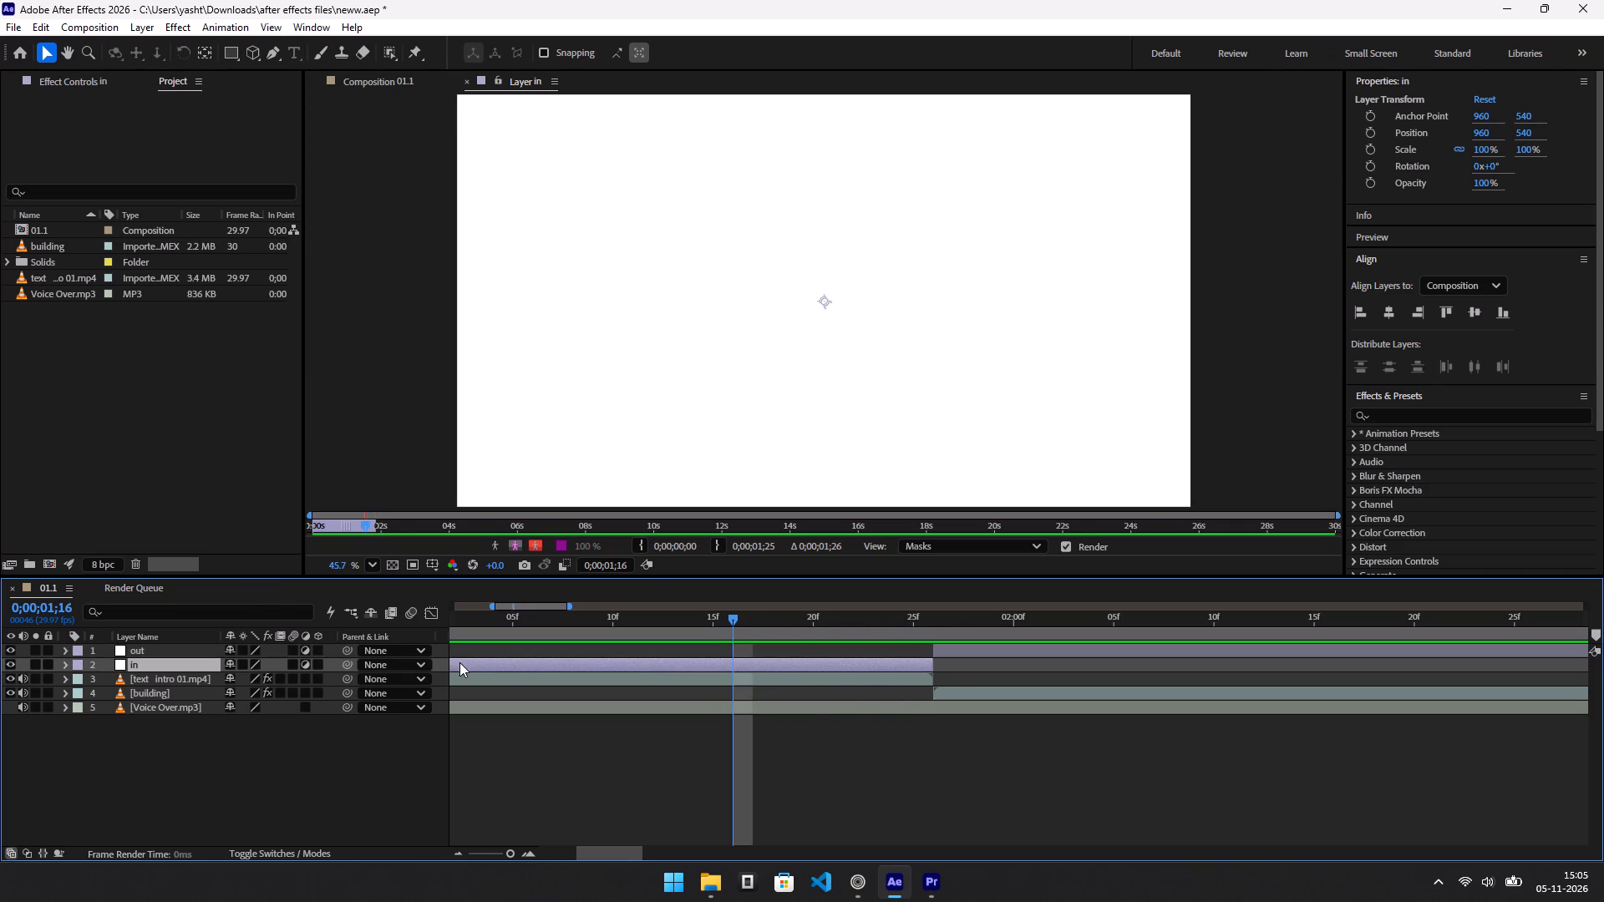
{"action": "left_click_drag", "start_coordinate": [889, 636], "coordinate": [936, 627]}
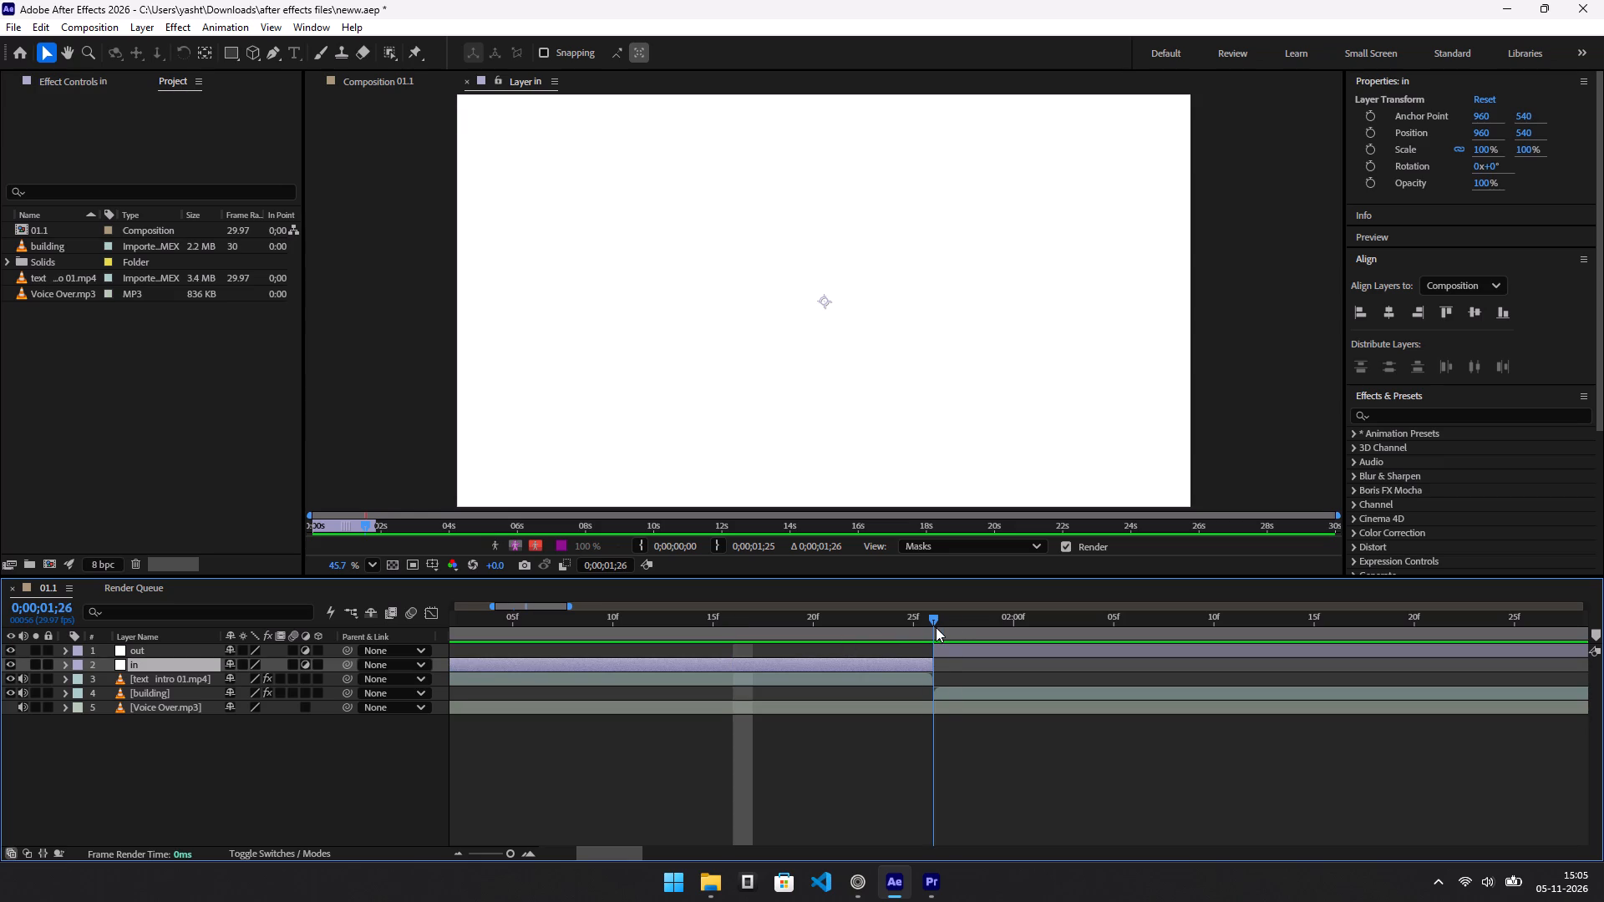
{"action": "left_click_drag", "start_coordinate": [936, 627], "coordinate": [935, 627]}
Switch to the Smooth Distortion Zoom Transition tutorial and watch from 0:42 which Distort effect is applied to the in layer.
{"action": "key", "text": "alt+Tab"}
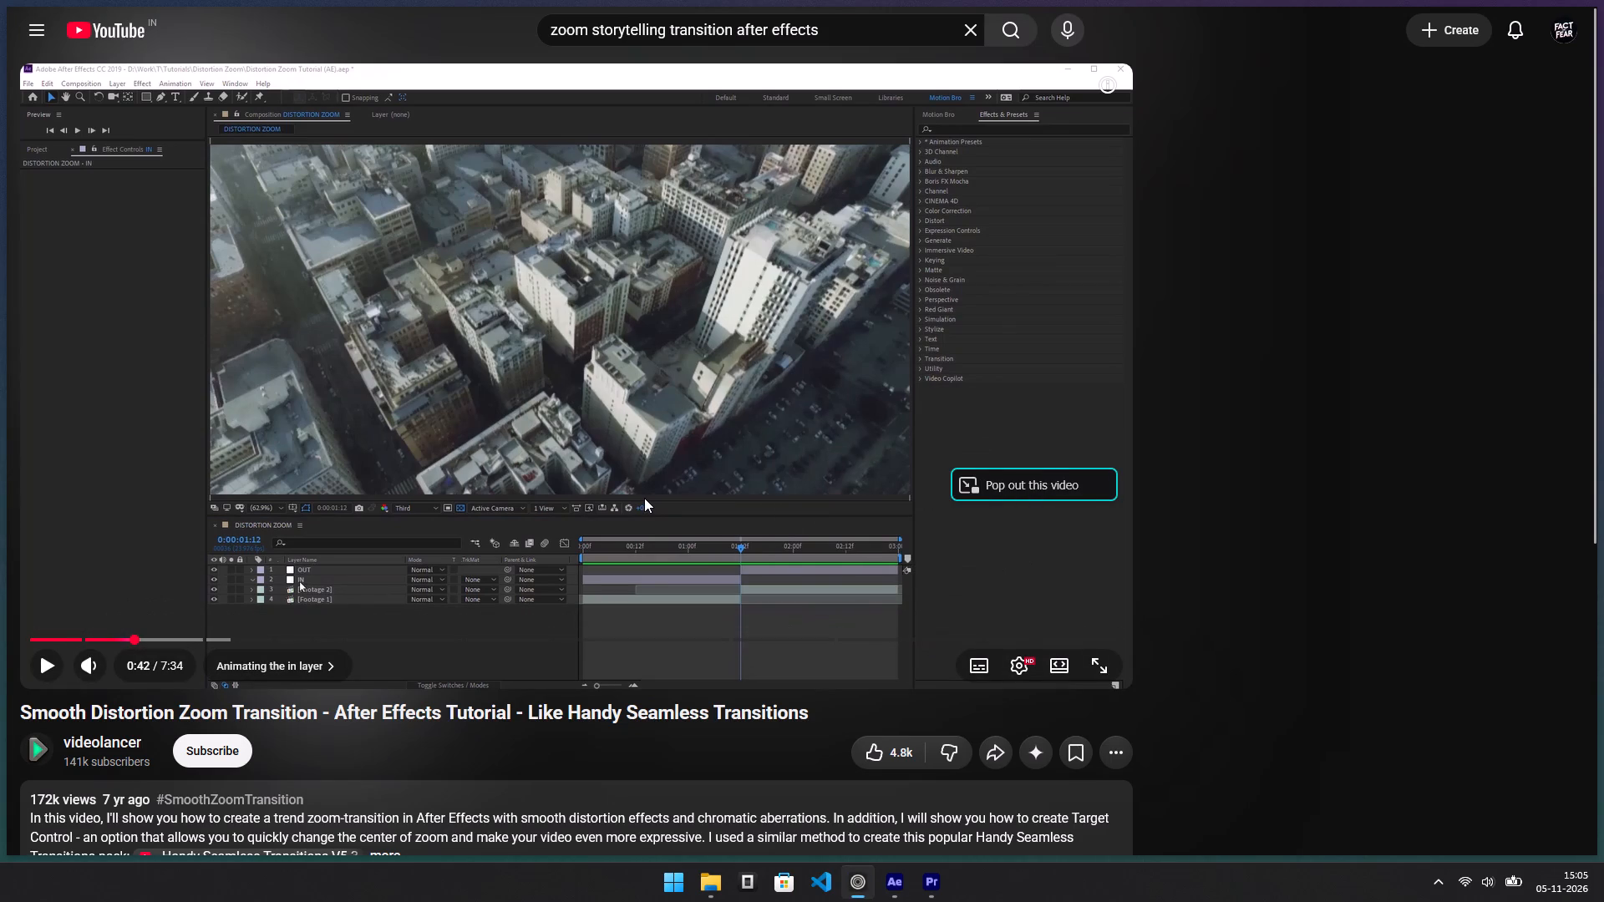
{"action": "left_click", "coordinate": [644, 498]}
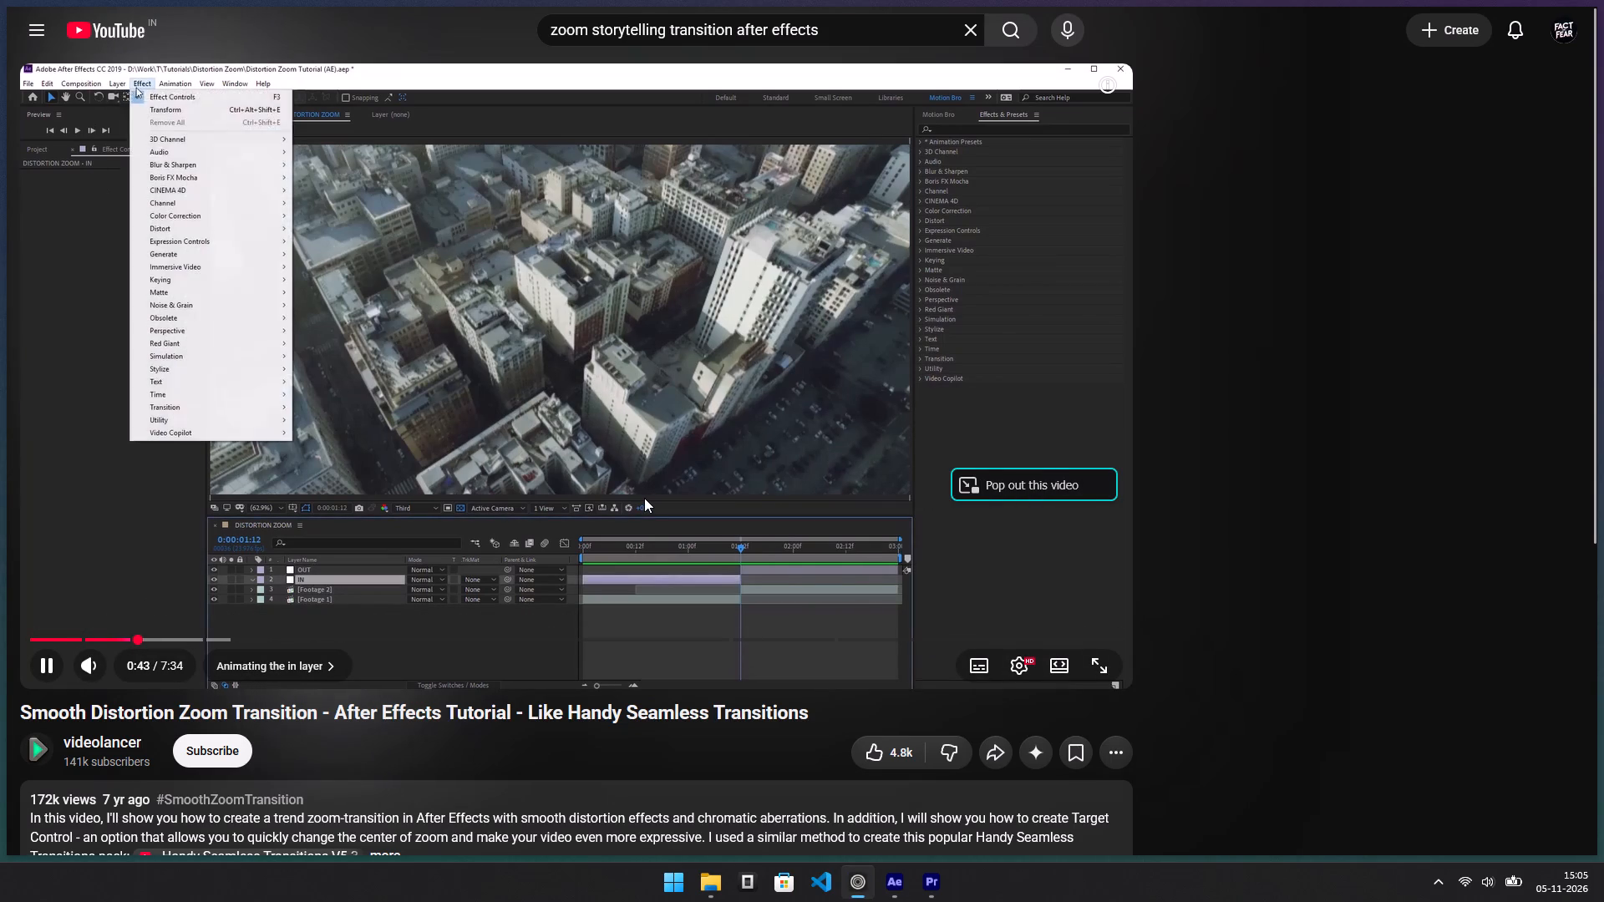
{"action": "key", "text": "space"}
{"action": "key", "text": "space"}
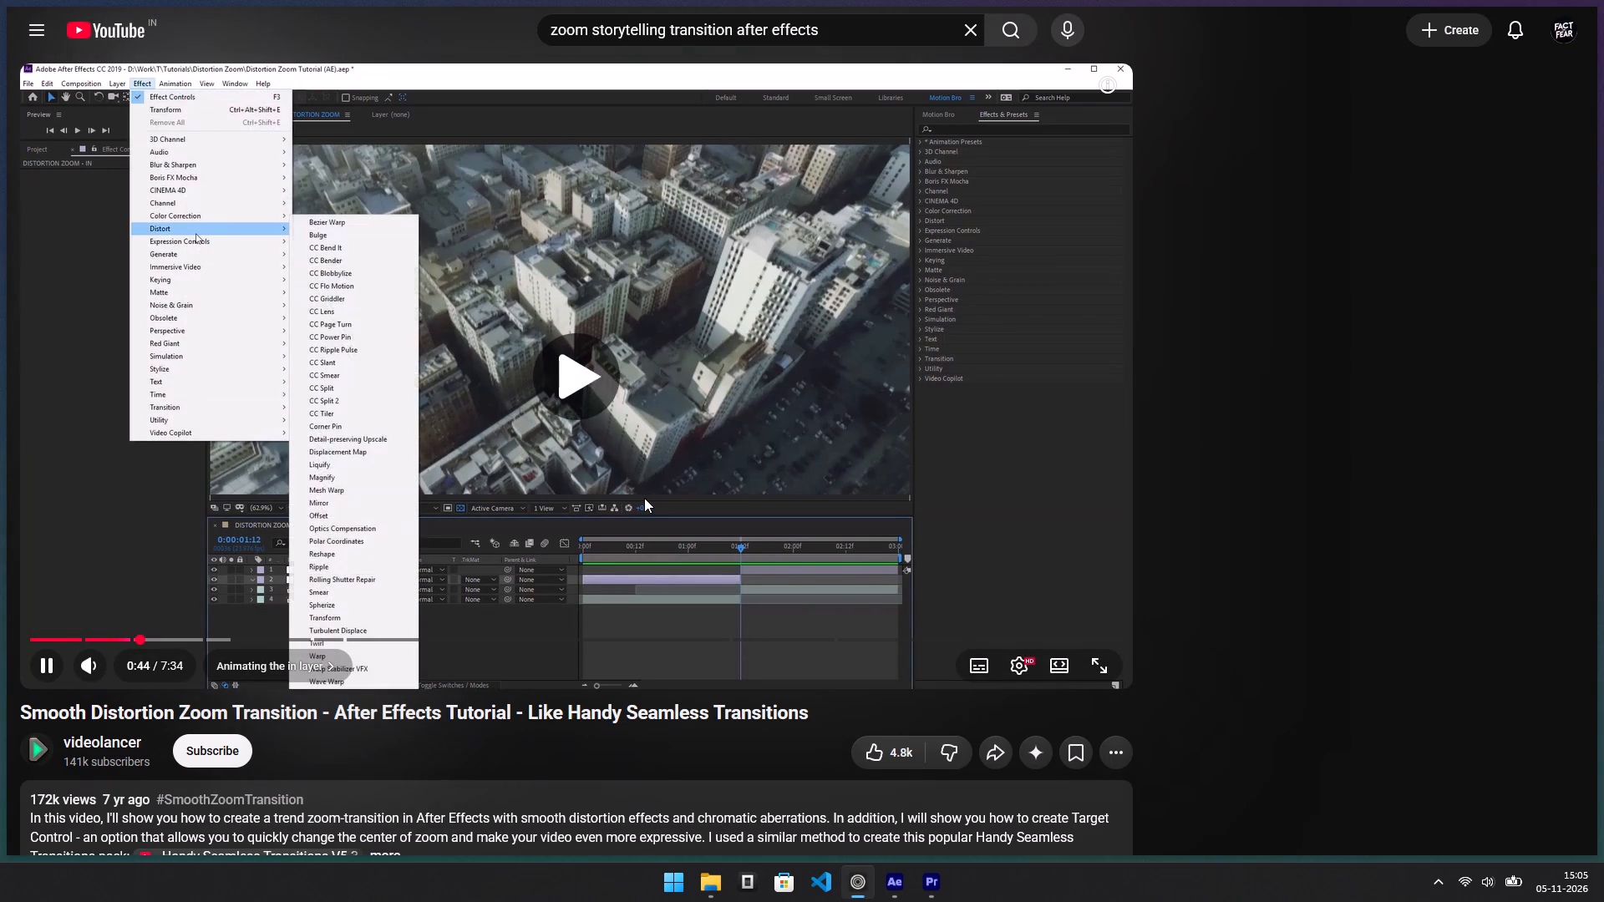
{"action": "key", "text": "space"}
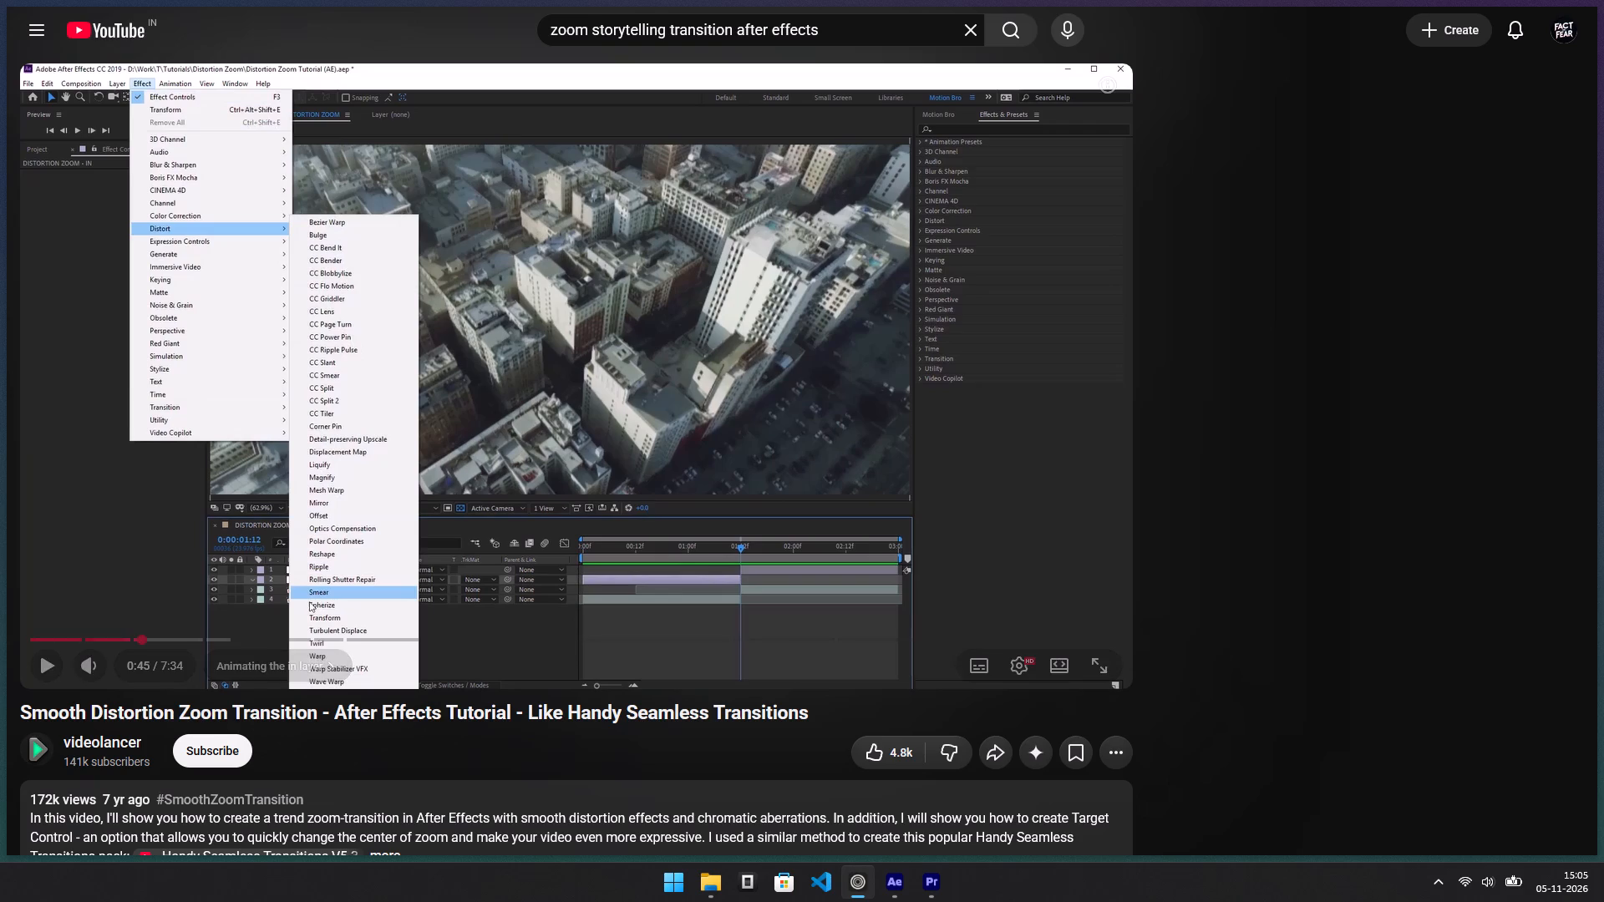
{"action": "key", "text": "Left"}
{"action": "key", "text": "space"}
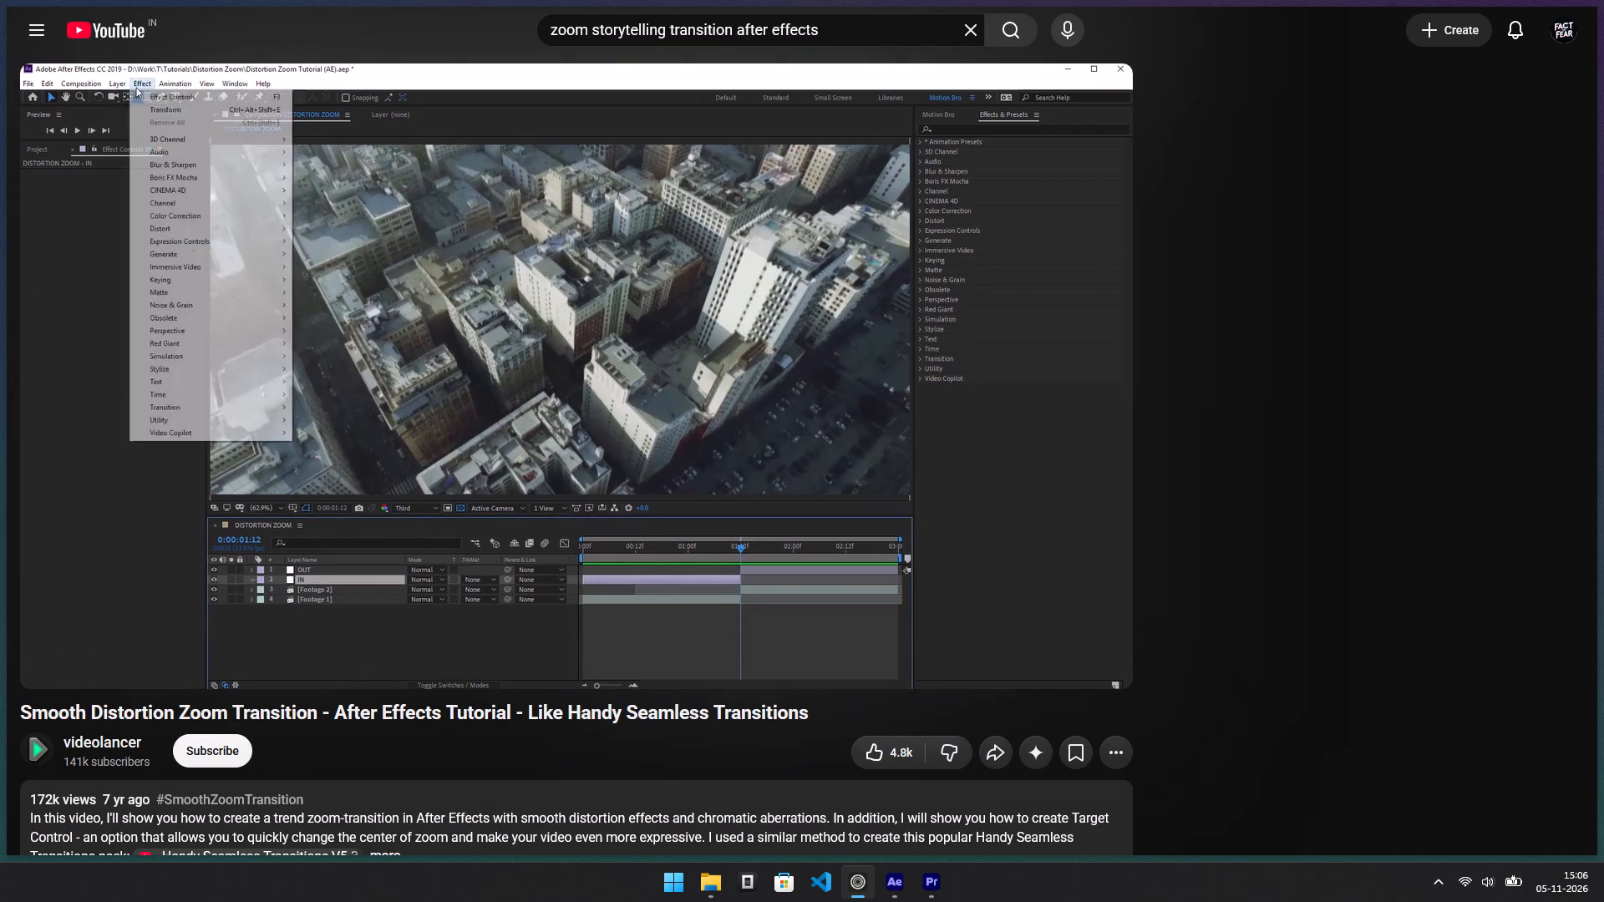
{"action": "key", "text": "space"}
Return to After Effects and apply the Distort effect Transform to the in adjustment layer, rechecking the tutorial for the effect choice.
{"action": "key", "text": "alt+Tab"}
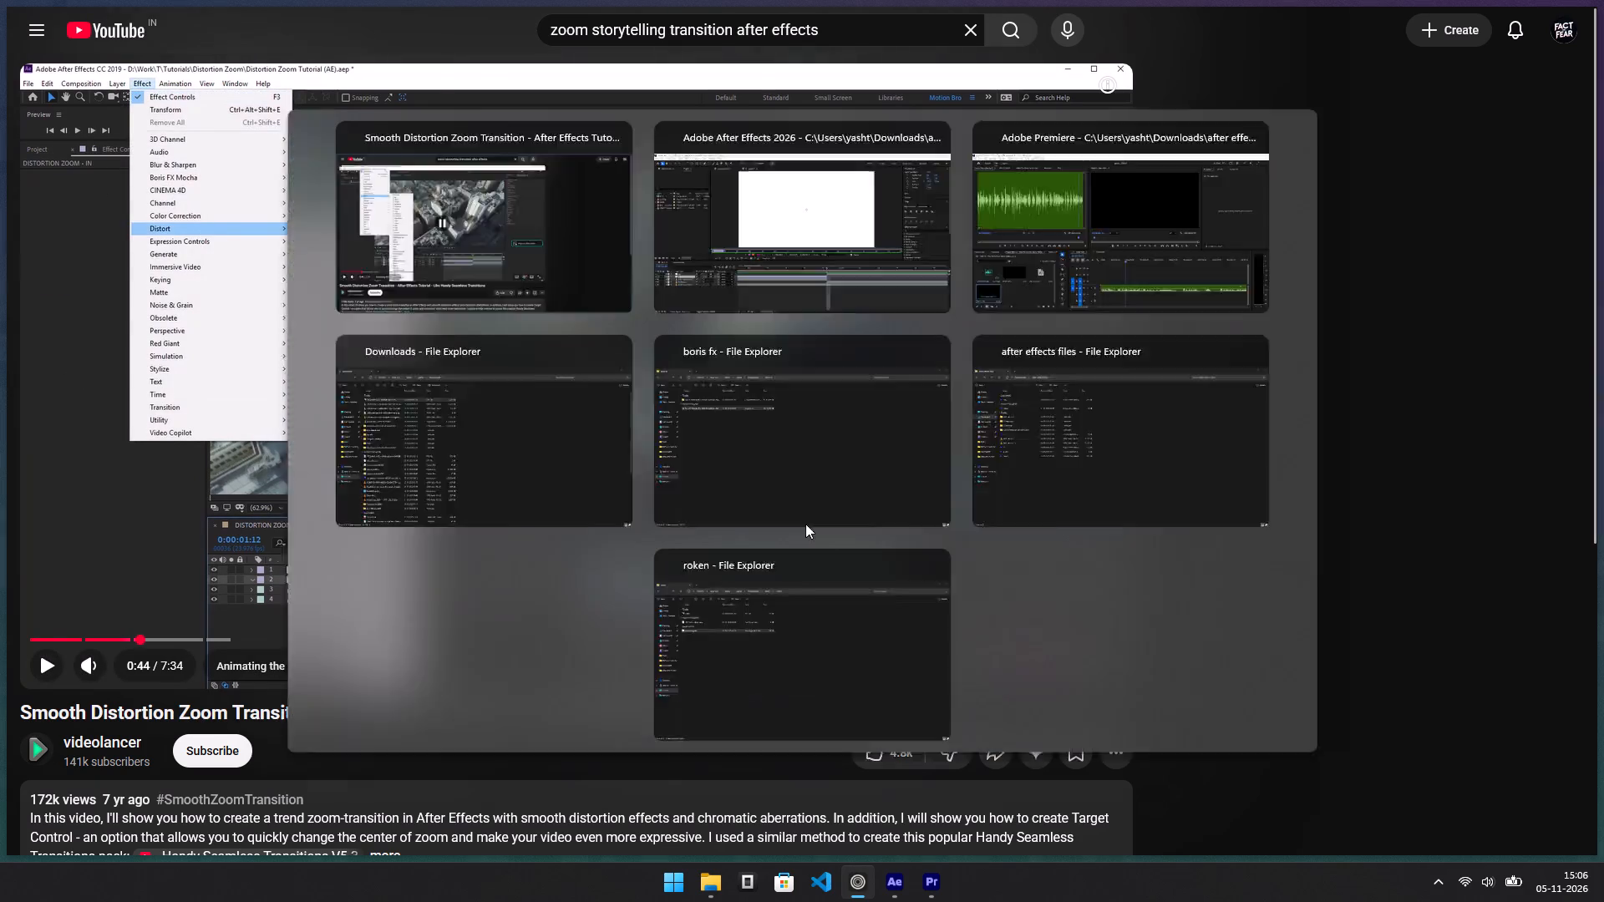
{"action": "left_click", "coordinate": [887, 661]}
{"action": "left_click", "coordinate": [887, 661]}
{"action": "left_click", "coordinate": [906, 661]}
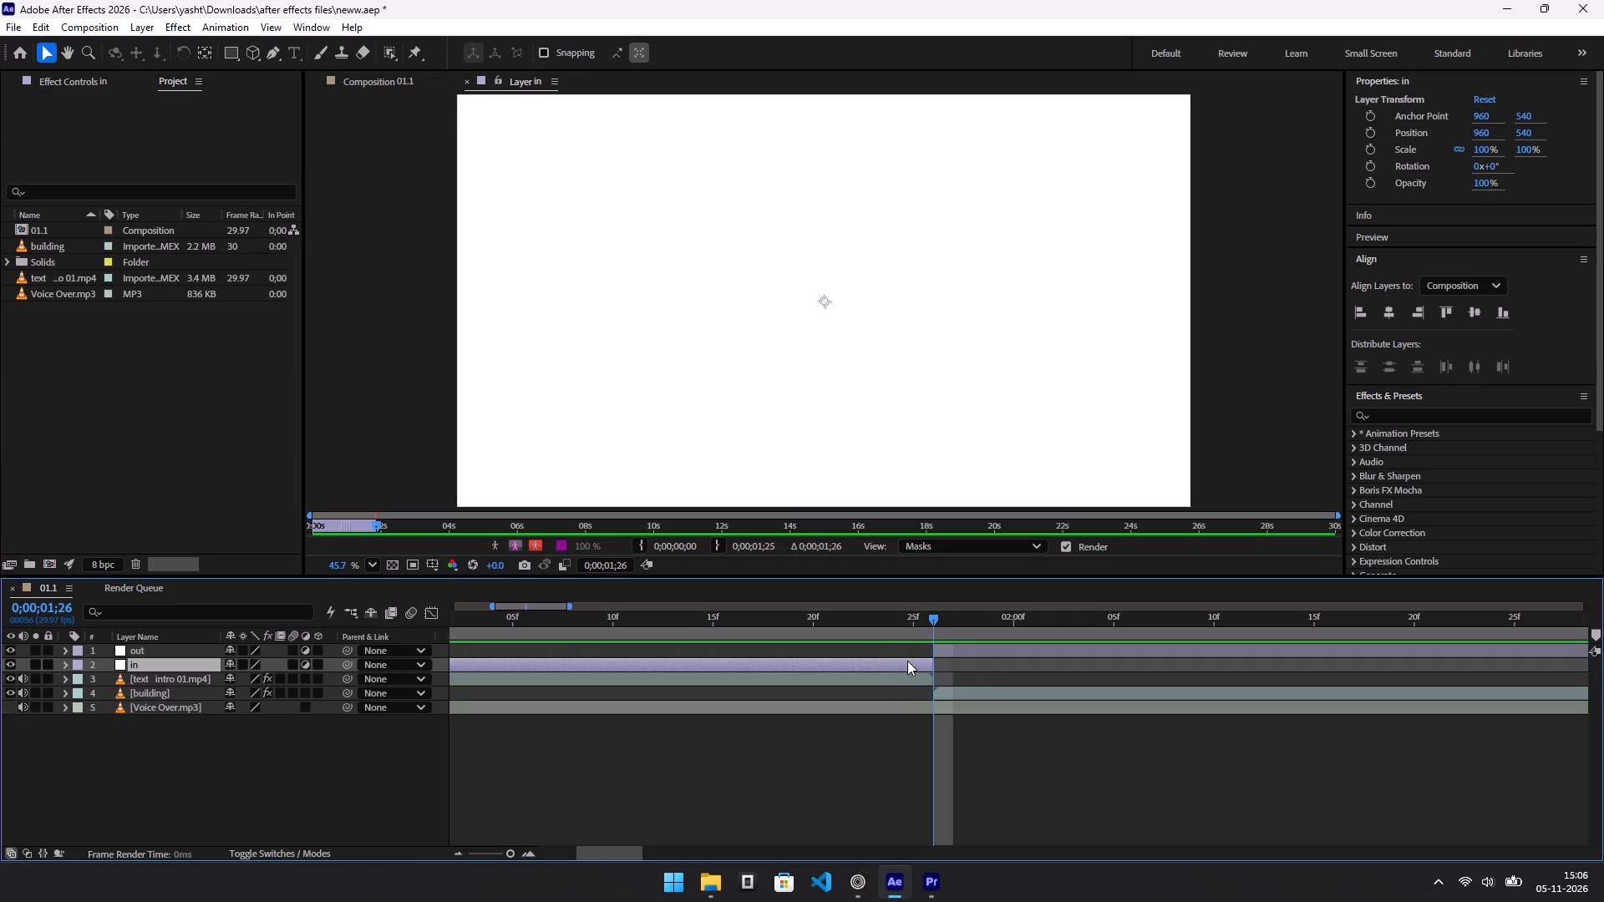
{"action": "left_click_drag", "start_coordinate": [912, 641], "coordinate": [895, 641]}
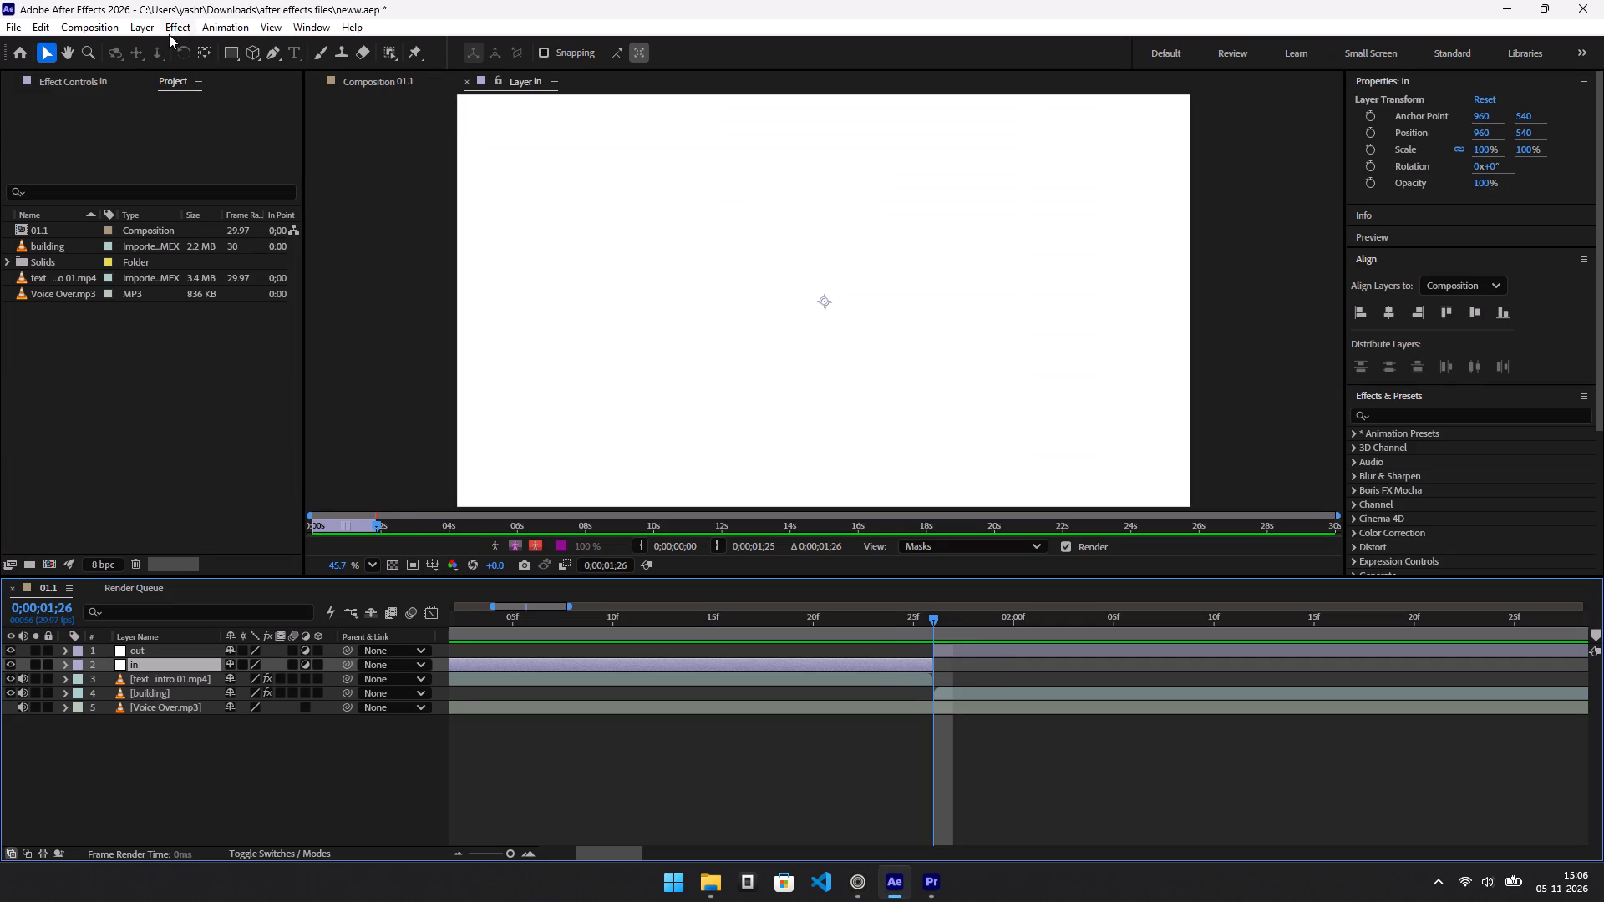
{"action": "left_click", "coordinate": [172, 22]}
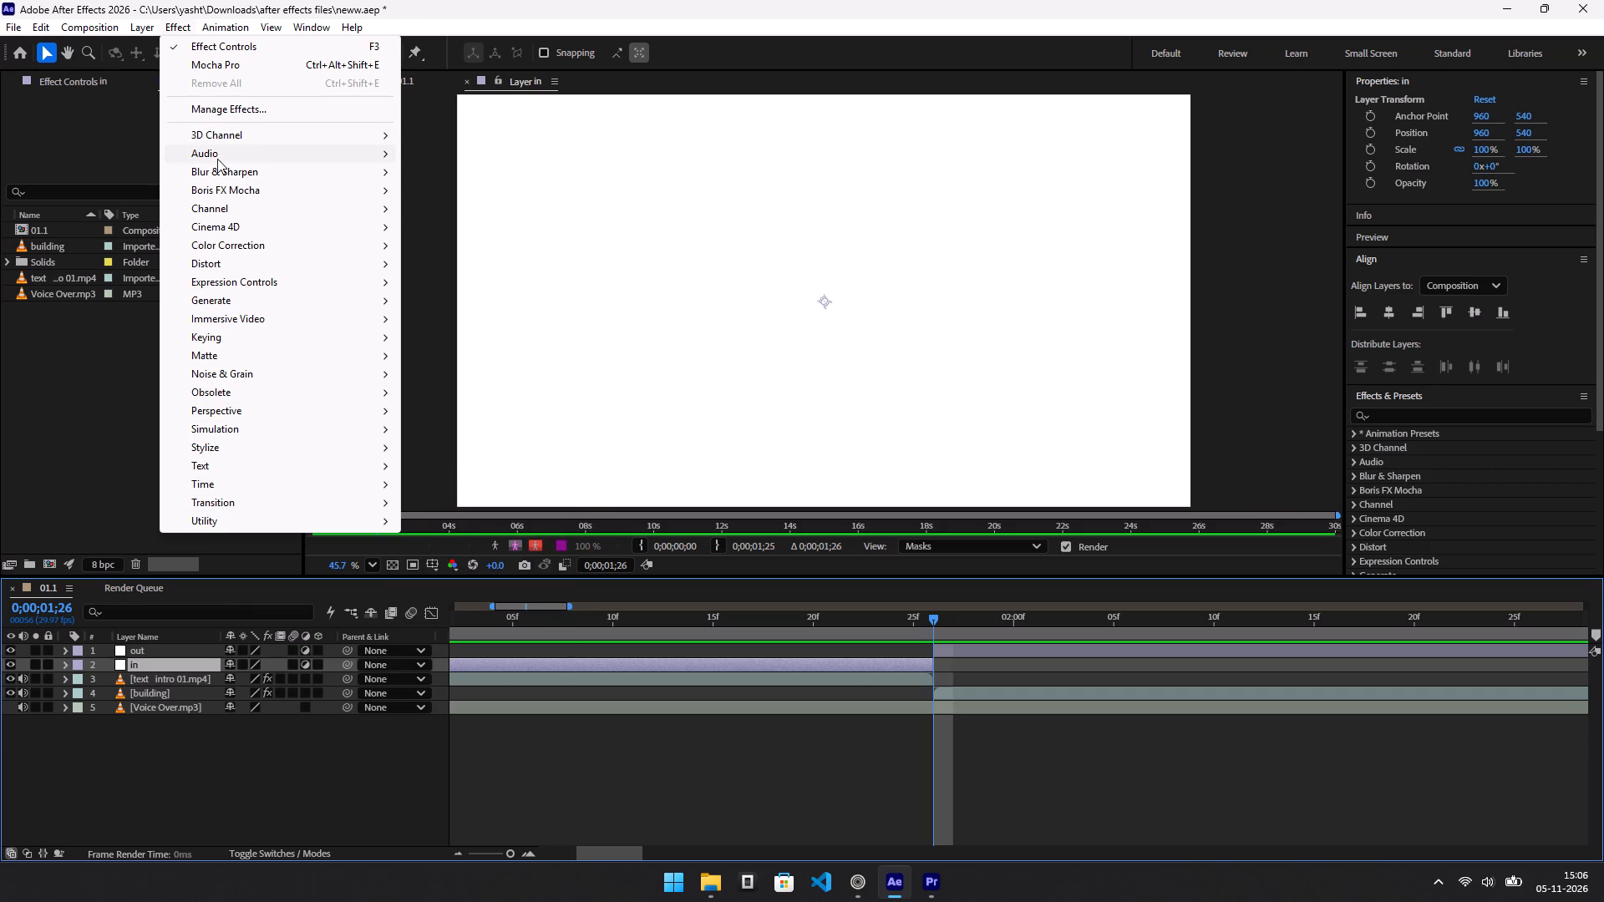
{"action": "key", "text": "alt+Tab"}
{"action": "key", "text": "space"}
{"action": "key", "text": "space"}
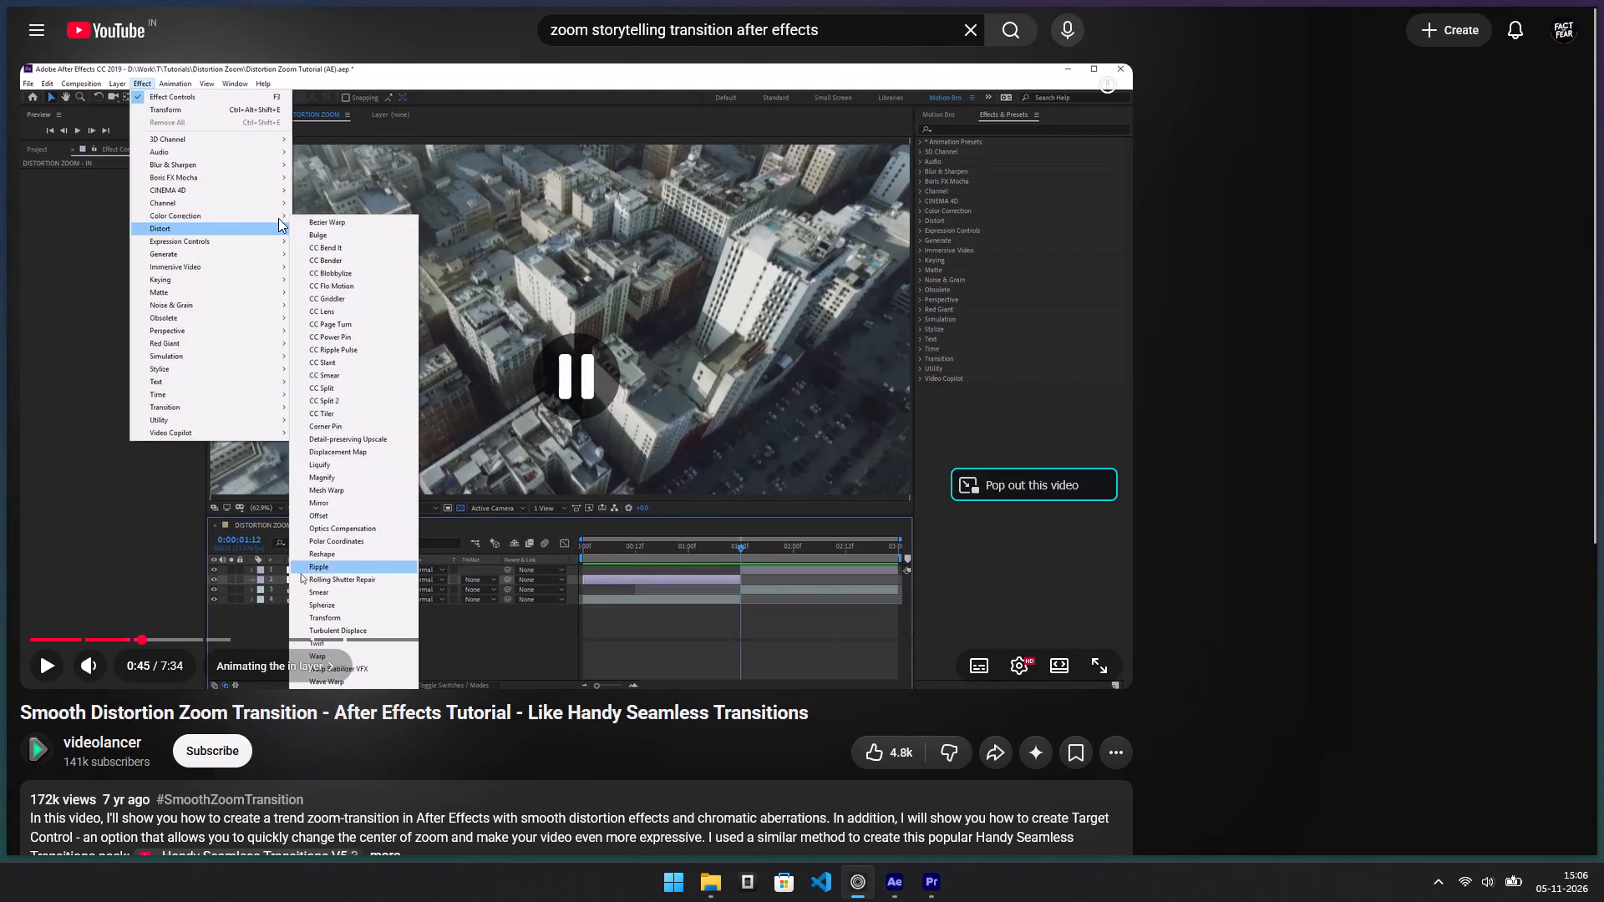
{"action": "key", "text": "space"}
{"action": "key", "text": "space"}
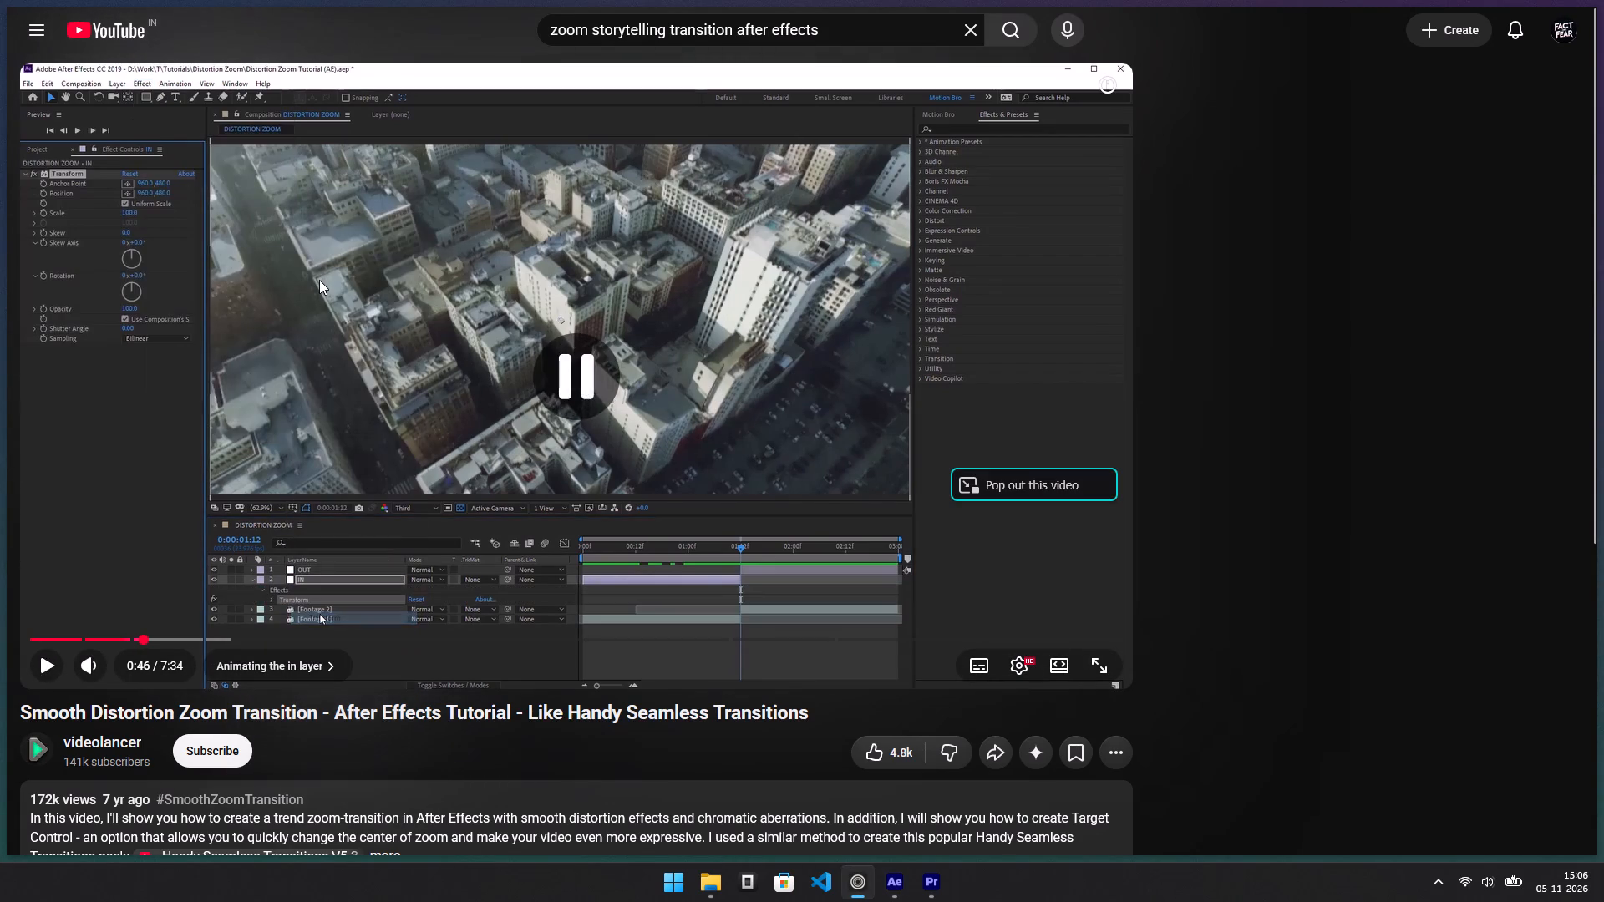
{"action": "key", "text": "alt+Tab"}
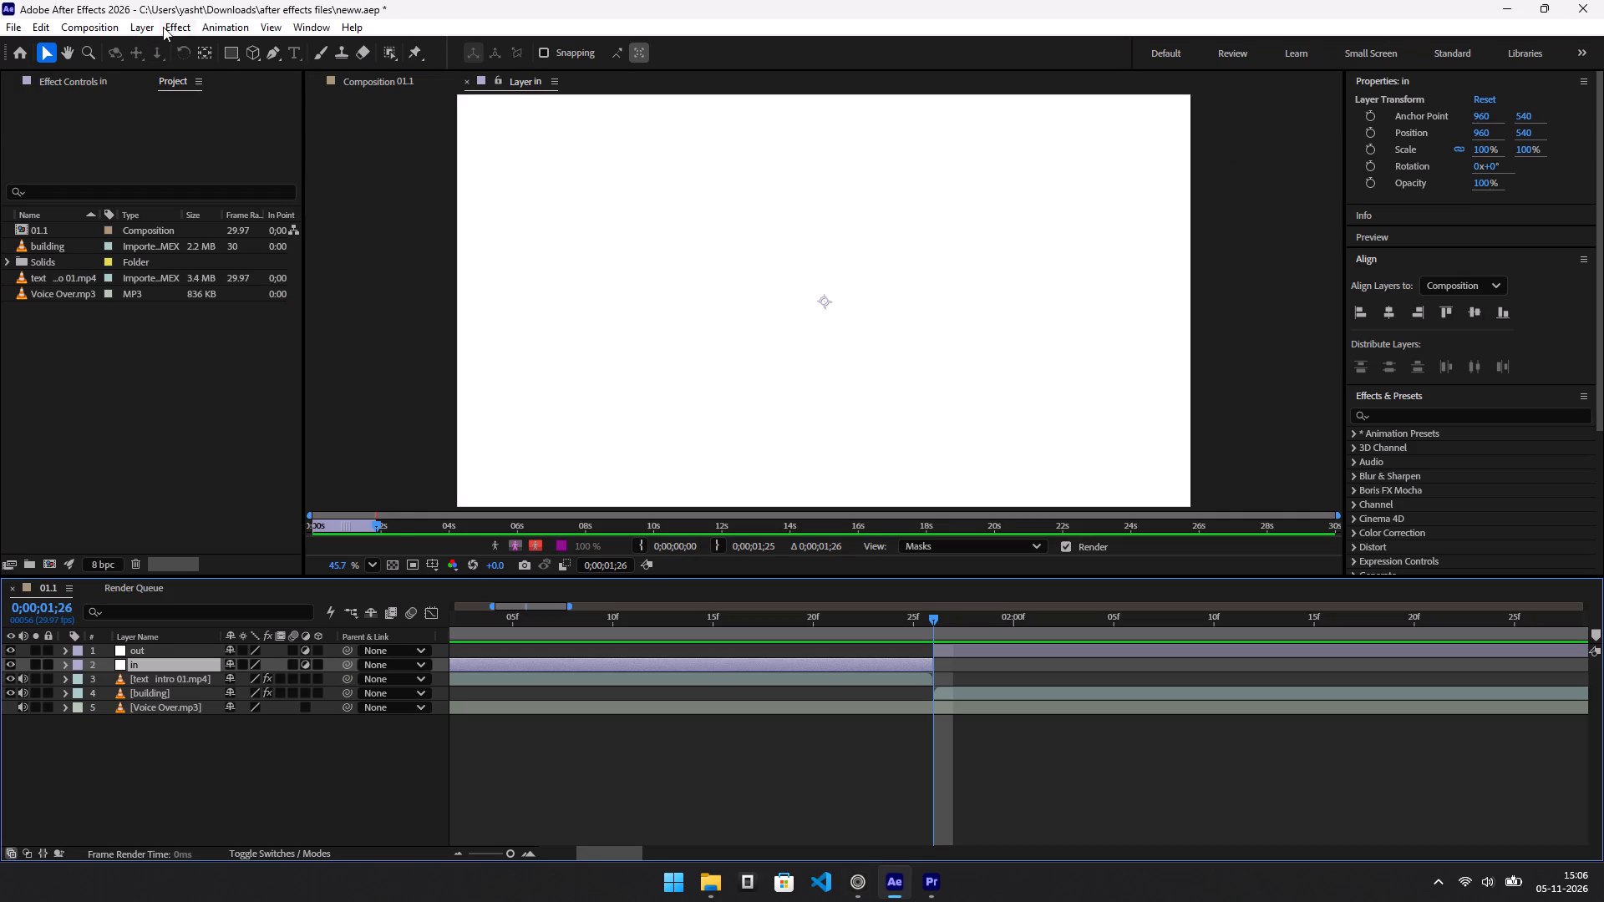
{"action": "left_click", "coordinate": [185, 27]}
{"action": "left_click", "coordinate": [259, 258]}
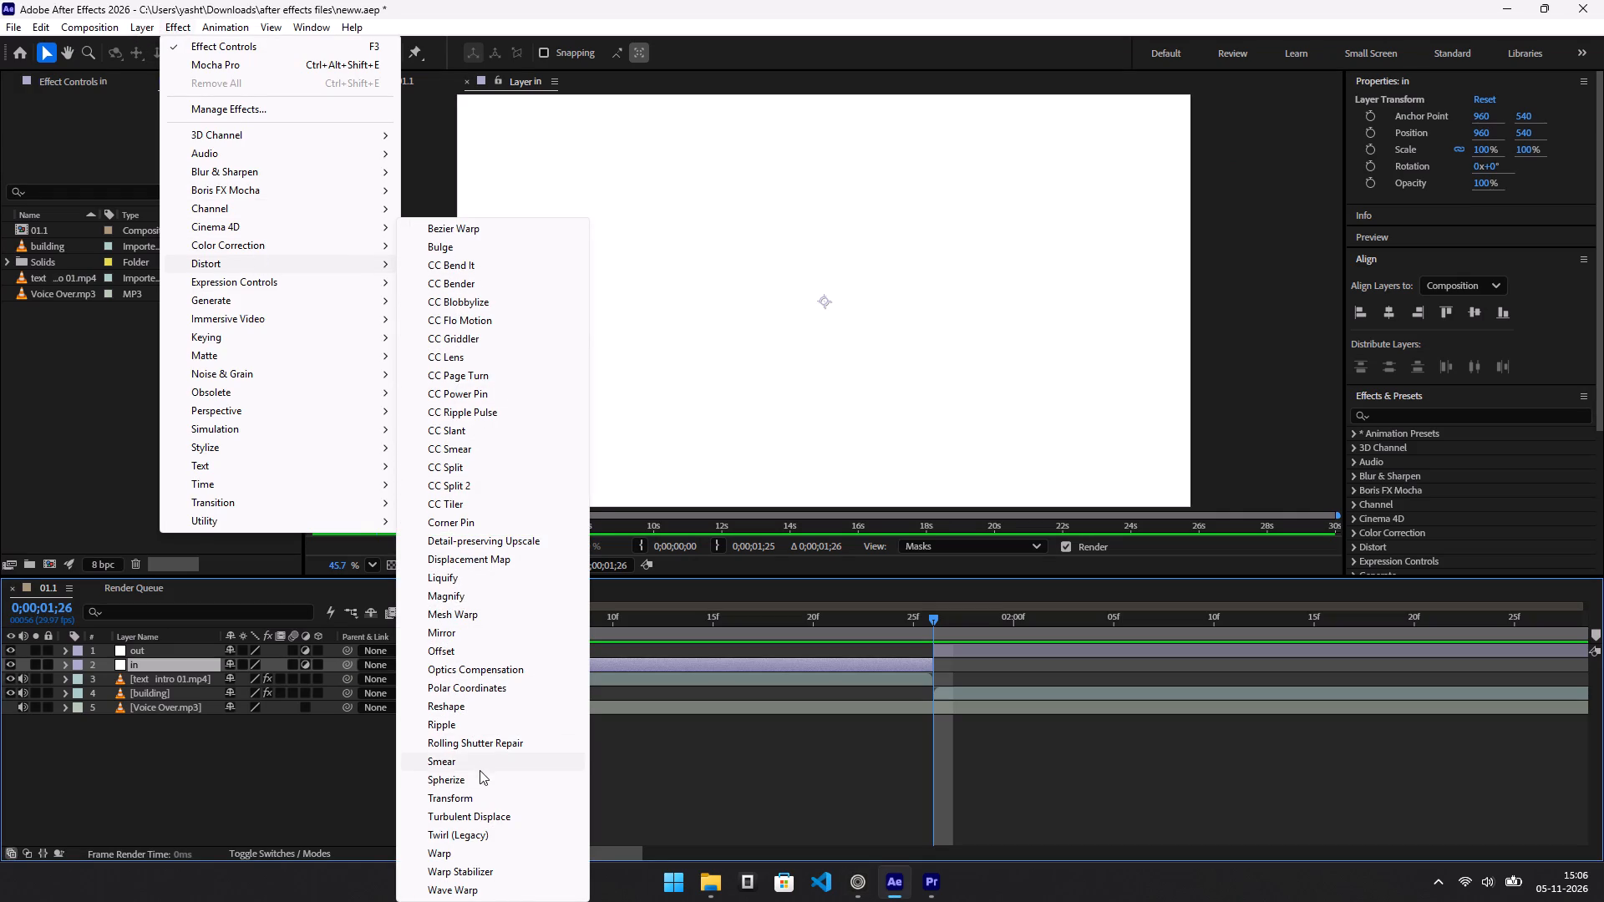
{"action": "left_click", "coordinate": [481, 799]}
Switch to the tutorial and watch how the Transform effect is animated on the in layer.
{"action": "key", "text": "alt+Tab"}
{"action": "left_click", "coordinate": [558, 476]}
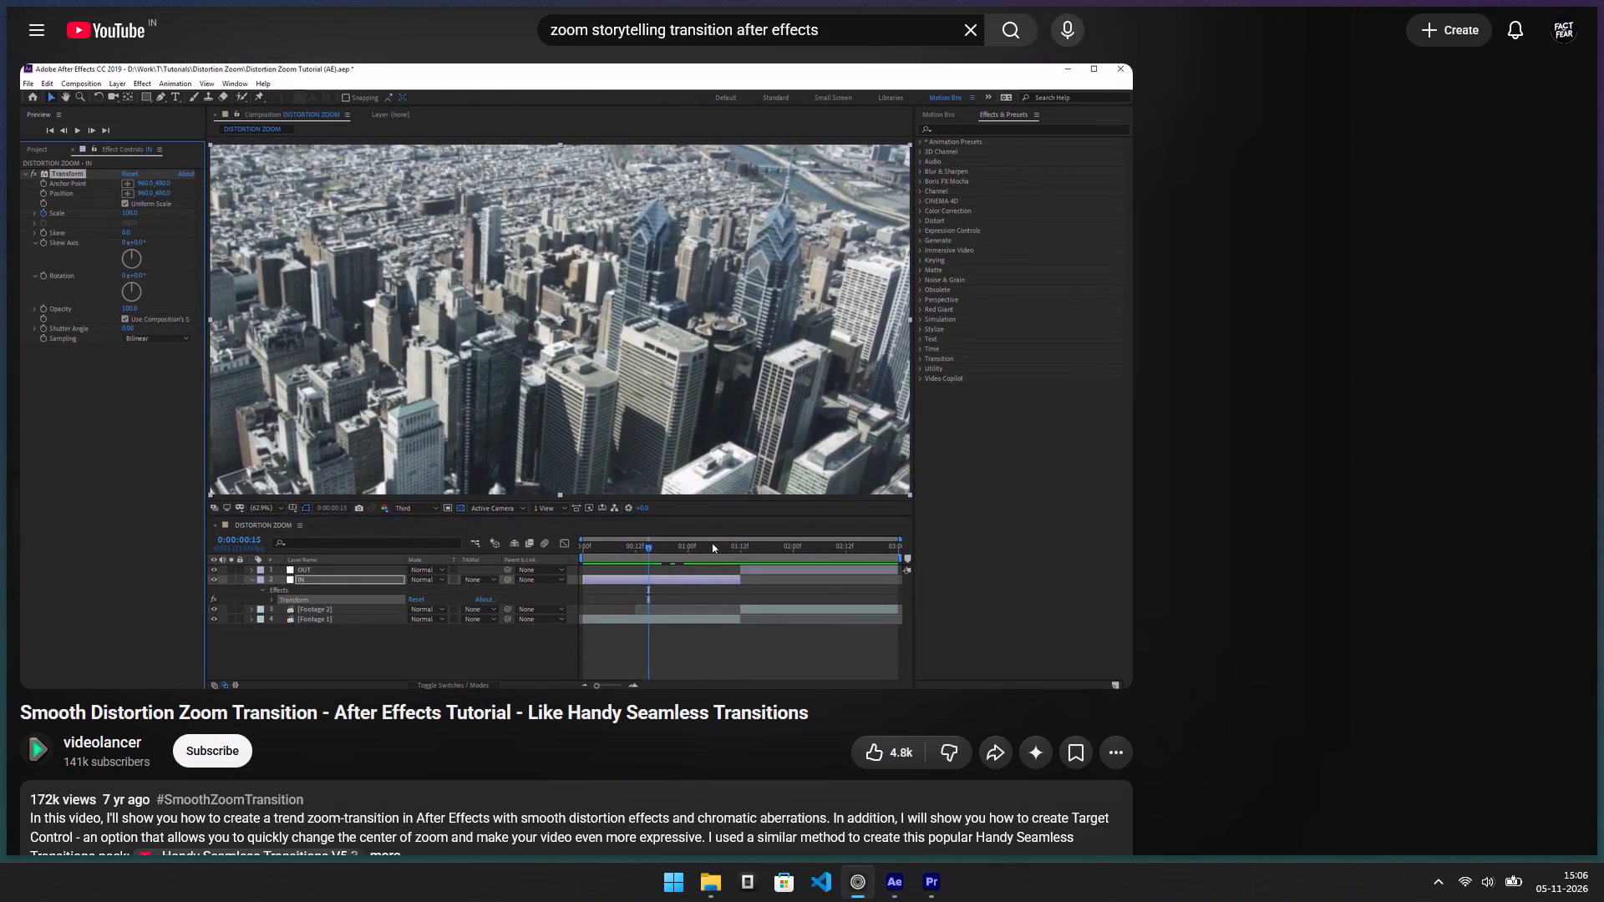
Return to After Effects and try to preview the timeline from 0;00;01;05.
{"action": "key", "text": "alt+Tab"}
{"action": "left_click", "coordinate": [871, 738]}
{"action": "left_click_drag", "start_coordinate": [850, 622], "coordinate": [514, 622]}
{"action": "key", "text": "space"}
{"action": "key", "text": "space"}
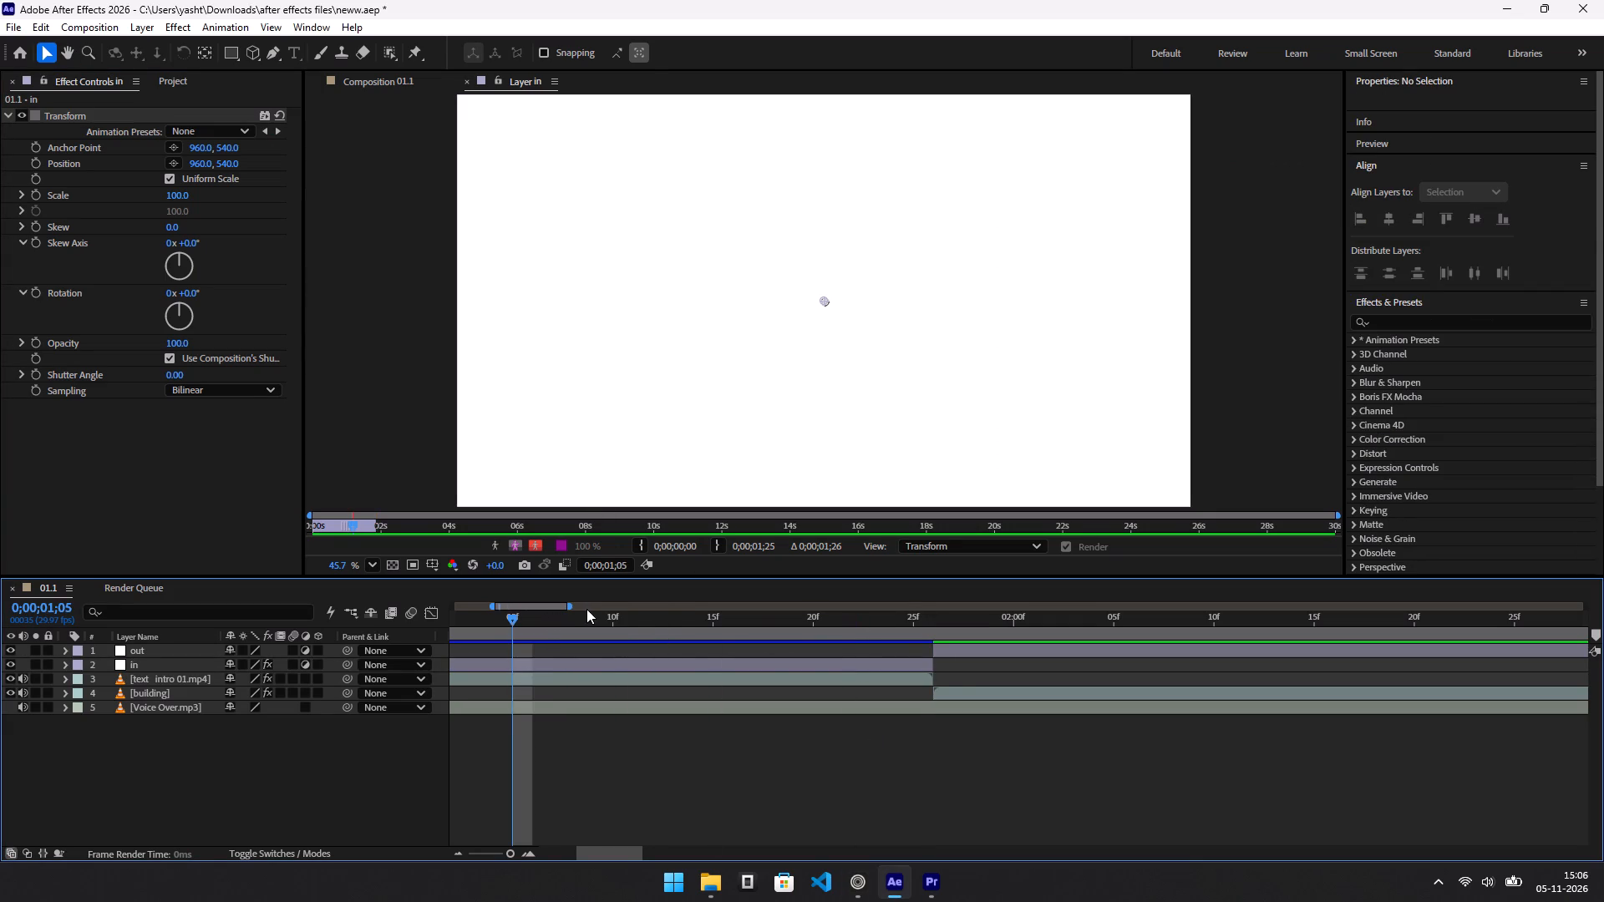
{"action": "key", "text": "space"}
{"action": "key", "text": "space"}
{"action": "key", "text": "space"}
{"action": "key", "text": "space"}
{"action": "key", "text": "space"}
Switch to the tutorial and pause it at about 0:59, in the section on animating the in layer.
{"action": "key", "text": "alt+Tab"}
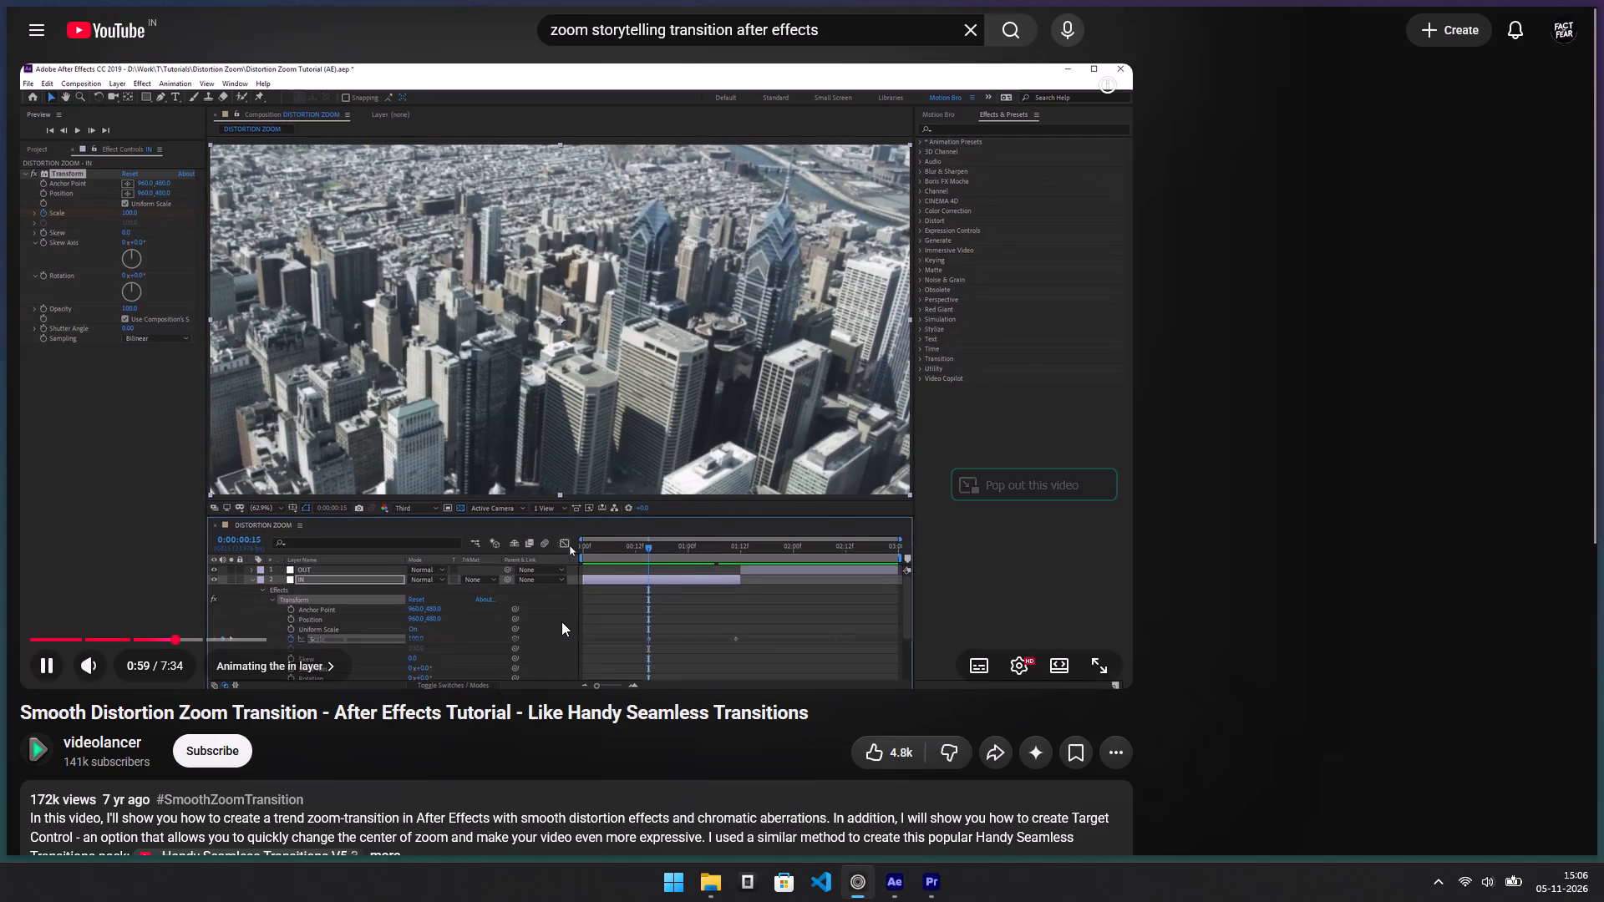
{"action": "key", "text": "space"}
Return to After Effects, fit the whole timeline in view and try to preview it from 0;00;00;00.
{"action": "key", "text": "alt+Tab"}
{"action": "left_click_drag", "start_coordinate": [529, 614], "coordinate": [387, 614]}
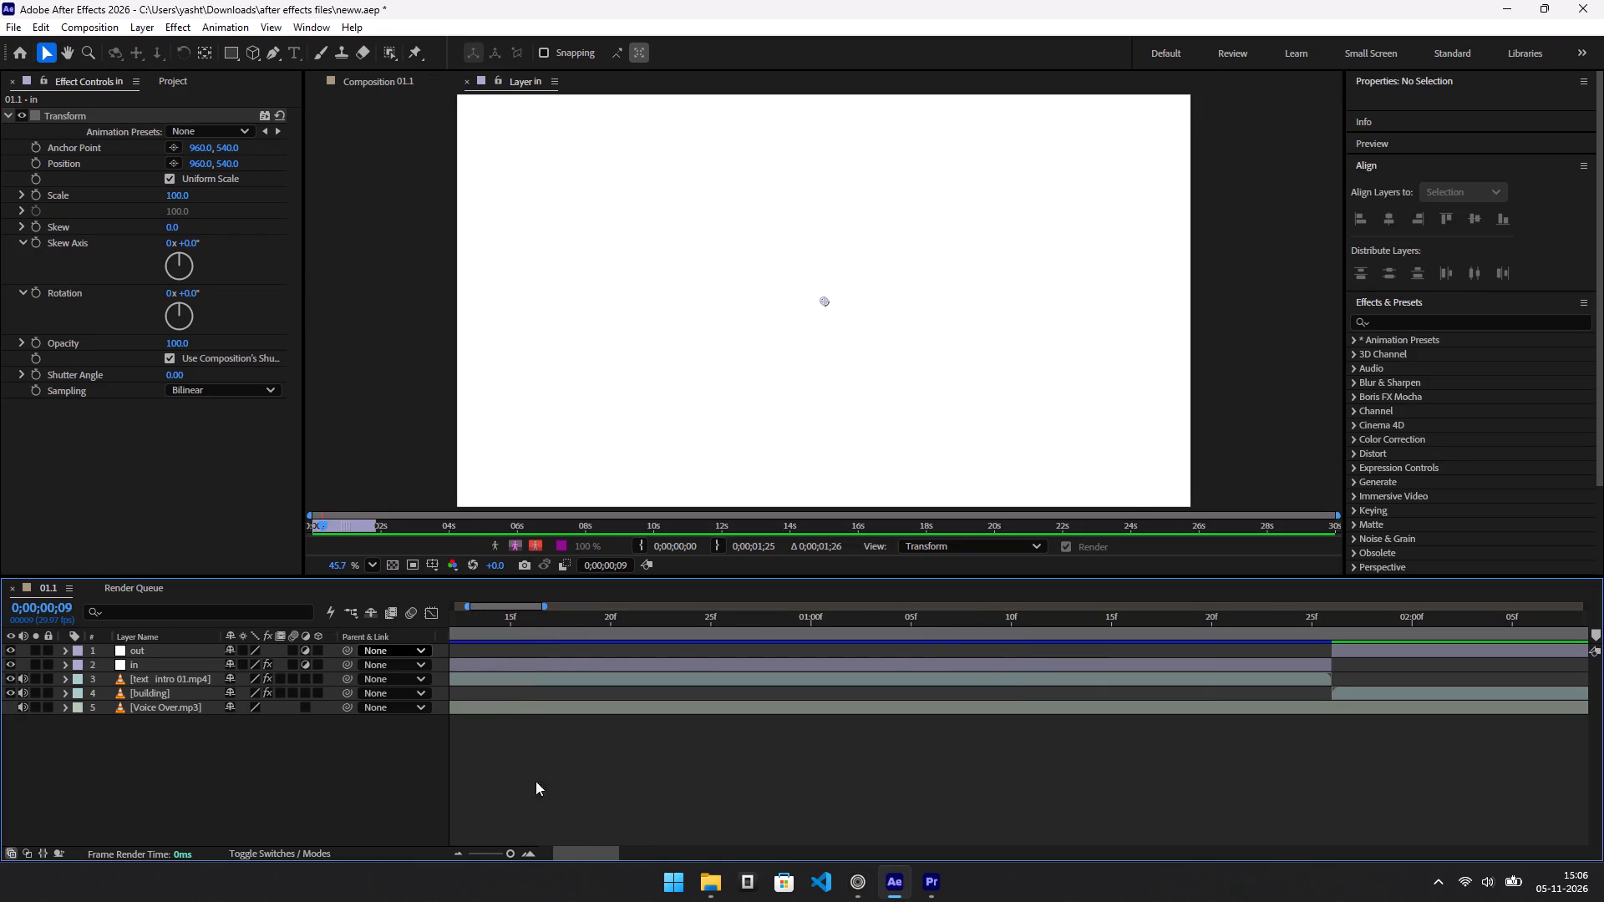
{"action": "scroll", "coordinate": [545, 804], "scroll_direction": "down", "scroll_amount": 6, "text": "alt"}
{"action": "left_click_drag", "start_coordinate": [475, 621], "coordinate": [404, 619]}
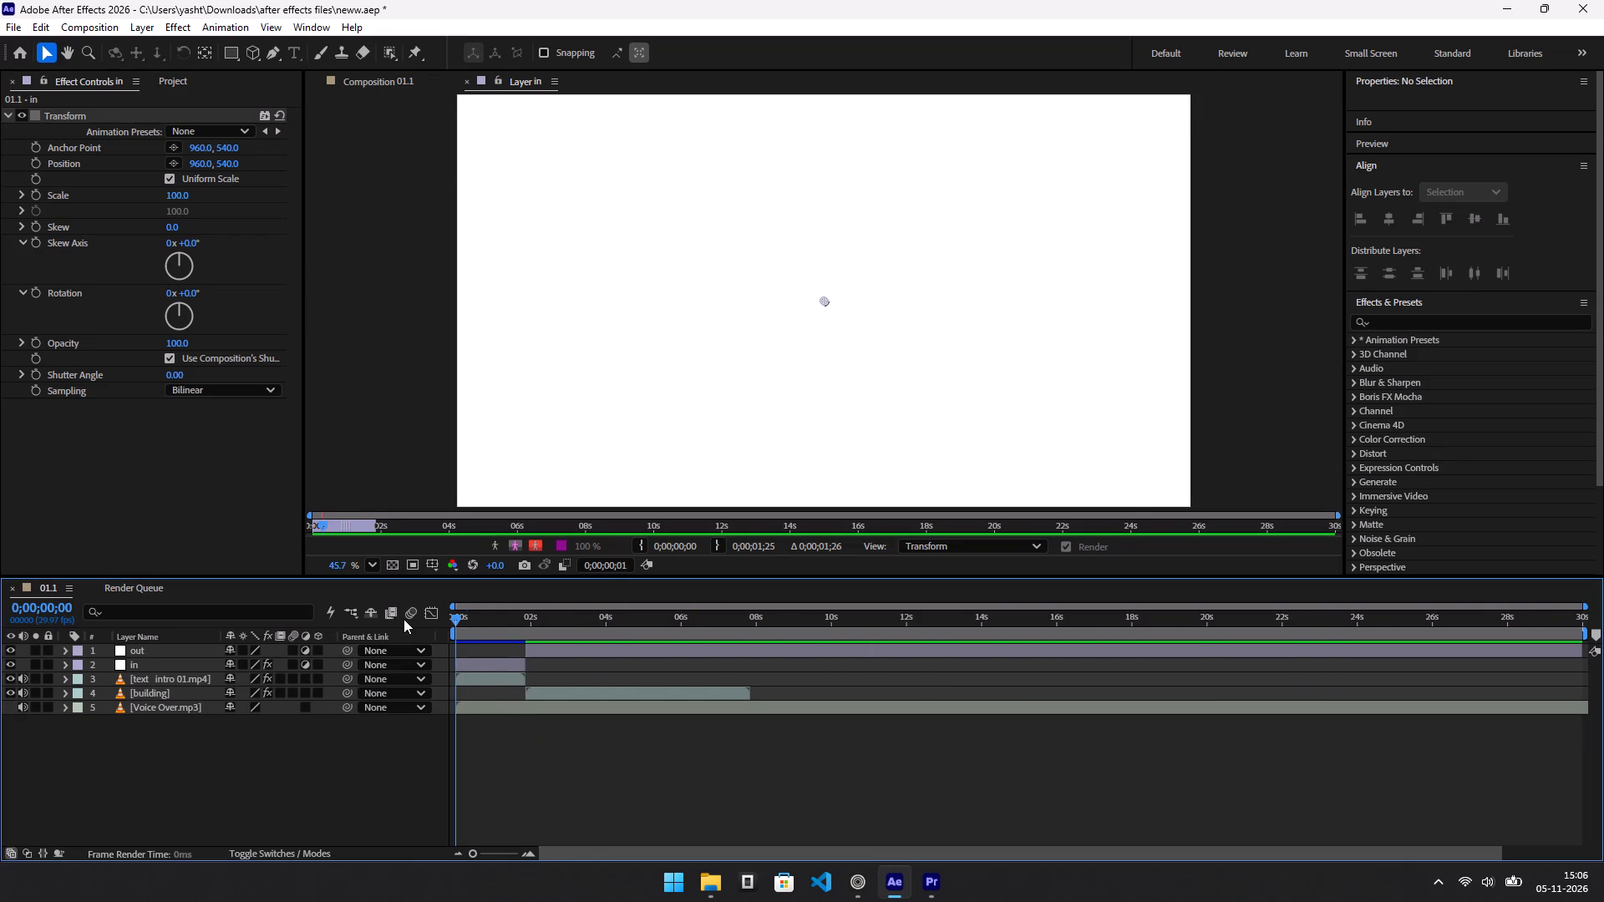
{"action": "left_click_drag", "start_coordinate": [404, 619], "coordinate": [383, 621]}
{"action": "key", "text": "space"}
{"action": "key", "text": "space"}
{"action": "left_click", "coordinate": [522, 754]}
{"action": "key", "text": "space"}
{"action": "key", "text": "space"}
{"action": "key", "text": "space"}
{"action": "key", "text": "space"}
Switch the viewer from the in layer to Composition 01.1 and preview it from 0;00;01;01.
{"action": "left_click_drag", "start_coordinate": [487, 622], "coordinate": [497, 653]}
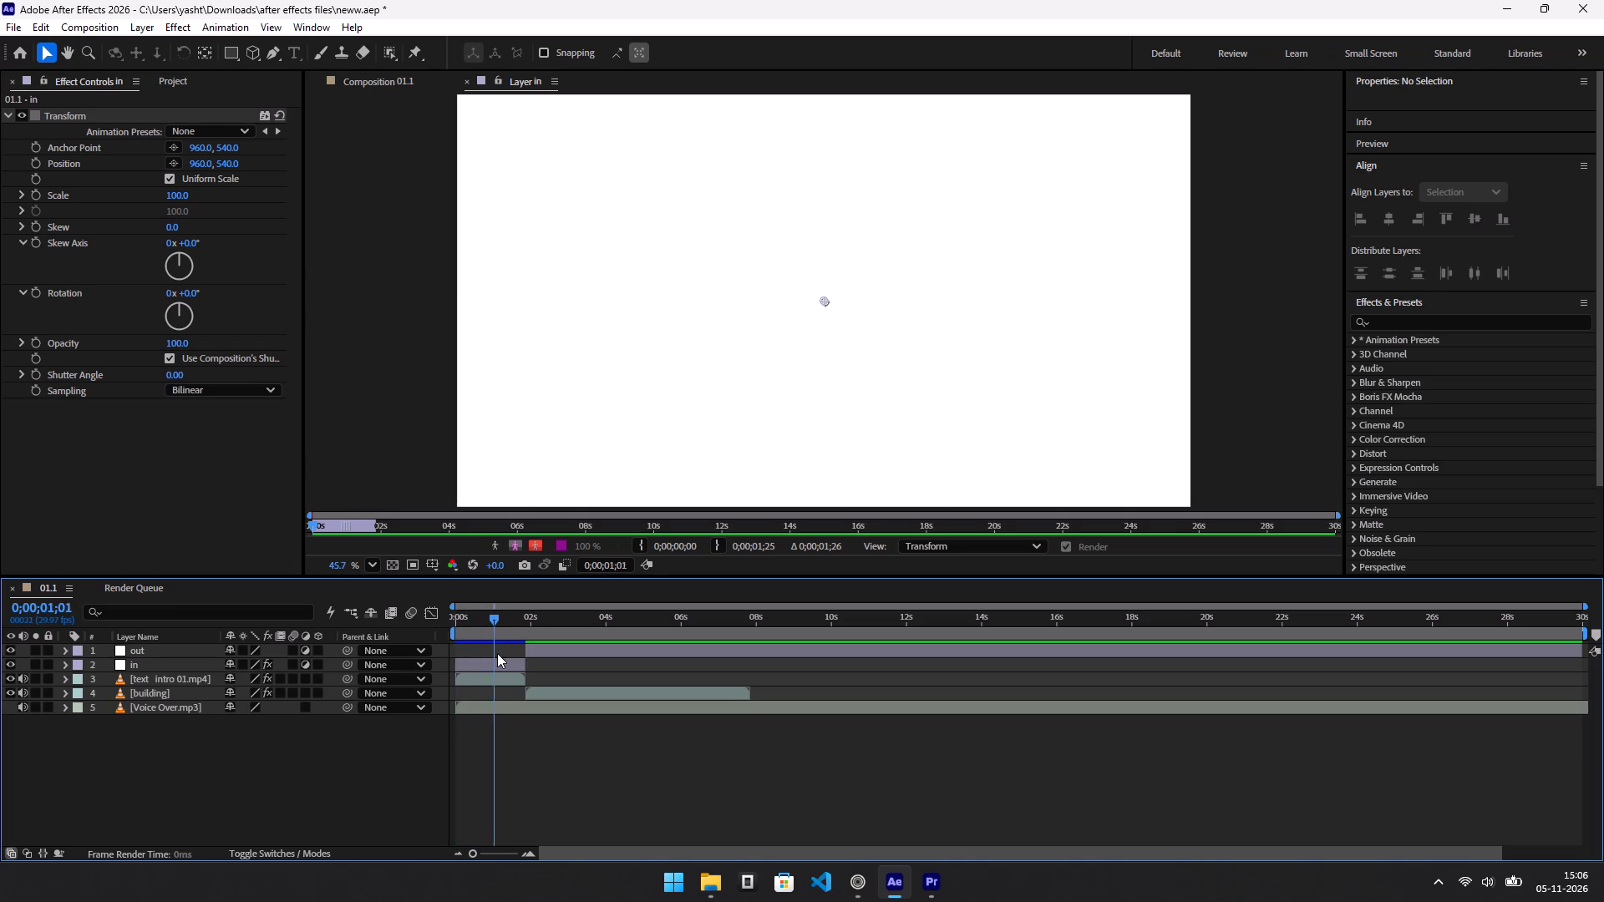
{"action": "left_click_drag", "start_coordinate": [497, 653], "coordinate": [495, 663]}
{"action": "left_click", "coordinate": [388, 352]}
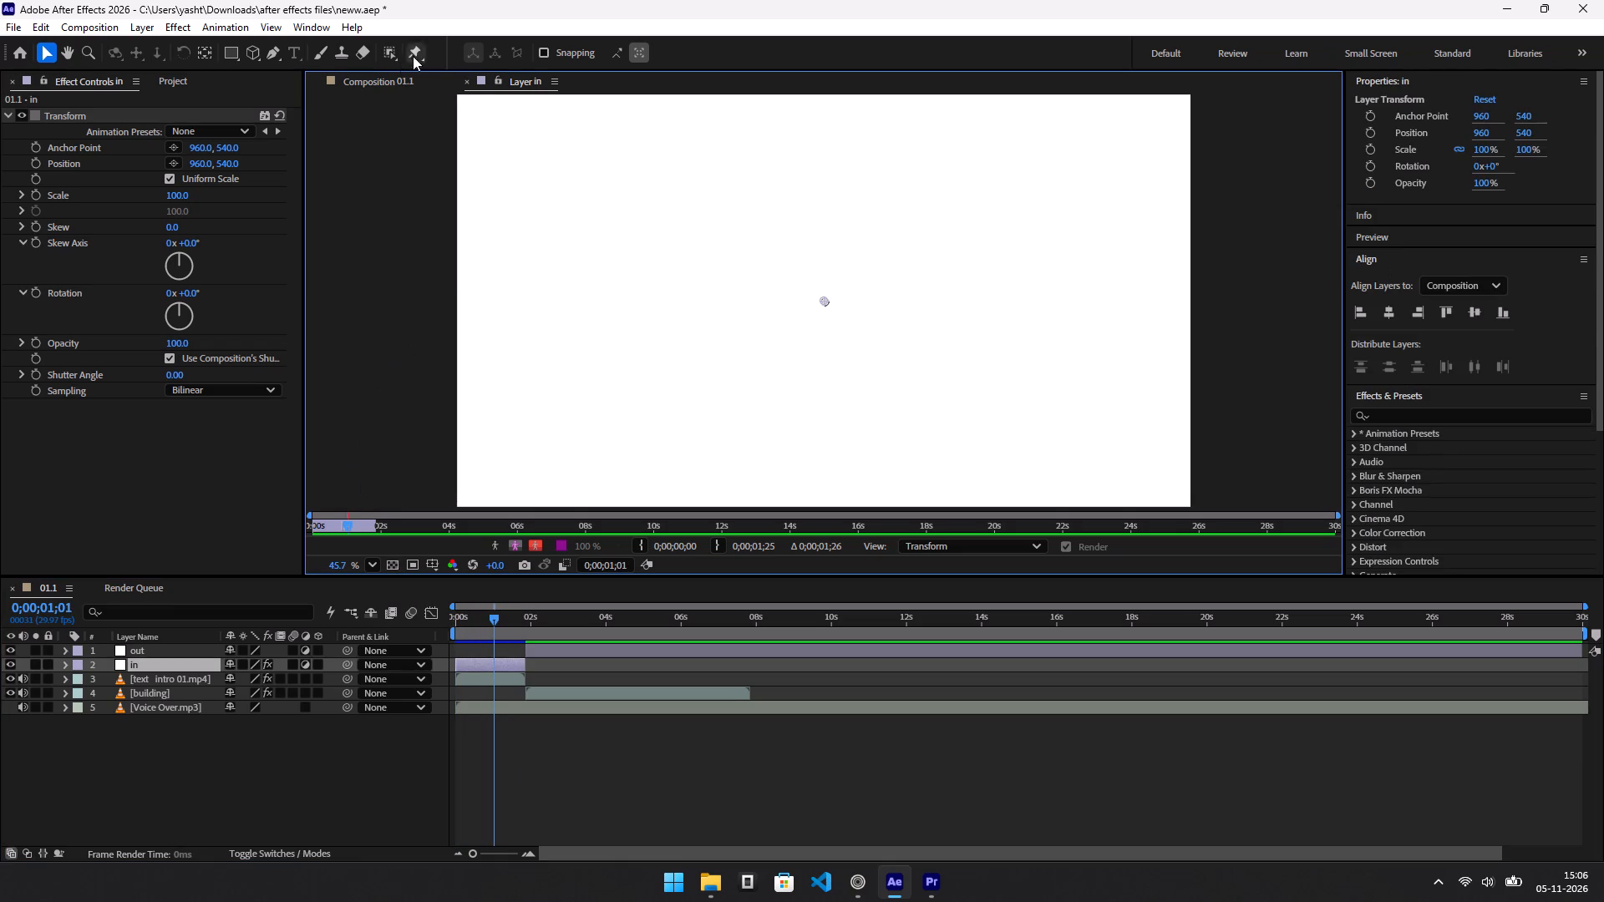
{"action": "left_click", "coordinate": [384, 80]}
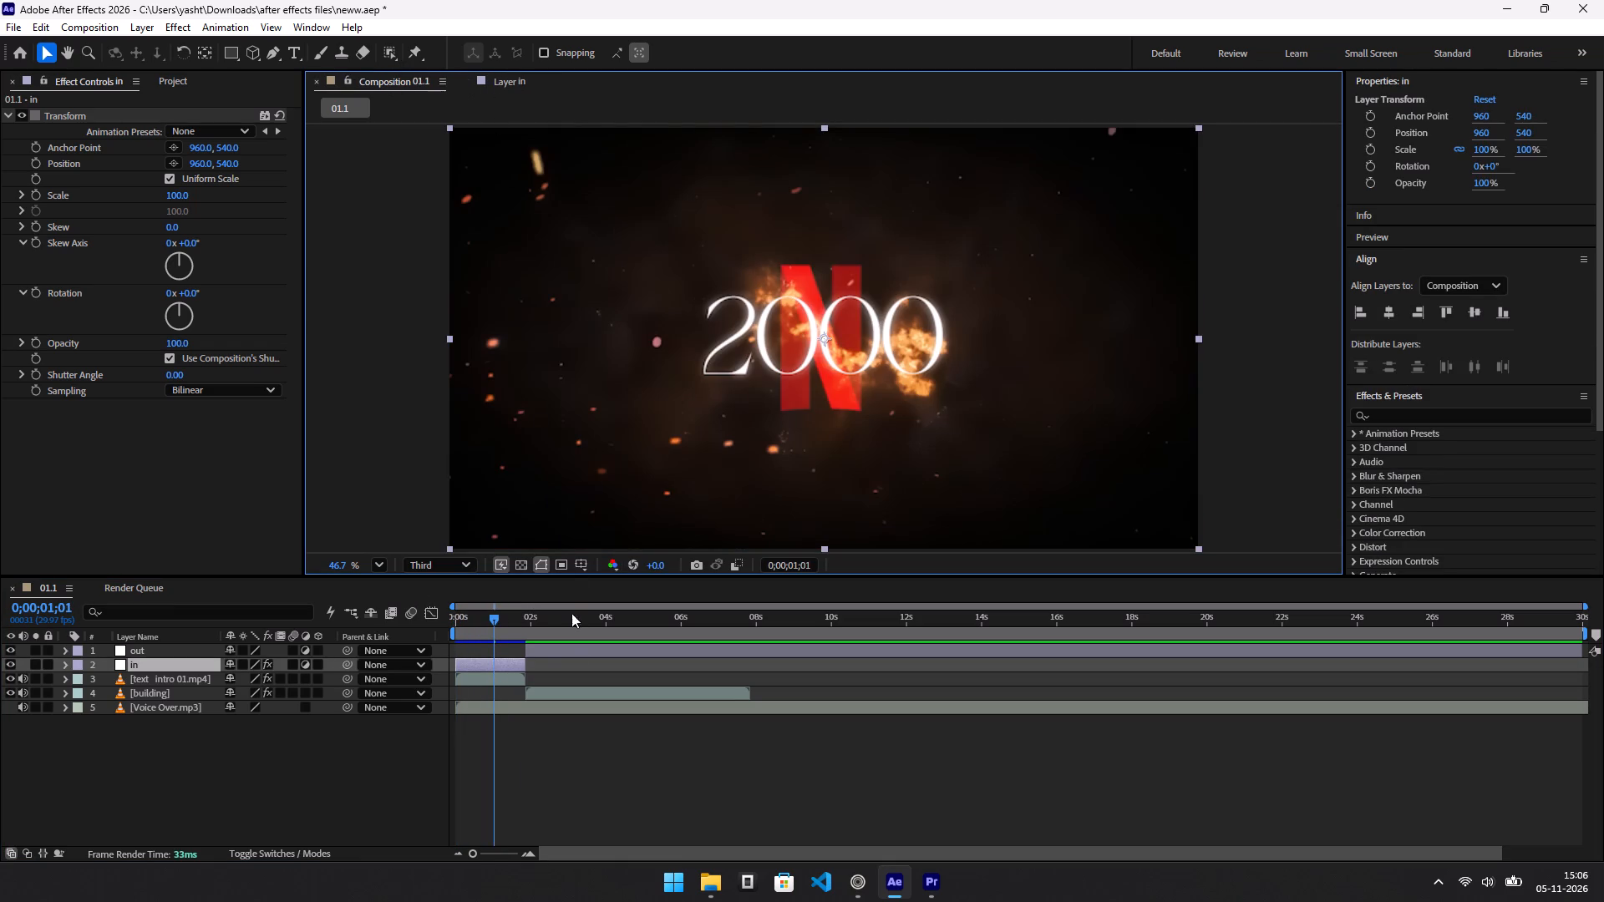
{"action": "key", "text": "space"}
{"action": "key", "text": "space"}
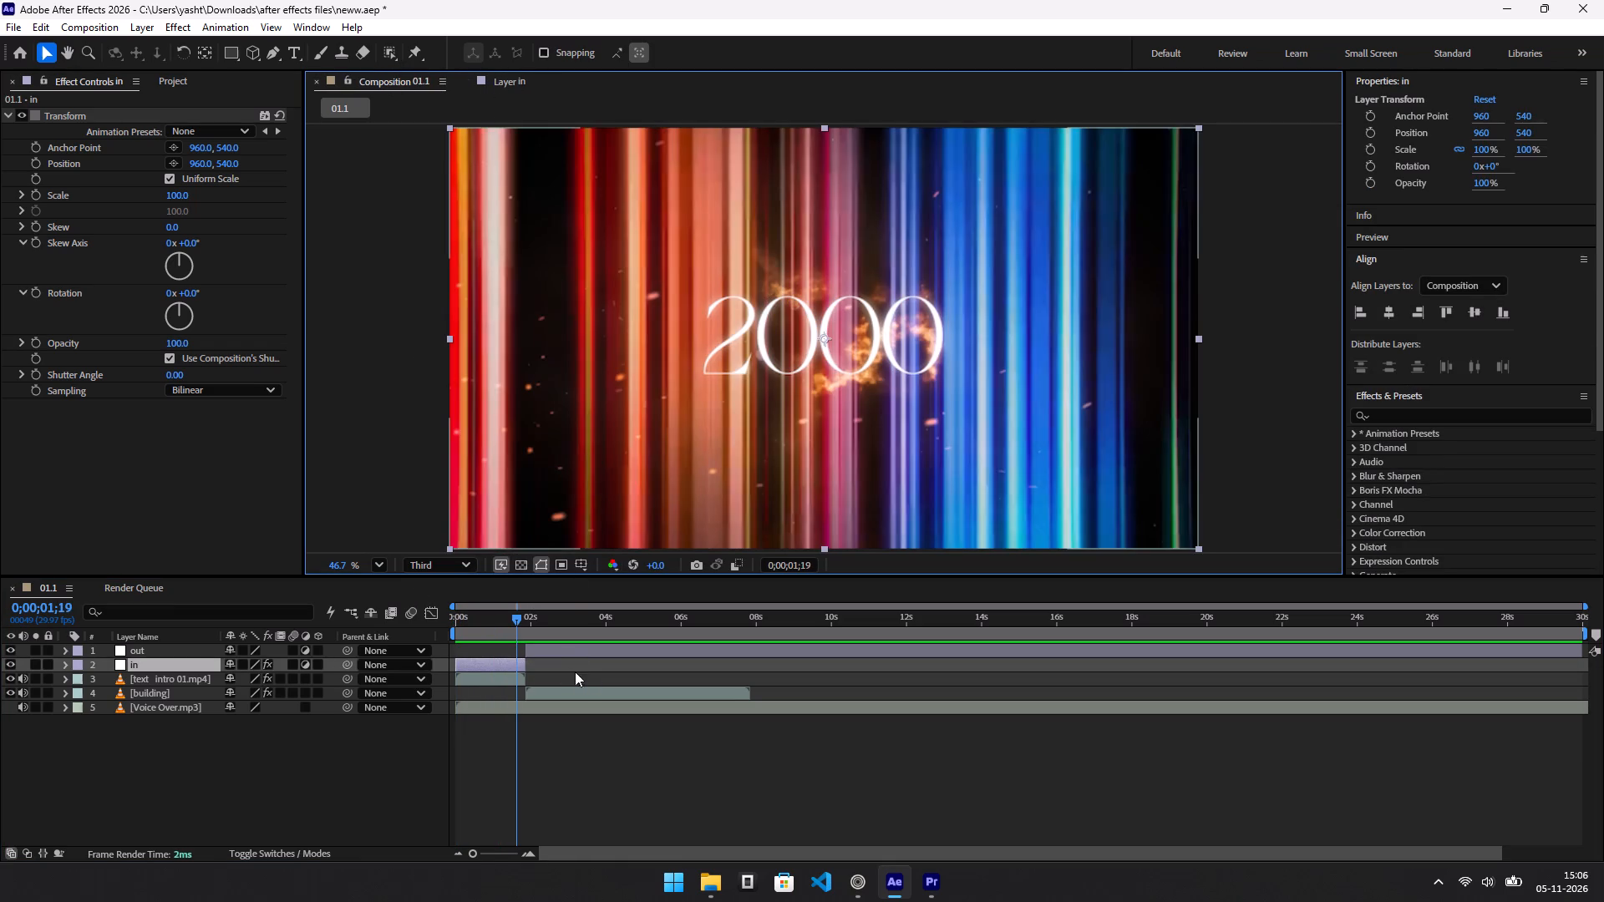
Switch to the tutorial and rewatch the section on animating the in layer from before 0:52.
{"action": "key", "text": "alt+Tab"}
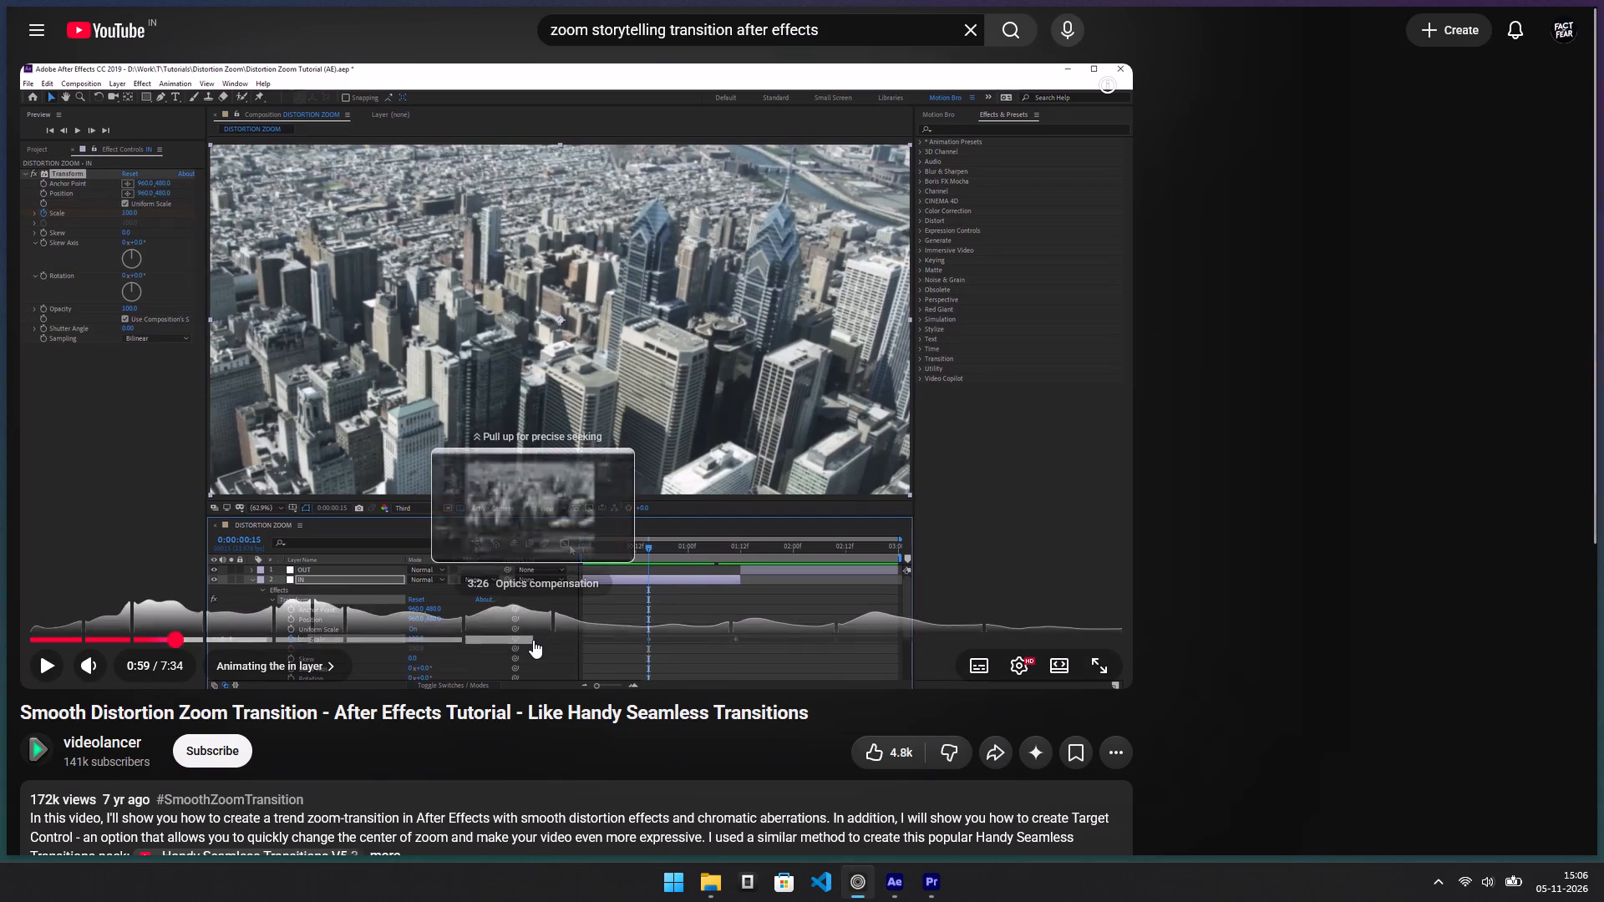
{"action": "key", "text": "Left"}
{"action": "key", "text": "Left"}
{"action": "key", "text": "space"}
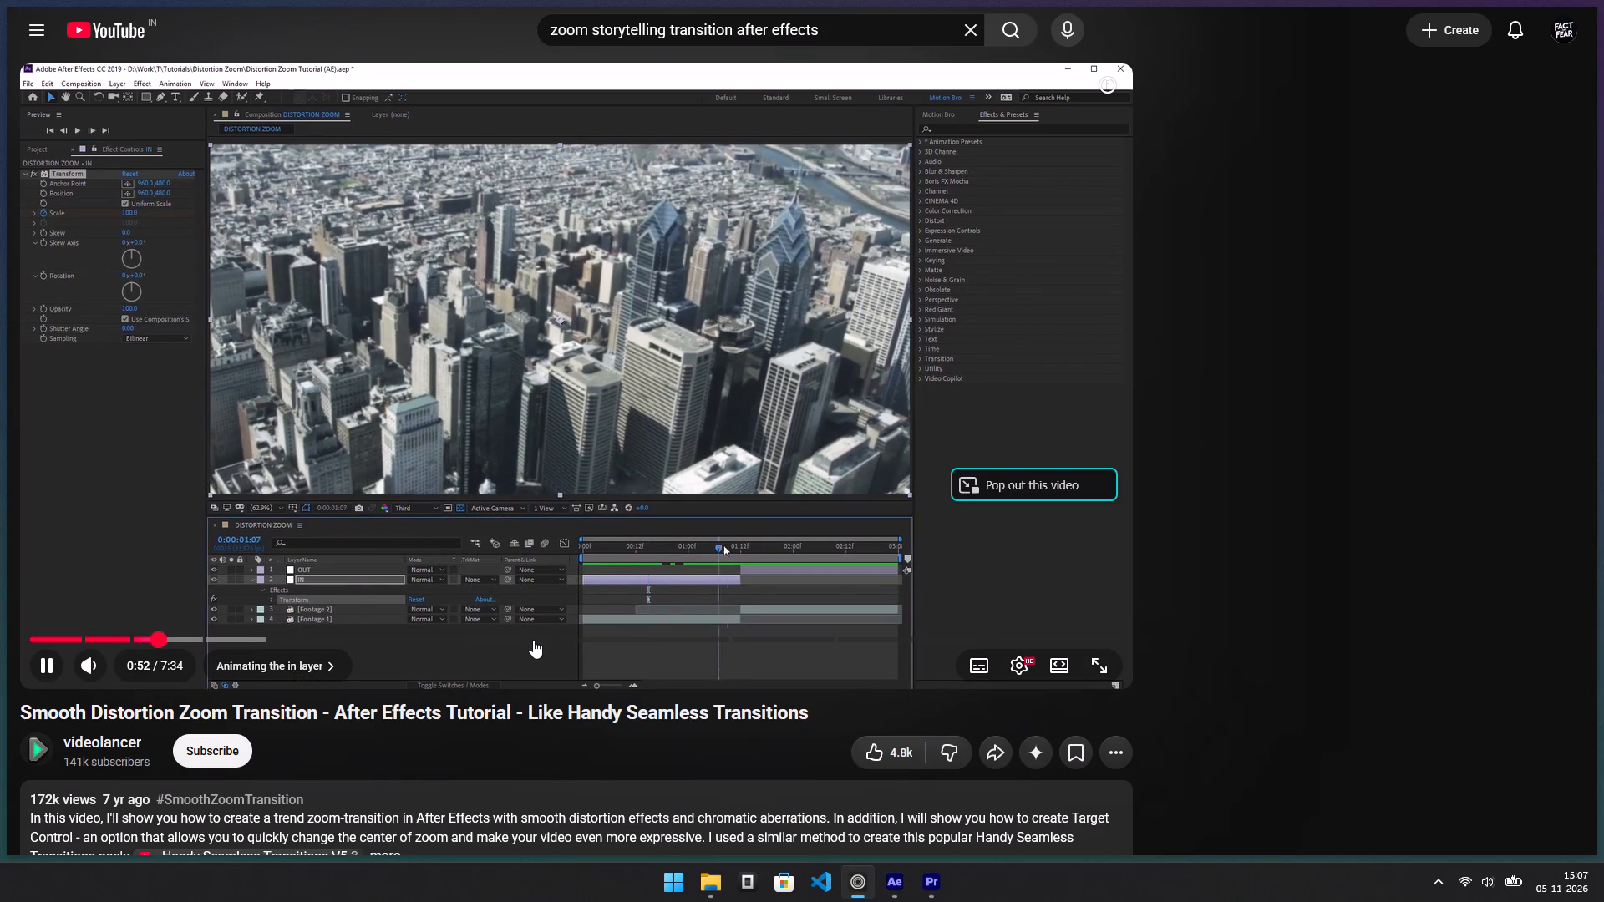
{"action": "key", "text": "Left"}
{"action": "key", "text": "Left"}
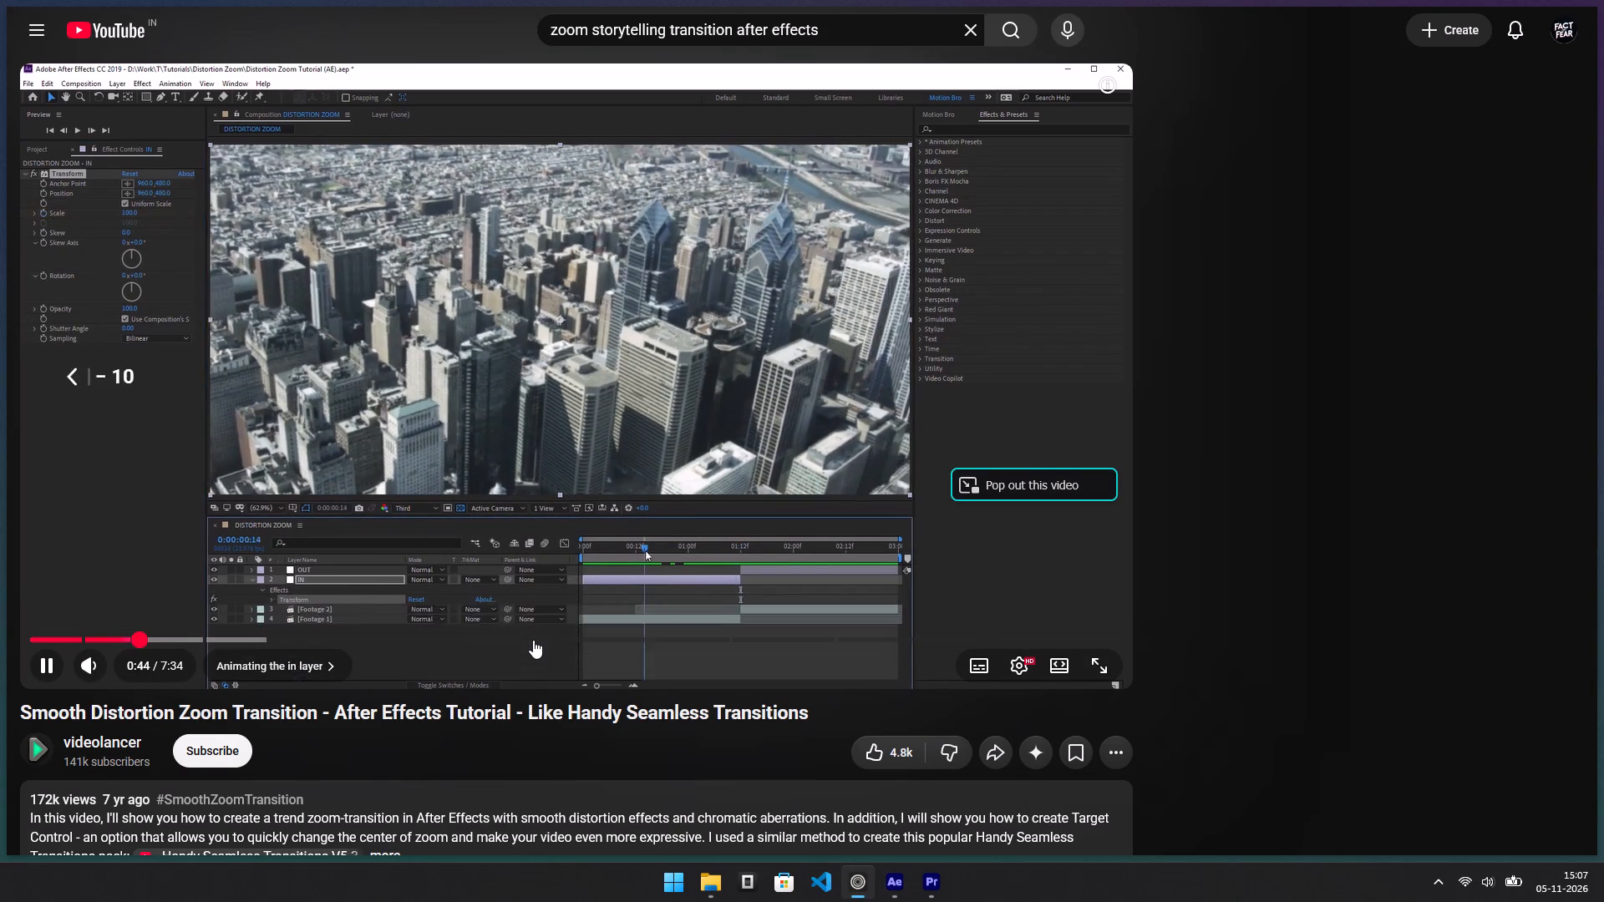
{"action": "key", "text": "Left"}
{"action": "key", "text": "Left"}
Return to After Effects and scrub to the cut at 0;00;01;26, pausing the tutorial in between.
{"action": "key", "text": "alt+Tab"}
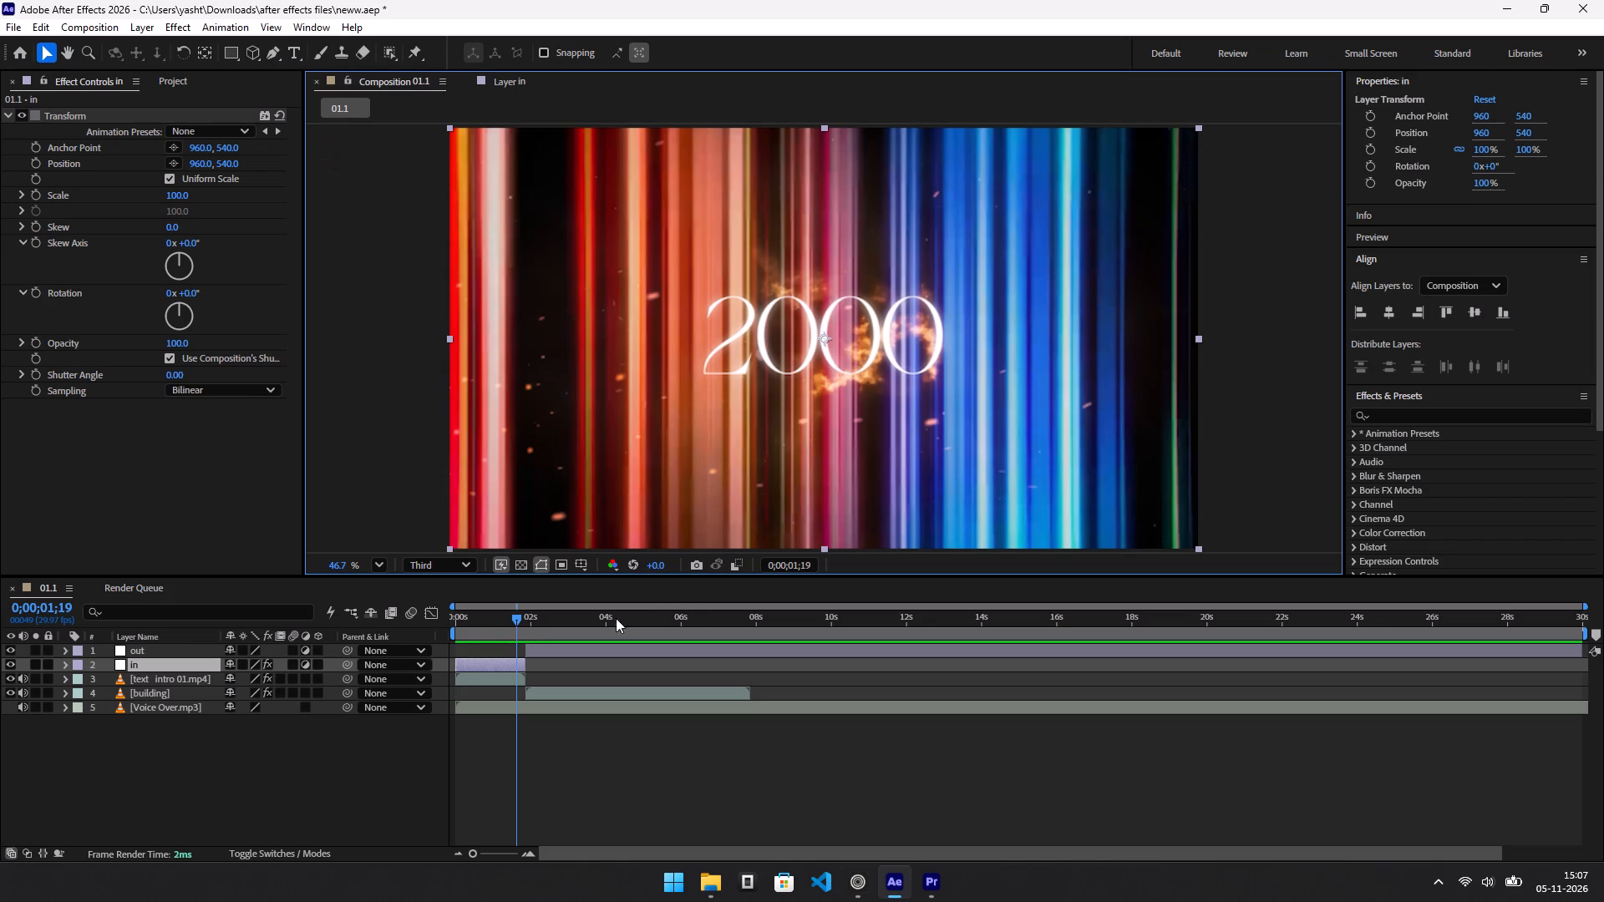
{"action": "left_click_drag", "start_coordinate": [514, 617], "coordinate": [460, 619]}
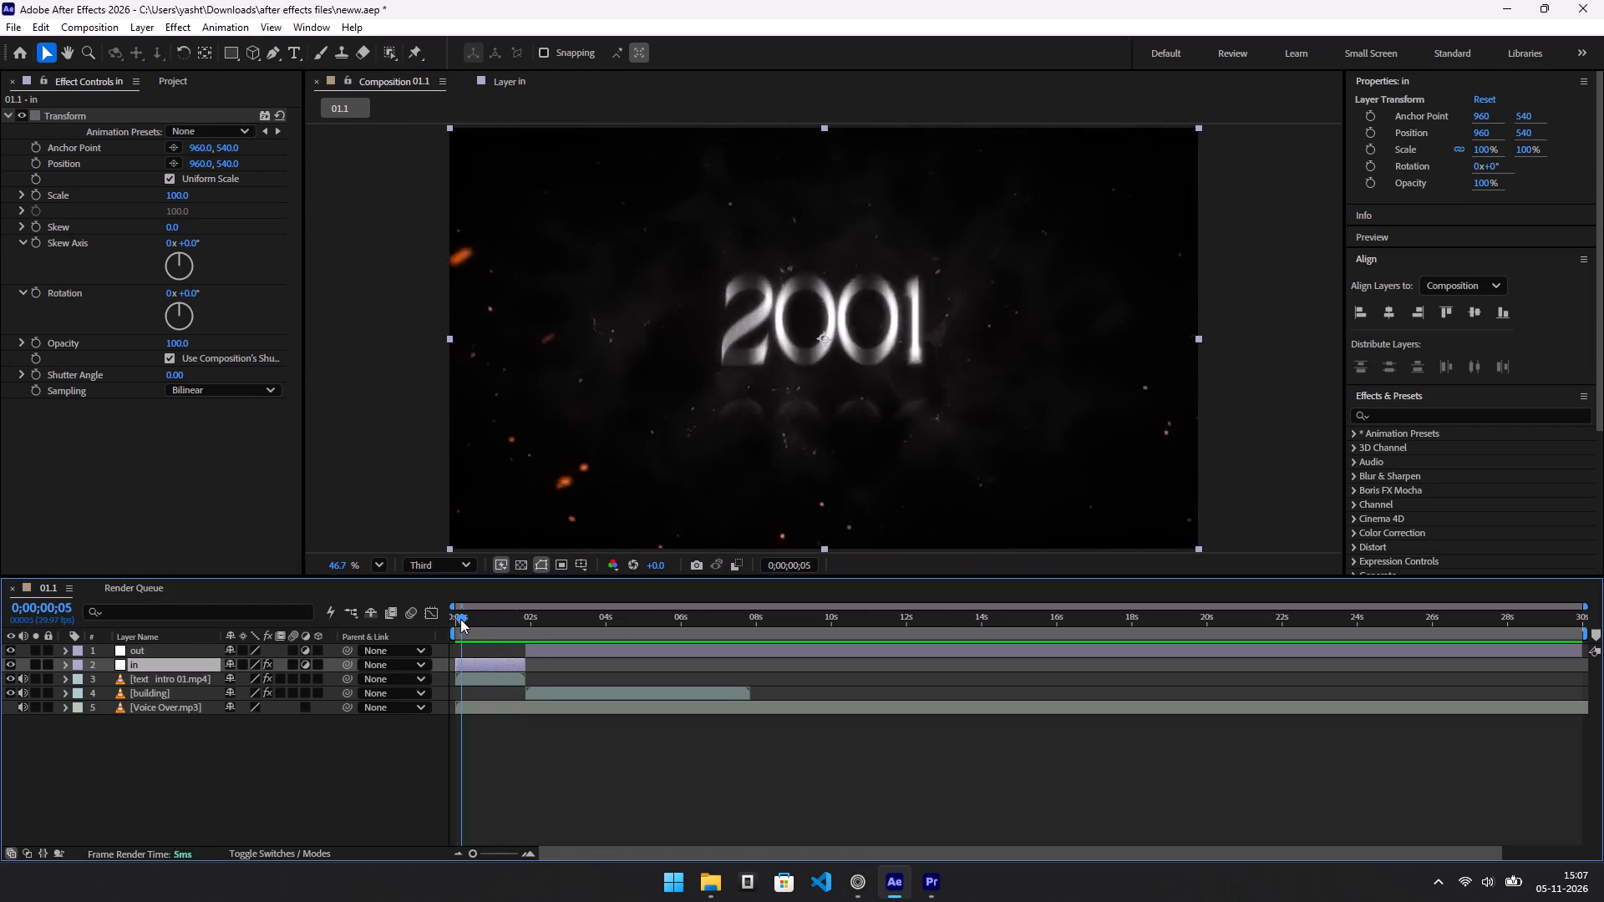
{"action": "left_click_drag", "start_coordinate": [460, 619], "coordinate": [523, 627]}
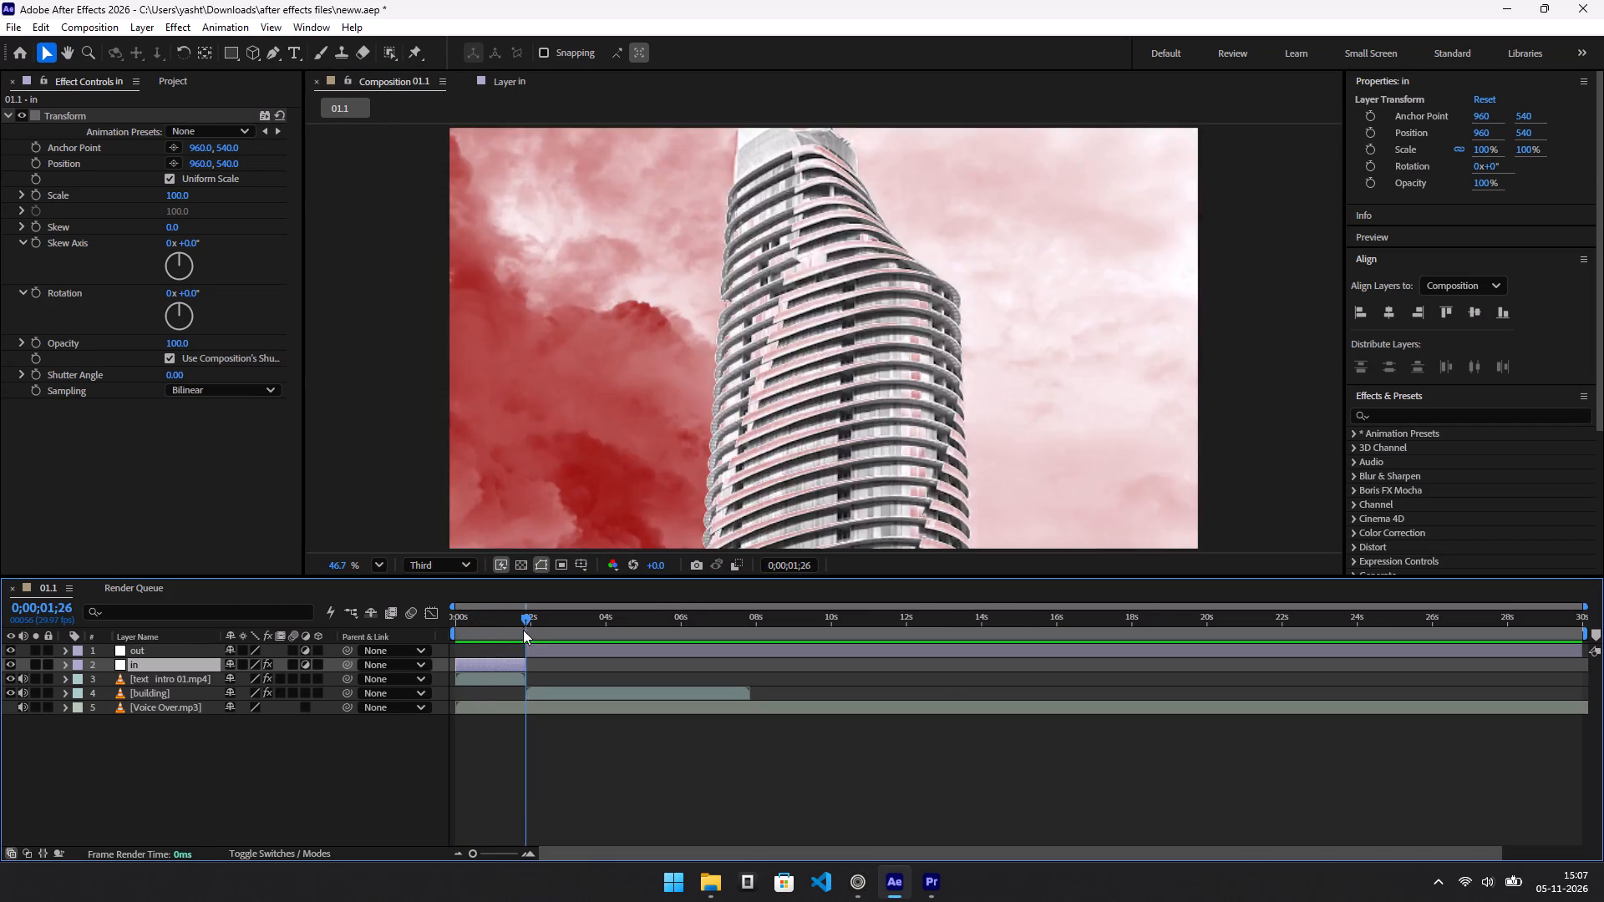
{"action": "key", "text": "alt+Tab"}
{"action": "key", "text": "space"}
{"action": "key", "text": "alt+Tab"}
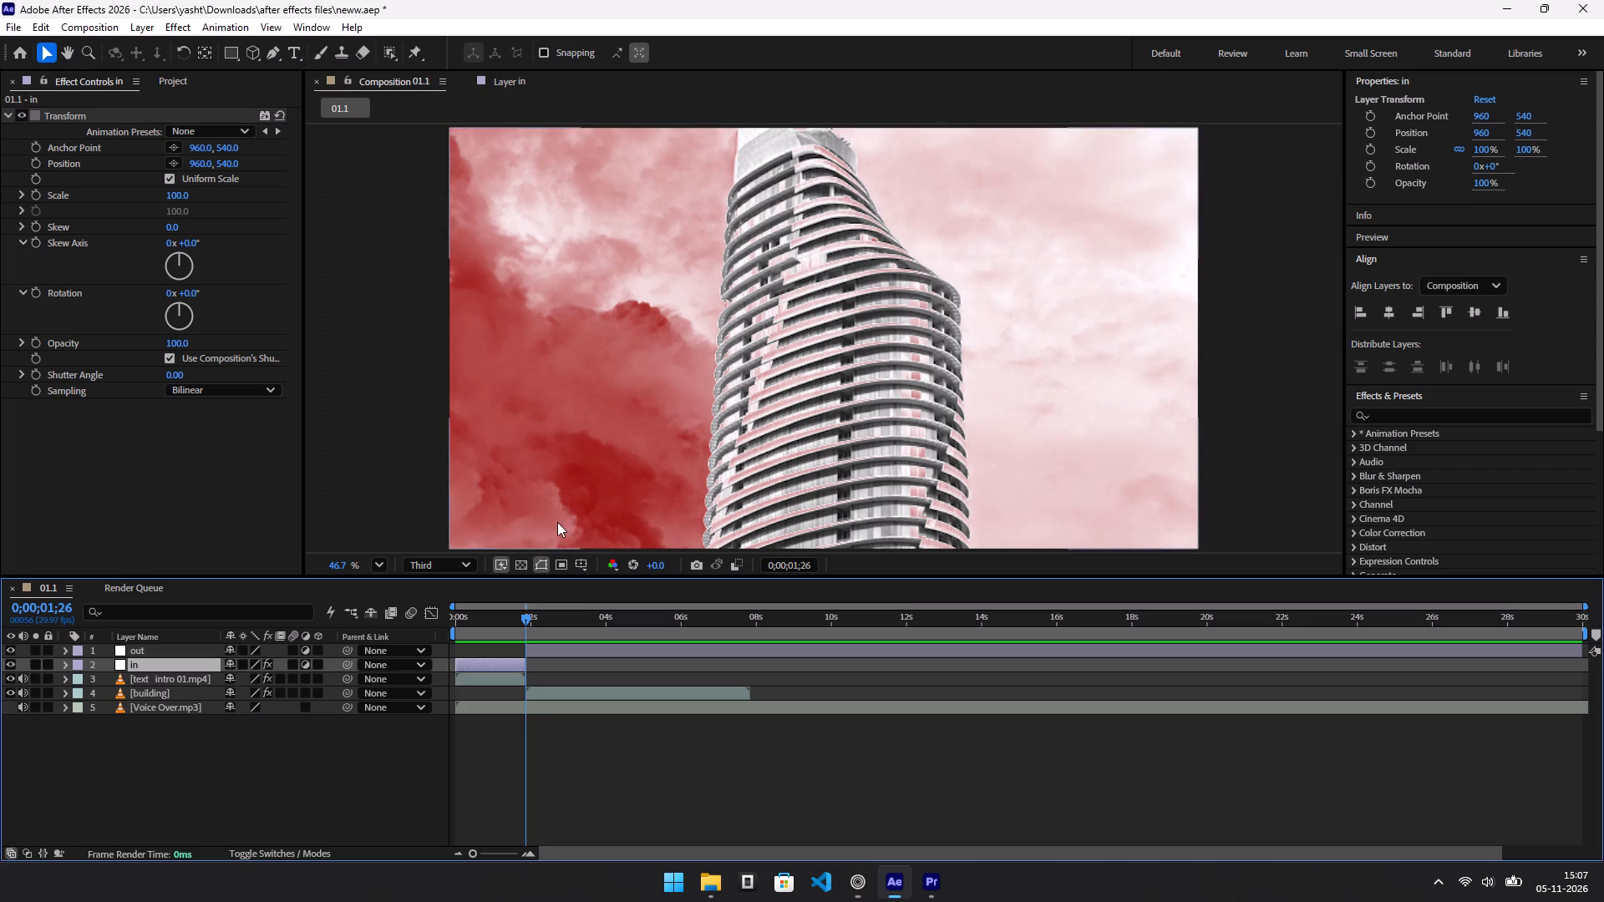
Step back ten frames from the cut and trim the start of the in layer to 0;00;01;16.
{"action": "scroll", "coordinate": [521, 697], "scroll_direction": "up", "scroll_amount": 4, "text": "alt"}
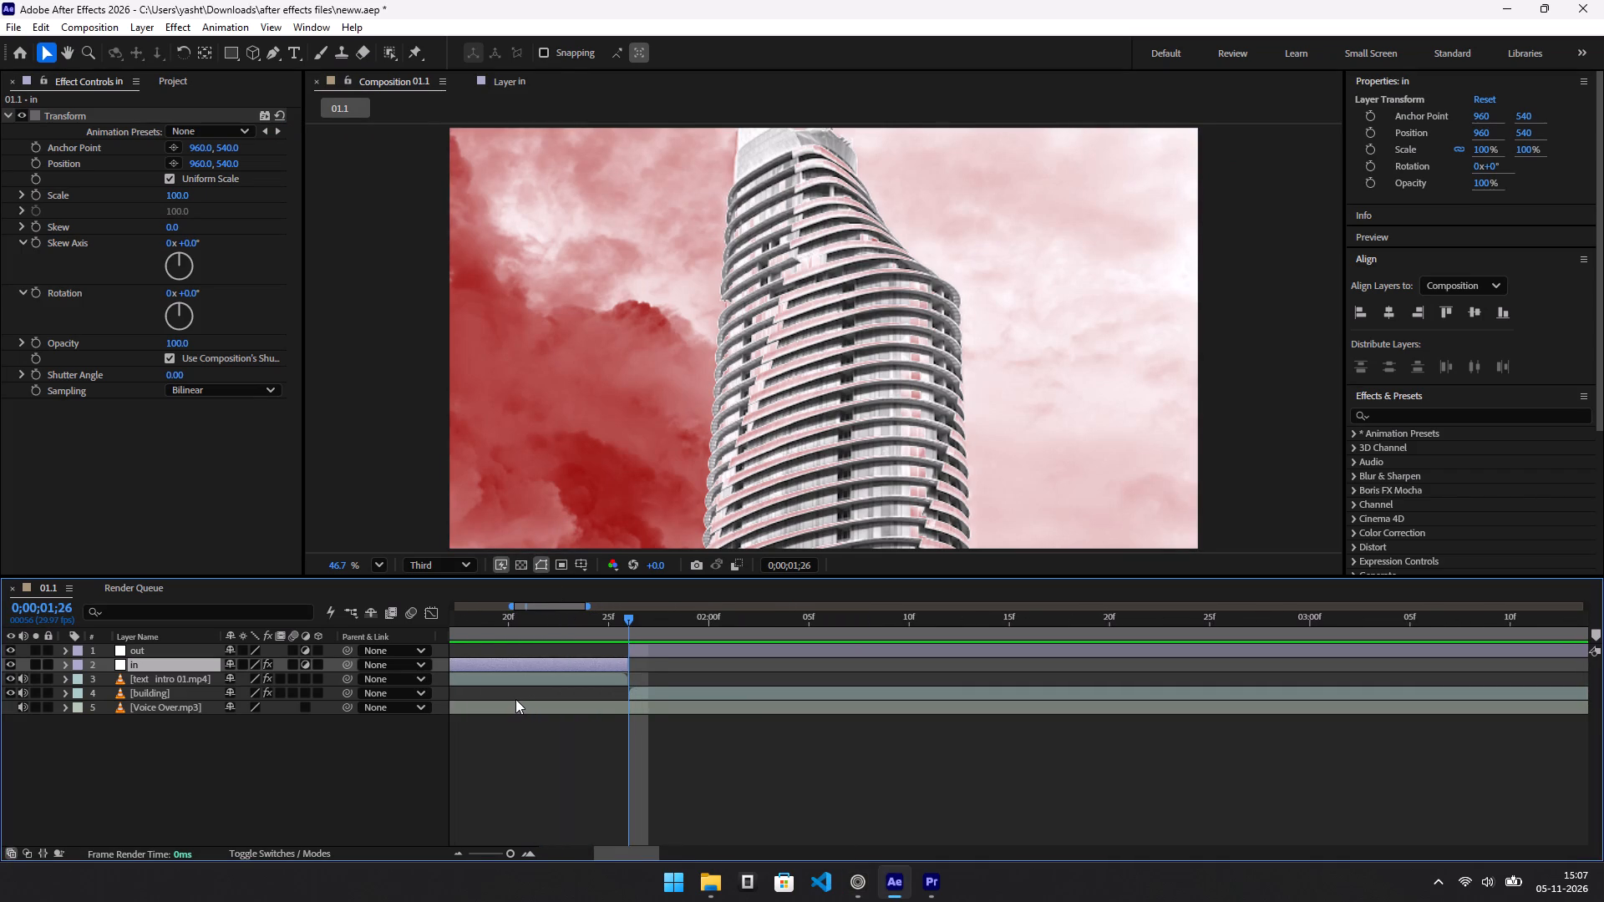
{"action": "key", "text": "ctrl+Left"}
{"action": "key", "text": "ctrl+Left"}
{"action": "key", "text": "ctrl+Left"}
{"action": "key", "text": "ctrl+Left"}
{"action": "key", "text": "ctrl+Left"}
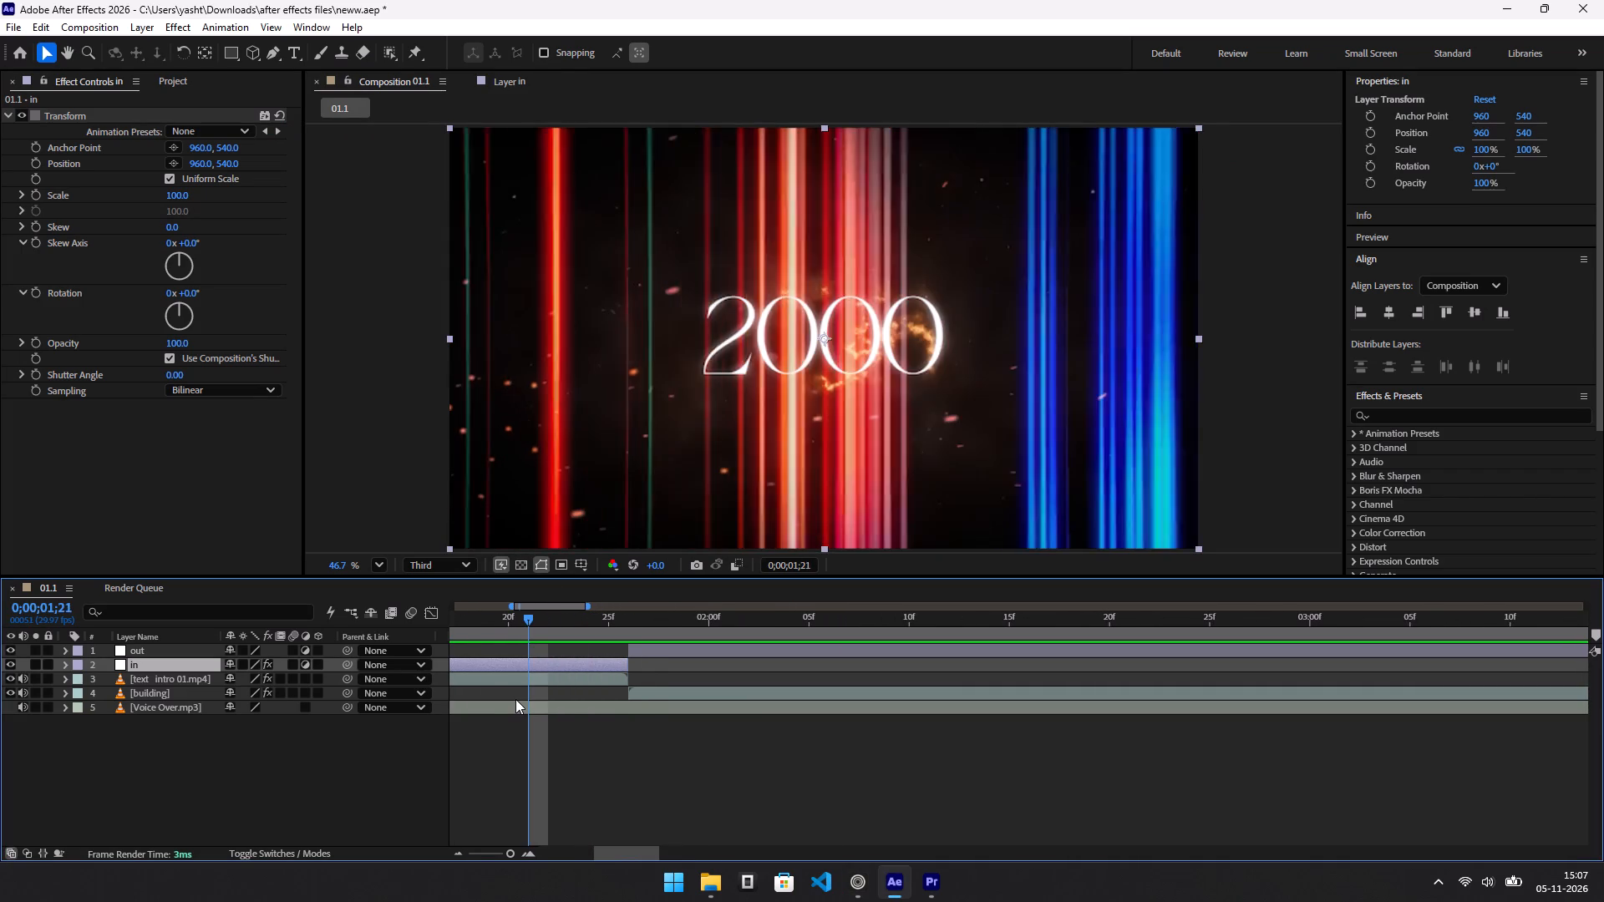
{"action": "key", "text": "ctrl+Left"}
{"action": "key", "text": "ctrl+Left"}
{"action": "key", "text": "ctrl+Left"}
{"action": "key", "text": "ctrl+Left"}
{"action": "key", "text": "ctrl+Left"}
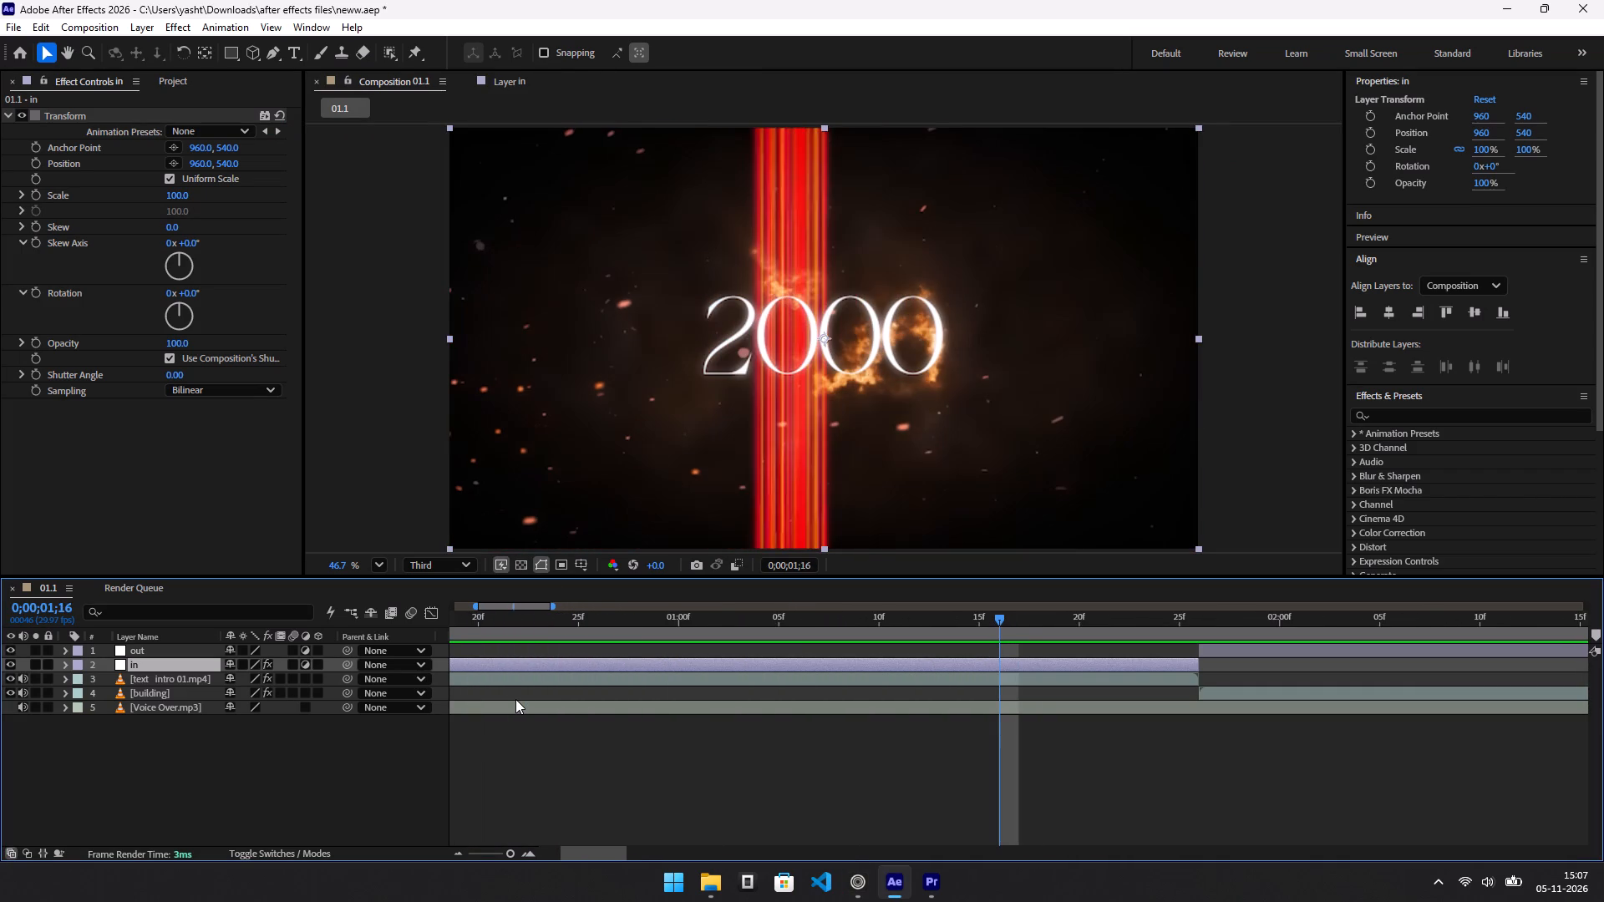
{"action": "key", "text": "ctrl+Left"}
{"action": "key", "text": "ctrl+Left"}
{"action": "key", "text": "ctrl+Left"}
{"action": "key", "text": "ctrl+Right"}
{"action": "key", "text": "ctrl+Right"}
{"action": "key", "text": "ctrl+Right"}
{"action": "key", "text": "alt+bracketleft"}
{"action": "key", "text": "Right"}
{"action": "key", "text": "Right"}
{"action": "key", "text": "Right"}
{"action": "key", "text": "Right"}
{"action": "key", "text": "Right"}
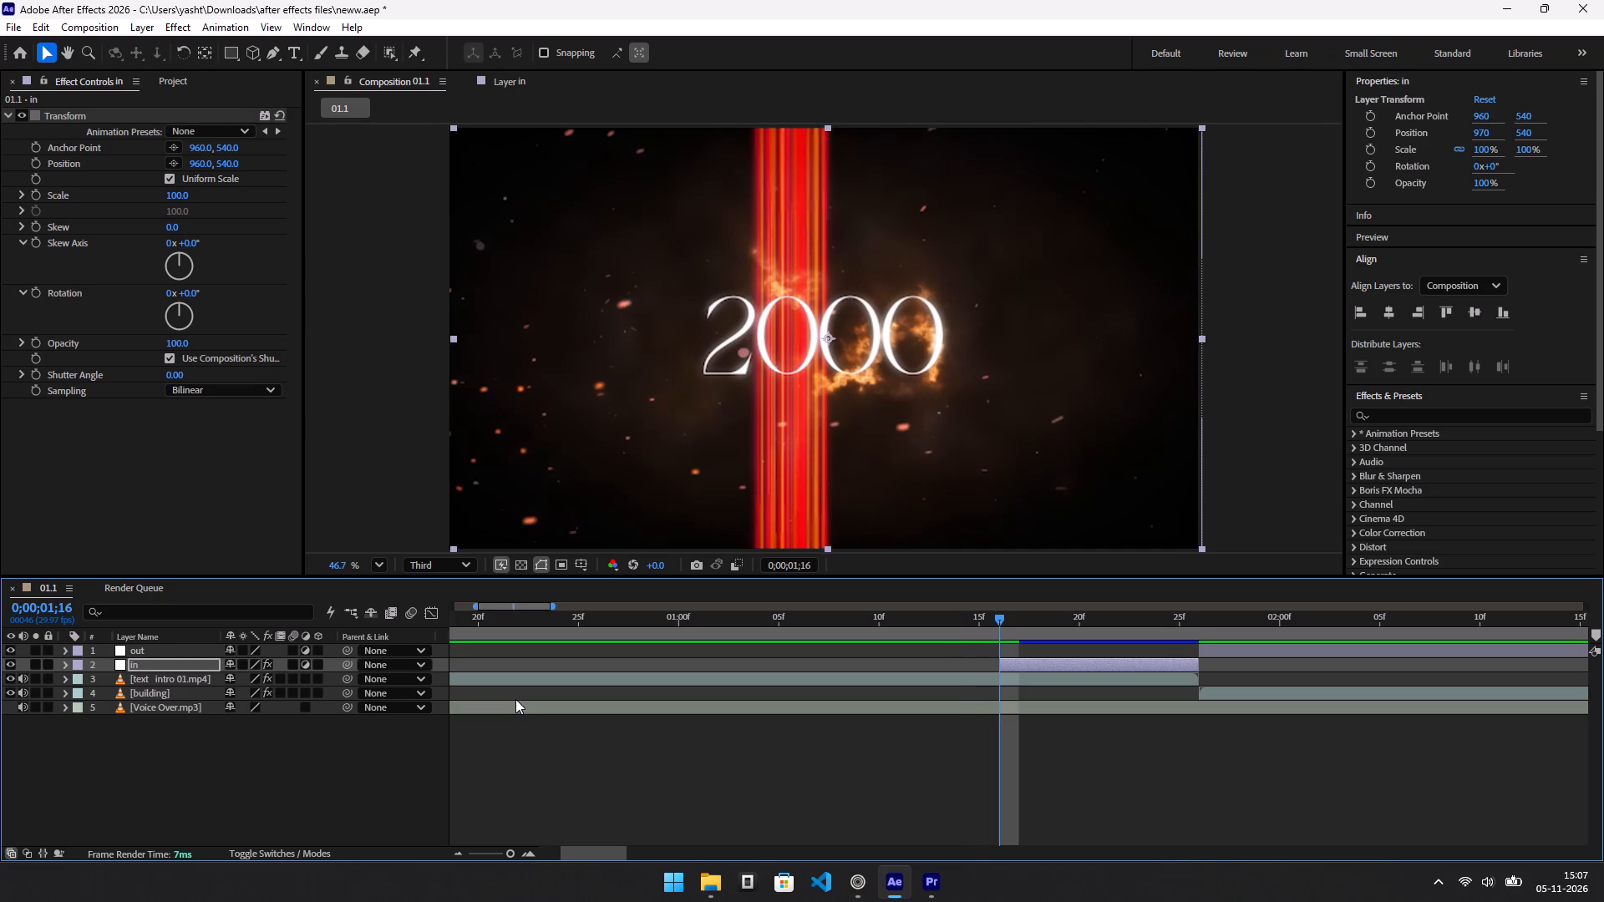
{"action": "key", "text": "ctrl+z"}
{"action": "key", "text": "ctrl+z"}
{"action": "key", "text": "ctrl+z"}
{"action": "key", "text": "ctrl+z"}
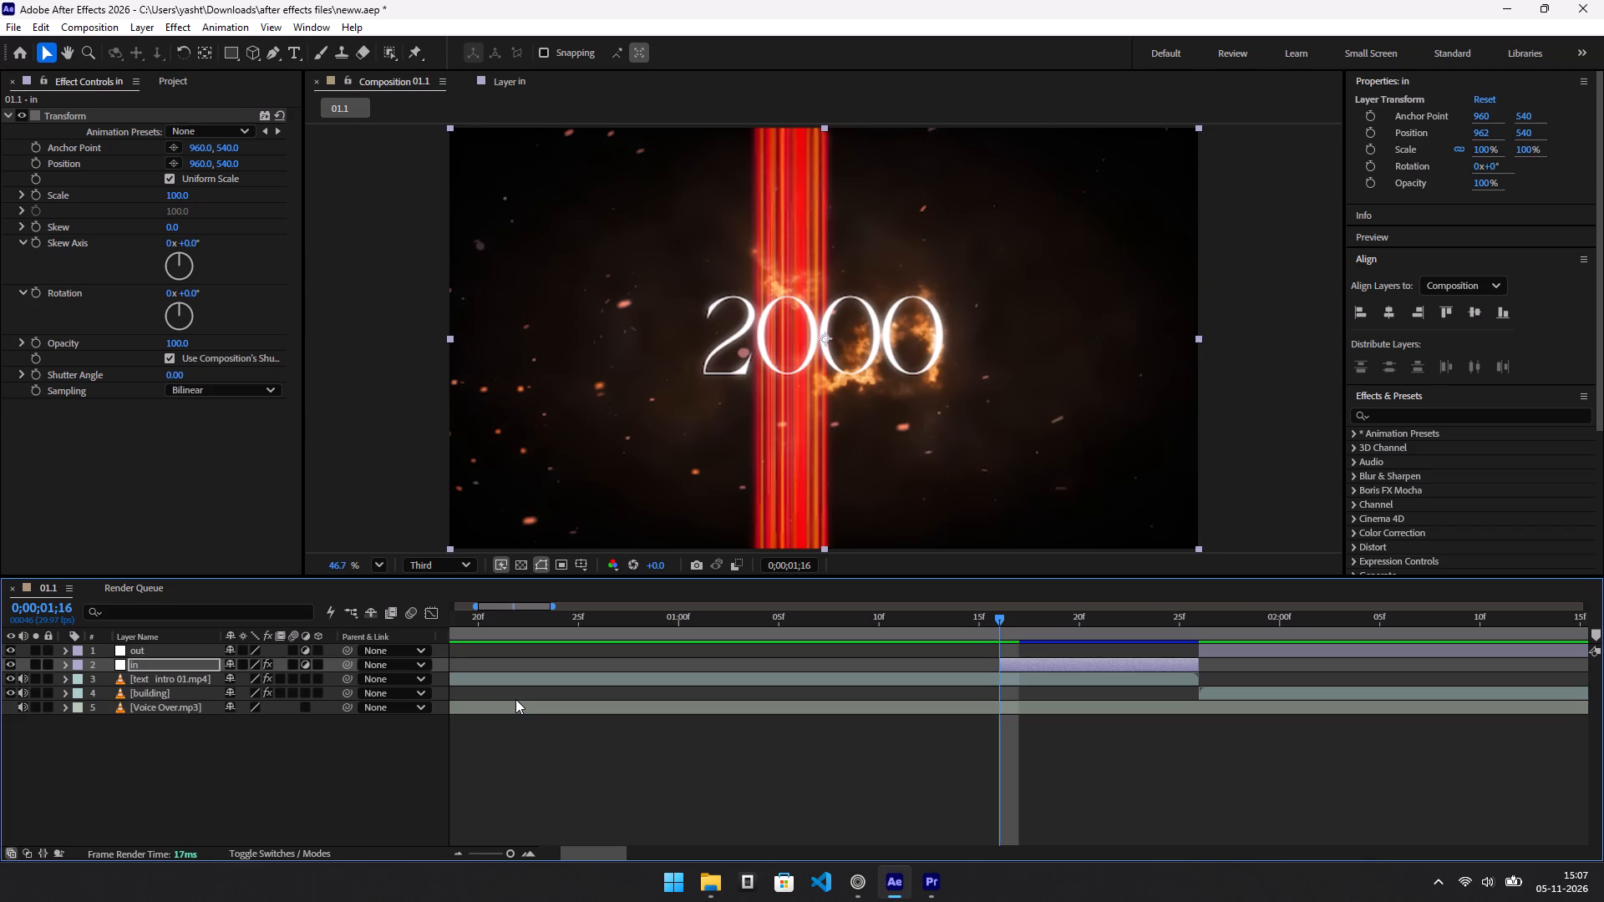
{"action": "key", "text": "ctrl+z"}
Step frame by frame across the cut past 0;00;02;05 to examine the frames on both sides.
{"action": "key", "text": "ctrl+Right"}
{"action": "key", "text": "ctrl+Right"}
{"action": "key", "text": "ctrl+Right"}
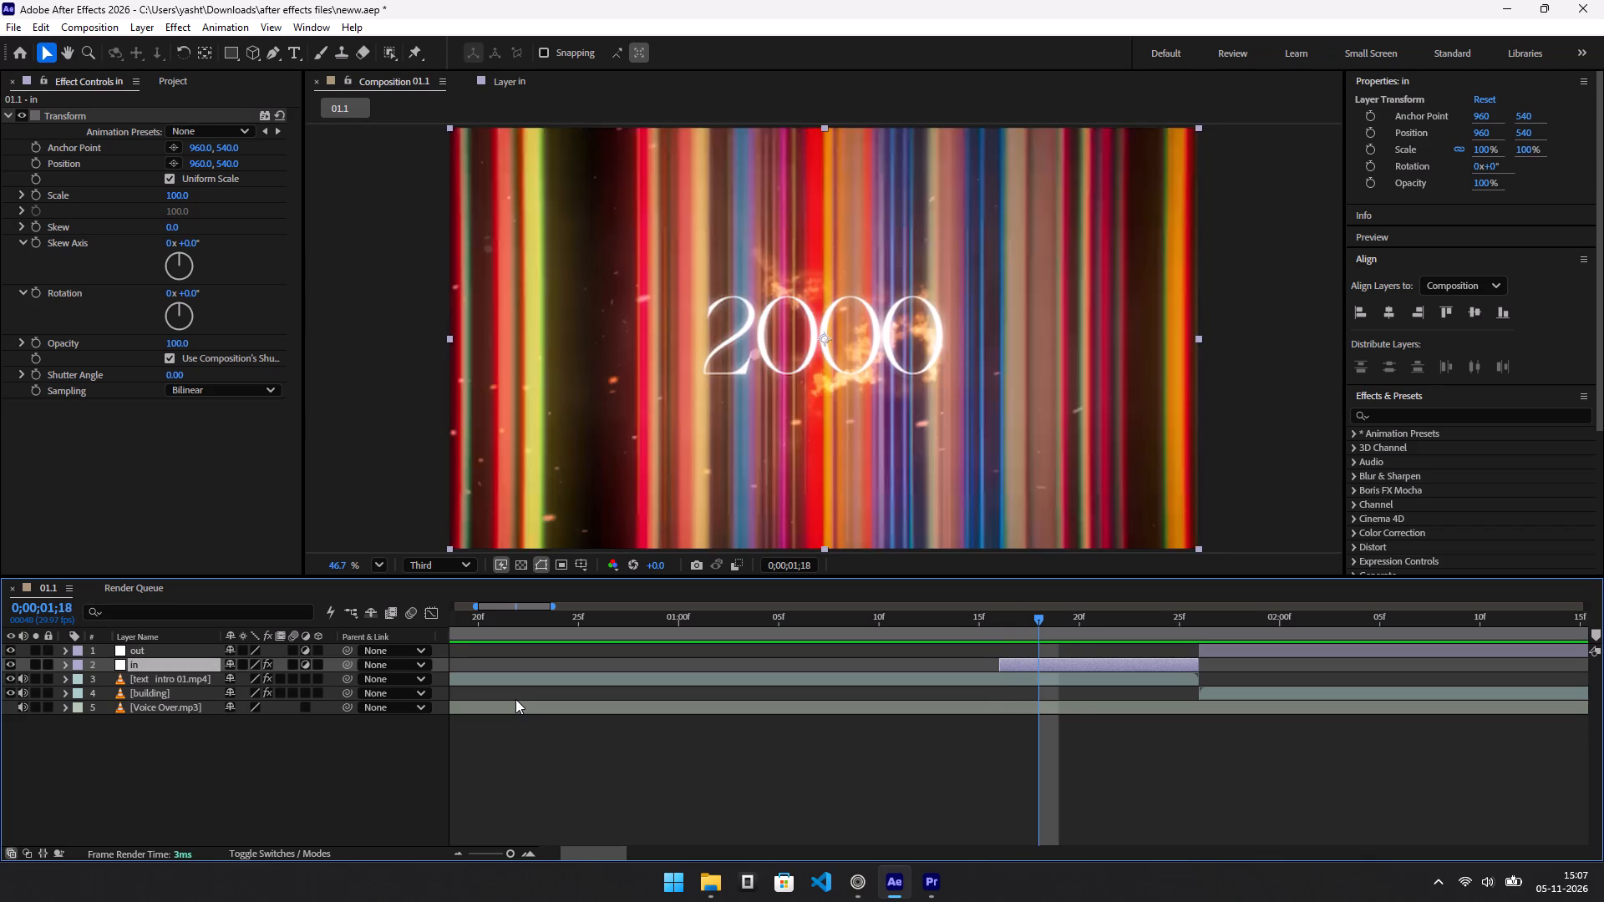
{"action": "key", "text": "ctrl+Right"}
{"action": "key", "text": "ctrl+Right"}
{"action": "key", "text": "ctrl+Right"}
{"action": "key", "text": "ctrl+Right"}
{"action": "key", "text": "ctrl+Right"}
{"action": "key", "text": "ctrl+Right"}
{"action": "key", "text": "ctrl+Right"}
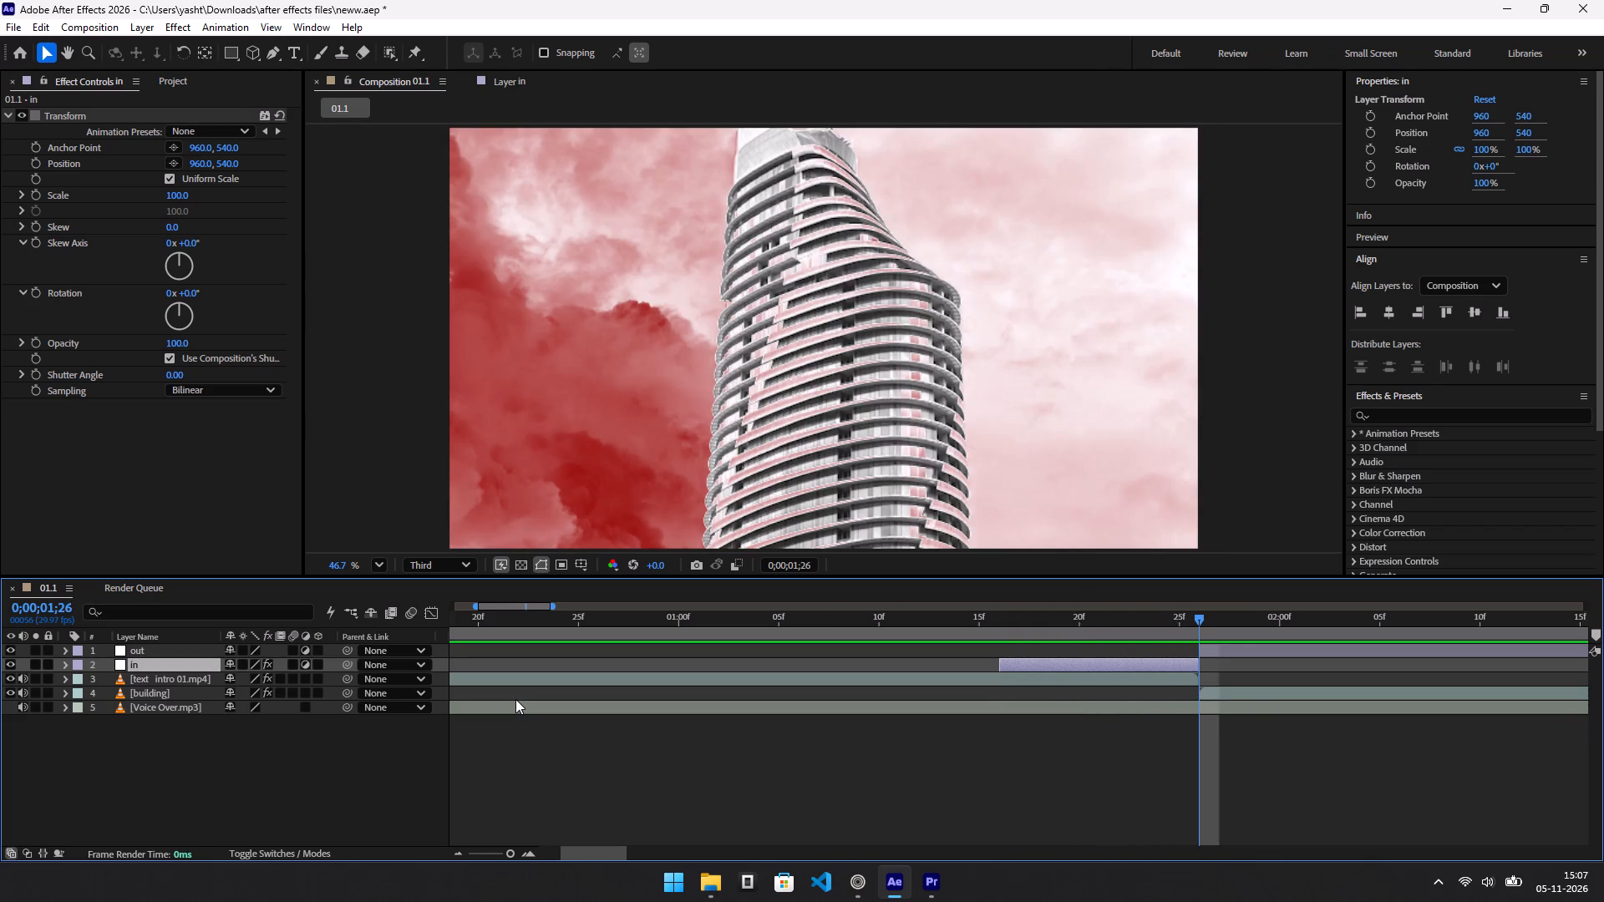
{"action": "key", "text": "ctrl+Right"}
{"action": "key", "text": "ctrl+Right"}
{"action": "key", "text": "ctrl+Right"}
{"action": "key", "text": "ctrl+Right"}
{"action": "key", "text": "ctrl+Right"}
{"action": "key", "text": "ctrl+Right"}
{"action": "key", "text": "ctrl+Right"}
{"action": "key", "text": "ctrl+Right"}
{"action": "key", "text": "ctrl+Right"}
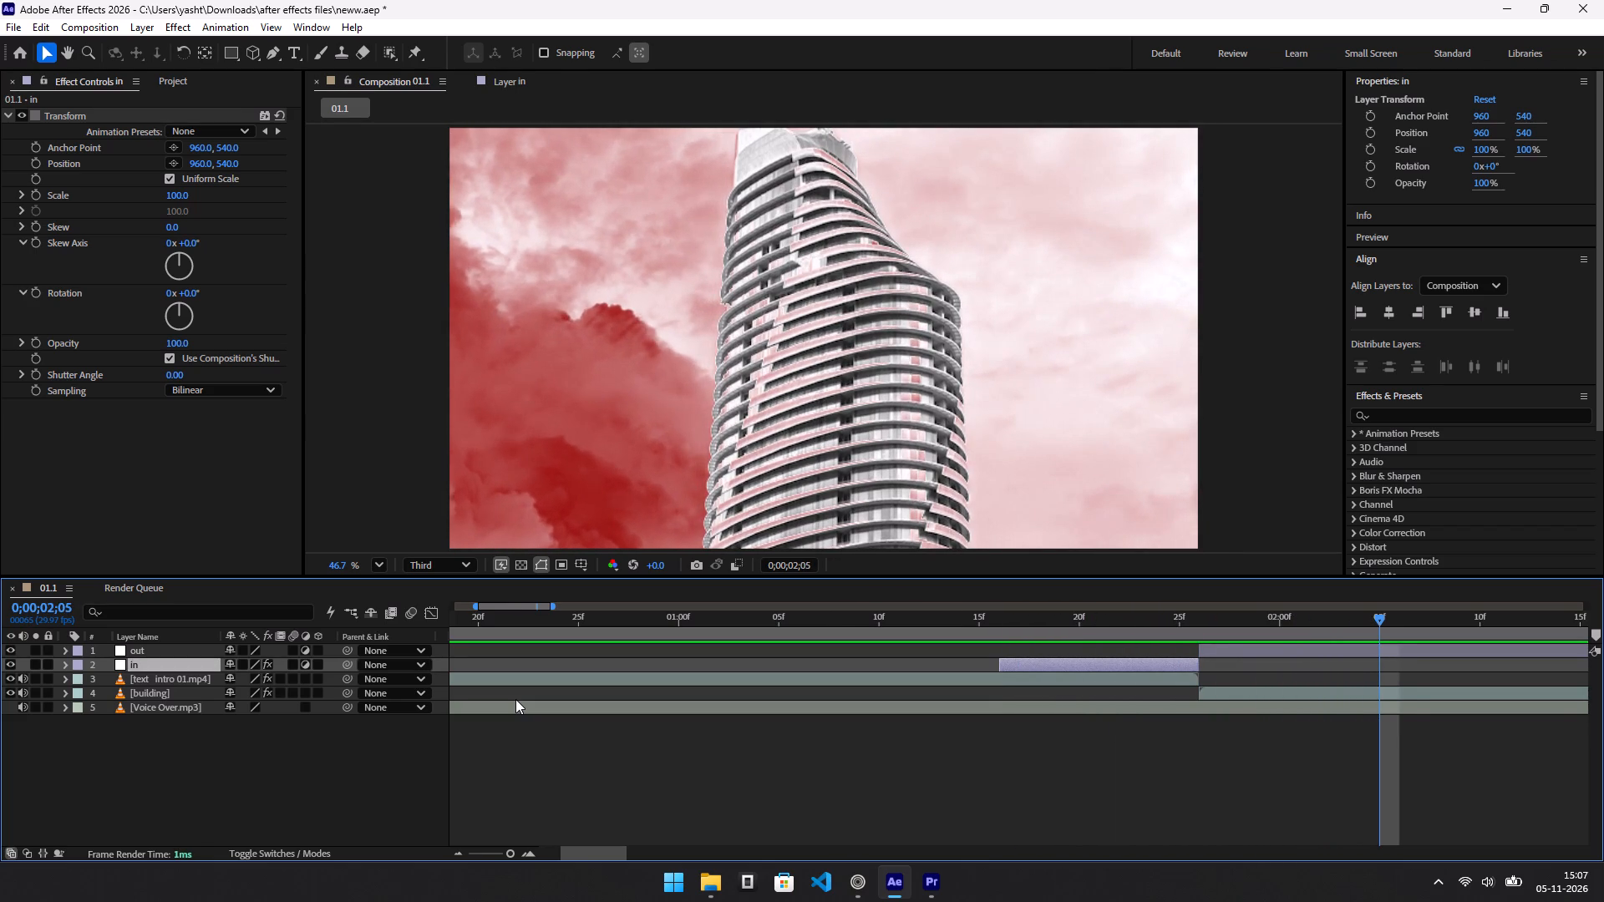
{"action": "key", "text": "ctrl+Right"}
Step back to 0;00;01;19 and trim the start of the in adjustment layer there.
{"action": "key", "text": "ctrl+Left"}
{"action": "key", "text": "ctrl+Left"}
{"action": "key", "text": "ctrl+Left"}
{"action": "key", "text": "ctrl+Left"}
{"action": "key", "text": "ctrl+Left"}
{"action": "key", "text": "ctrl+Left"}
{"action": "key", "text": "ctrl+Left"}
{"action": "key", "text": "ctrl+Left"}
{"action": "key", "text": "ctrl+Left"}
{"action": "key", "text": "ctrl+Left"}
{"action": "key", "text": "ctrl+Left"}
{"action": "key", "text": "ctrl+Left"}
{"action": "key", "text": "ctrl+Left"}
{"action": "key", "text": "ctrl+Left"}
{"action": "key", "text": "ctrl+Left"}
{"action": "key", "text": "ctrl+Left"}
{"action": "key", "text": "ctrl+Left"}
{"action": "key", "text": "ctrl+Left"}
{"action": "key", "text": "ctrl+Left"}
{"action": "key", "text": "ctrl+Left"}
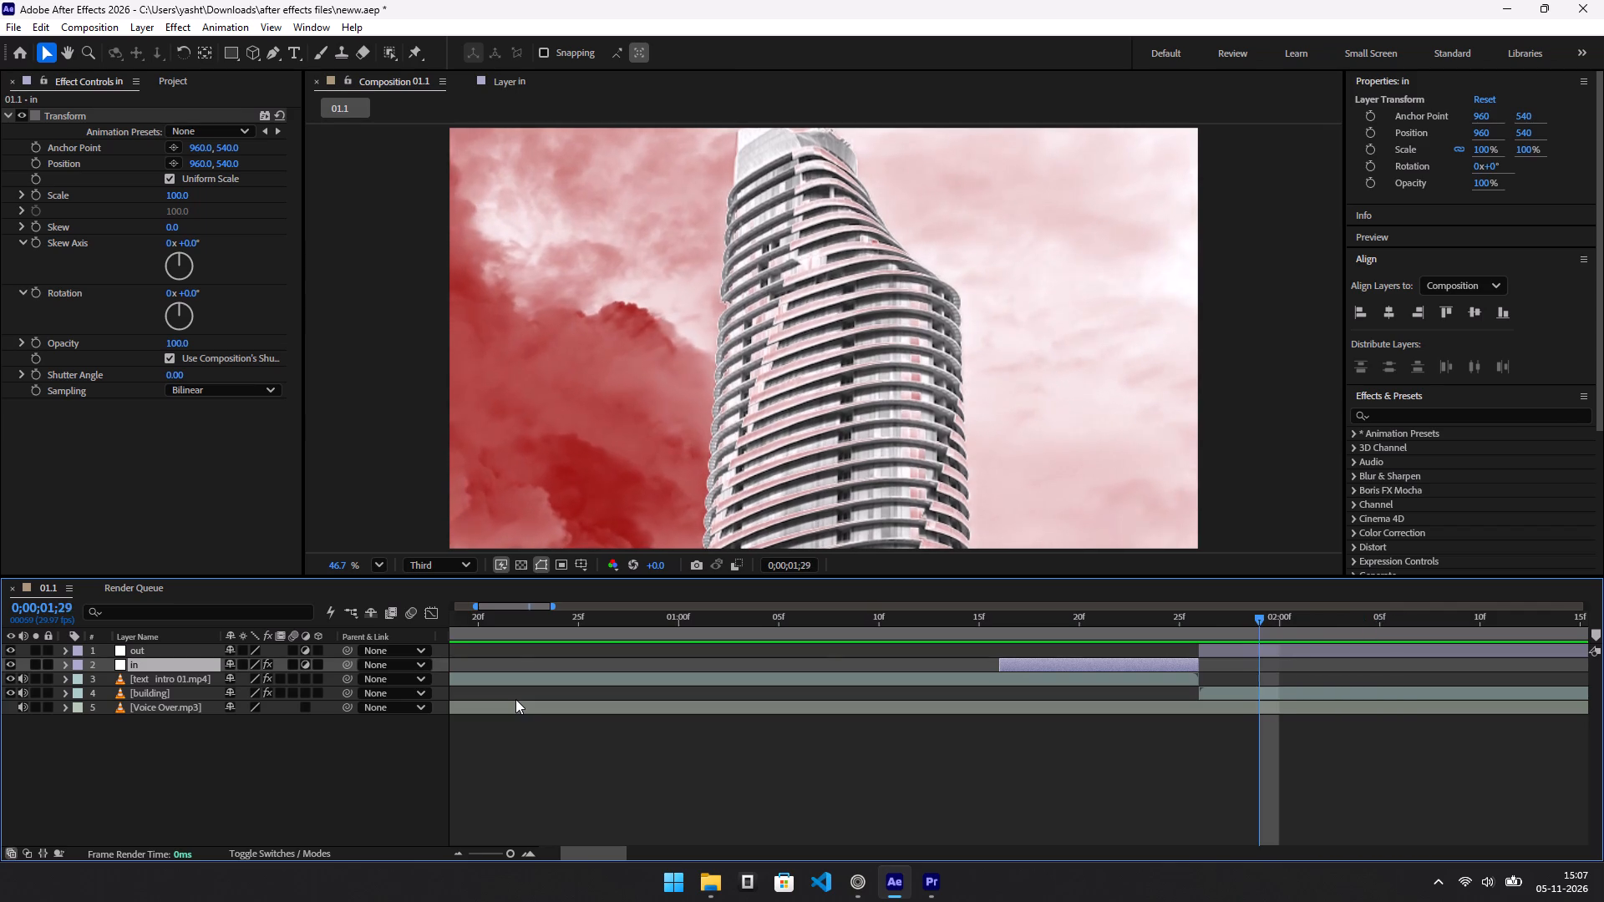
{"action": "key", "text": "ctrl+Left"}
{"action": "key", "text": "ctrl+Left"}
{"action": "key", "text": "ctrl+Right"}
{"action": "key", "text": "ctrl+Left"}
{"action": "key", "text": "ctrl+Left"}
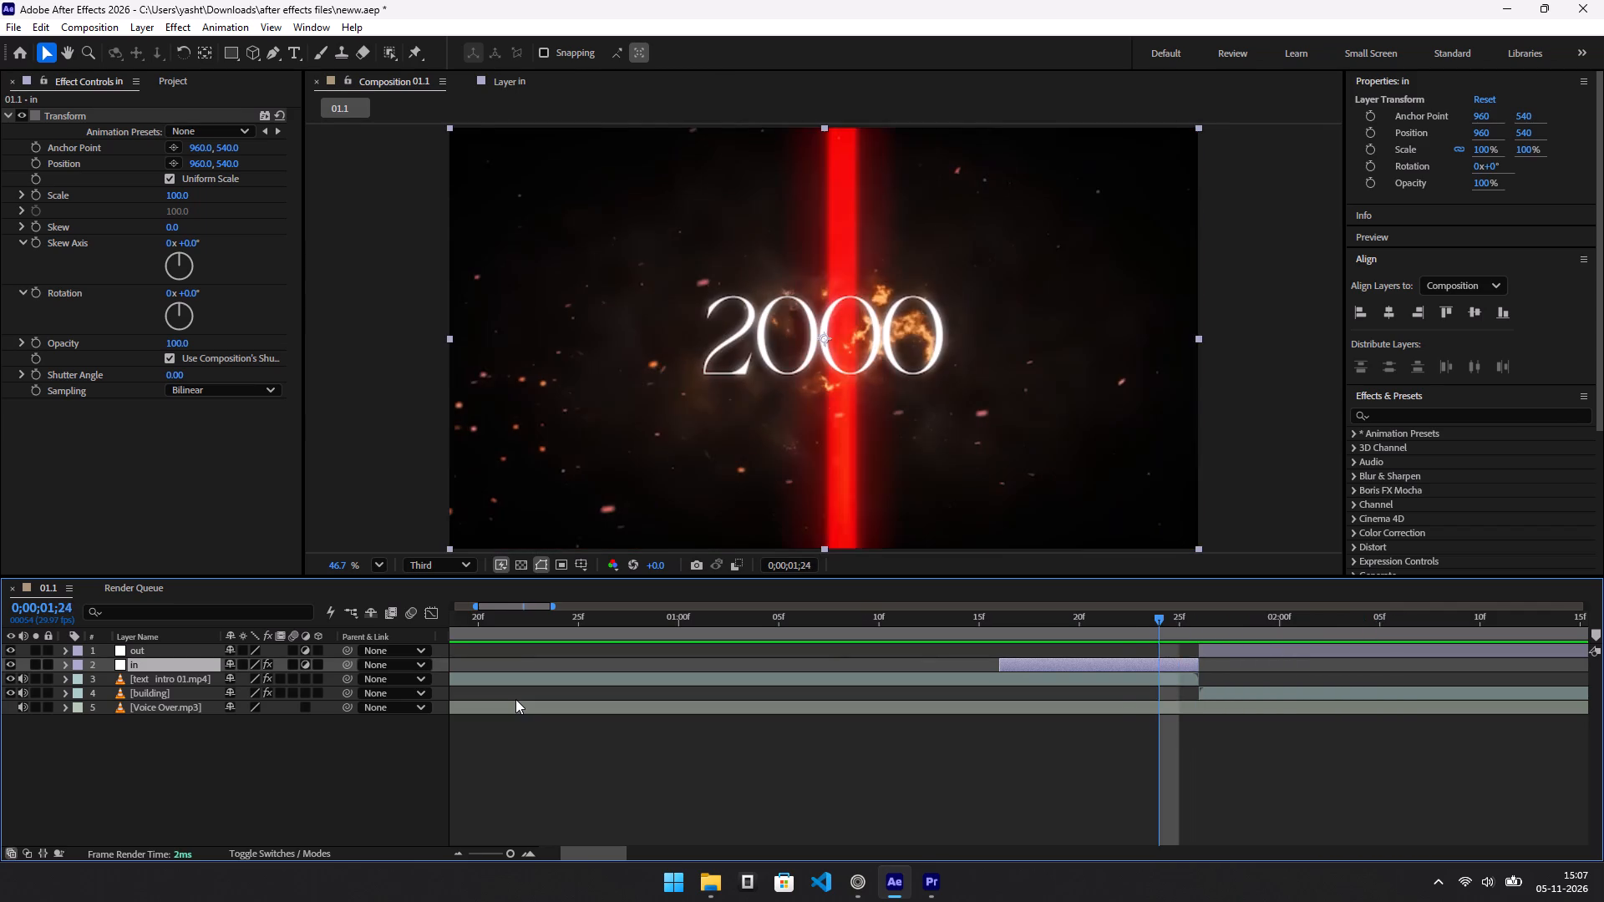
{"action": "key", "text": "ctrl+Left"}
{"action": "key", "text": "ctrl+Left"}
{"action": "key", "text": "ctrl+Left"}
{"action": "key", "text": "ctrl+Left"}
{"action": "key", "text": "ctrl+Left"}
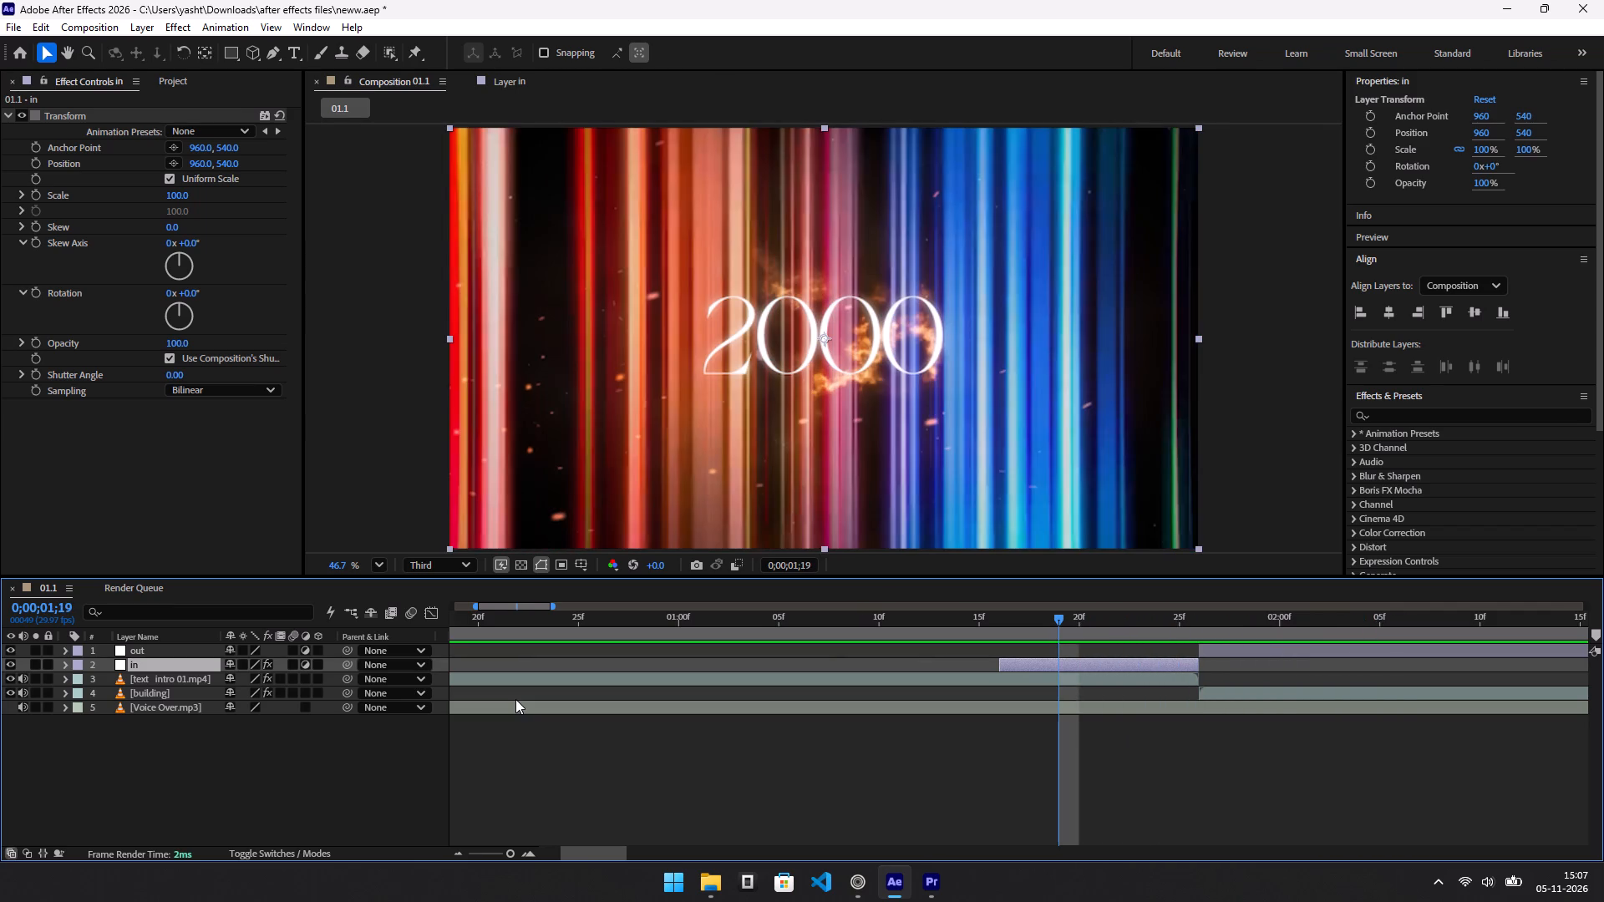
{"action": "key", "text": "alt+bracketleft"}
Step forward to 0;00;02;03, select the out layer together with the in layer, and set the end of both there.
{"action": "key", "text": "ctrl+Right"}
{"action": "key", "text": "ctrl+Right"}
{"action": "key", "text": "ctrl+Right"}
{"action": "key", "text": "ctrl+Right"}
{"action": "key", "text": "ctrl+Right"}
{"action": "key", "text": "ctrl+Right"}
{"action": "key", "text": "ctrl+Right"}
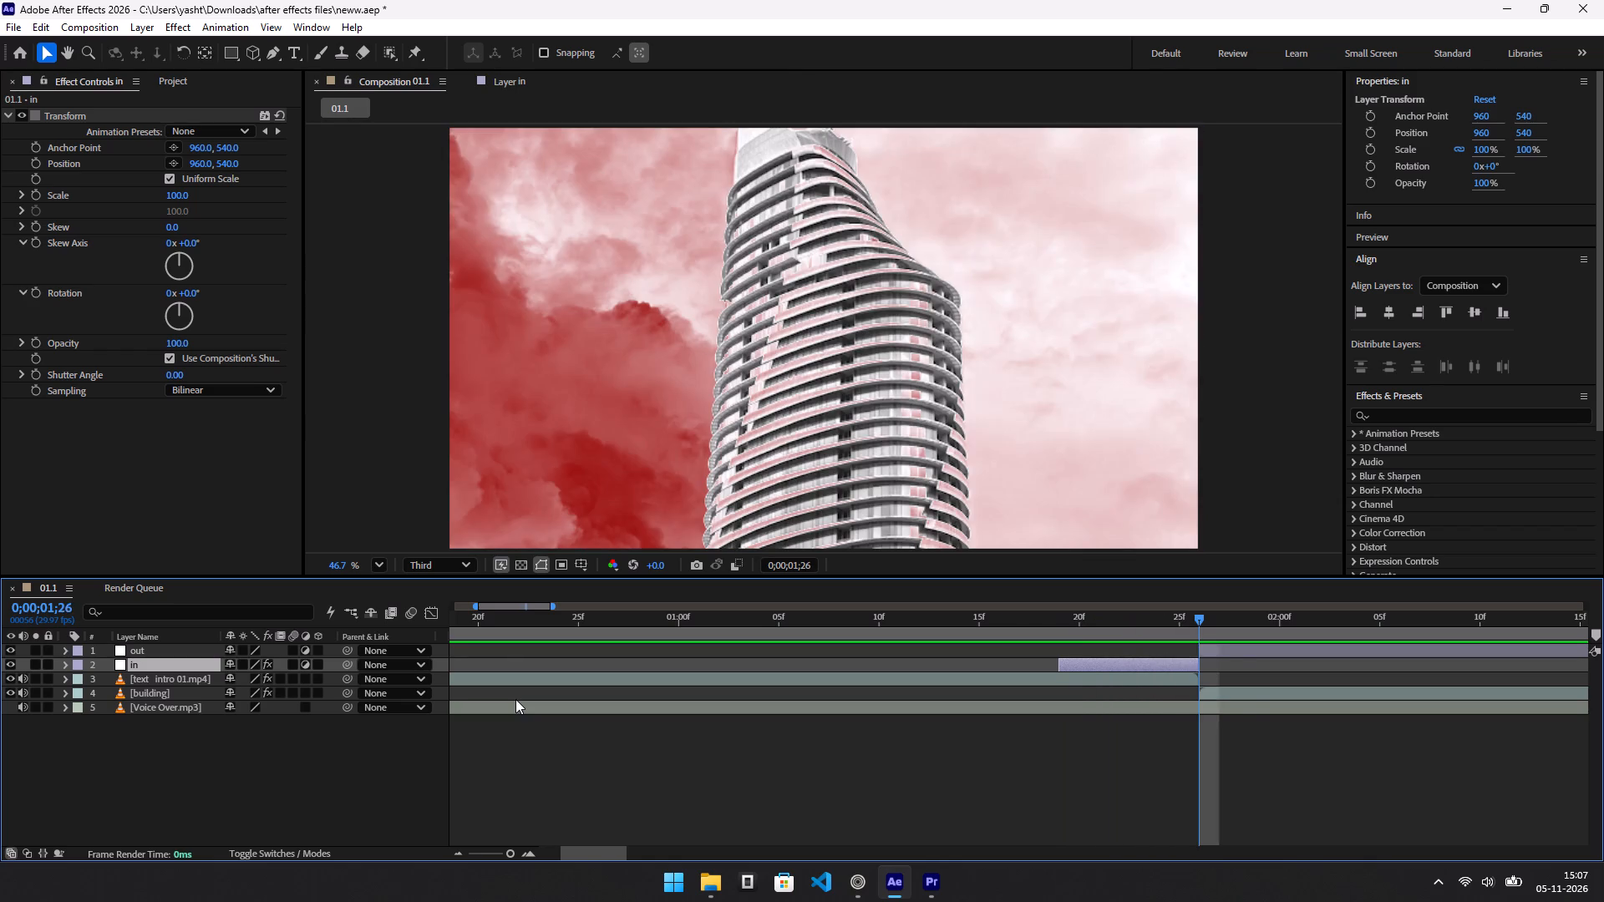
{"action": "key", "text": "ctrl+Right"}
{"action": "key", "text": "ctrl+Right"}
{"action": "key", "text": "ctrl+Right"}
{"action": "key", "text": "ctrl+Right"}
{"action": "key", "text": "ctrl+Right"}
{"action": "key", "text": "ctrl+Right"}
{"action": "key", "text": "ctrl+Right"}
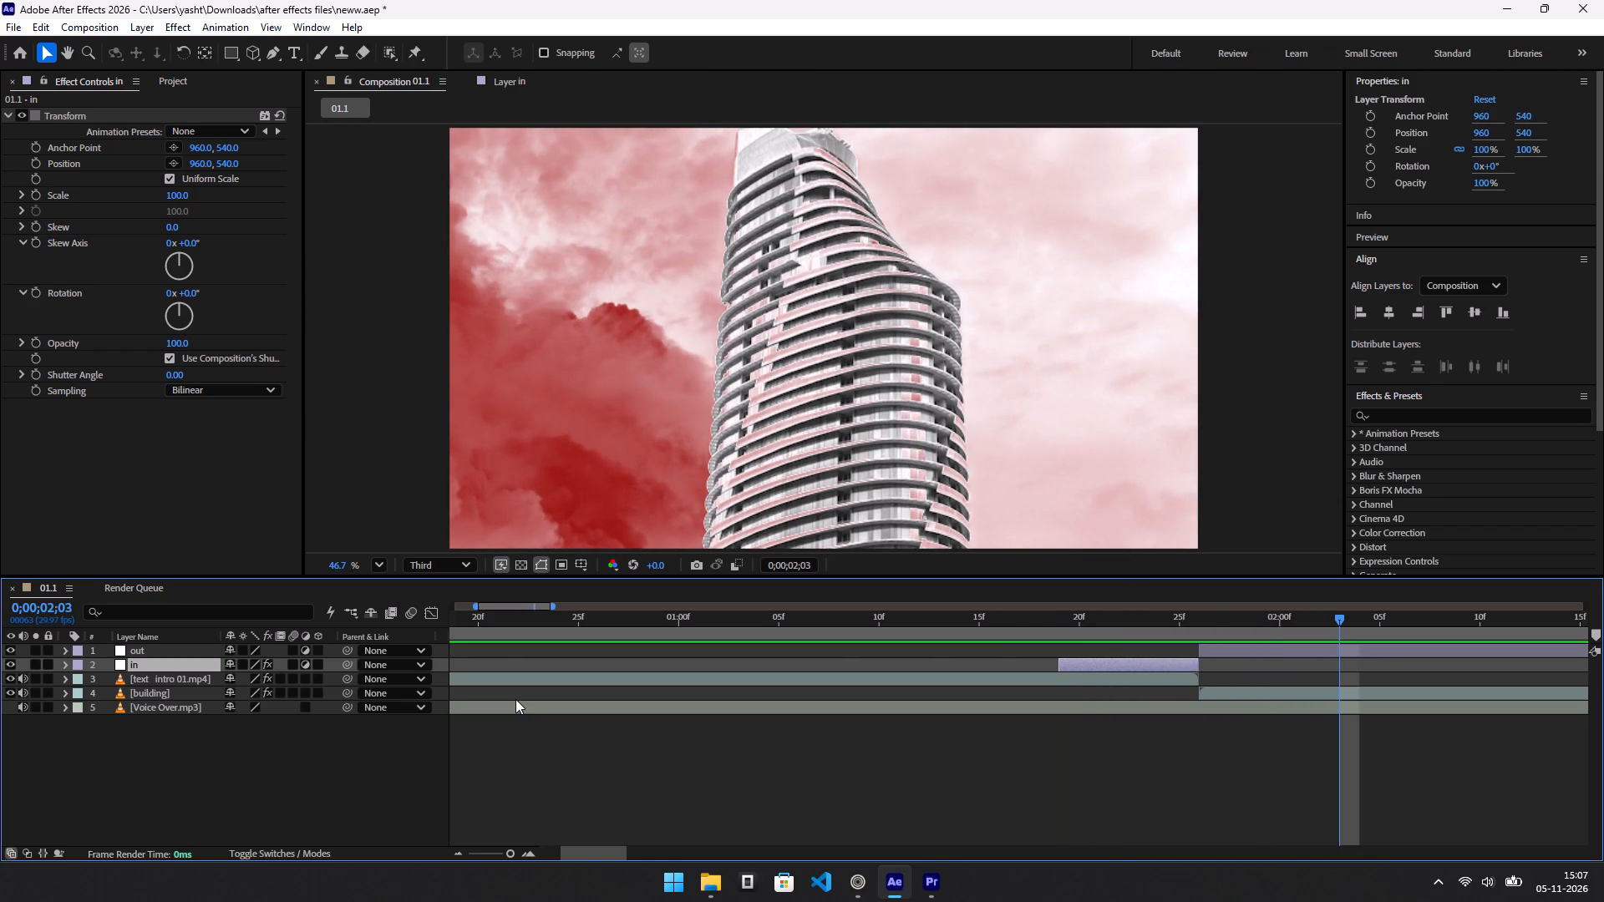
{"action": "key", "text": "ctrl+bracketright"}
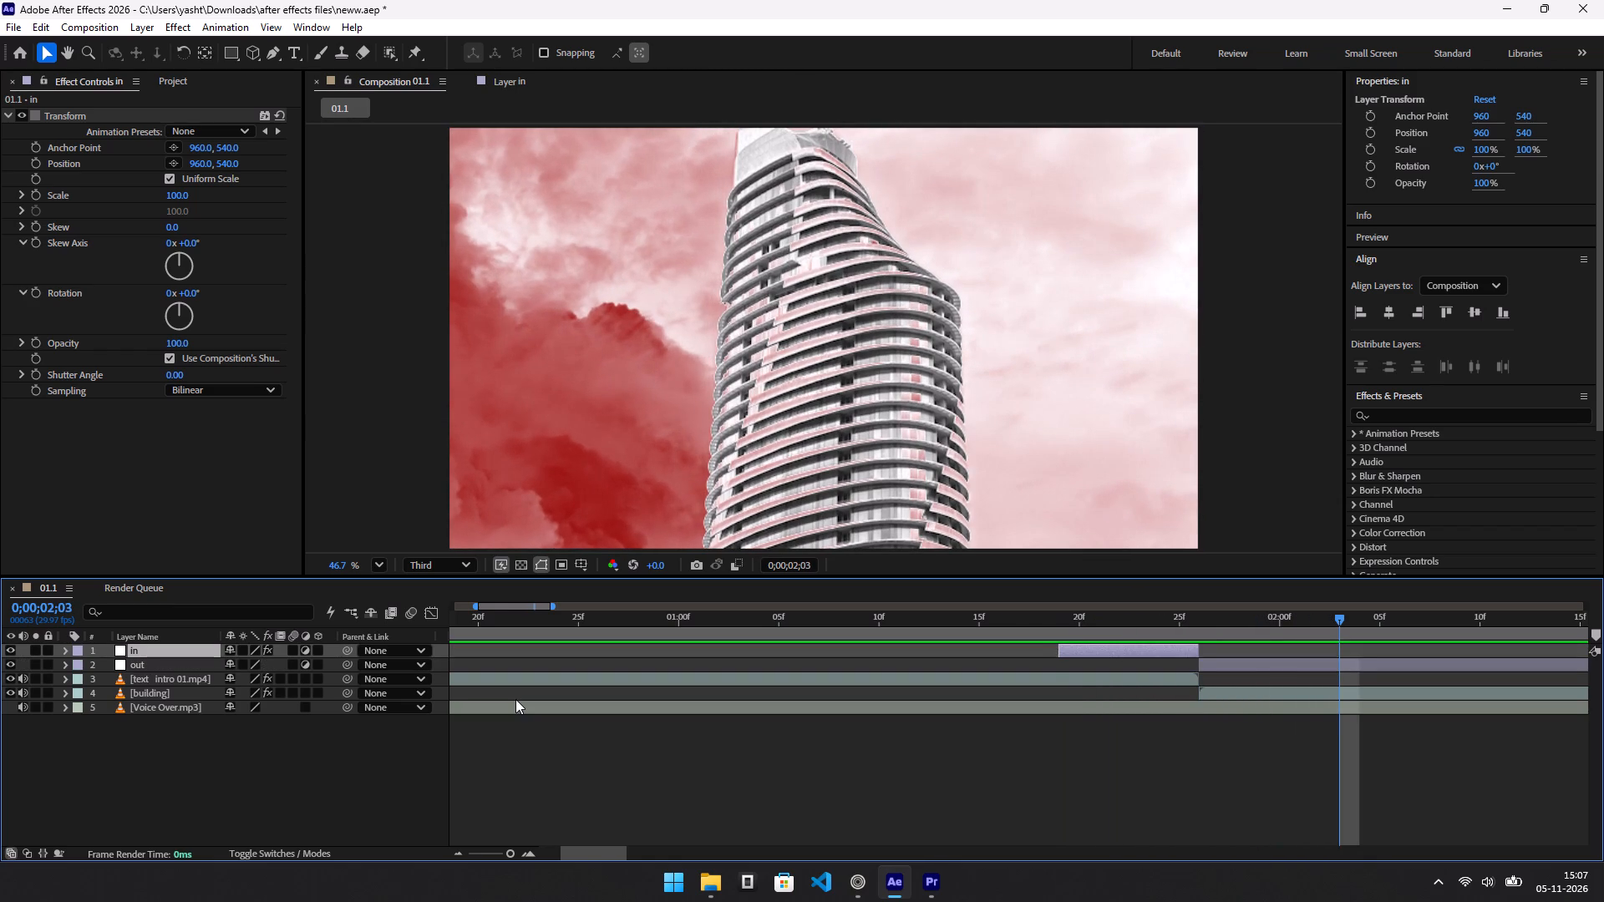
{"action": "key", "text": "ctrl+z"}
{"action": "left_click", "coordinate": [1298, 647], "text": "ctrl"}
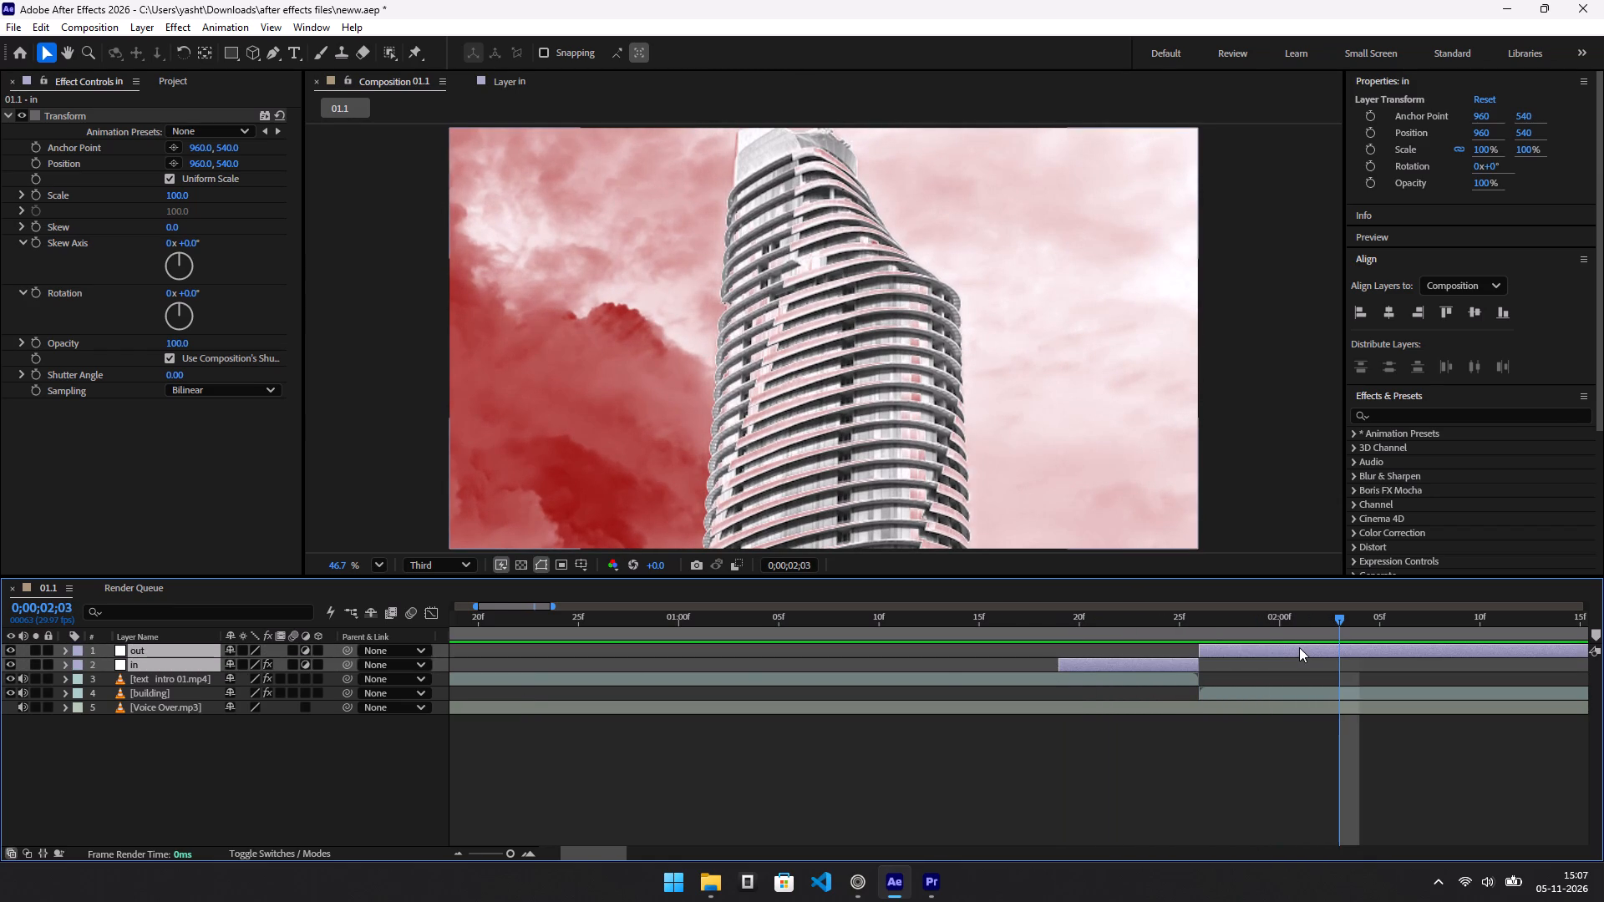
{"action": "key", "text": "ctrl+bracketright"}
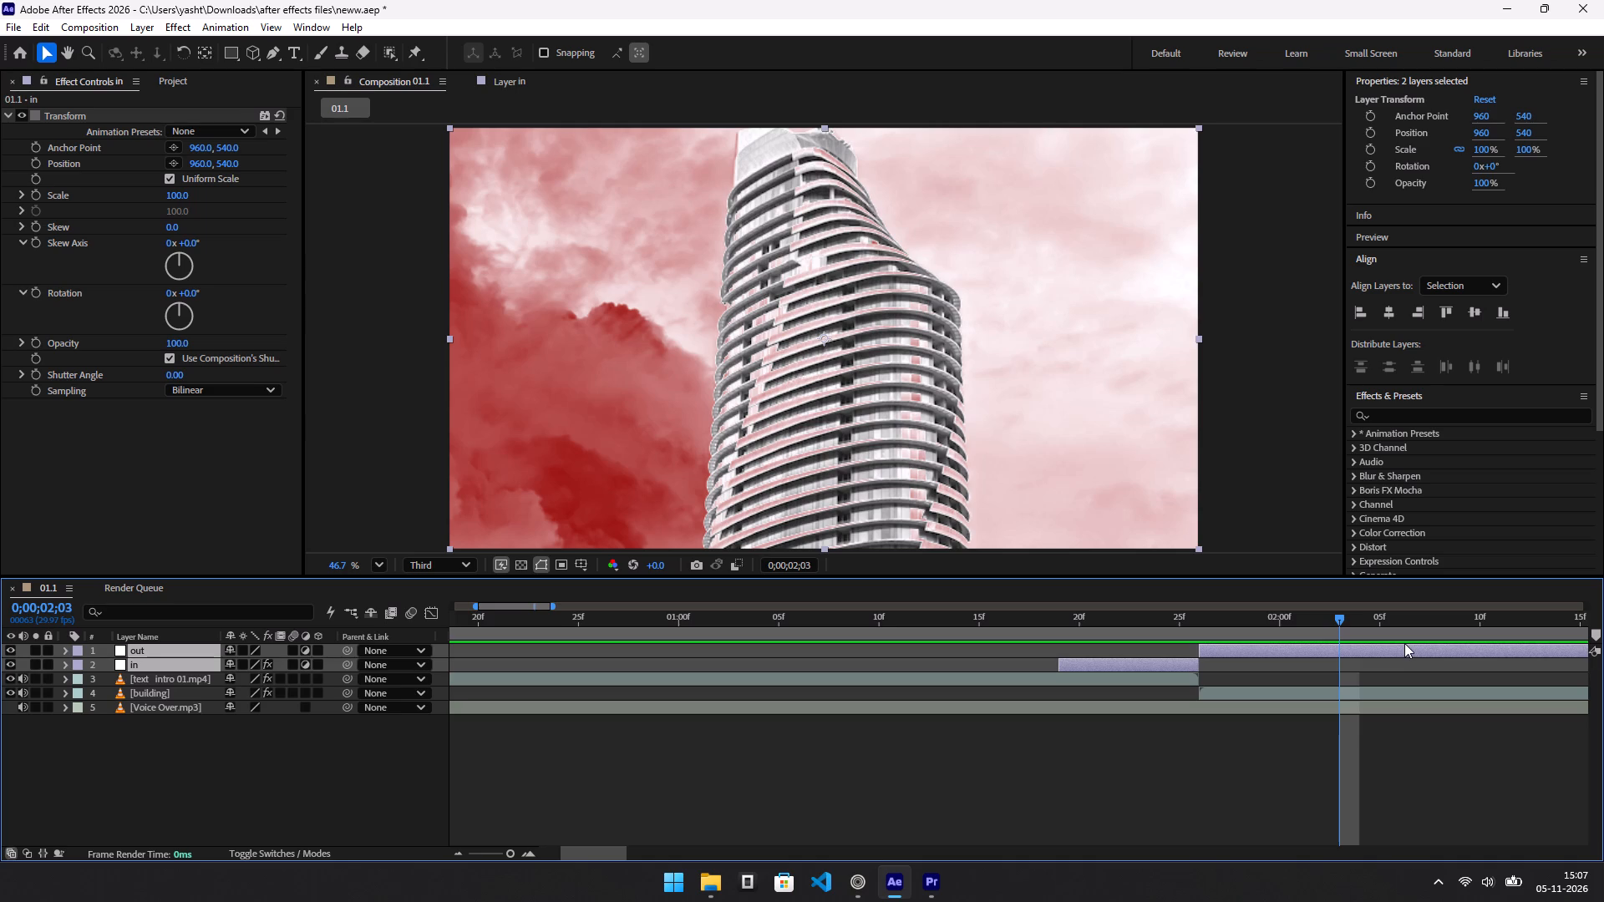
{"action": "key", "text": "alt+bracketright"}
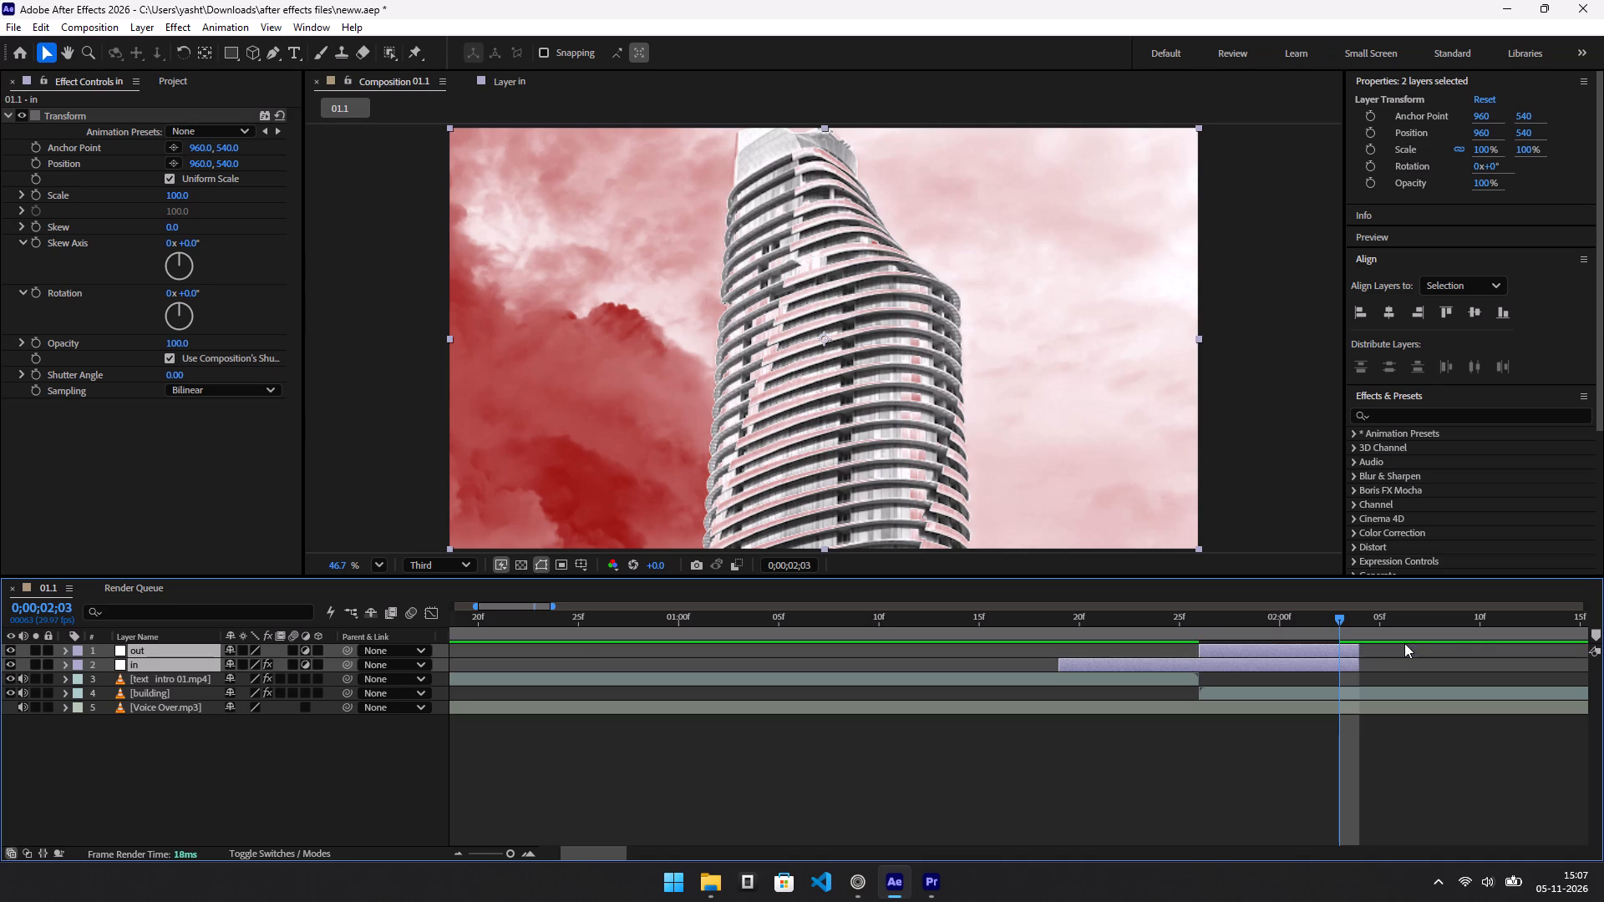
{"action": "key", "text": "ctrl+z"}
{"action": "key", "text": "alt+bracketright"}
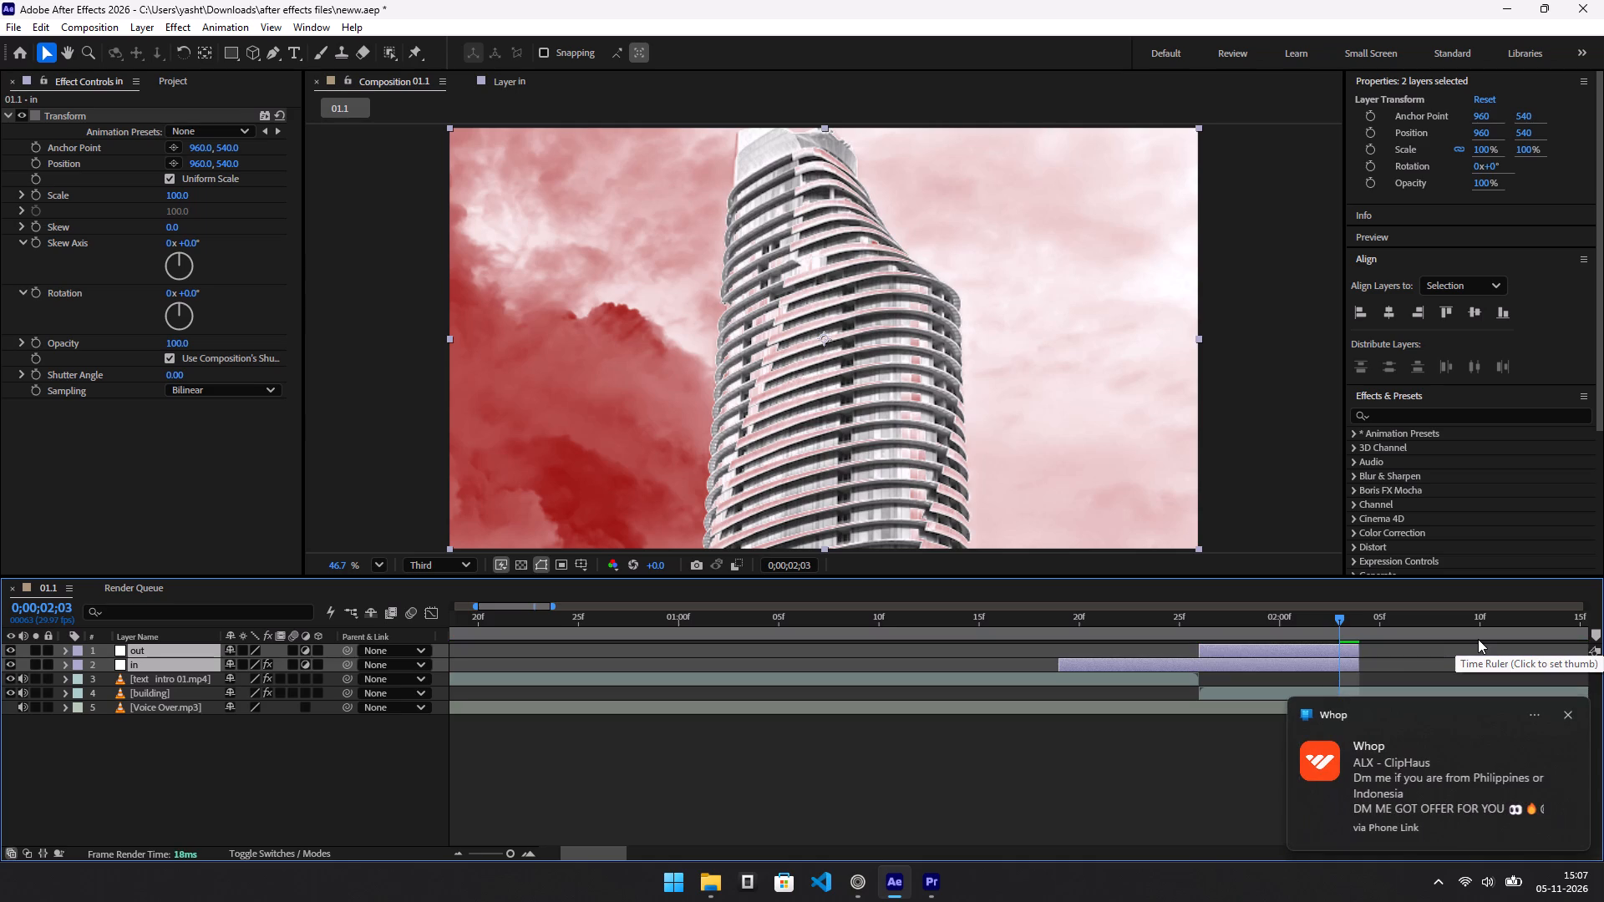
Undo the end trim shared by both adjustment layers and trim the end of only the out layer to 0;00;02;03.
{"action": "left_click_drag", "start_coordinate": [1226, 628], "coordinate": [1184, 634]}
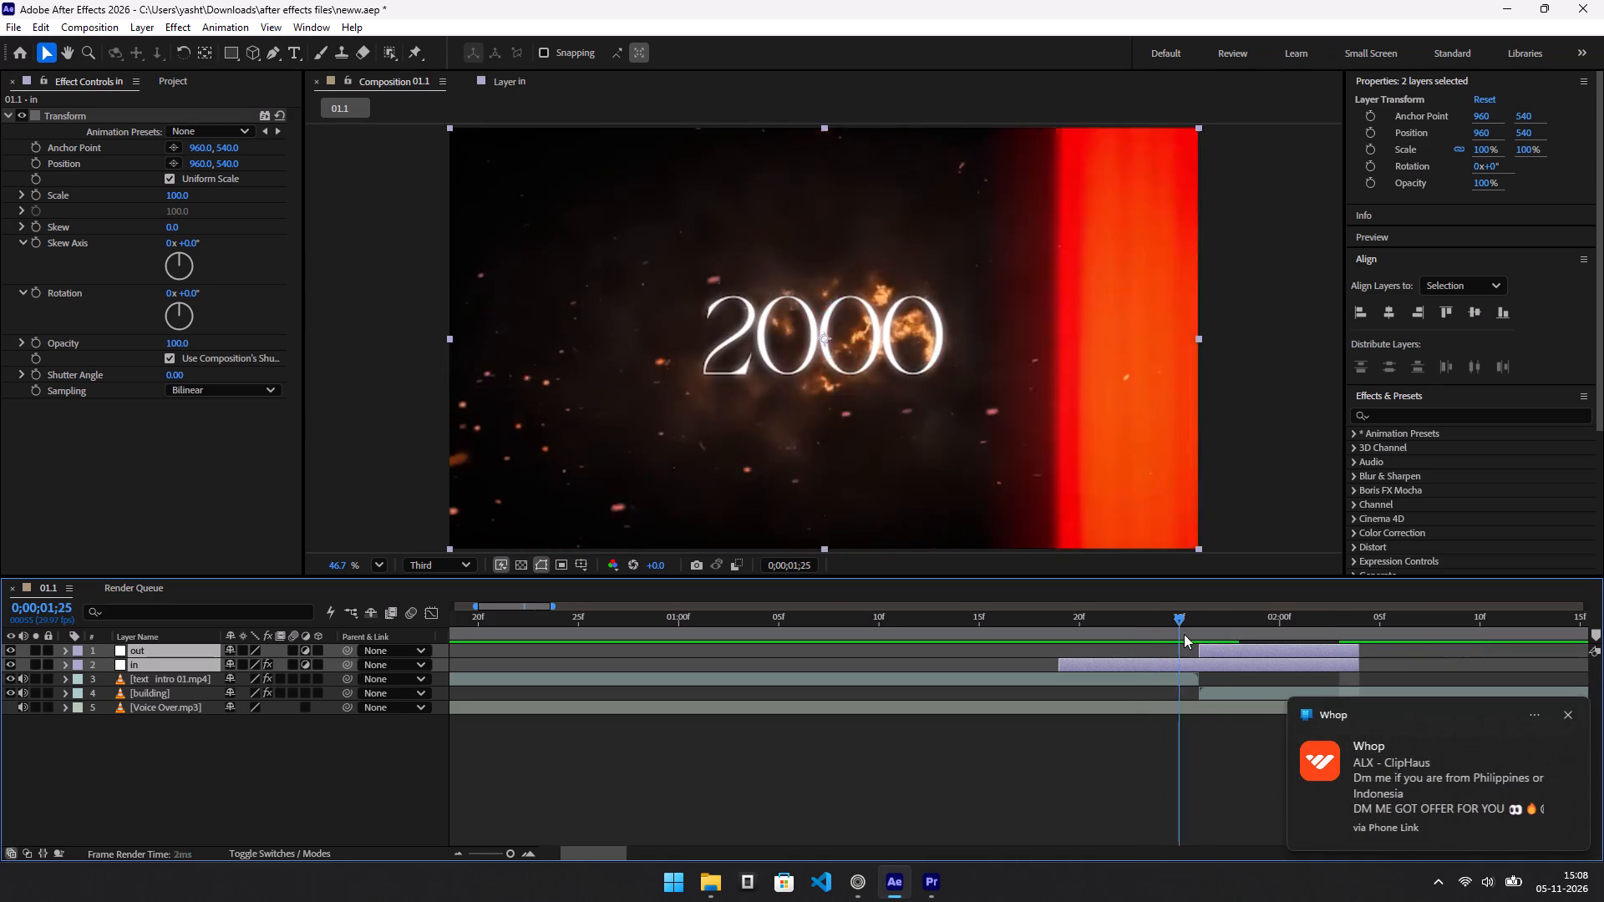
{"action": "left_click_drag", "start_coordinate": [1184, 634], "coordinate": [1200, 640]}
{"action": "key", "text": "ctrl+z"}
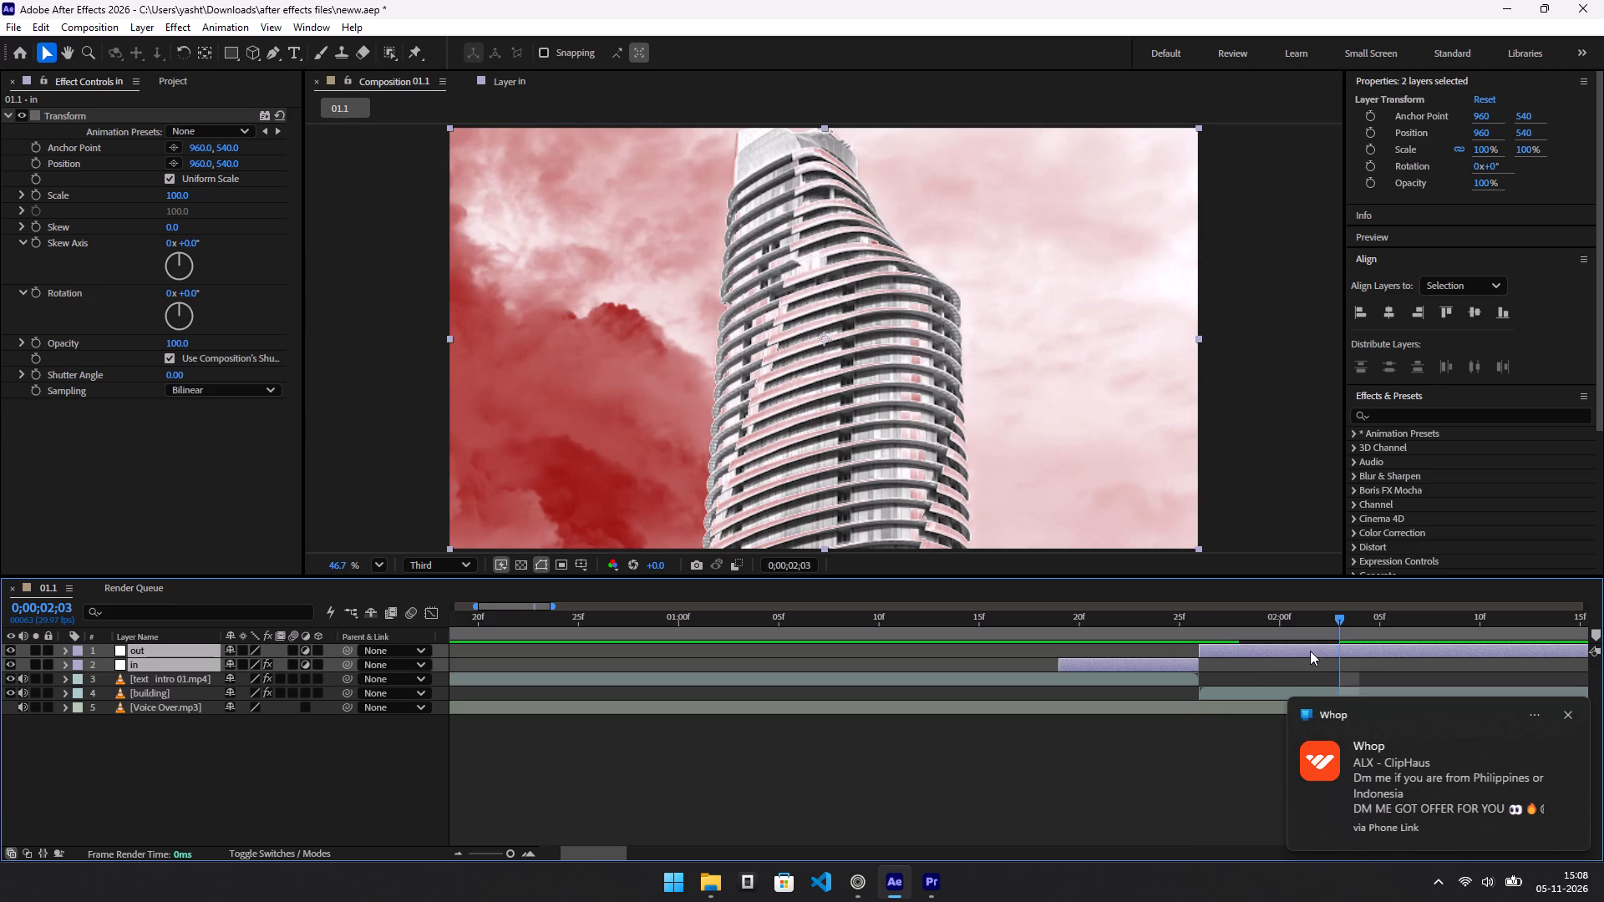
{"action": "left_click", "coordinate": [1314, 649]}
{"action": "left_click", "coordinate": [1272, 666]}
{"action": "left_click", "coordinate": [1277, 649]}
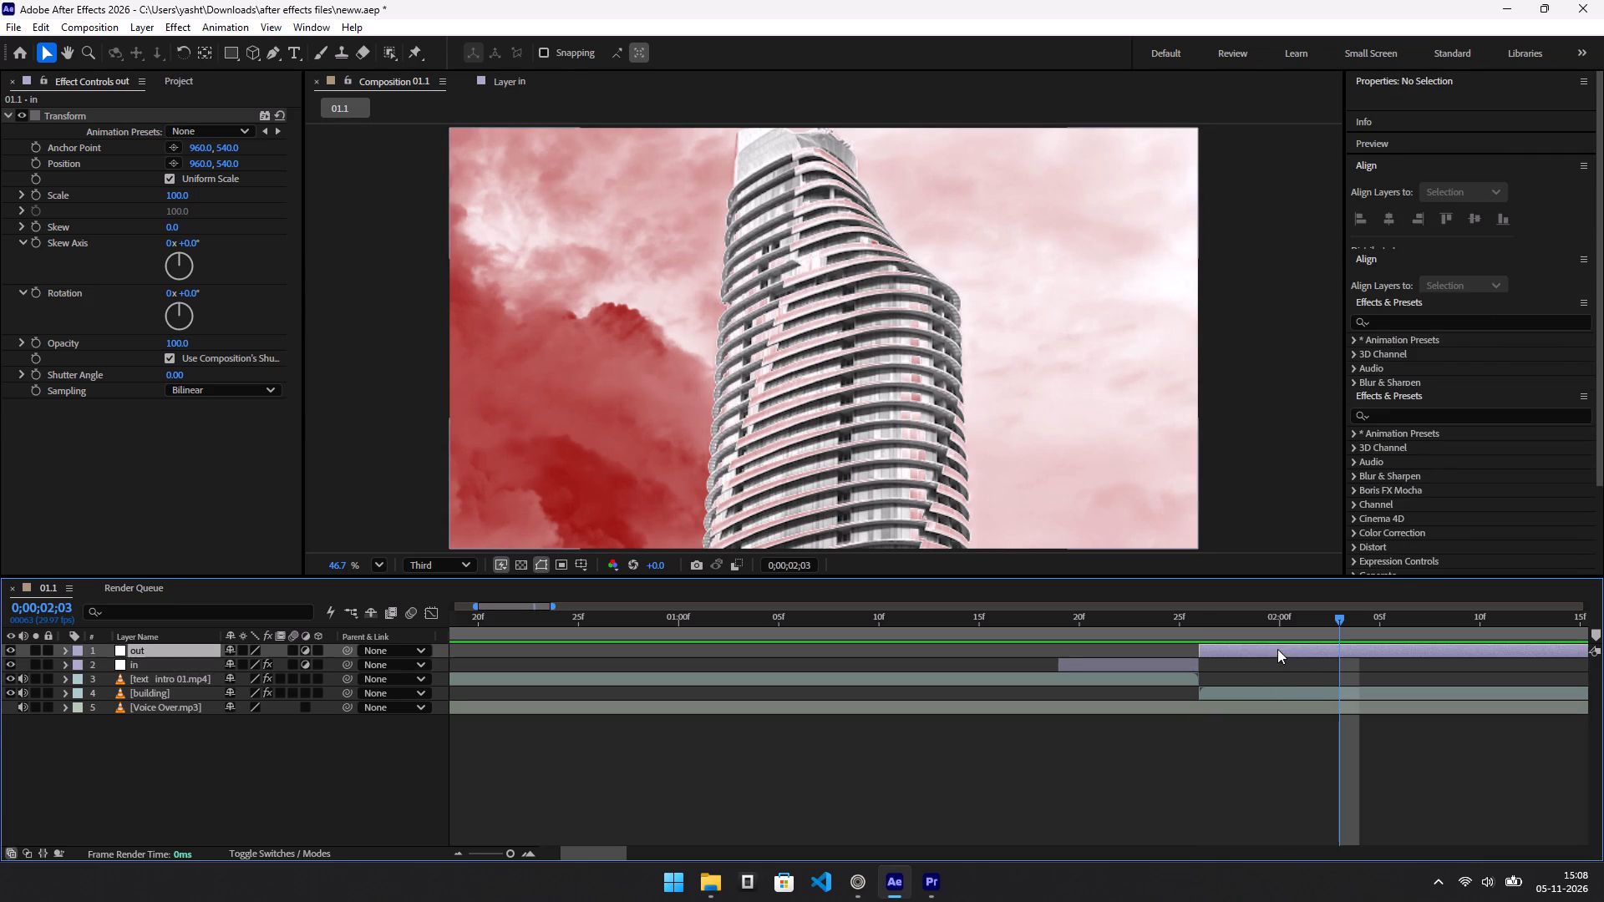
{"action": "key", "text": "alt+bracketright"}
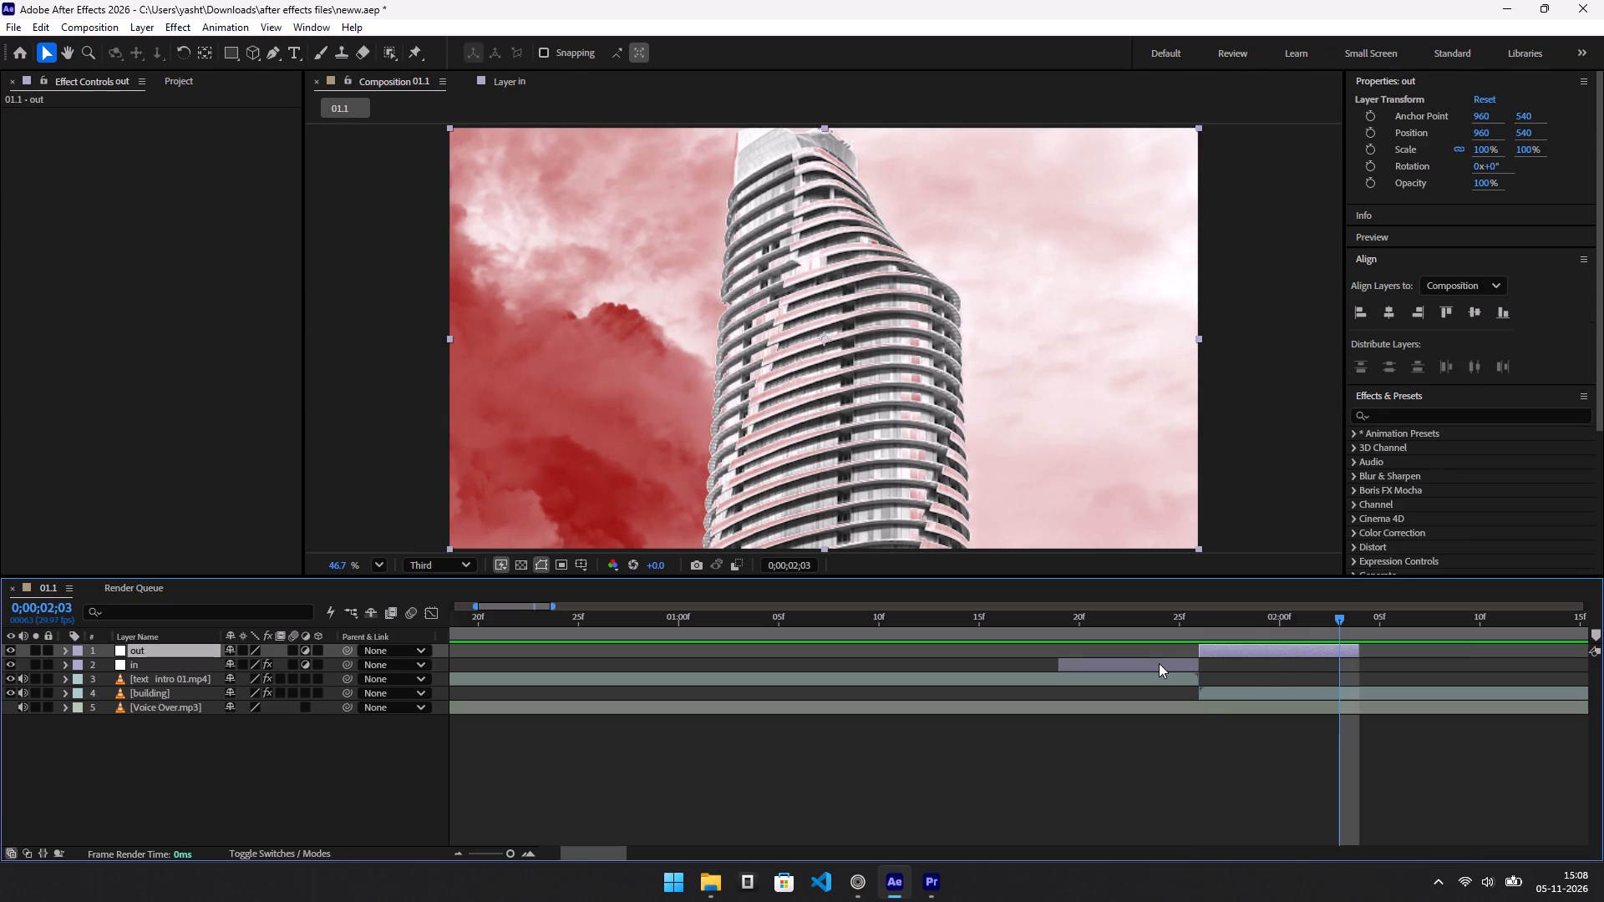
{"action": "key", "text": "alt+bracketright"}
{"action": "key", "text": "alt+bracketright"}
{"action": "key", "text": "alt+bracketright"}
{"action": "left_click_drag", "start_coordinate": [1357, 650], "coordinate": [1343, 650]}
Scrub and play the frames between 0;00;01;15 and the cut to examine where the in layer should start.
{"action": "key", "text": "ctrl+Left"}
{"action": "key", "text": "ctrl+Left"}
{"action": "key", "text": "ctrl+Left"}
{"action": "key", "text": "ctrl+Left"}
{"action": "key", "text": "ctrl+Left"}
{"action": "key", "text": "ctrl+Left"}
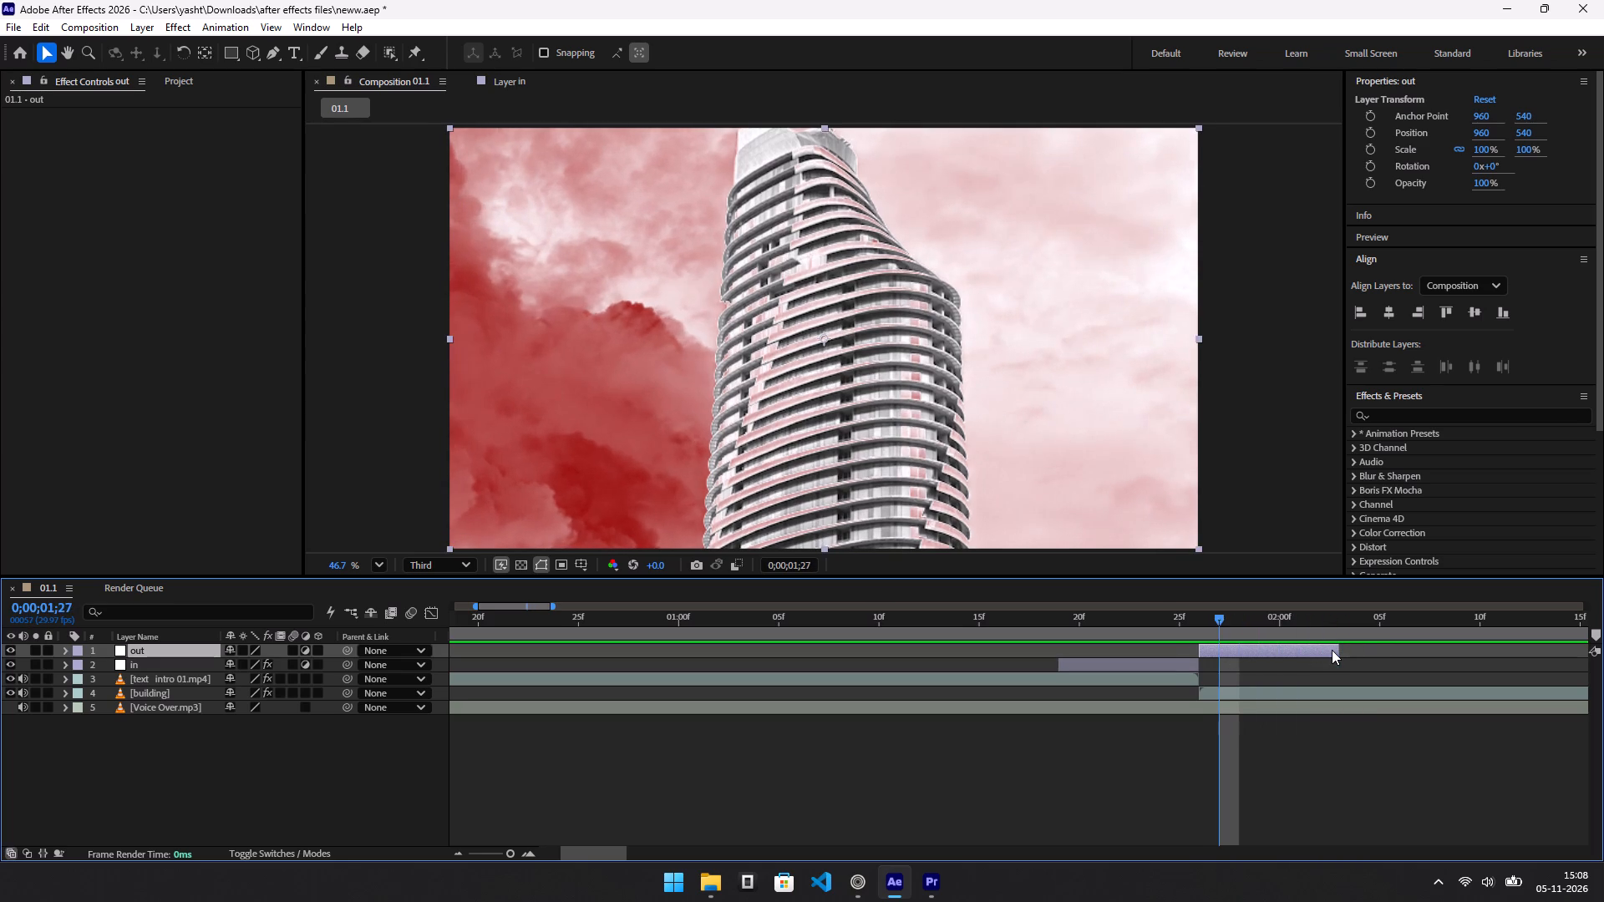
{"action": "key", "text": "ctrl+Left"}
{"action": "left_click", "coordinate": [1137, 656]}
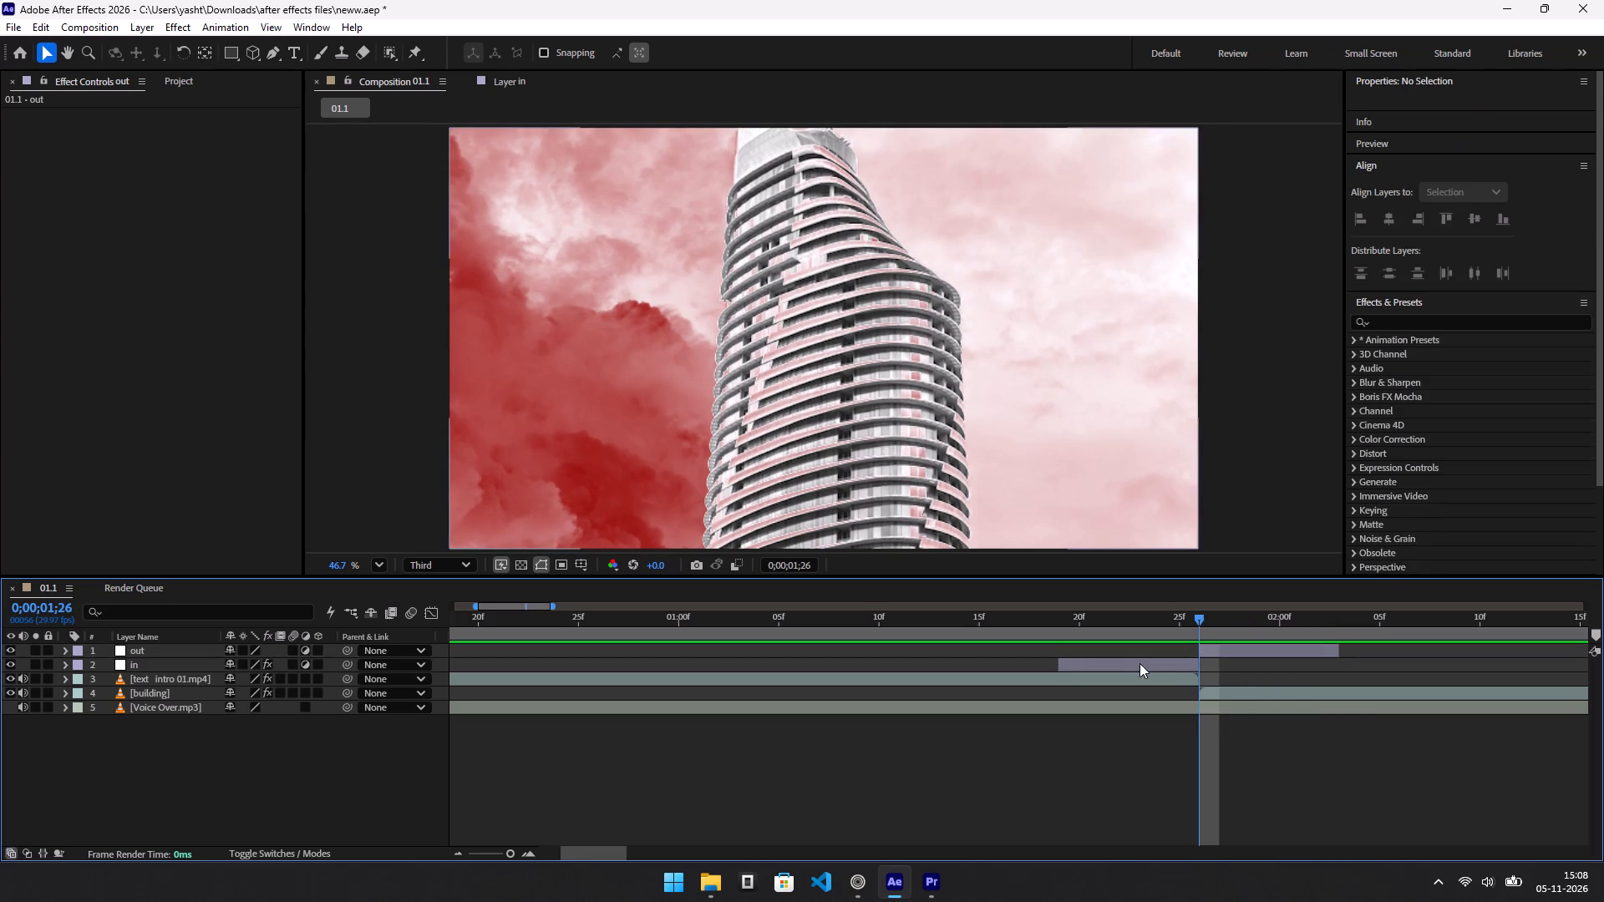
{"action": "left_click", "coordinate": [1140, 663]}
{"action": "left_click_drag", "start_coordinate": [1139, 611], "coordinate": [1072, 610]}
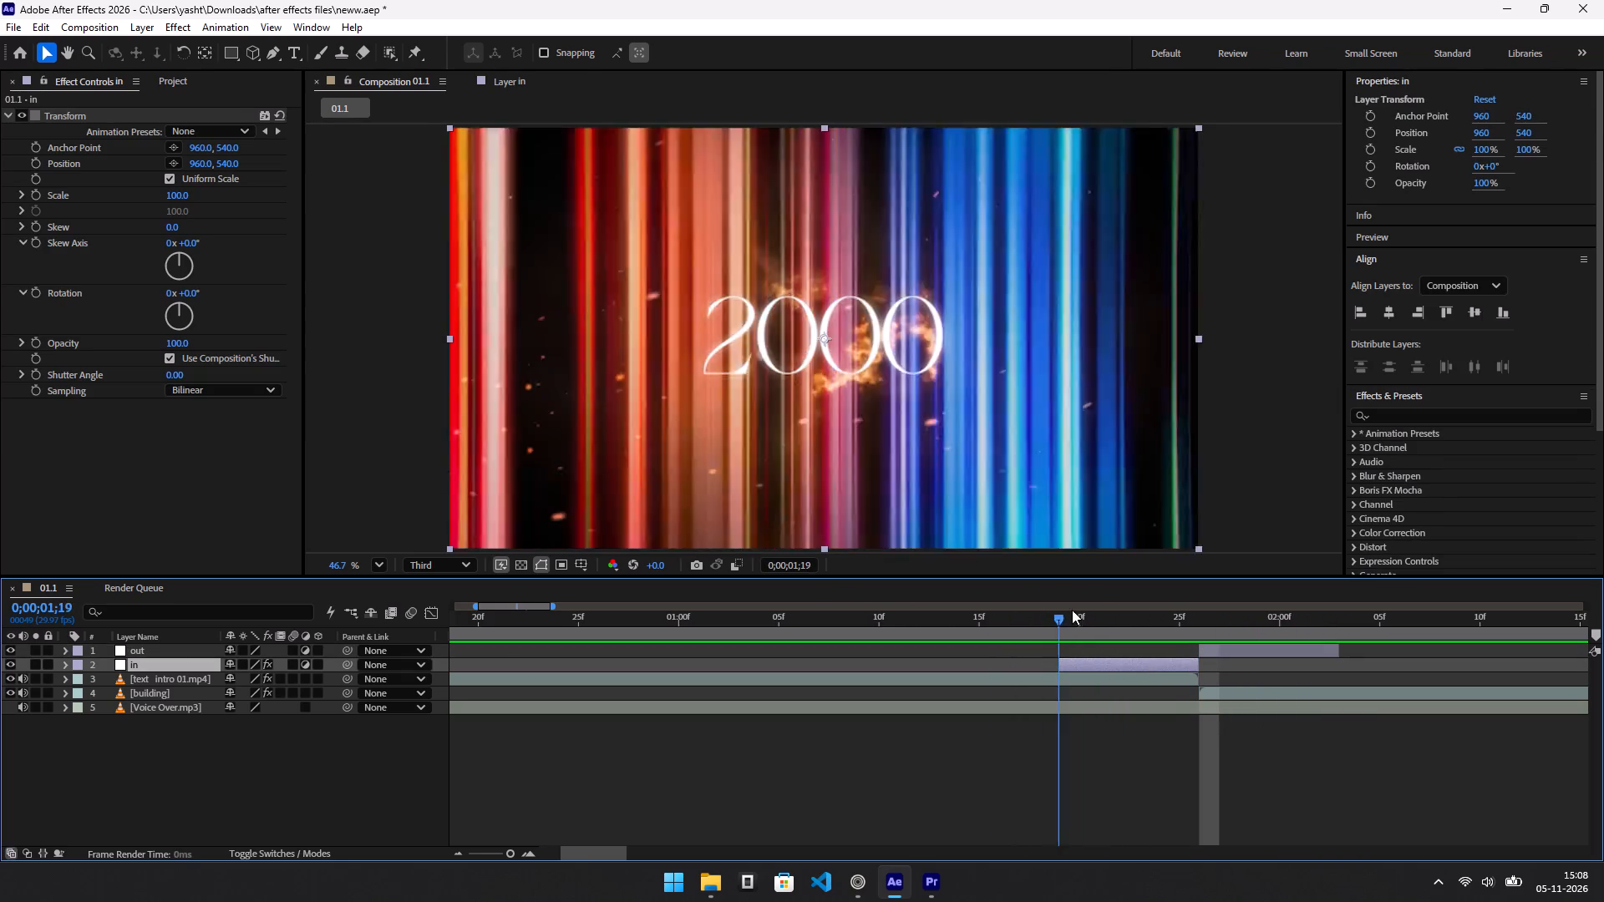
{"action": "left_click_drag", "start_coordinate": [1072, 610], "coordinate": [1023, 618]}
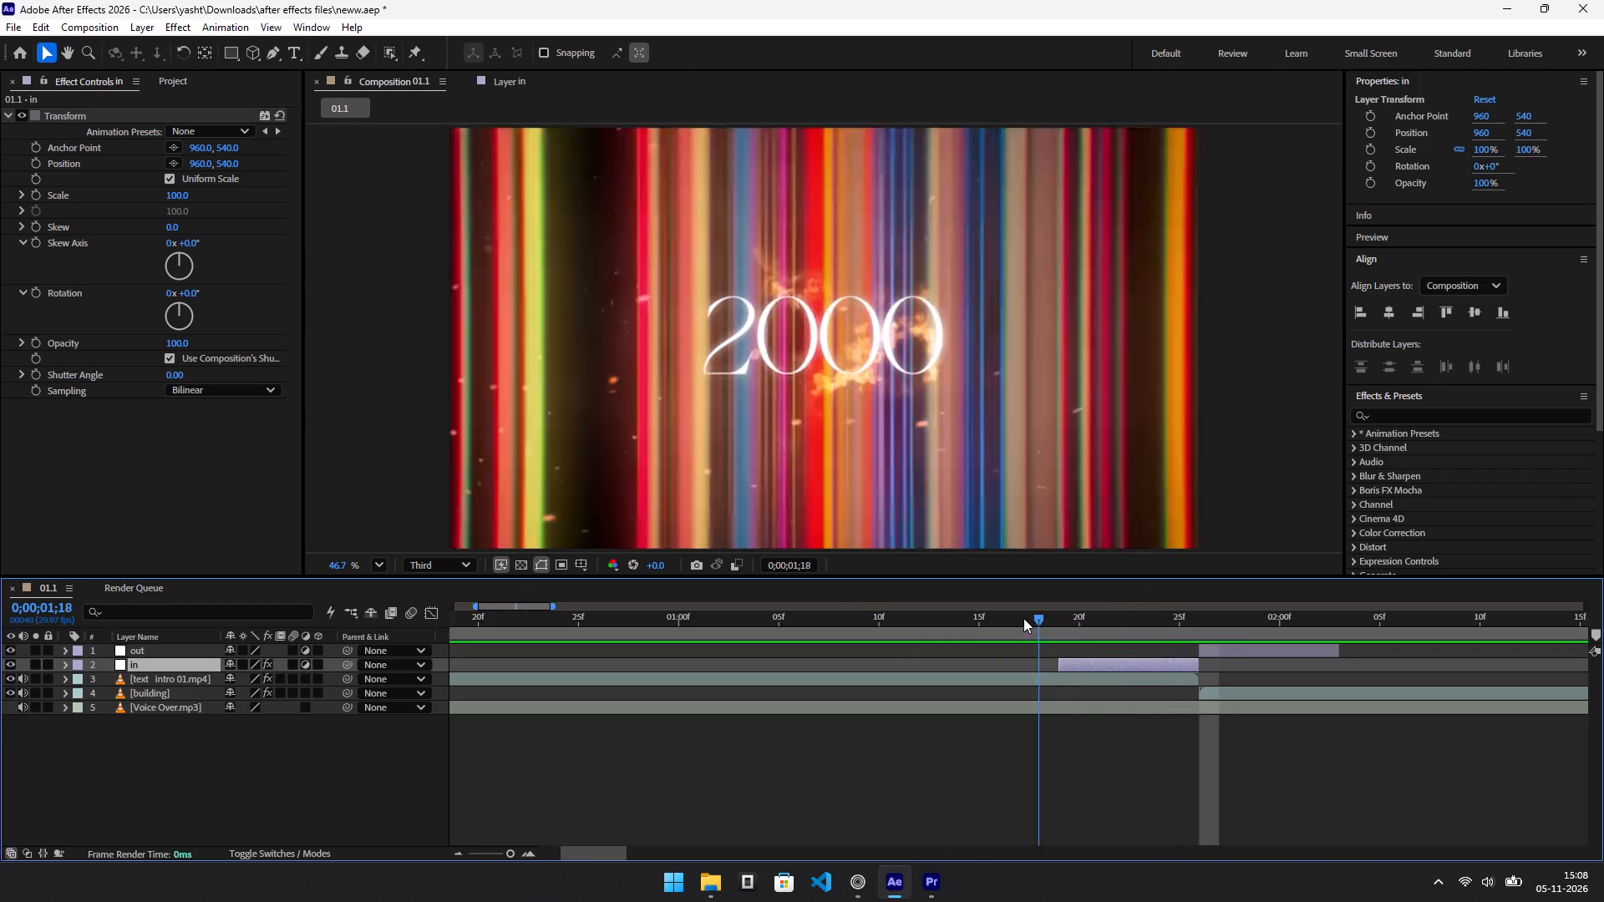
{"action": "left_click_drag", "start_coordinate": [1023, 618], "coordinate": [952, 615]}
{"action": "key", "text": "space"}
{"action": "key", "text": "space"}
{"action": "left_click", "coordinate": [988, 611]}
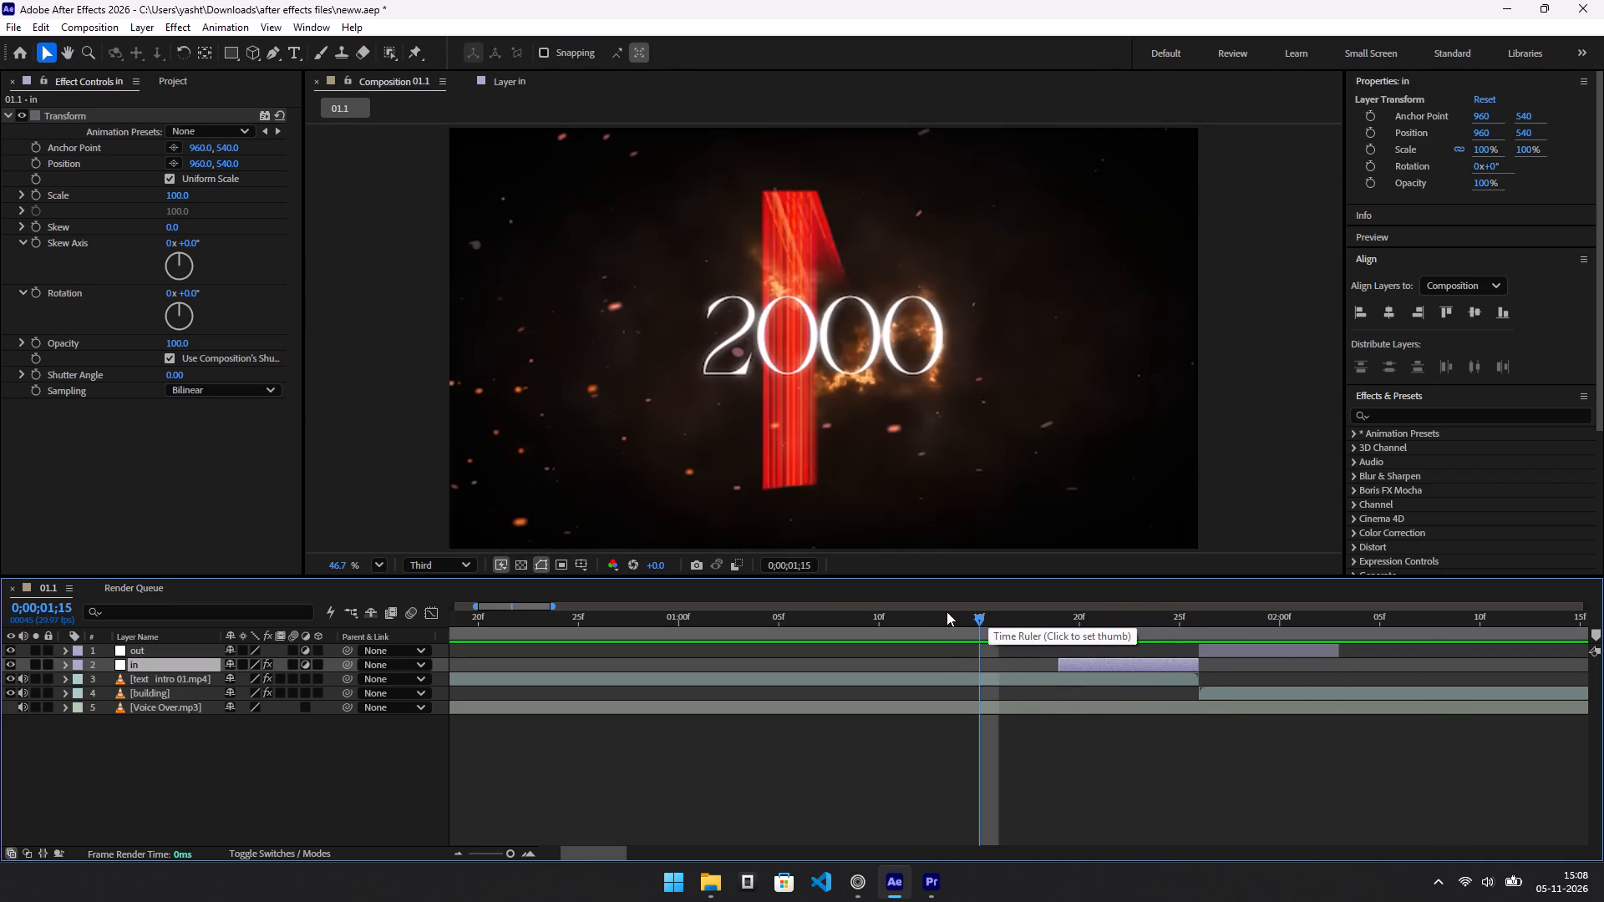
{"action": "key", "text": "space"}
{"action": "key", "text": "space"}
{"action": "left_click", "coordinate": [1105, 618]}
{"action": "left_click_drag", "start_coordinate": [1107, 618], "coordinate": [1038, 618]}
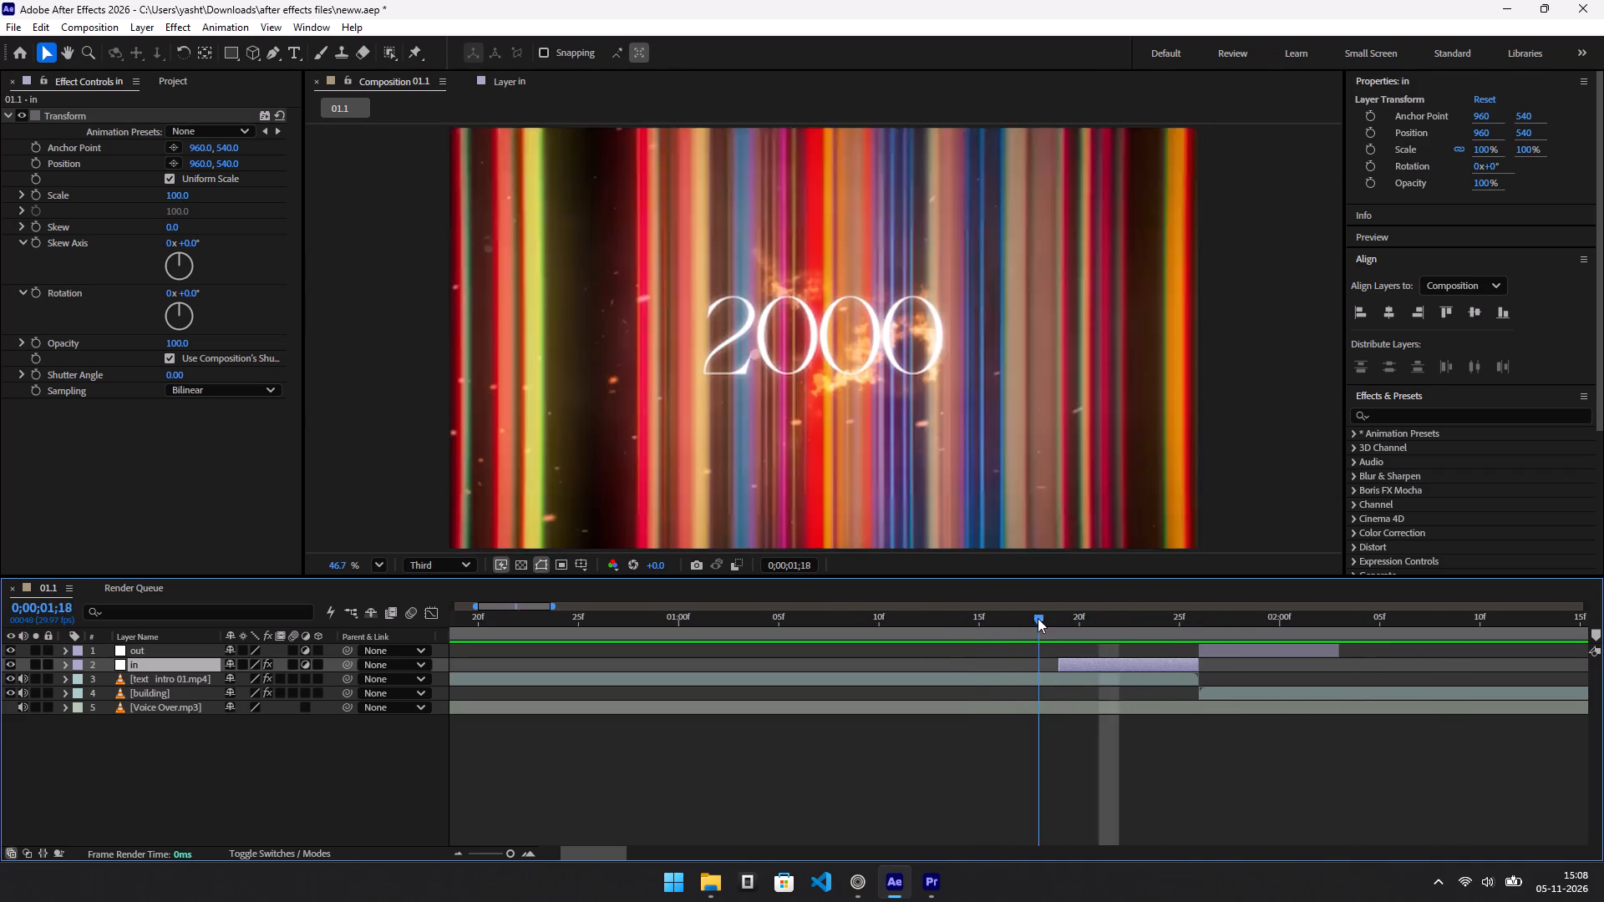
{"action": "left_click_drag", "start_coordinate": [1038, 618], "coordinate": [1181, 631]}
Check the YouTube tutorial's layer preparation, return to After Effects, and extend the start of the in layer back to 0;00;01;16.
{"action": "key", "text": "alt+Tab"}
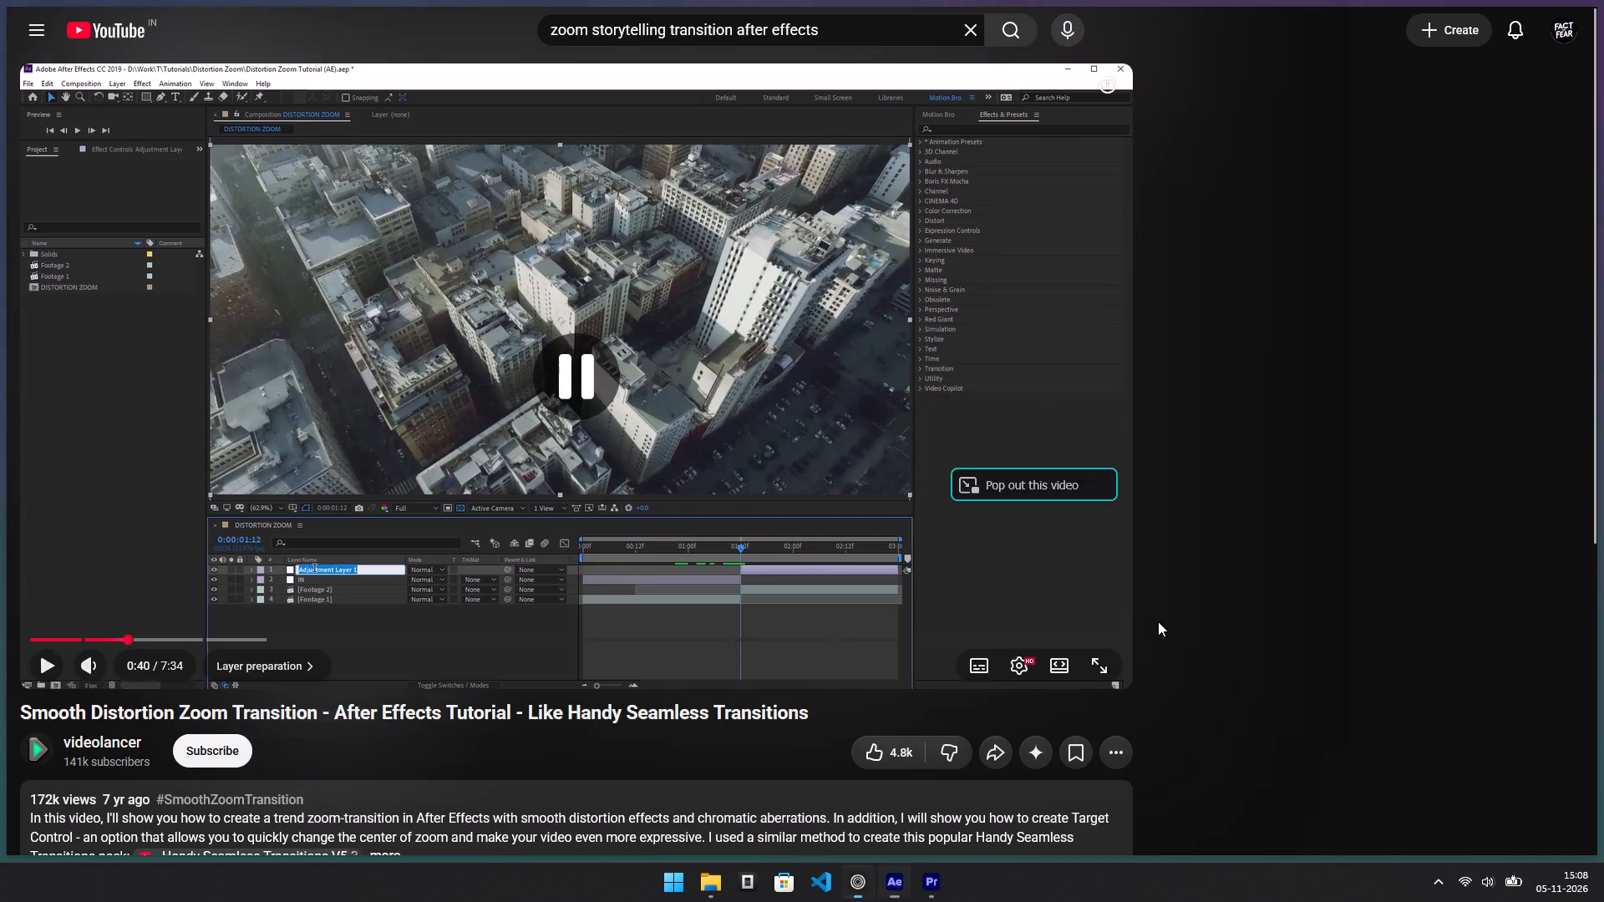
{"action": "left_click", "coordinate": [962, 459]}
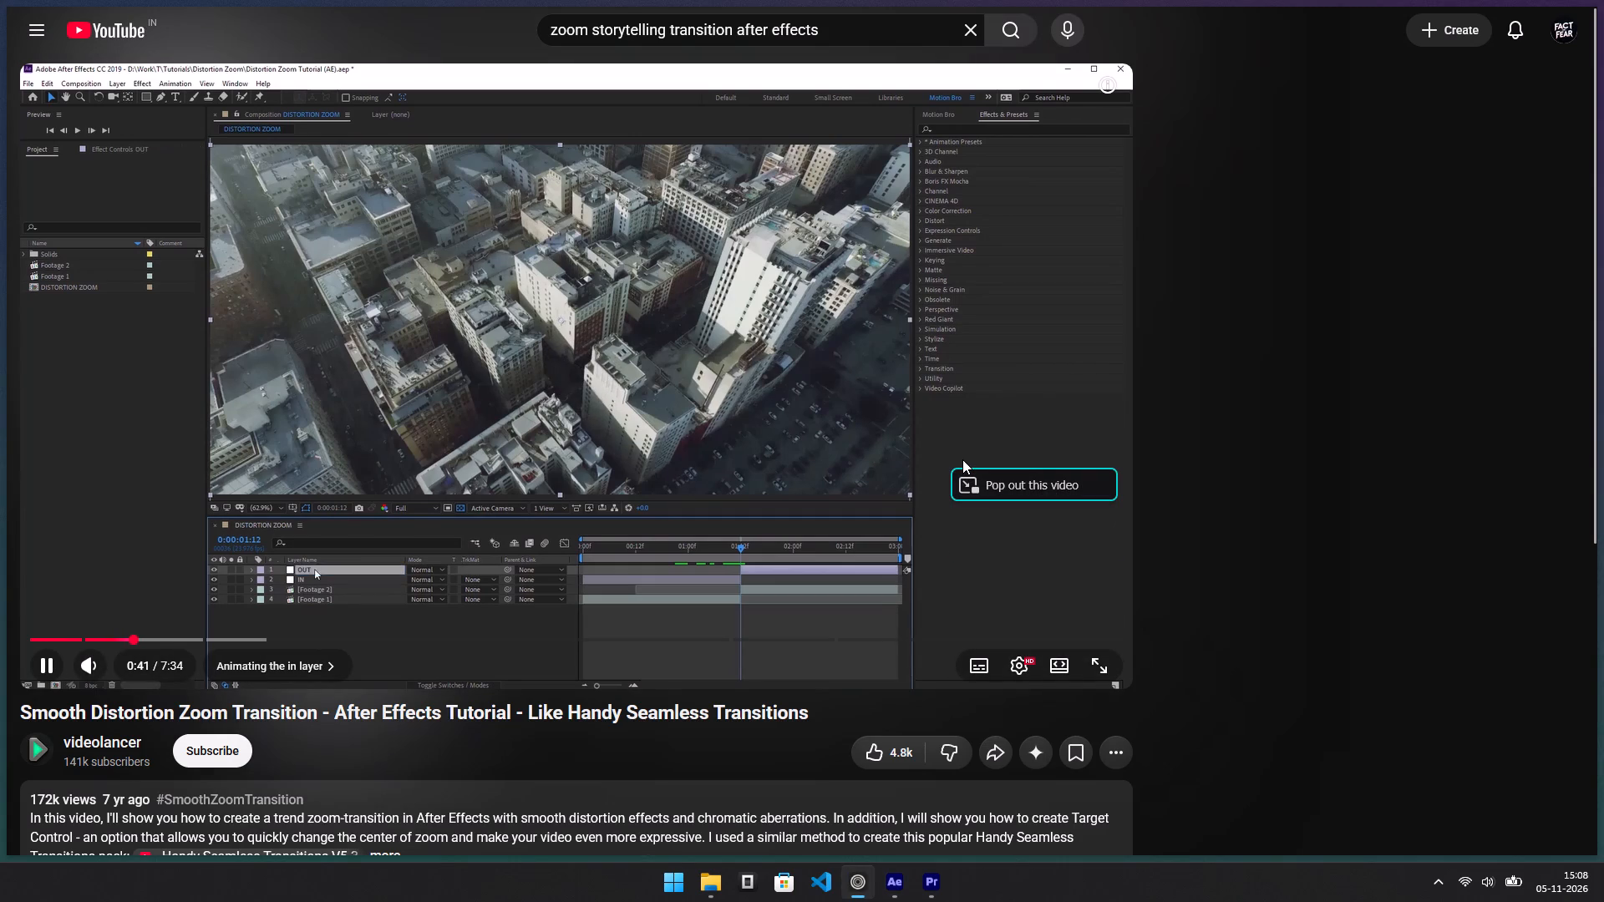
{"action": "key", "text": "space"}
{"action": "key", "text": "alt+Tab"}
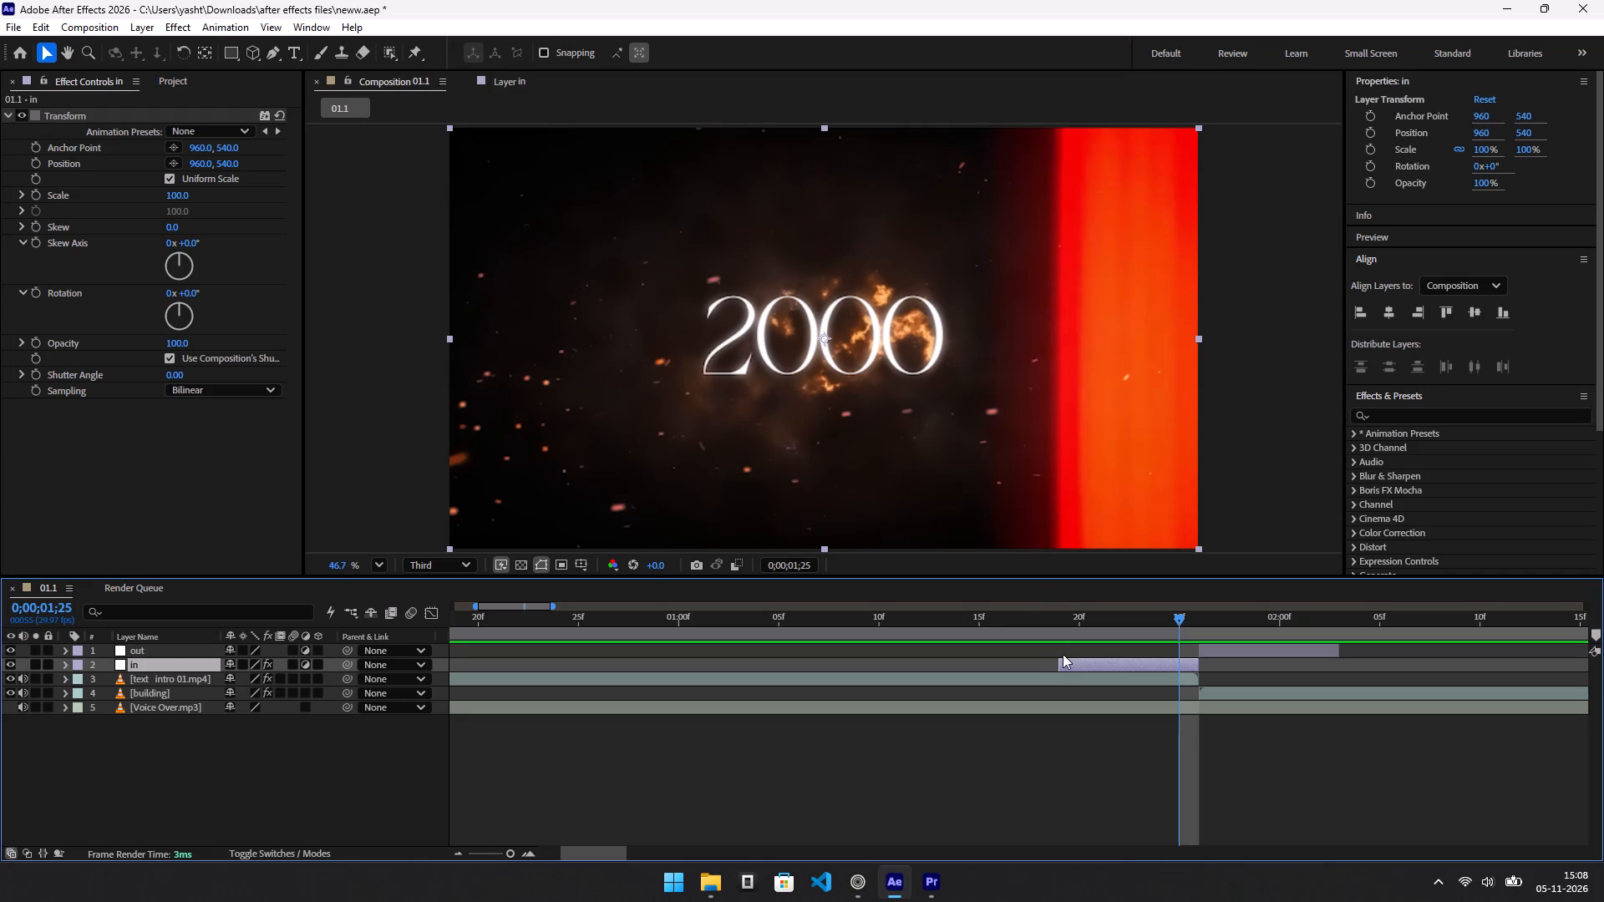
{"action": "left_click", "coordinate": [1069, 662]}
{"action": "left_click_drag", "start_coordinate": [1056, 664], "coordinate": [1039, 664]}
{"action": "left_click_drag", "start_coordinate": [1039, 664], "coordinate": [1023, 664]}
{"action": "left_click_drag", "start_coordinate": [1023, 664], "coordinate": [1005, 666]}
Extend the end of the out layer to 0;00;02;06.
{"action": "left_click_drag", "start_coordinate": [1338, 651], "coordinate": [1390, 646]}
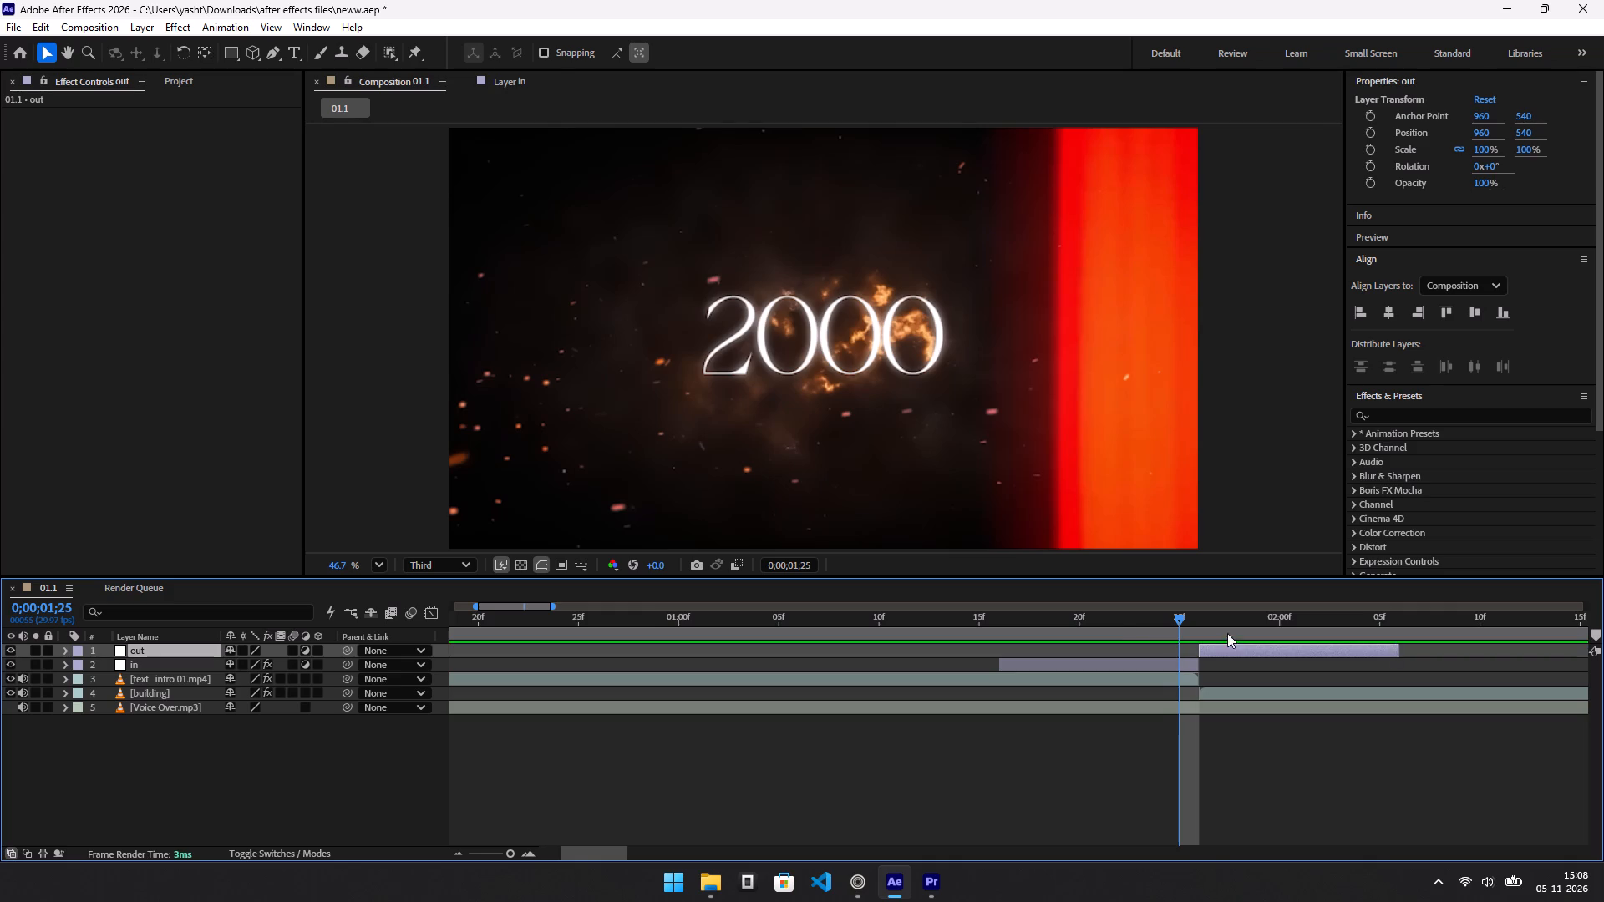
Watch the YouTube tutorial's part on animating the in layer, and scrub the start of the in layer in After Effects.
{"action": "left_click_drag", "start_coordinate": [1132, 623], "coordinate": [1080, 641]}
{"action": "key", "text": "alt+Tab"}
{"action": "left_click", "coordinate": [723, 480]}
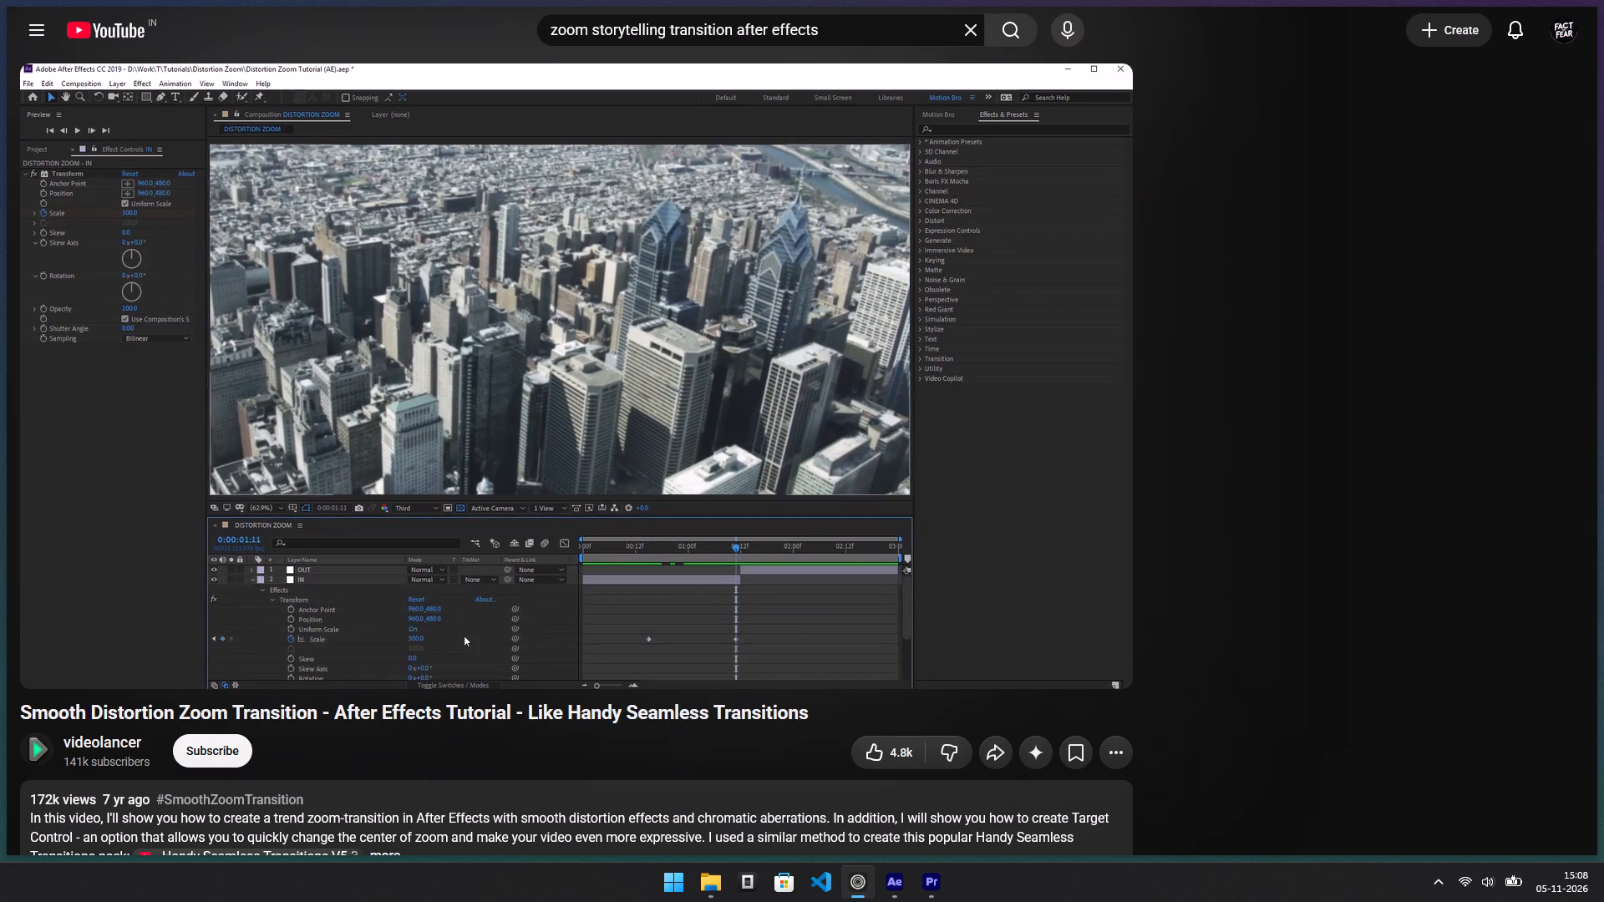
{"action": "key", "text": "space"}
{"action": "key", "text": "alt+Tab"}
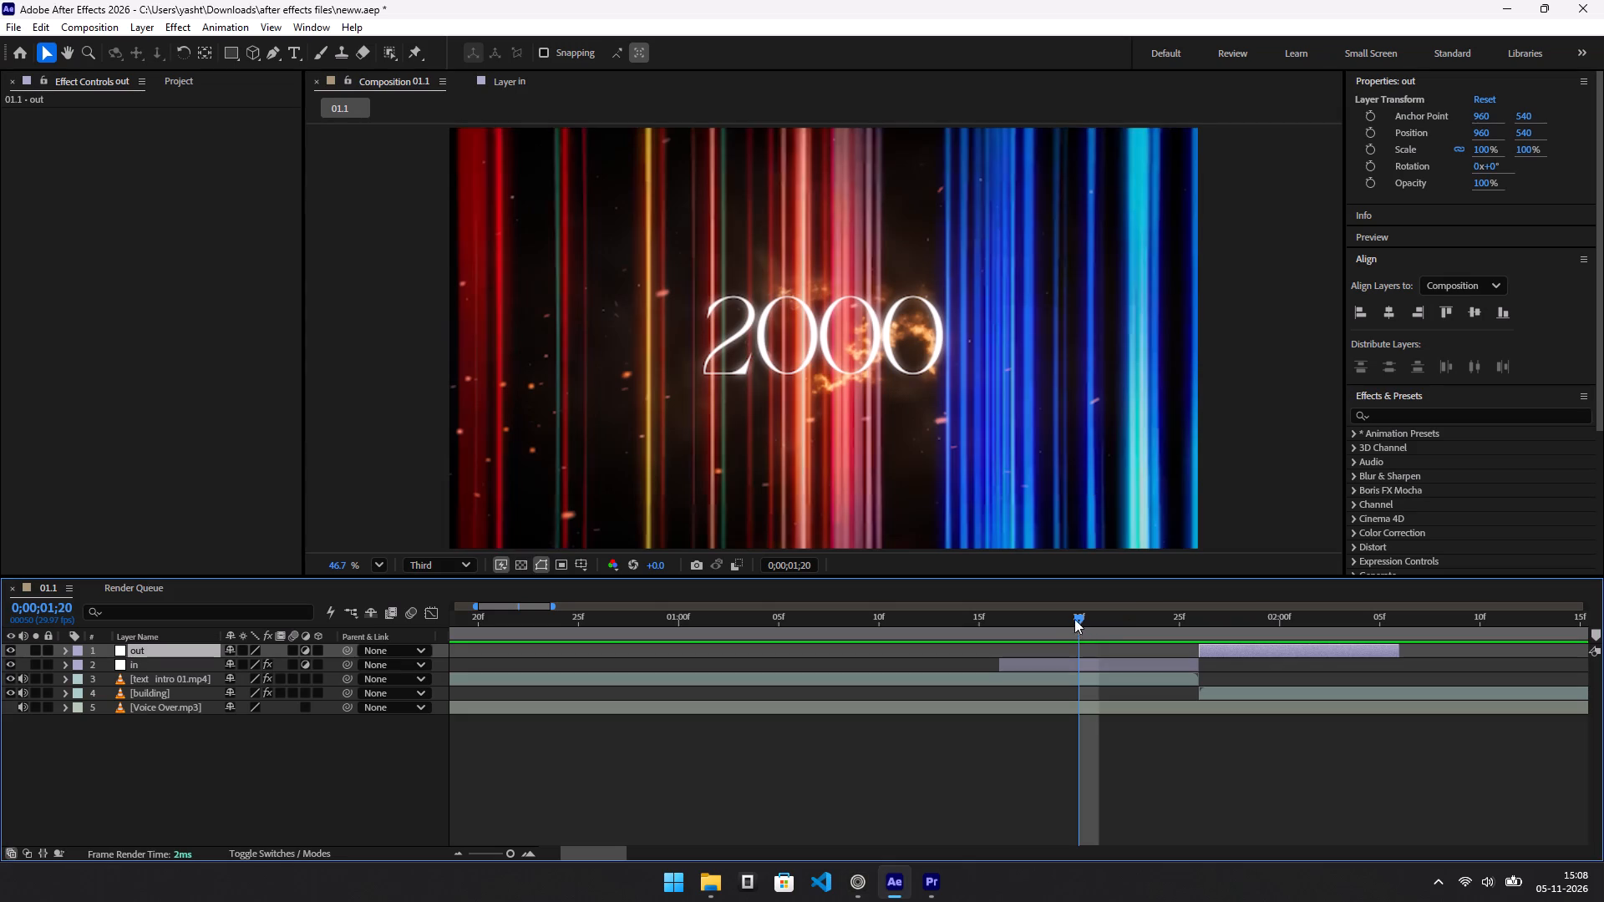
{"action": "left_click_drag", "start_coordinate": [1074, 619], "coordinate": [1002, 619]}
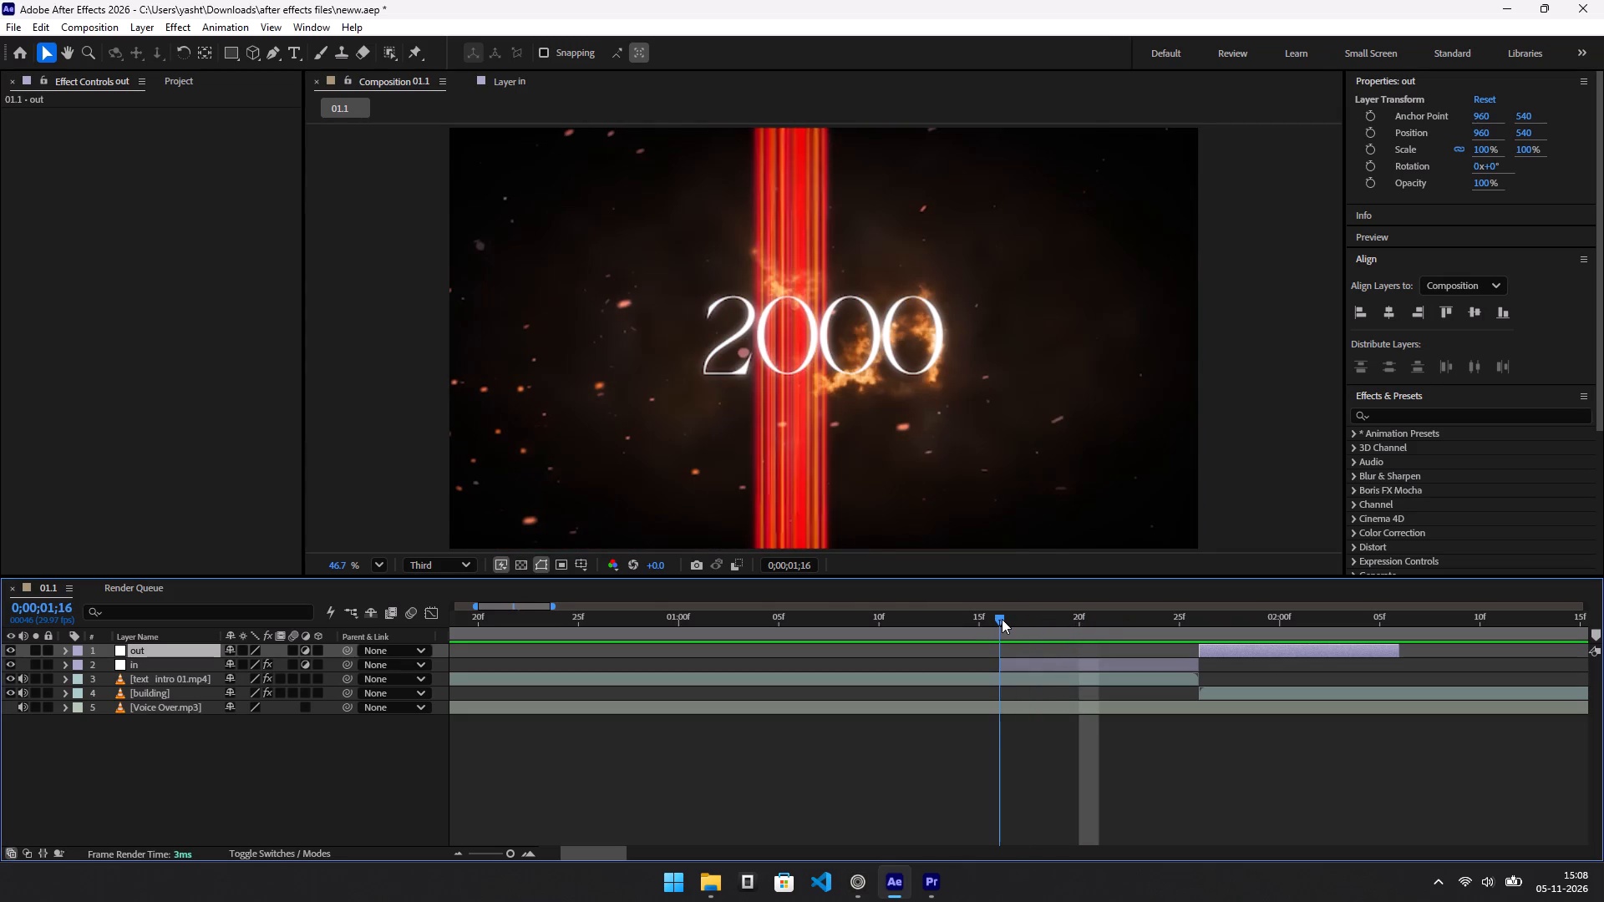
{"action": "left_click_drag", "start_coordinate": [1002, 619], "coordinate": [1053, 629]}
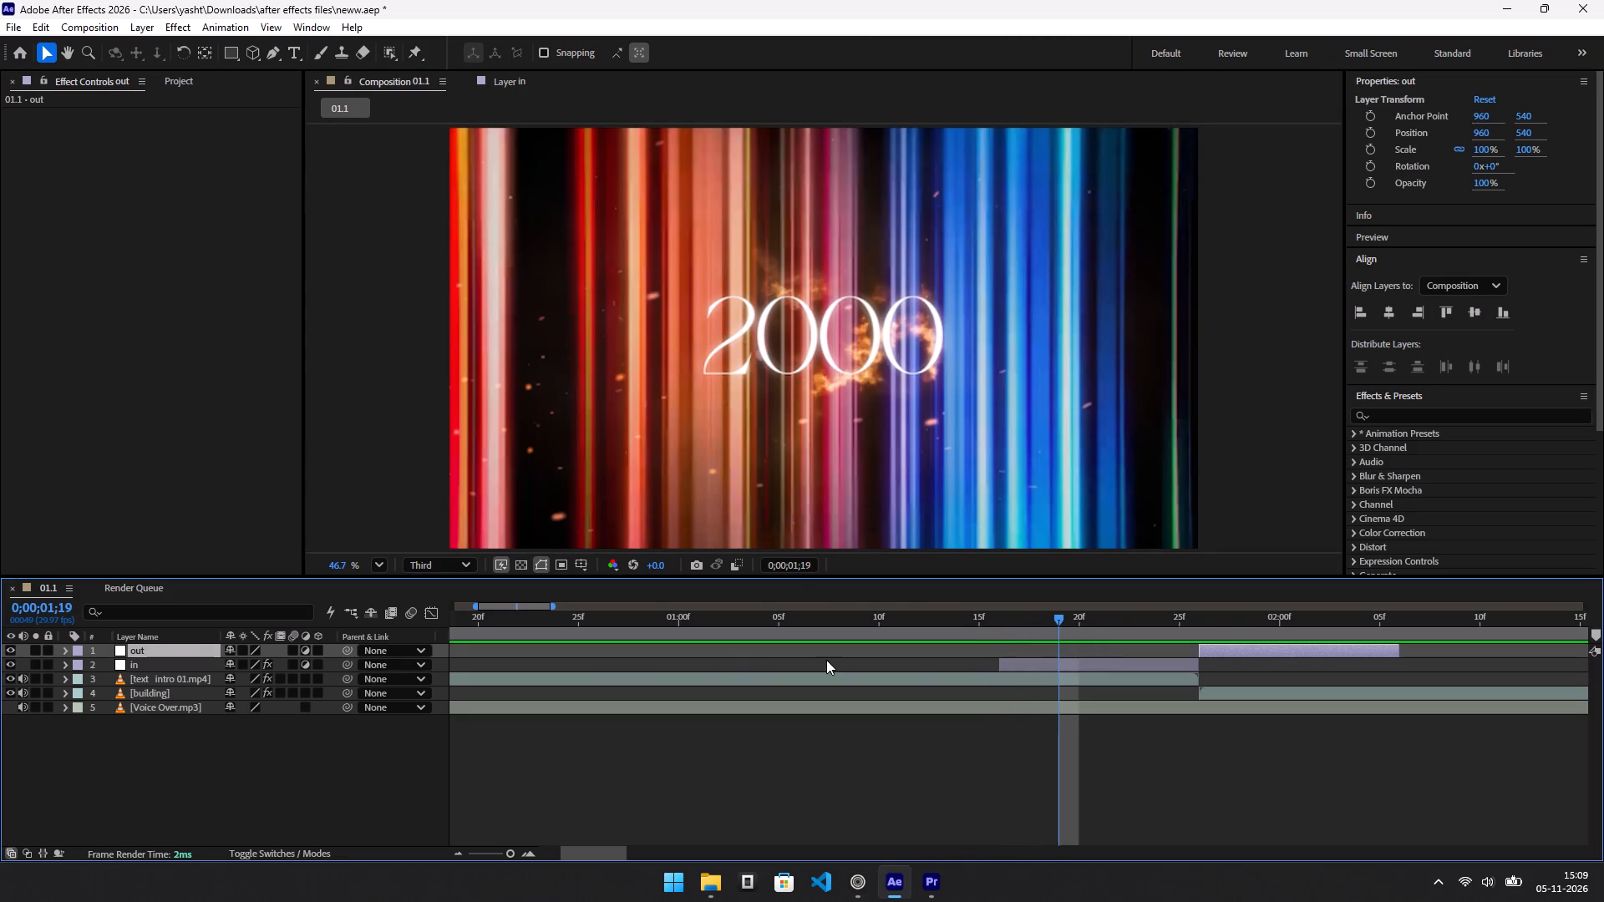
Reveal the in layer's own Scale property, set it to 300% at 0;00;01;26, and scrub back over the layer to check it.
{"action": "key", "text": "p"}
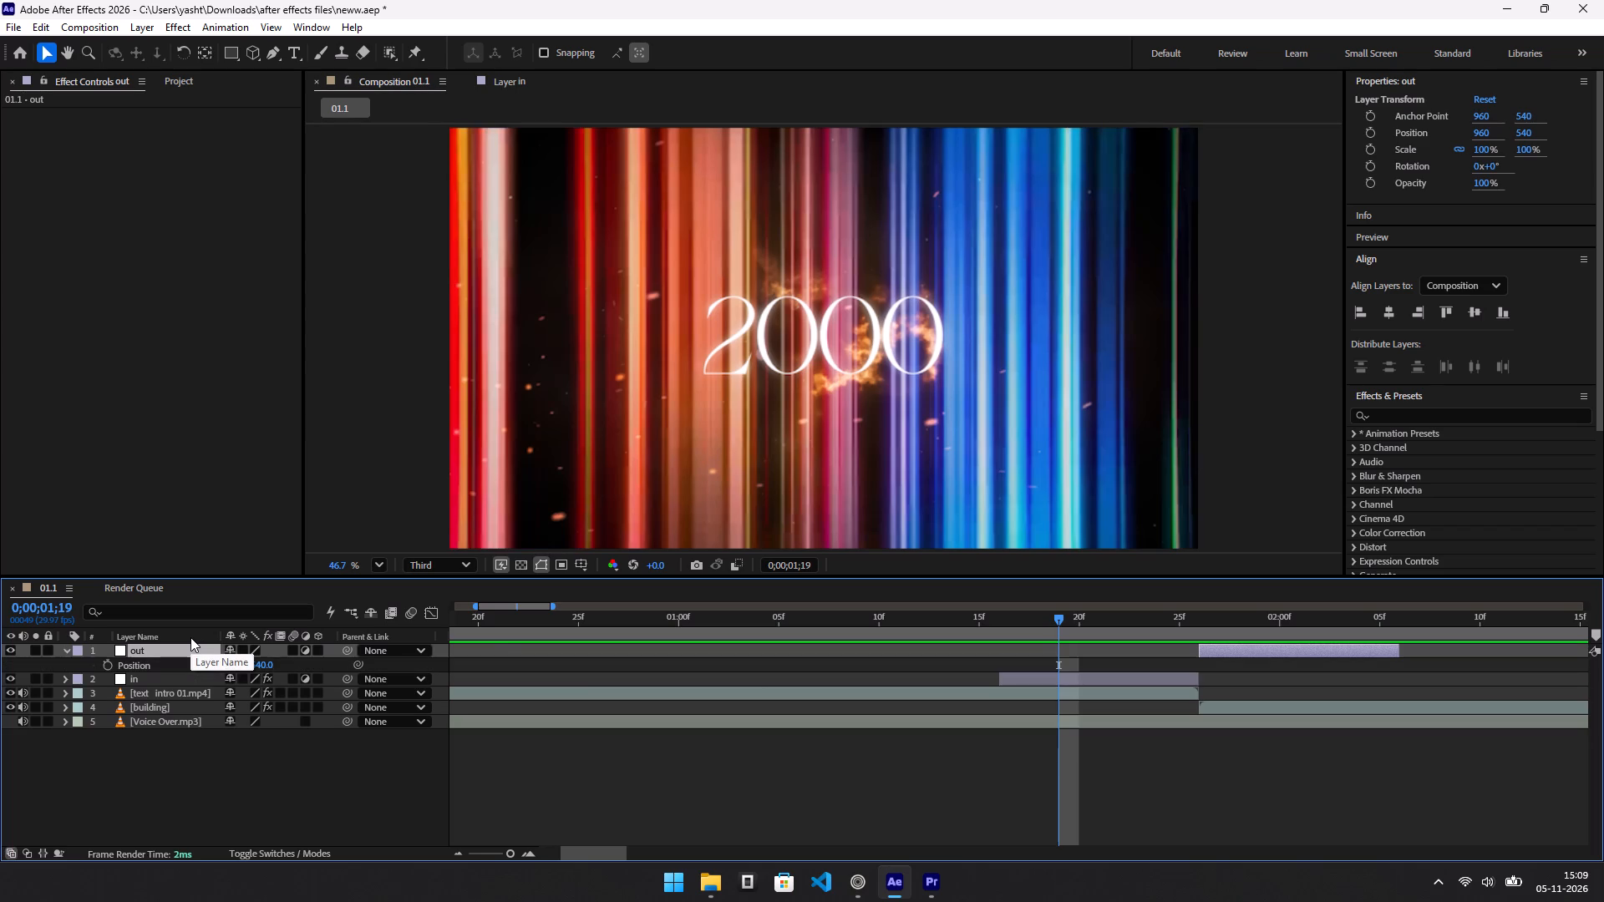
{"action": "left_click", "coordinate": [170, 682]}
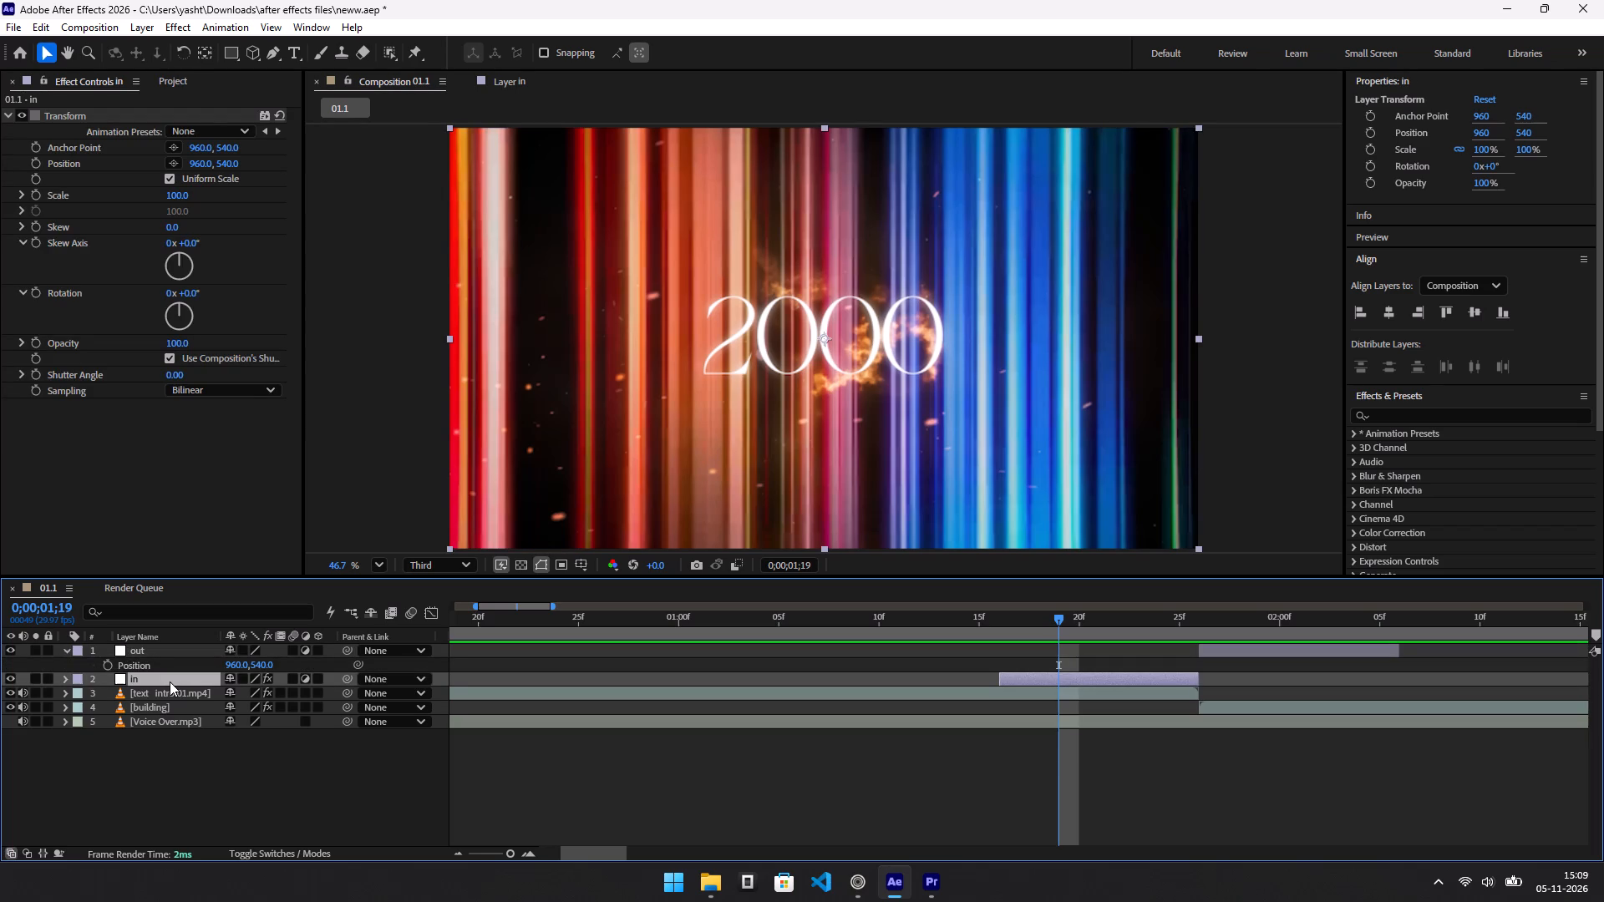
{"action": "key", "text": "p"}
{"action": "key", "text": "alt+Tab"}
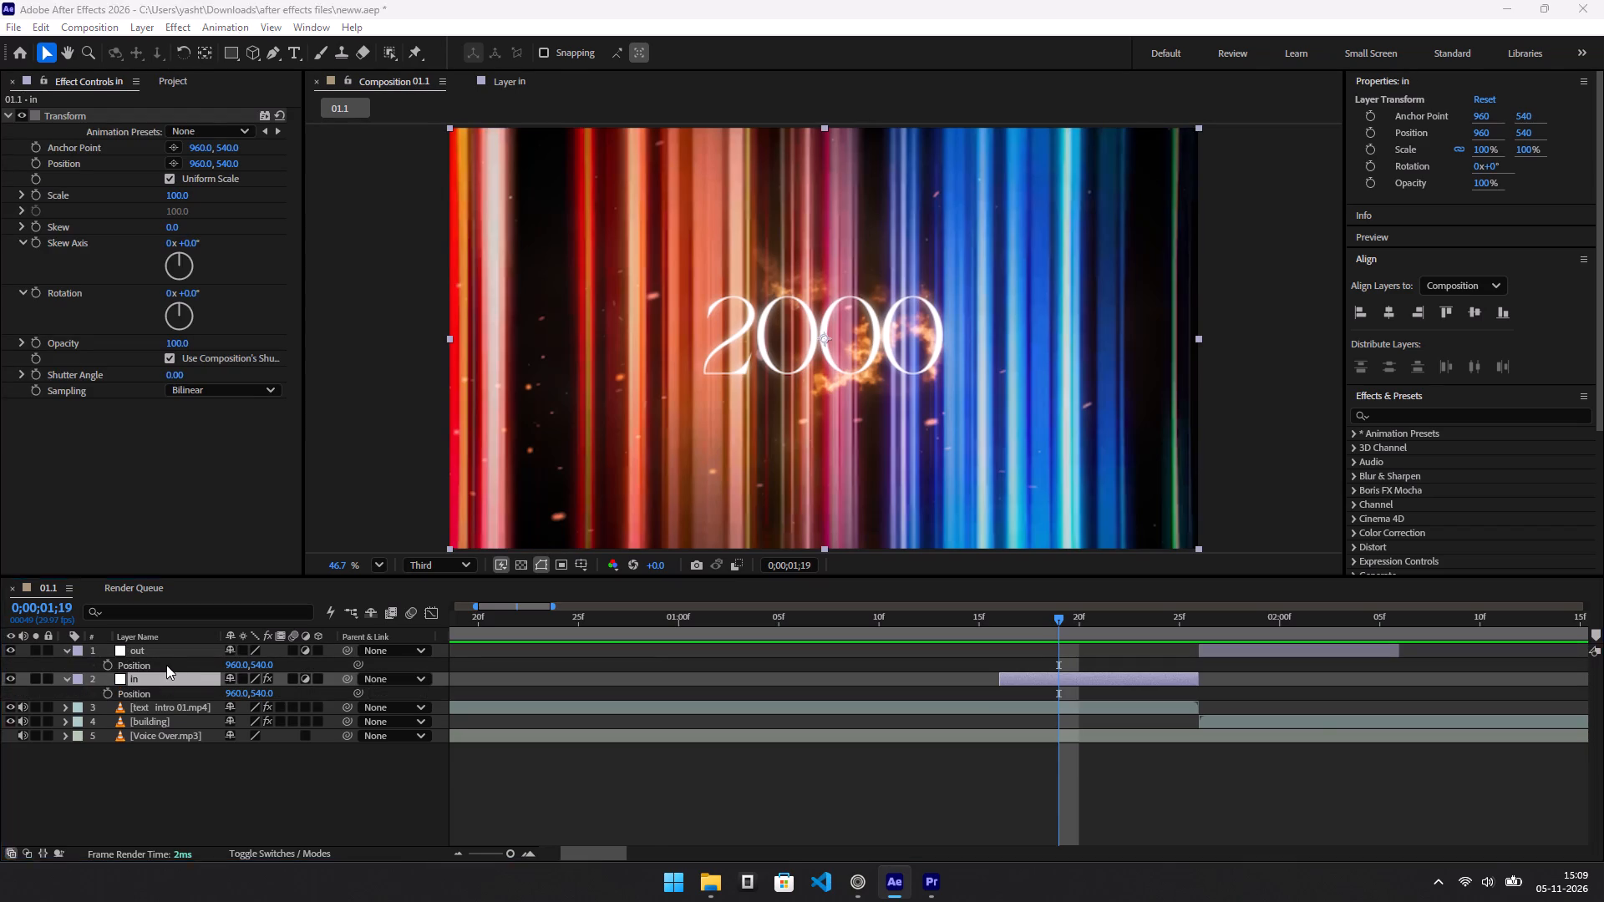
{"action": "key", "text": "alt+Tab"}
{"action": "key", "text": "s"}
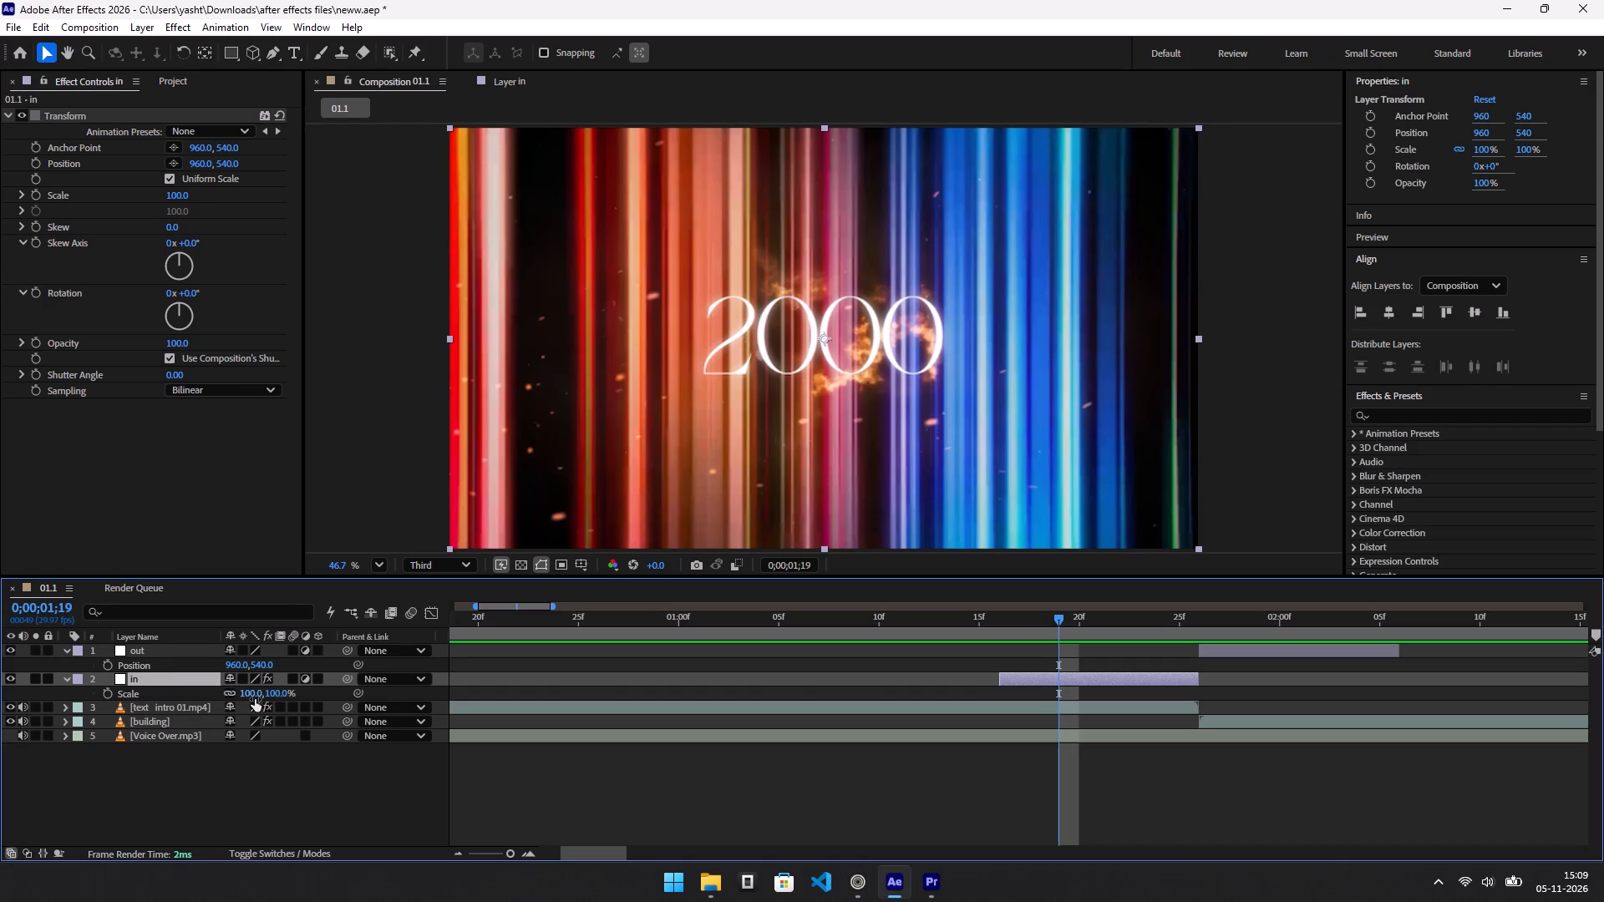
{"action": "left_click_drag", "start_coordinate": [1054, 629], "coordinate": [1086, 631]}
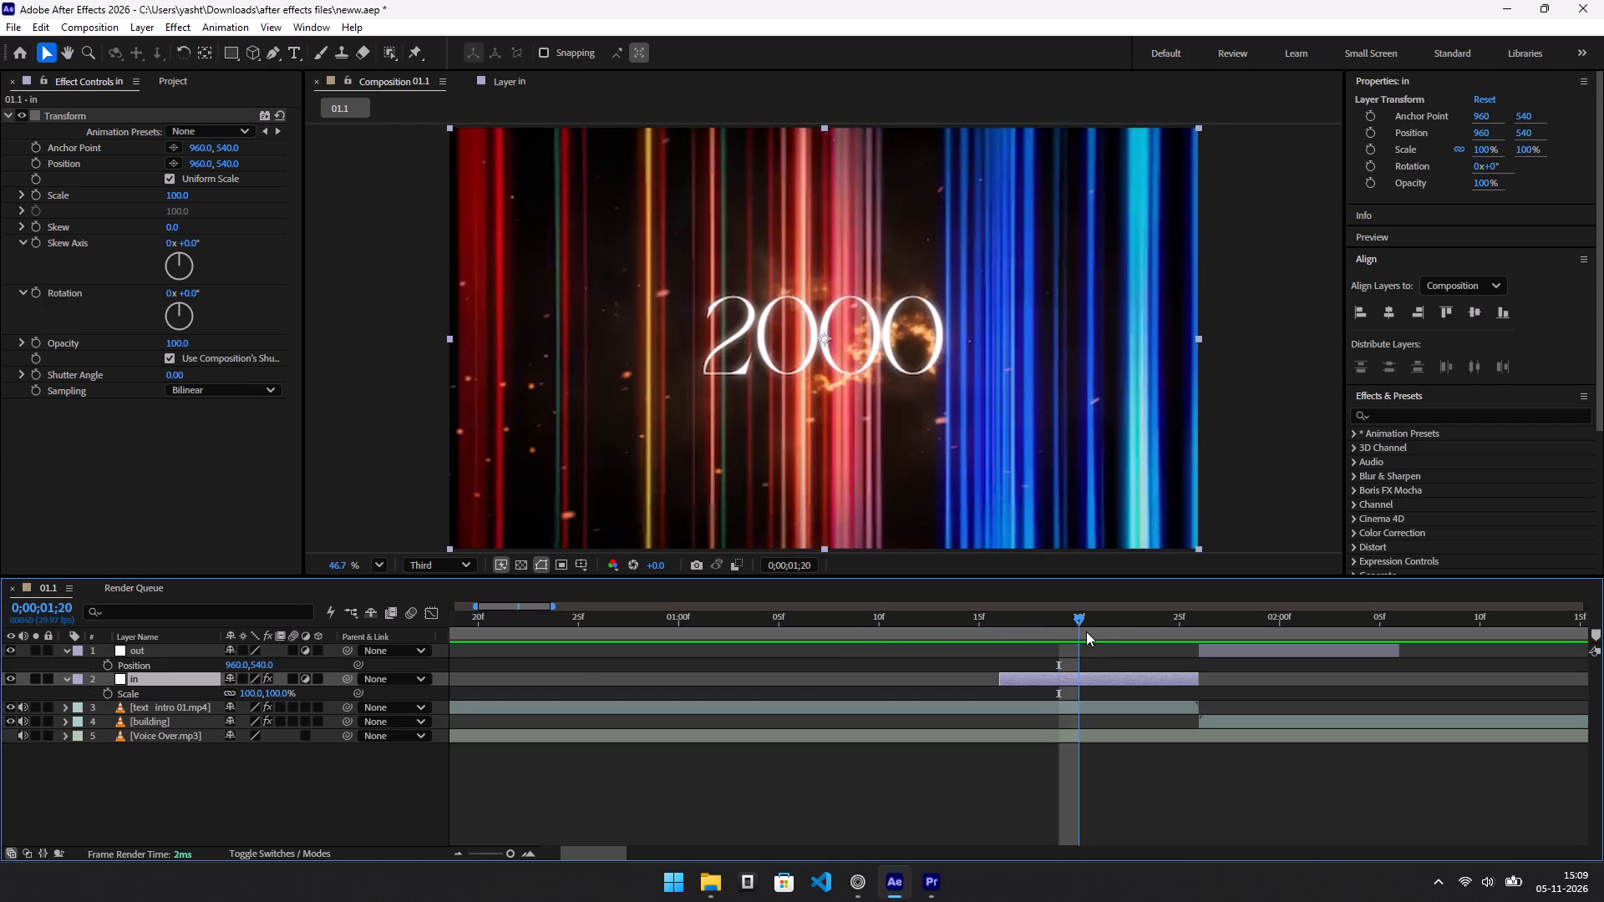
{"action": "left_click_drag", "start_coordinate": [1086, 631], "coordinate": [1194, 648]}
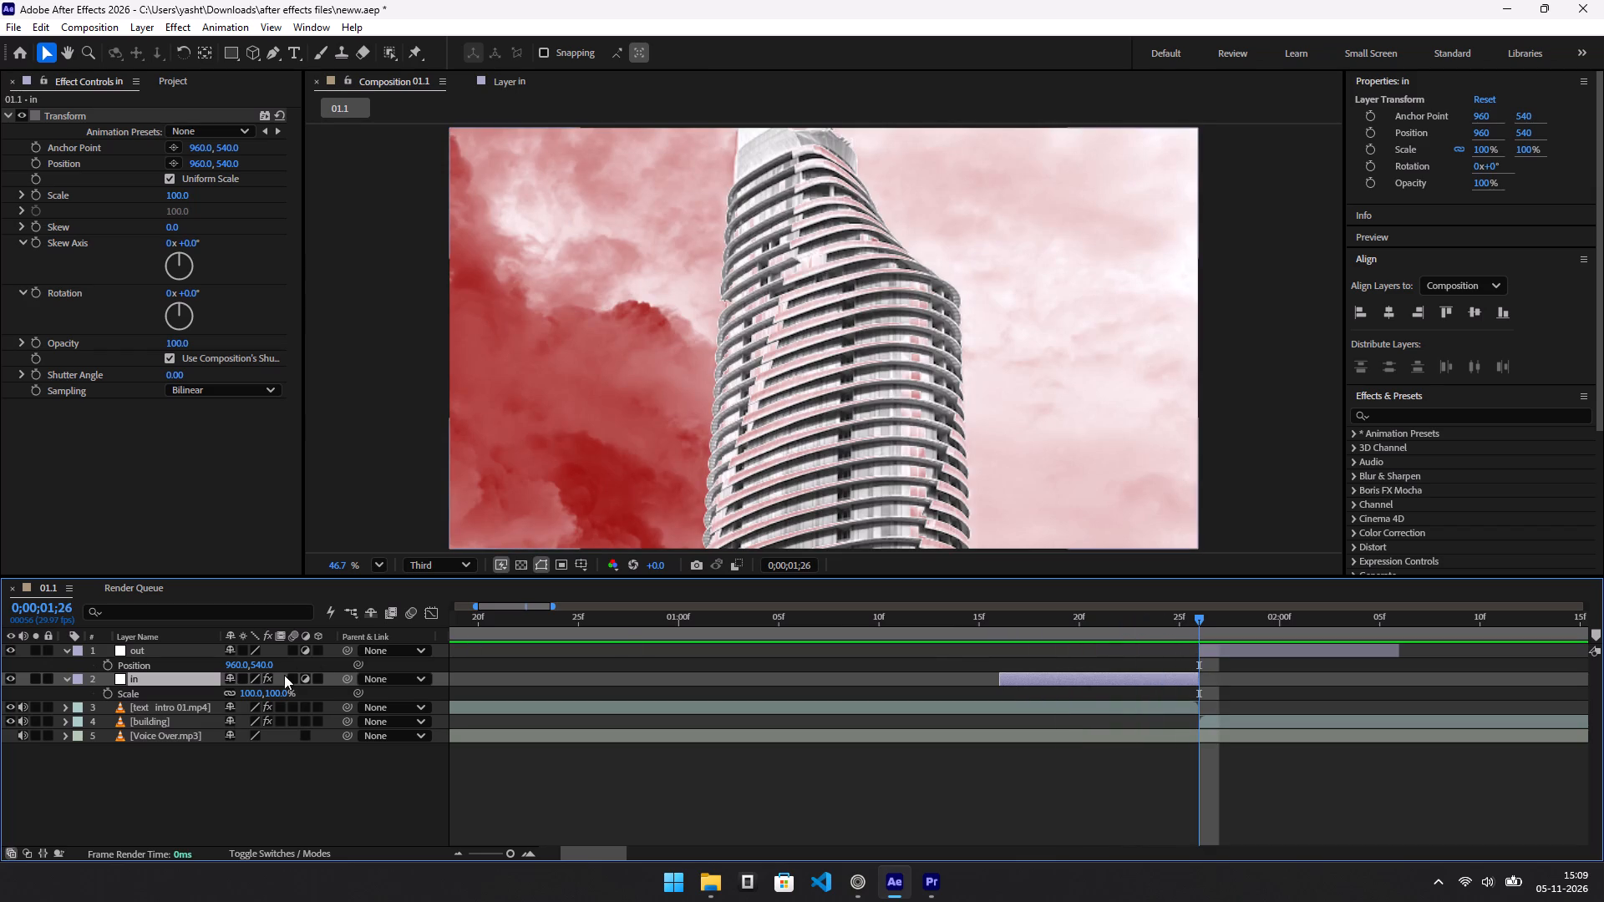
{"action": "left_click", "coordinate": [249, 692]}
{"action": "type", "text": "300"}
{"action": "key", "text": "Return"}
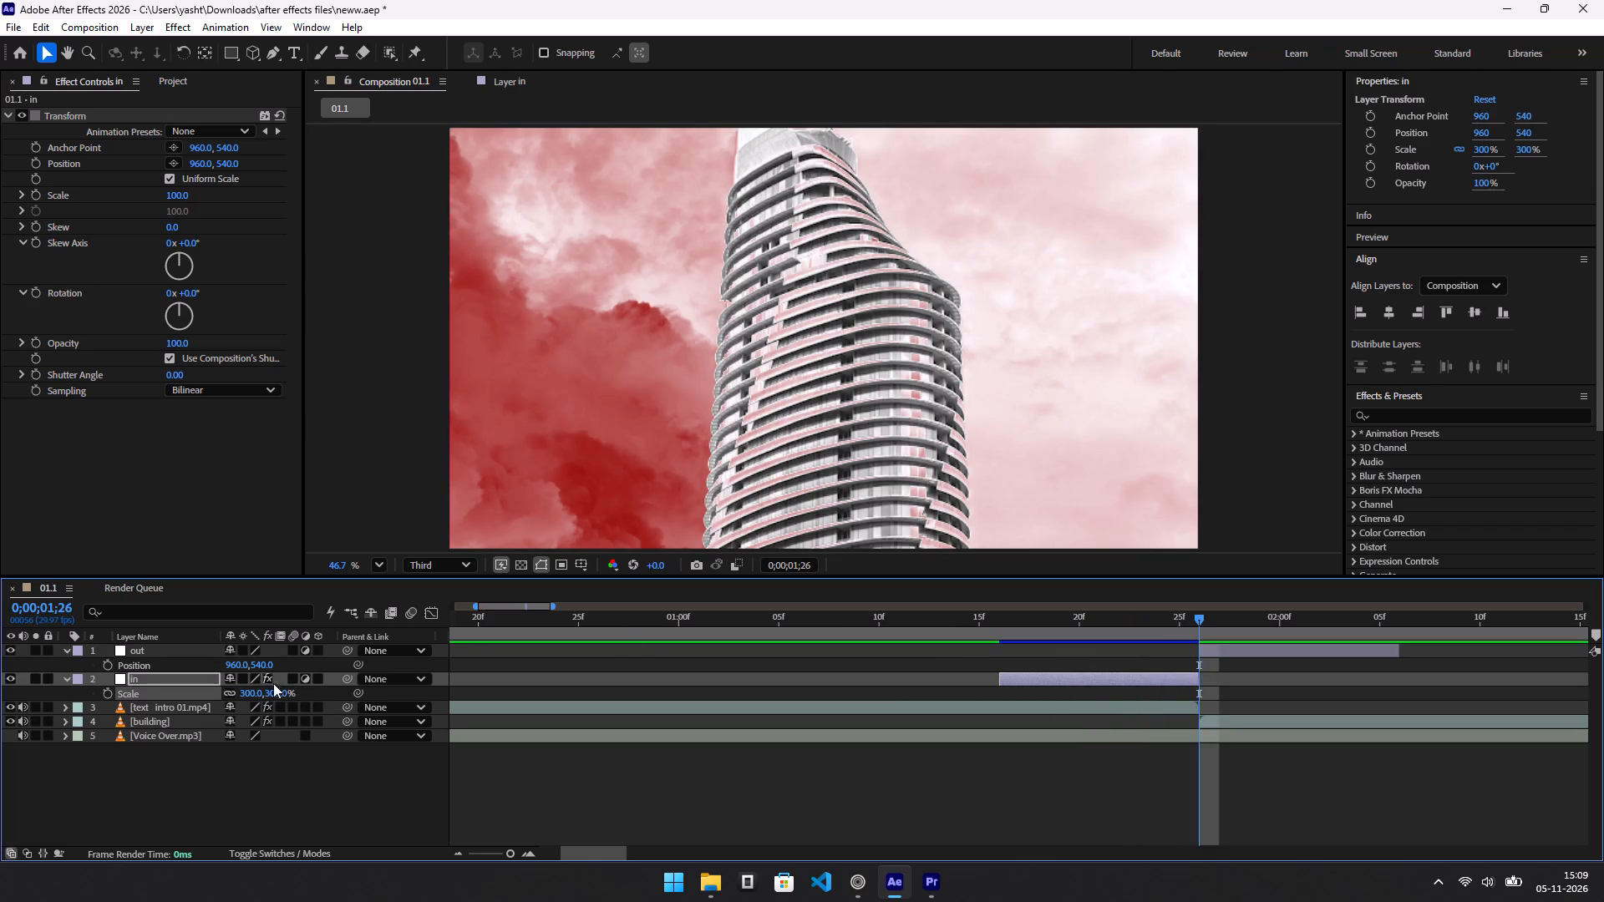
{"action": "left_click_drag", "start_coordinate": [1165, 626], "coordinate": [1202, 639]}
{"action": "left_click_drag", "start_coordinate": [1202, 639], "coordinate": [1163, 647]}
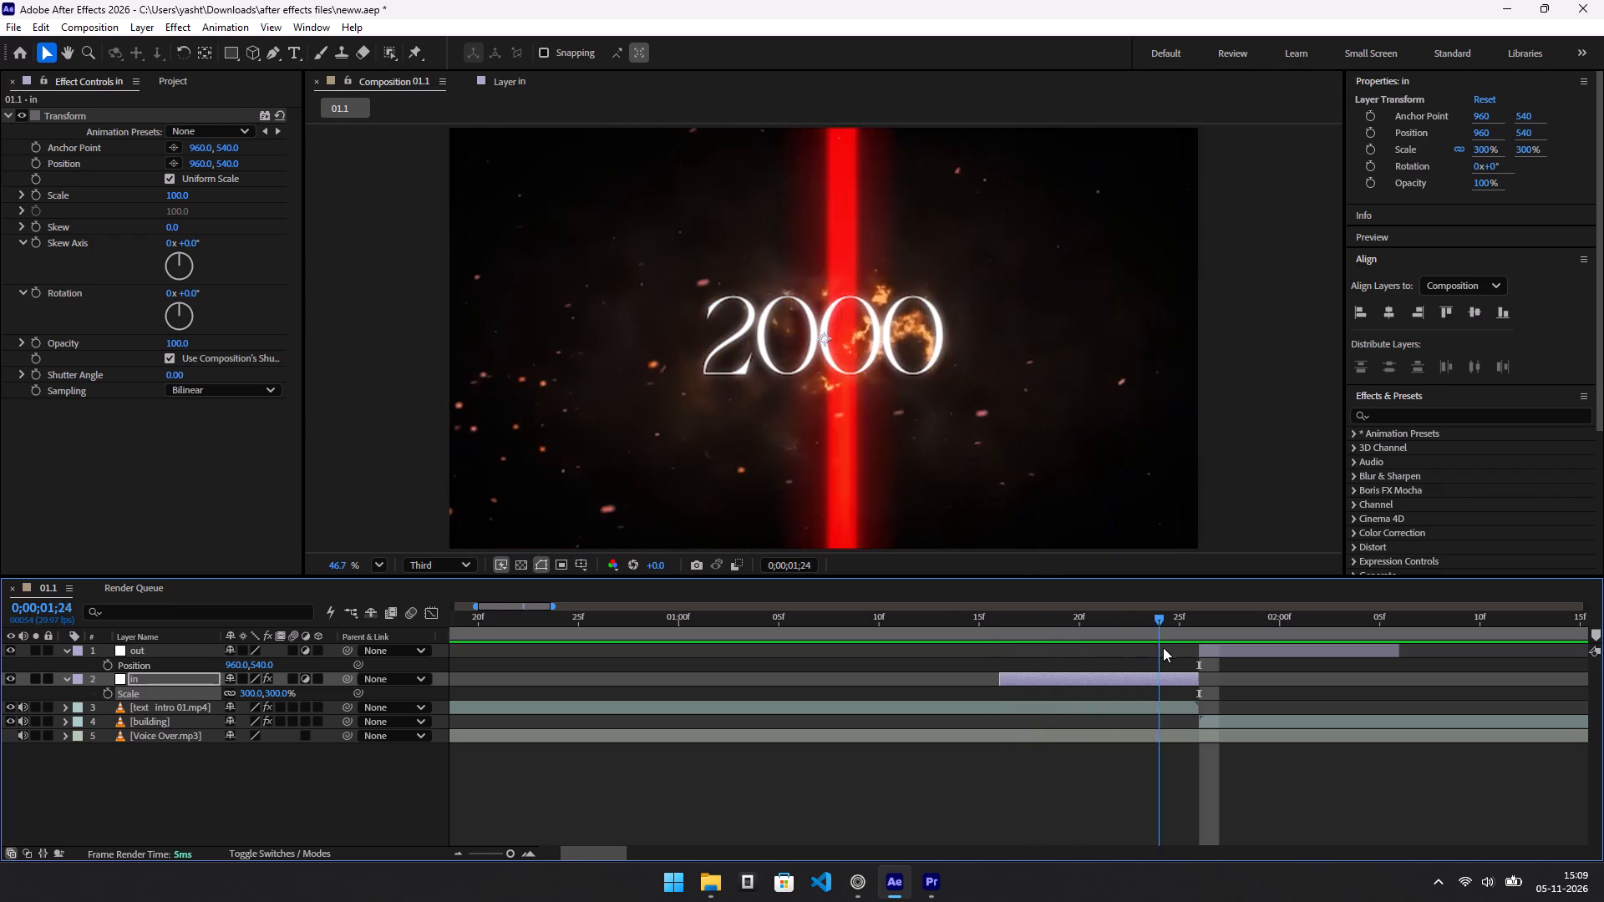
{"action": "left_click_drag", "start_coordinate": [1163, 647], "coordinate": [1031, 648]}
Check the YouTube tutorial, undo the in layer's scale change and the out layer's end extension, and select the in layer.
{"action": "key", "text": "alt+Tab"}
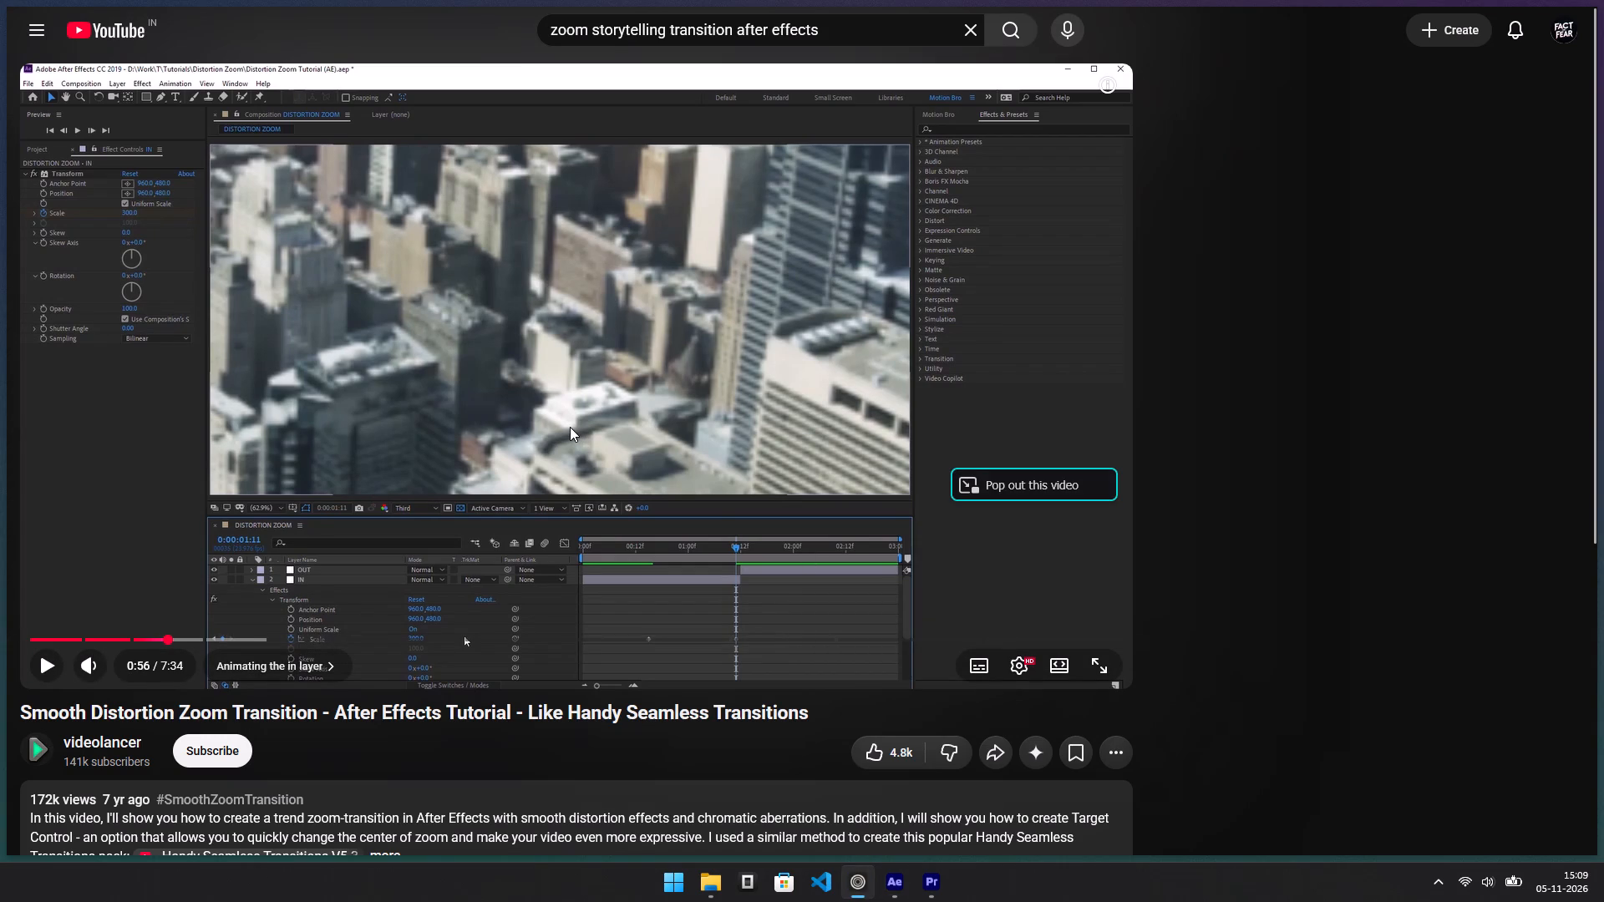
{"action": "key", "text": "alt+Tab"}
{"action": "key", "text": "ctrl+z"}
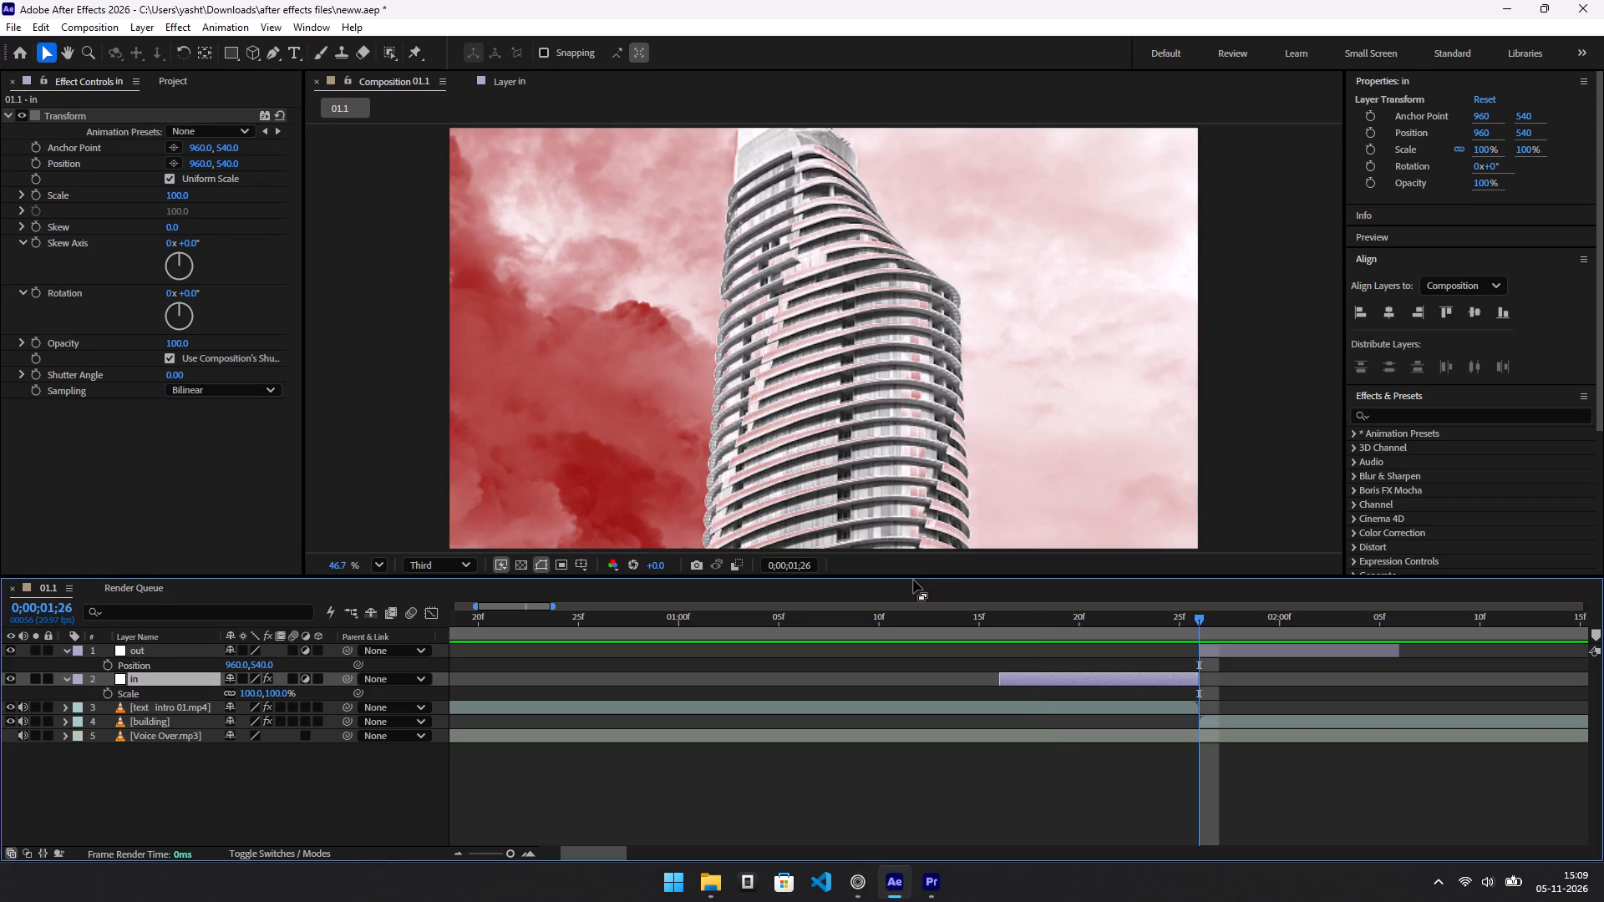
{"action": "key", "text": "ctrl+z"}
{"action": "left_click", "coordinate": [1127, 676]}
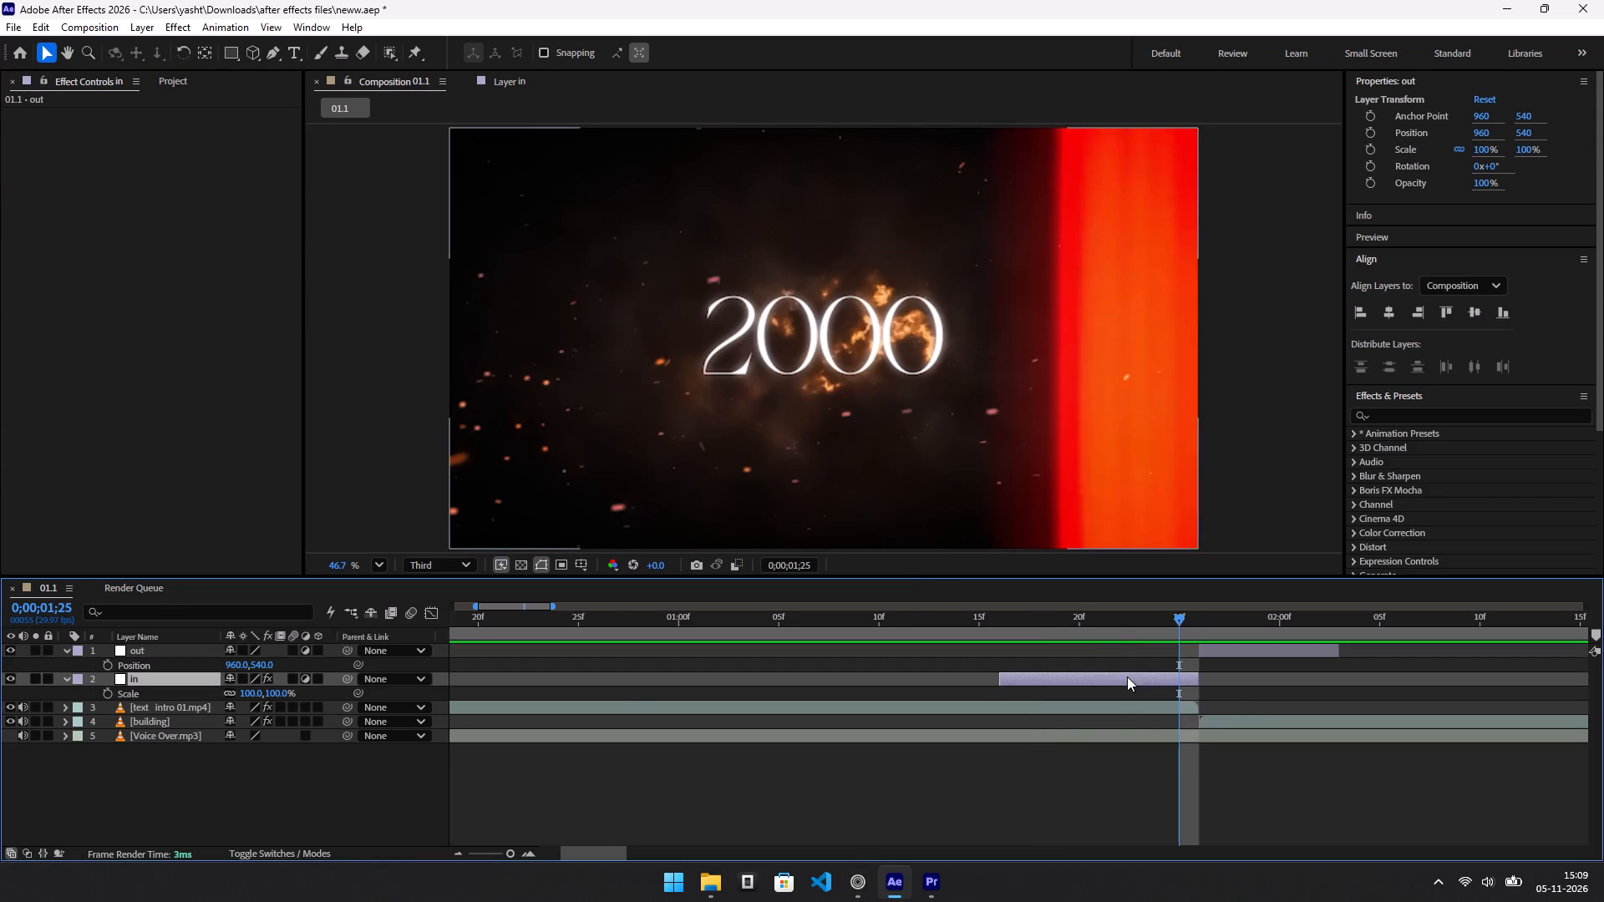
Scrub over the in layer, and undo its last start extension and the out layer's last end trim.
{"action": "left_click_drag", "start_coordinate": [1114, 636], "coordinate": [1106, 634]}
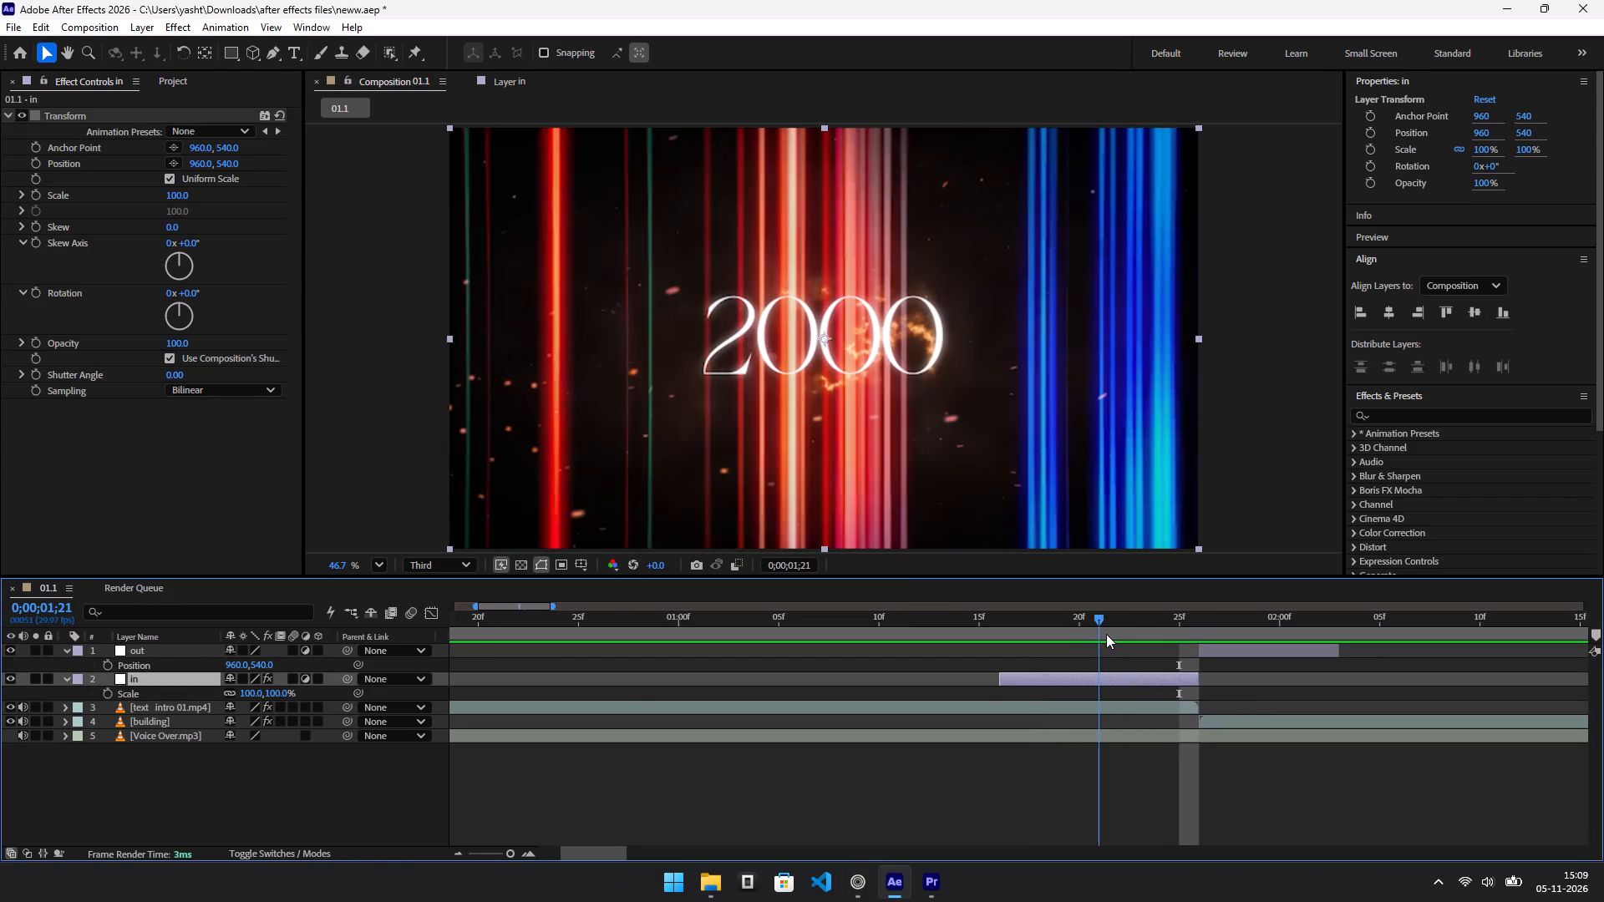
{"action": "left_click_drag", "start_coordinate": [1106, 634], "coordinate": [1053, 634]}
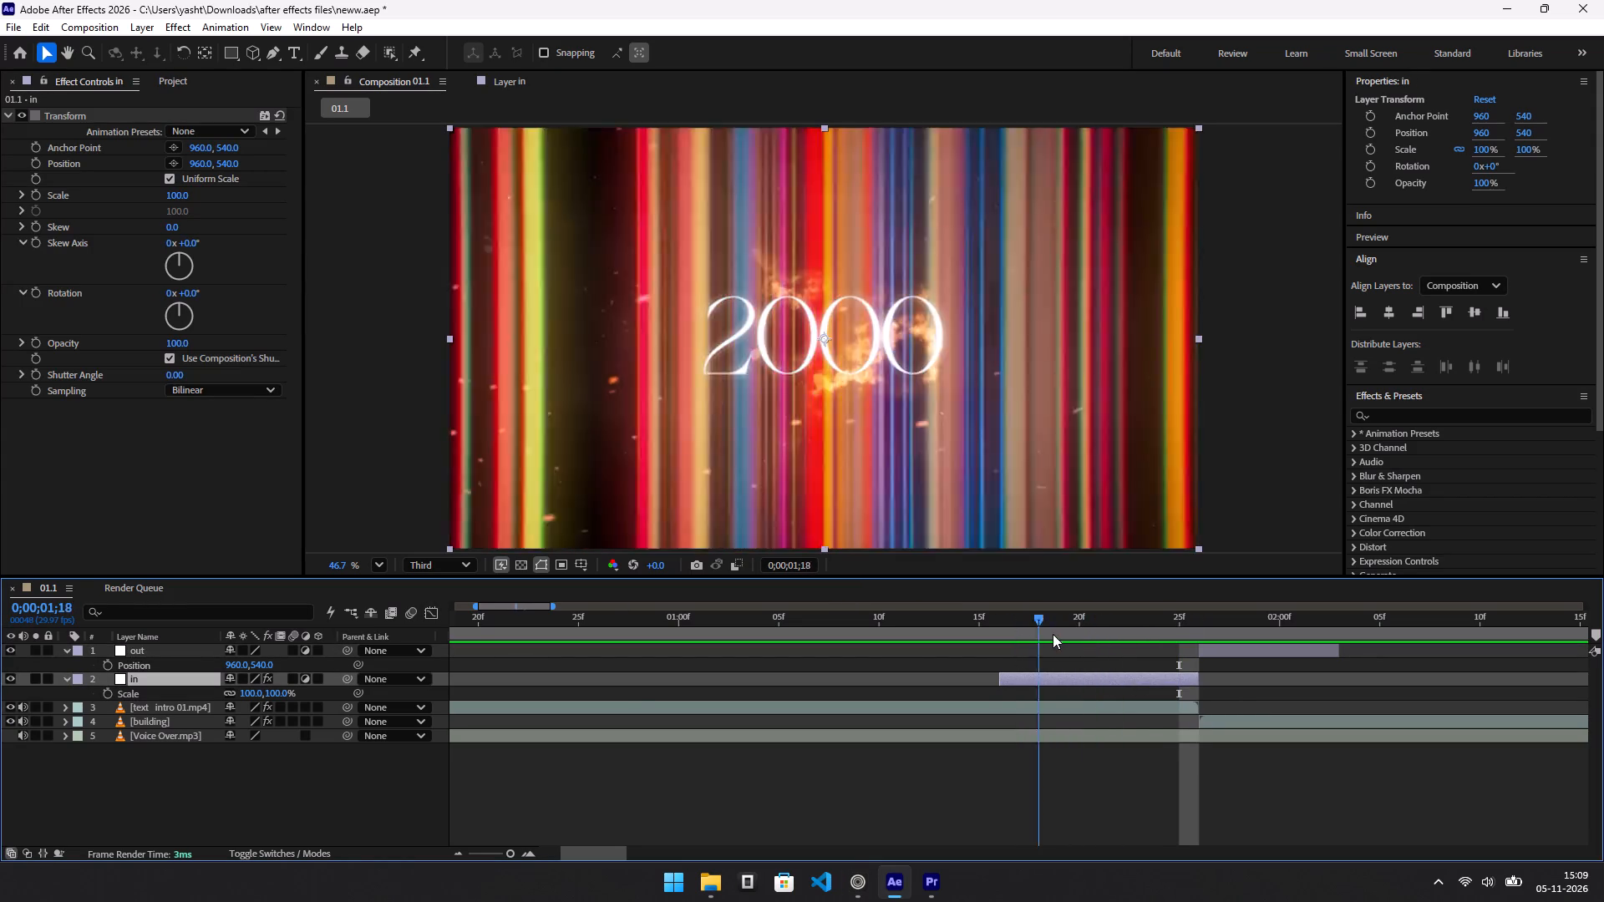
{"action": "left_click_drag", "start_coordinate": [1053, 634], "coordinate": [1196, 643]}
{"action": "key", "text": "ctrl+z"}
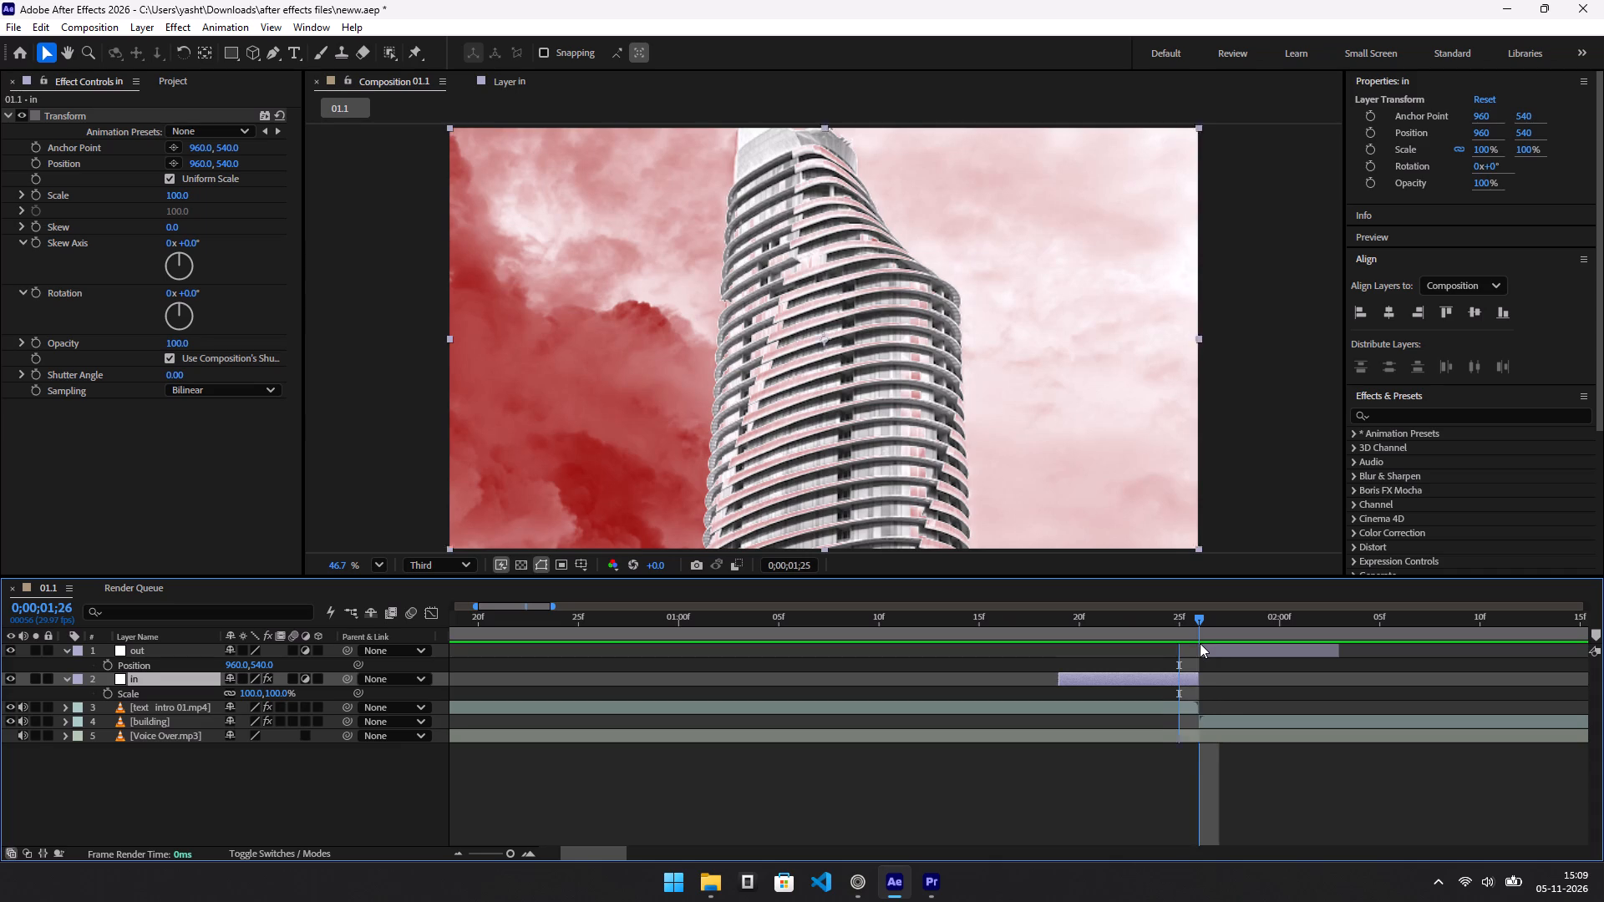
{"action": "key", "text": "ctrl+shift+z"}
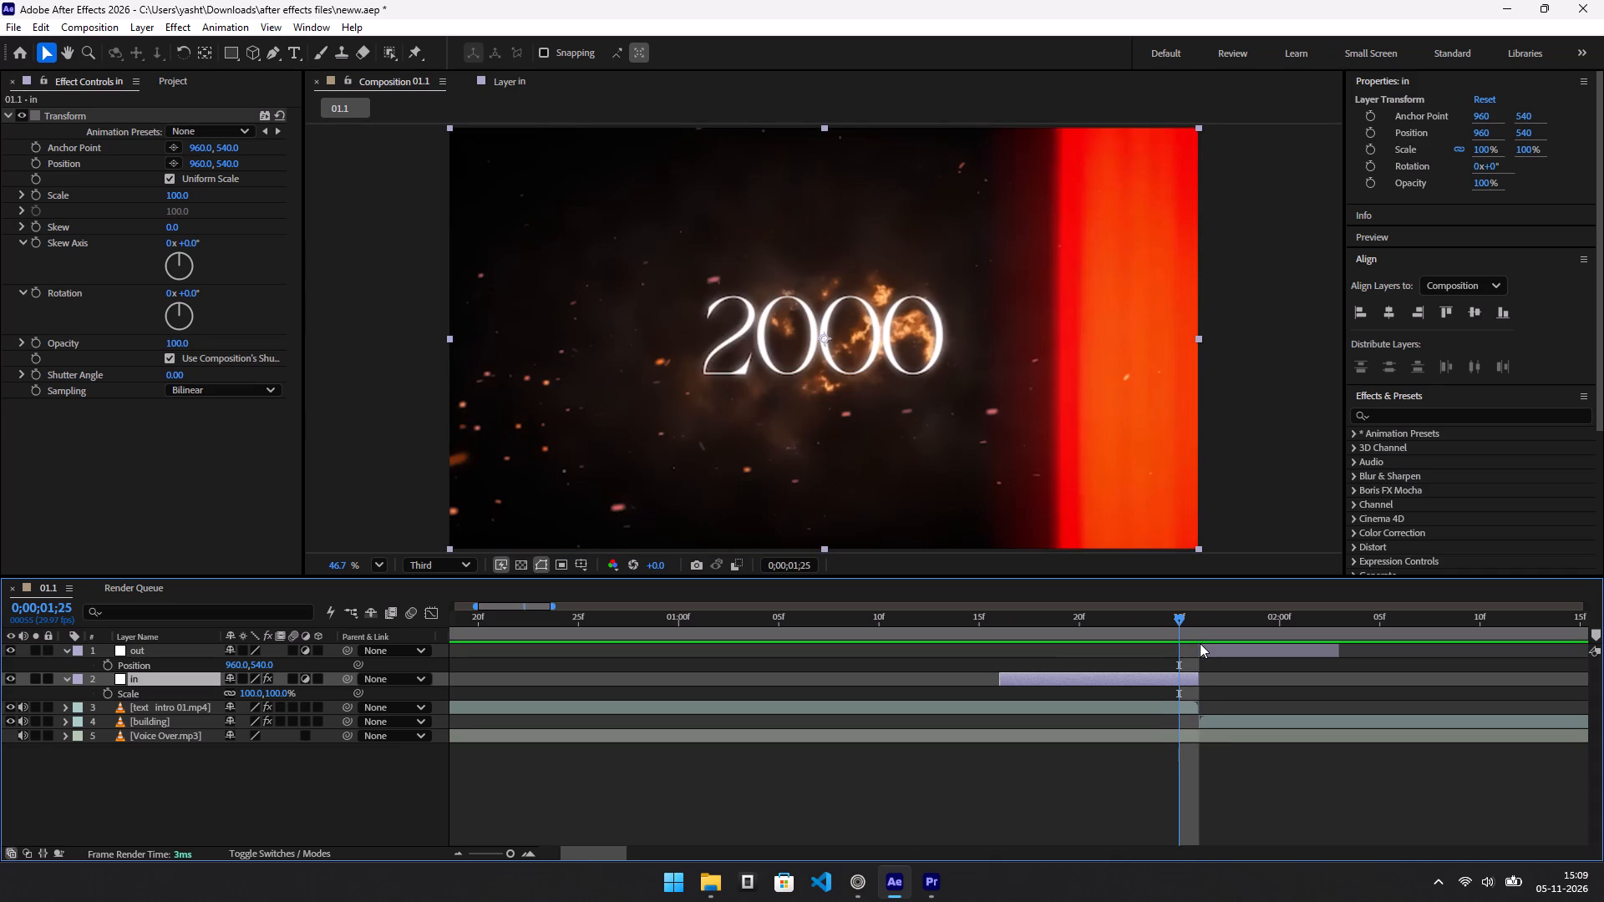
{"action": "key", "text": "ctrl+shift+z"}
{"action": "key", "text": "ctrl+shift+z"}
{"action": "key", "text": "ctrl+shift+z"}
{"action": "key", "text": "ctrl+z"}
{"action": "key", "text": "ctrl+z"}
{"action": "key", "text": "ctrl+z"}
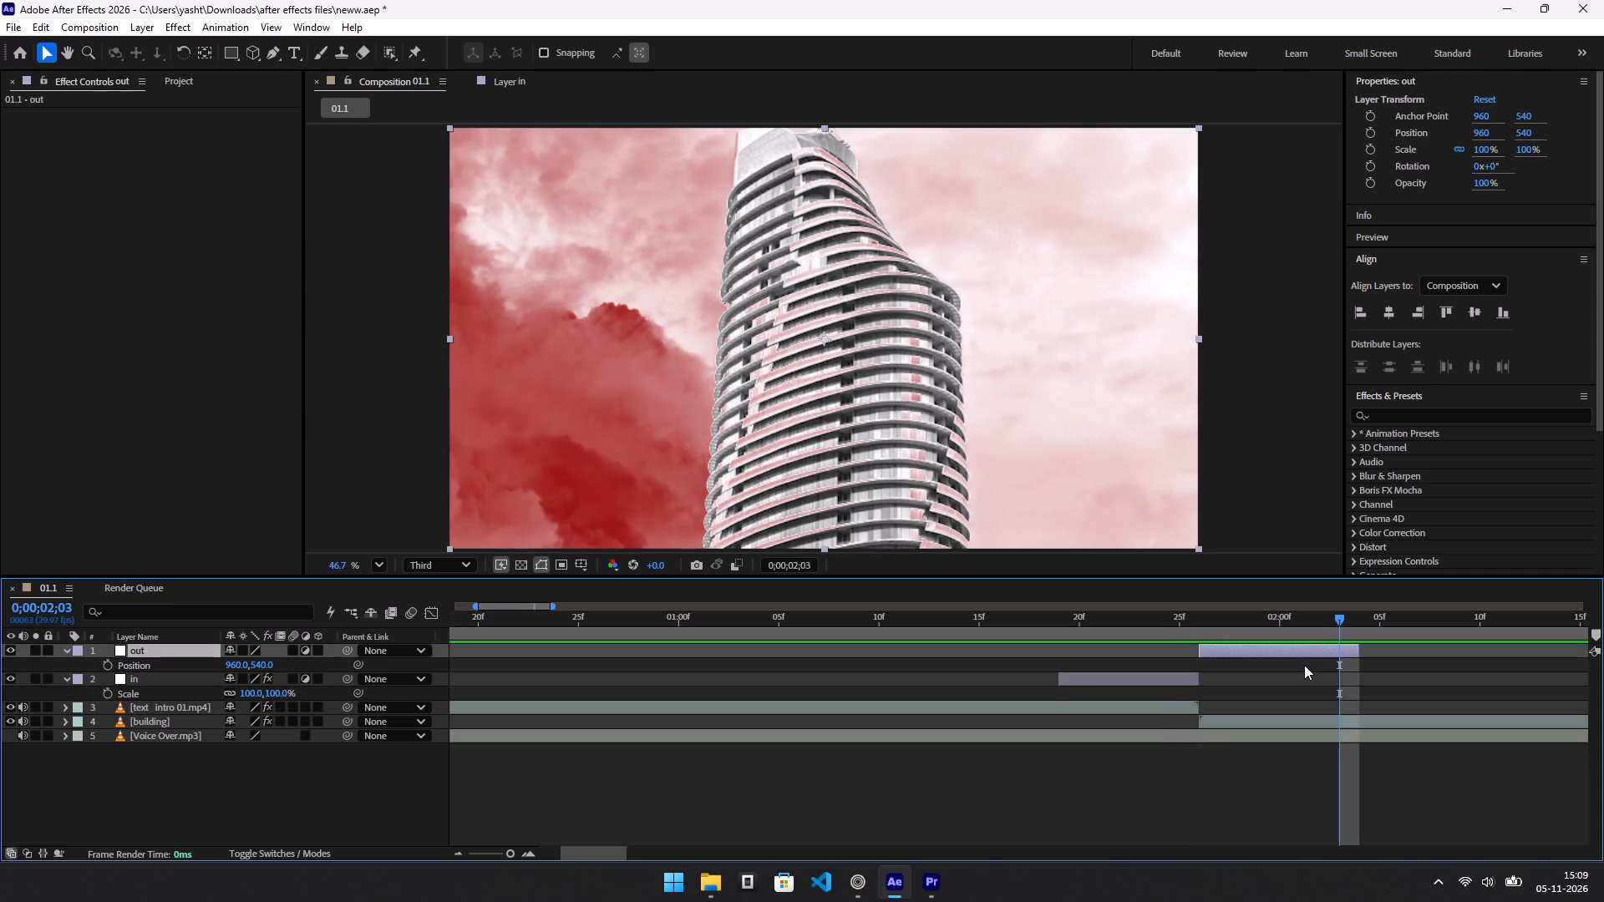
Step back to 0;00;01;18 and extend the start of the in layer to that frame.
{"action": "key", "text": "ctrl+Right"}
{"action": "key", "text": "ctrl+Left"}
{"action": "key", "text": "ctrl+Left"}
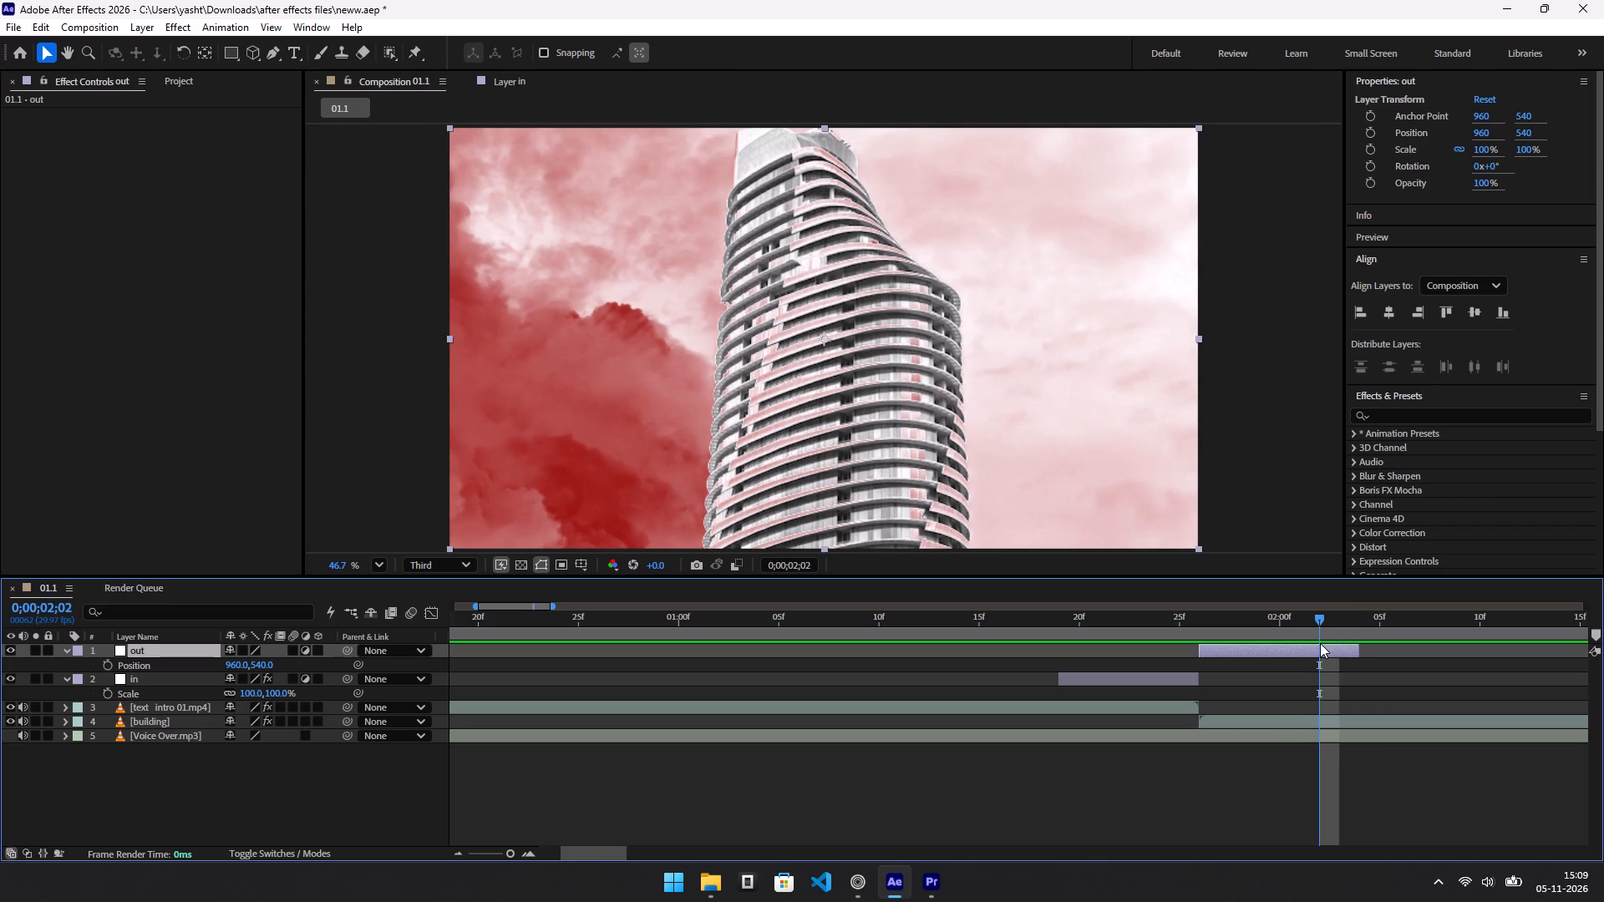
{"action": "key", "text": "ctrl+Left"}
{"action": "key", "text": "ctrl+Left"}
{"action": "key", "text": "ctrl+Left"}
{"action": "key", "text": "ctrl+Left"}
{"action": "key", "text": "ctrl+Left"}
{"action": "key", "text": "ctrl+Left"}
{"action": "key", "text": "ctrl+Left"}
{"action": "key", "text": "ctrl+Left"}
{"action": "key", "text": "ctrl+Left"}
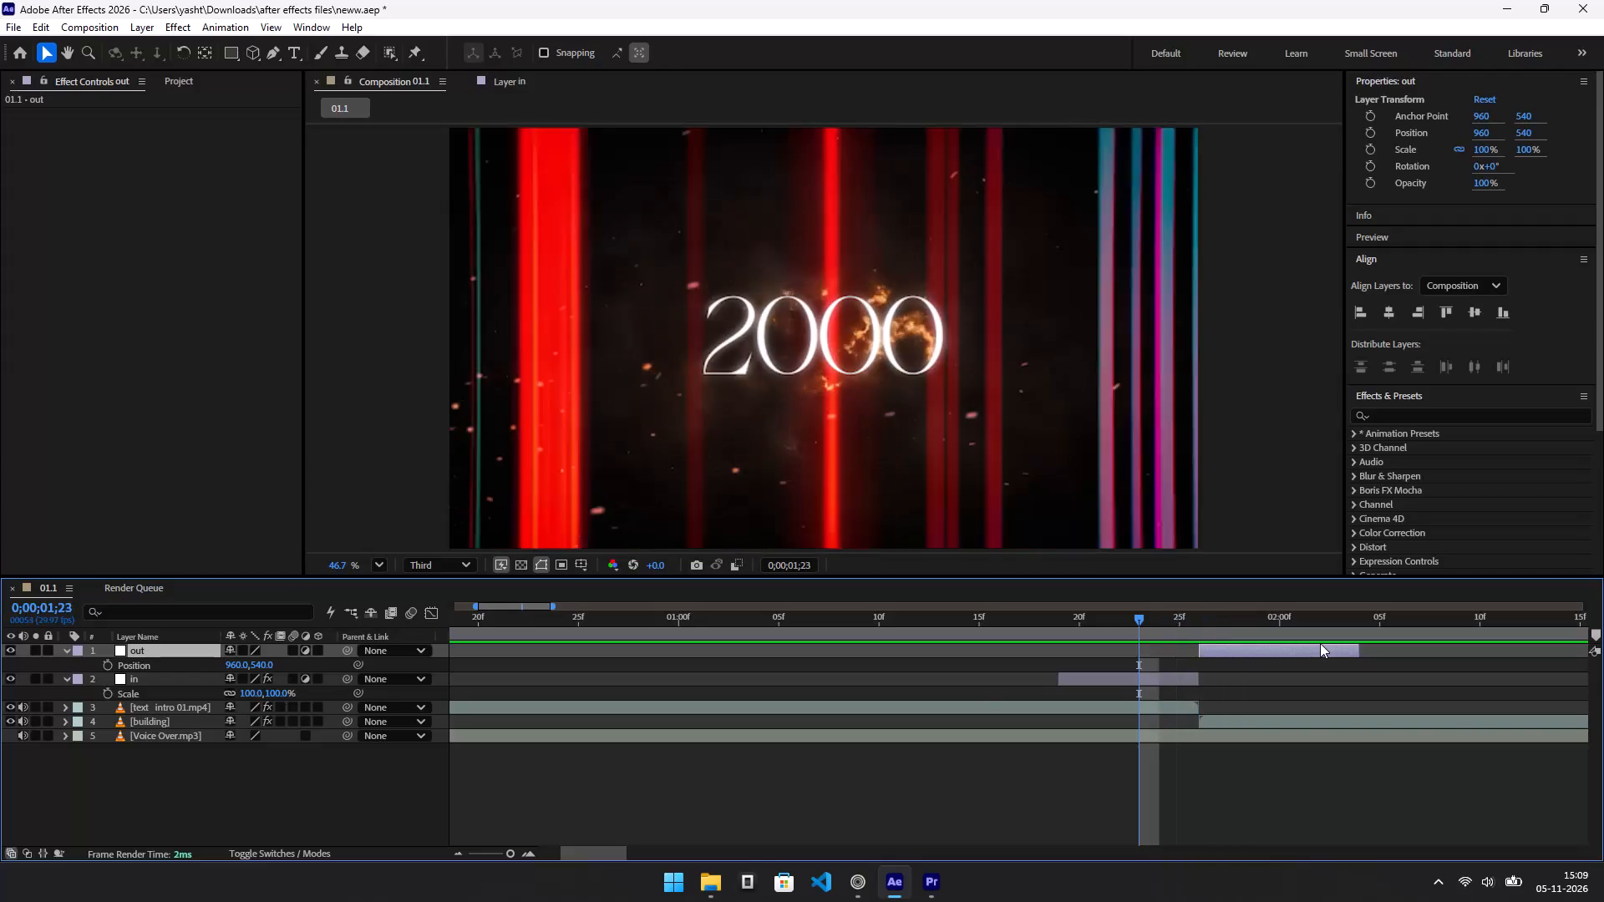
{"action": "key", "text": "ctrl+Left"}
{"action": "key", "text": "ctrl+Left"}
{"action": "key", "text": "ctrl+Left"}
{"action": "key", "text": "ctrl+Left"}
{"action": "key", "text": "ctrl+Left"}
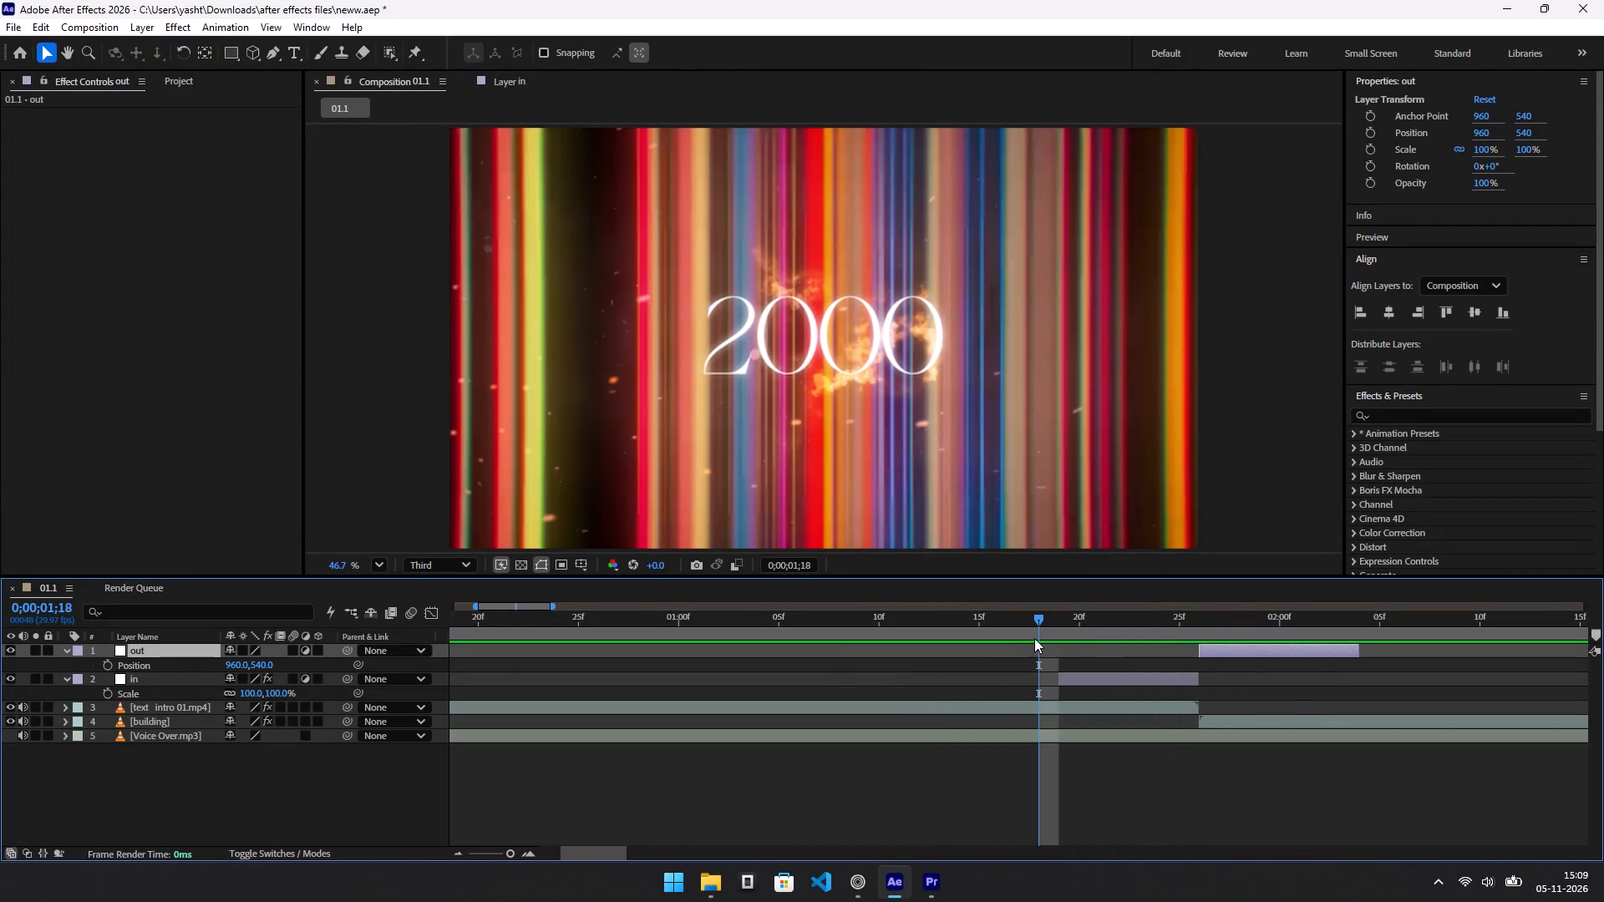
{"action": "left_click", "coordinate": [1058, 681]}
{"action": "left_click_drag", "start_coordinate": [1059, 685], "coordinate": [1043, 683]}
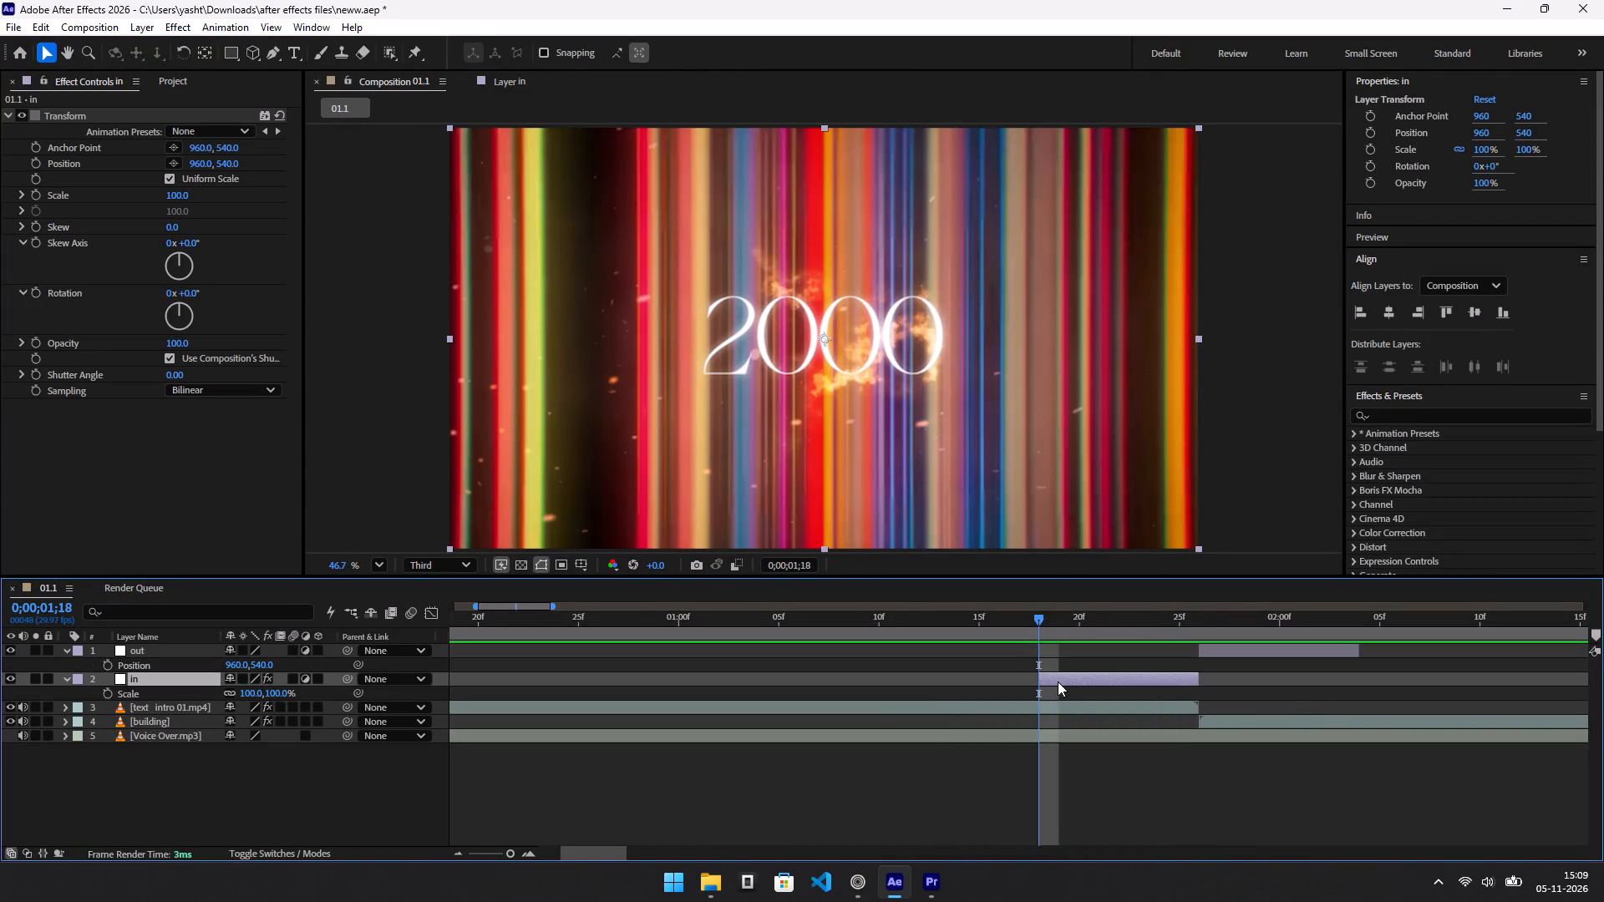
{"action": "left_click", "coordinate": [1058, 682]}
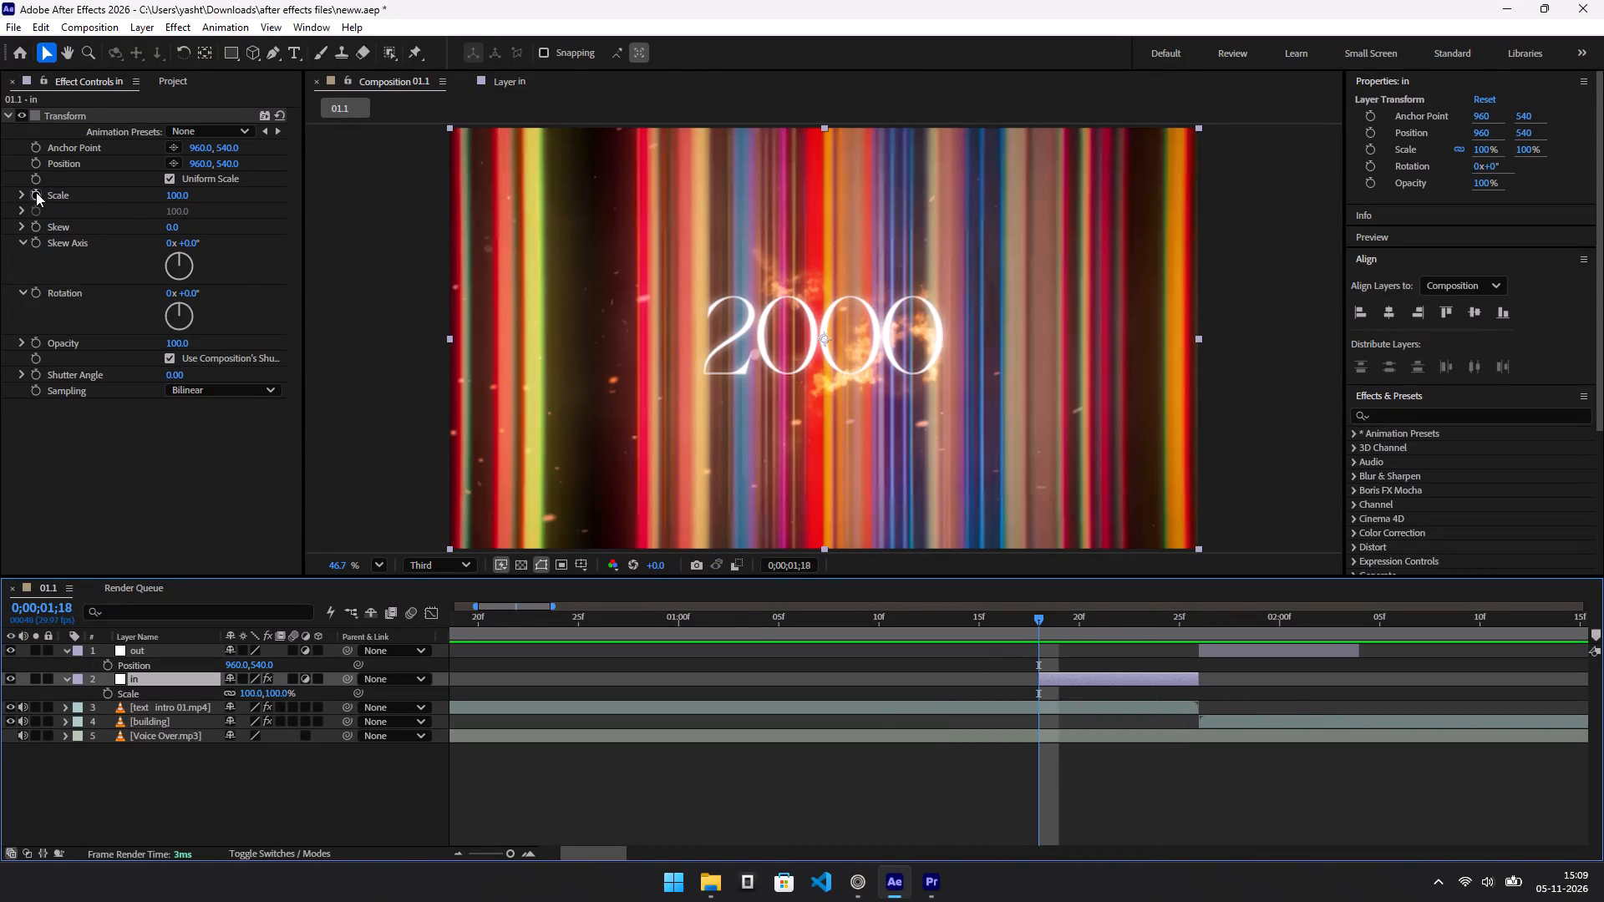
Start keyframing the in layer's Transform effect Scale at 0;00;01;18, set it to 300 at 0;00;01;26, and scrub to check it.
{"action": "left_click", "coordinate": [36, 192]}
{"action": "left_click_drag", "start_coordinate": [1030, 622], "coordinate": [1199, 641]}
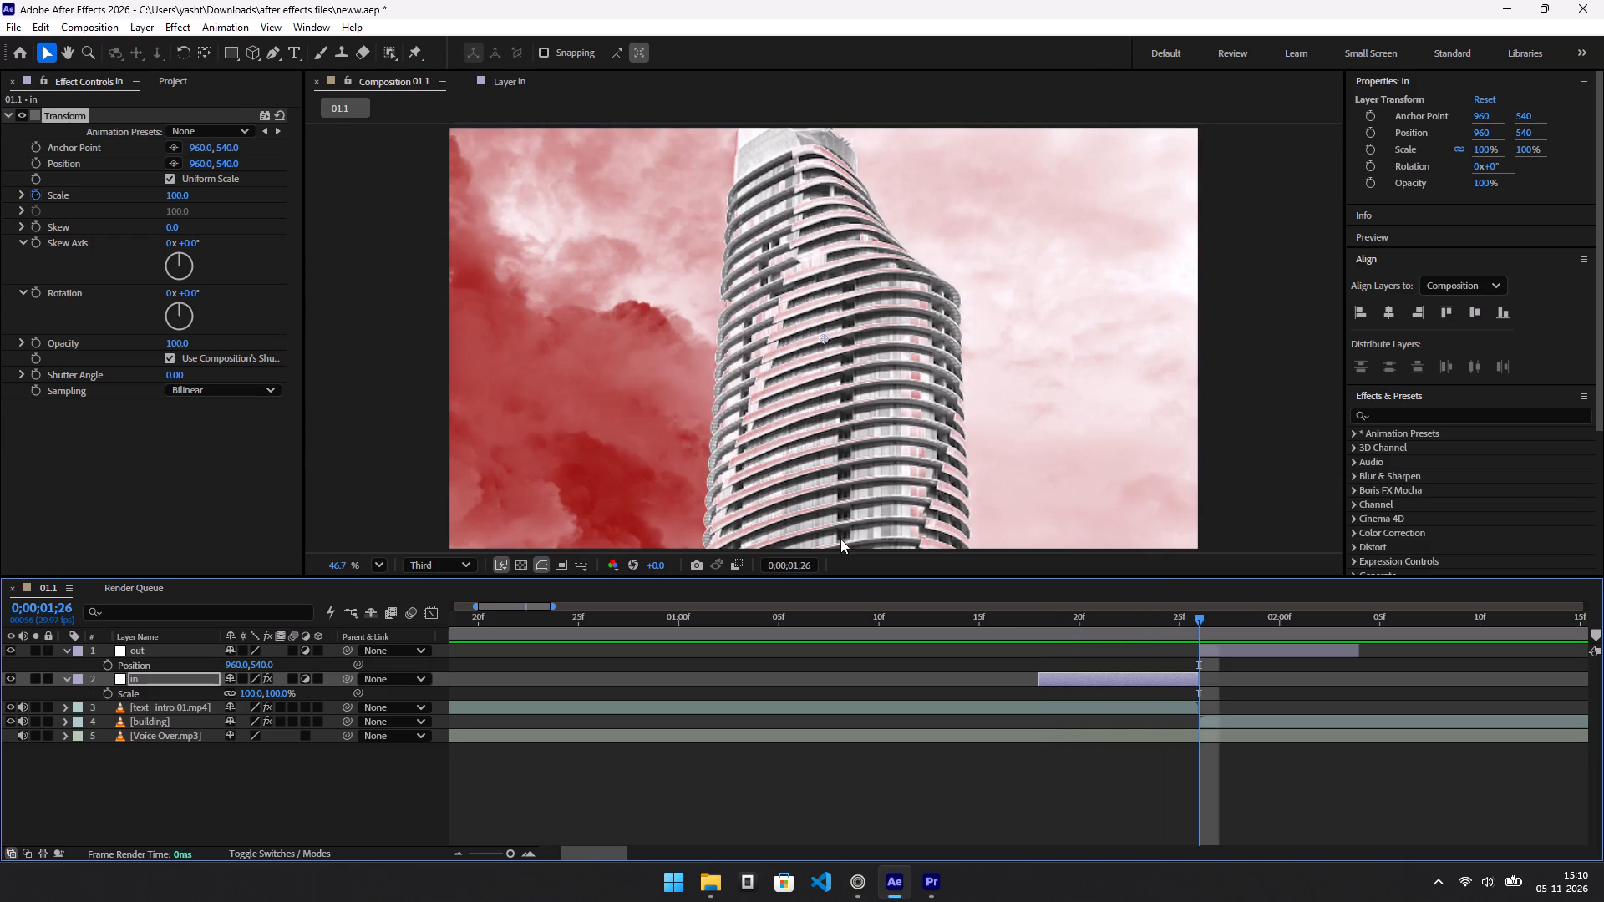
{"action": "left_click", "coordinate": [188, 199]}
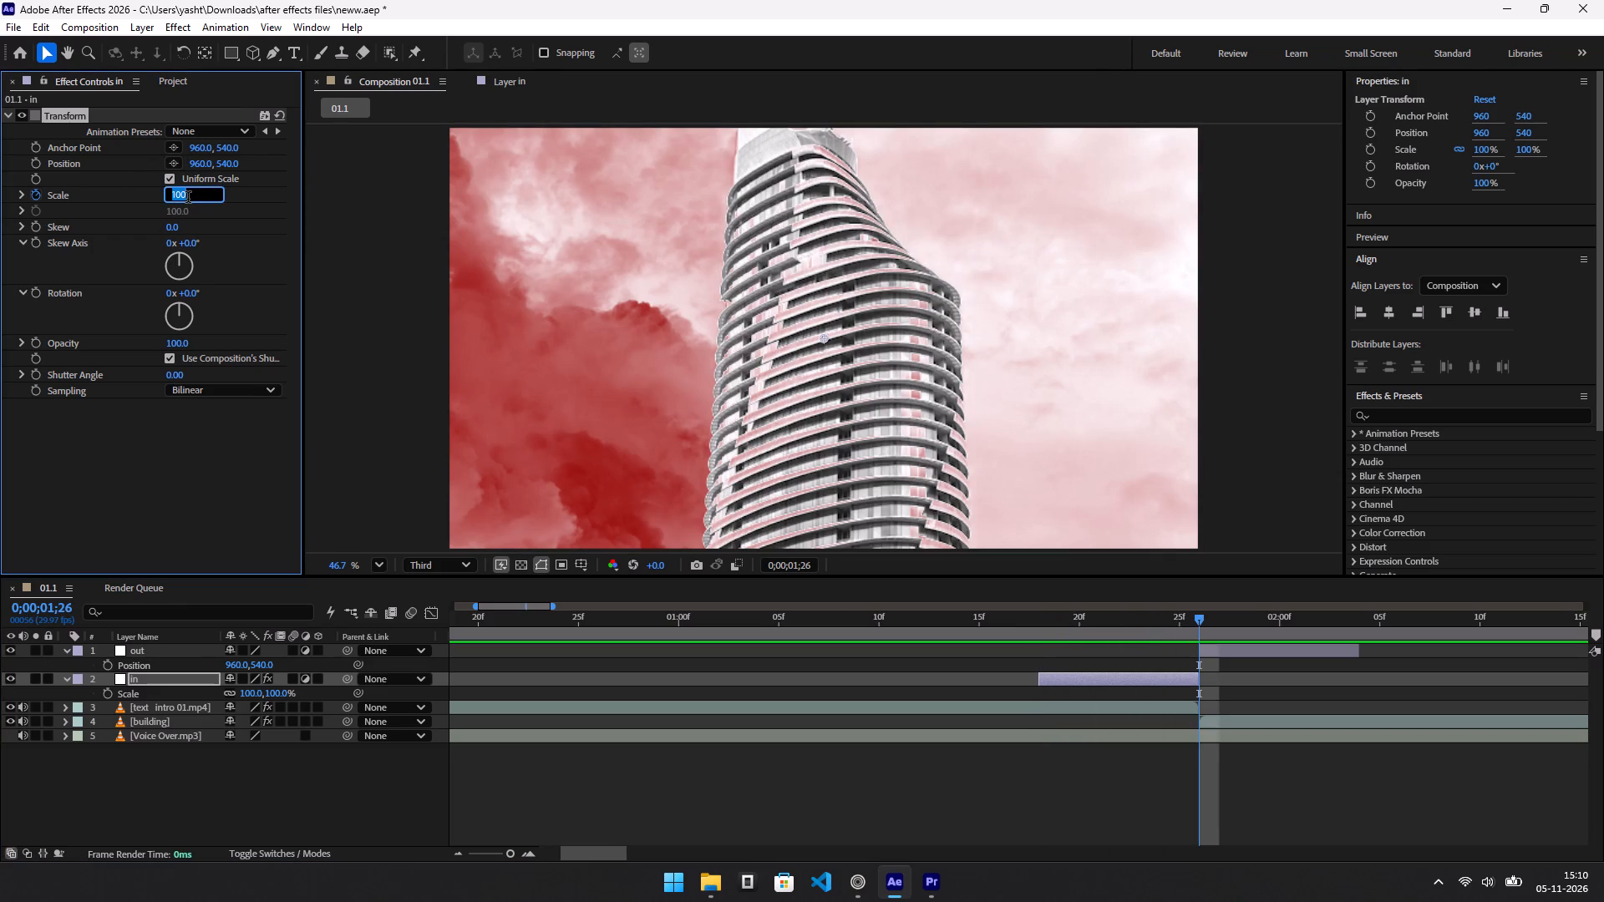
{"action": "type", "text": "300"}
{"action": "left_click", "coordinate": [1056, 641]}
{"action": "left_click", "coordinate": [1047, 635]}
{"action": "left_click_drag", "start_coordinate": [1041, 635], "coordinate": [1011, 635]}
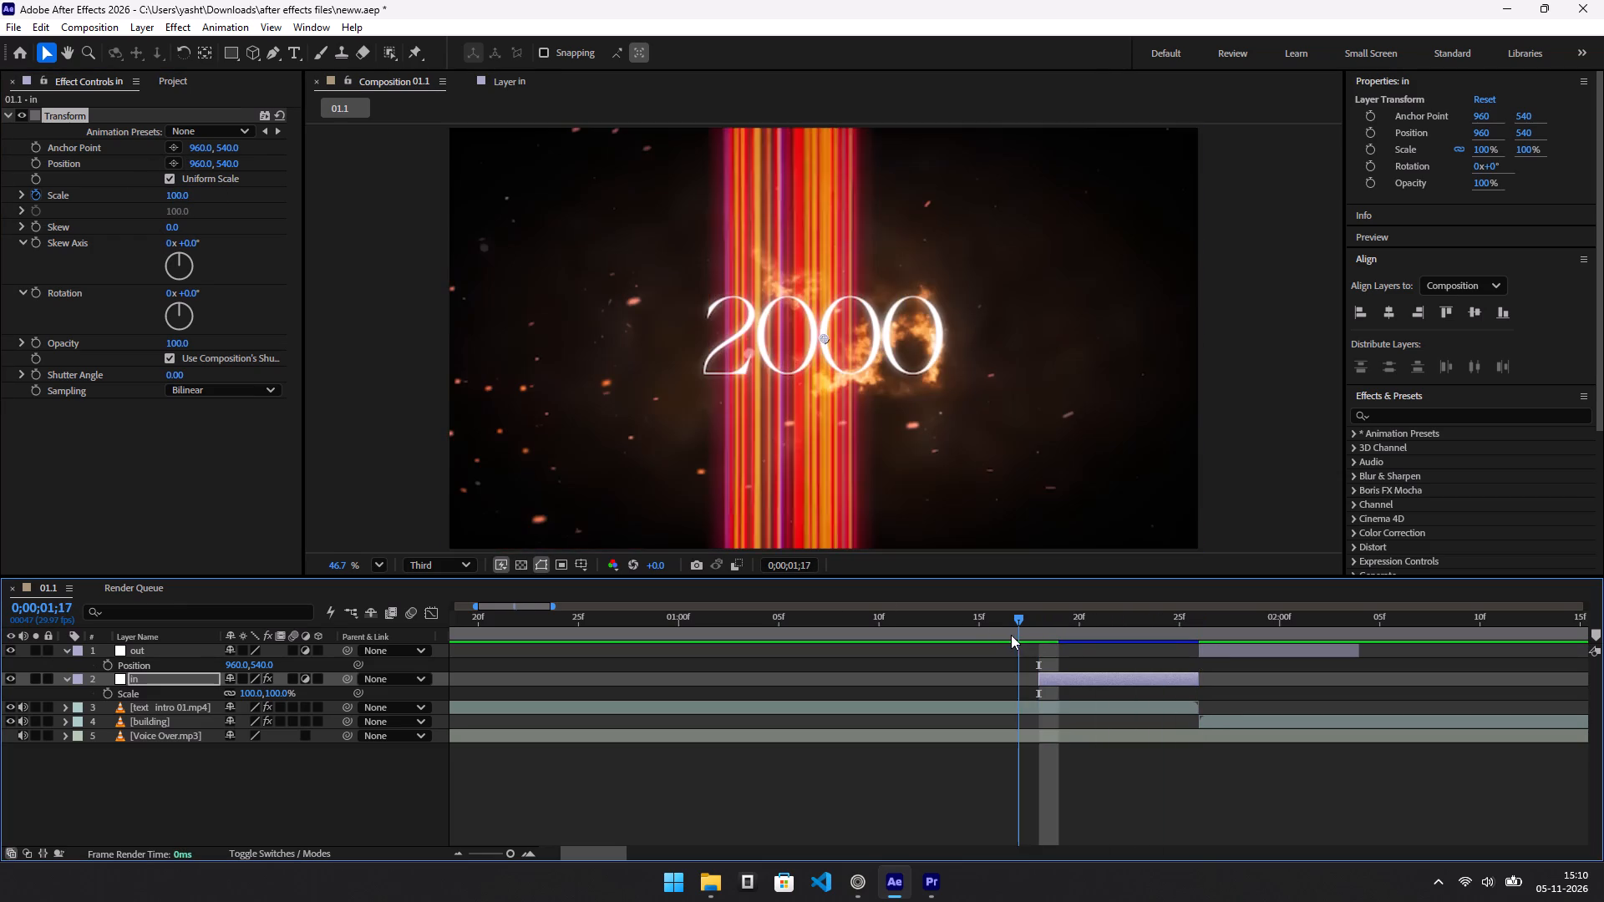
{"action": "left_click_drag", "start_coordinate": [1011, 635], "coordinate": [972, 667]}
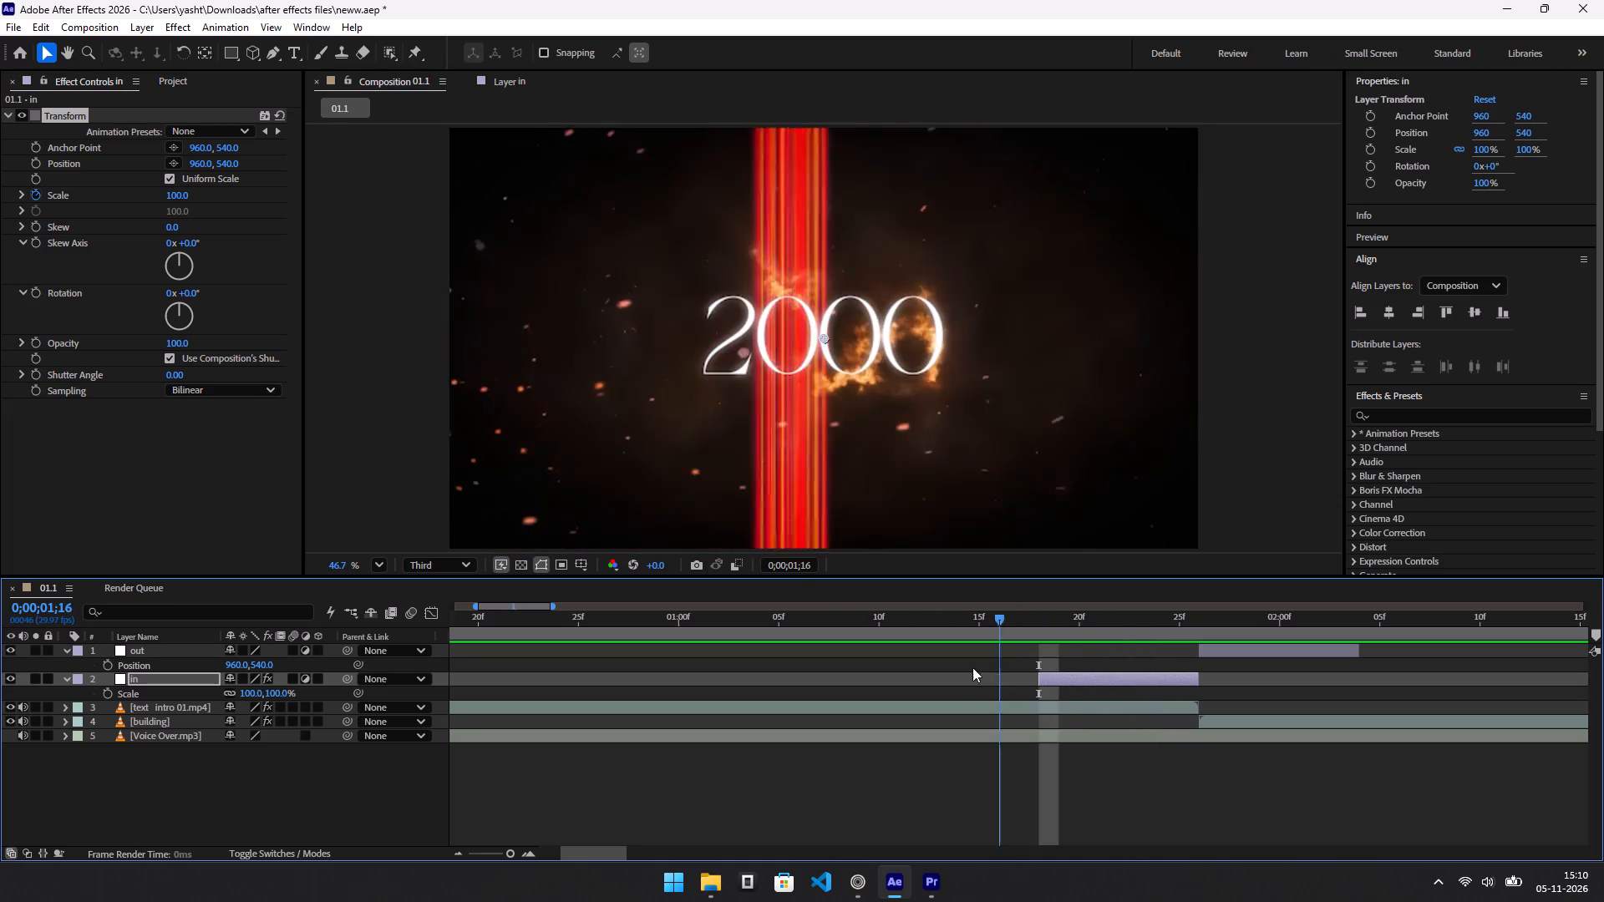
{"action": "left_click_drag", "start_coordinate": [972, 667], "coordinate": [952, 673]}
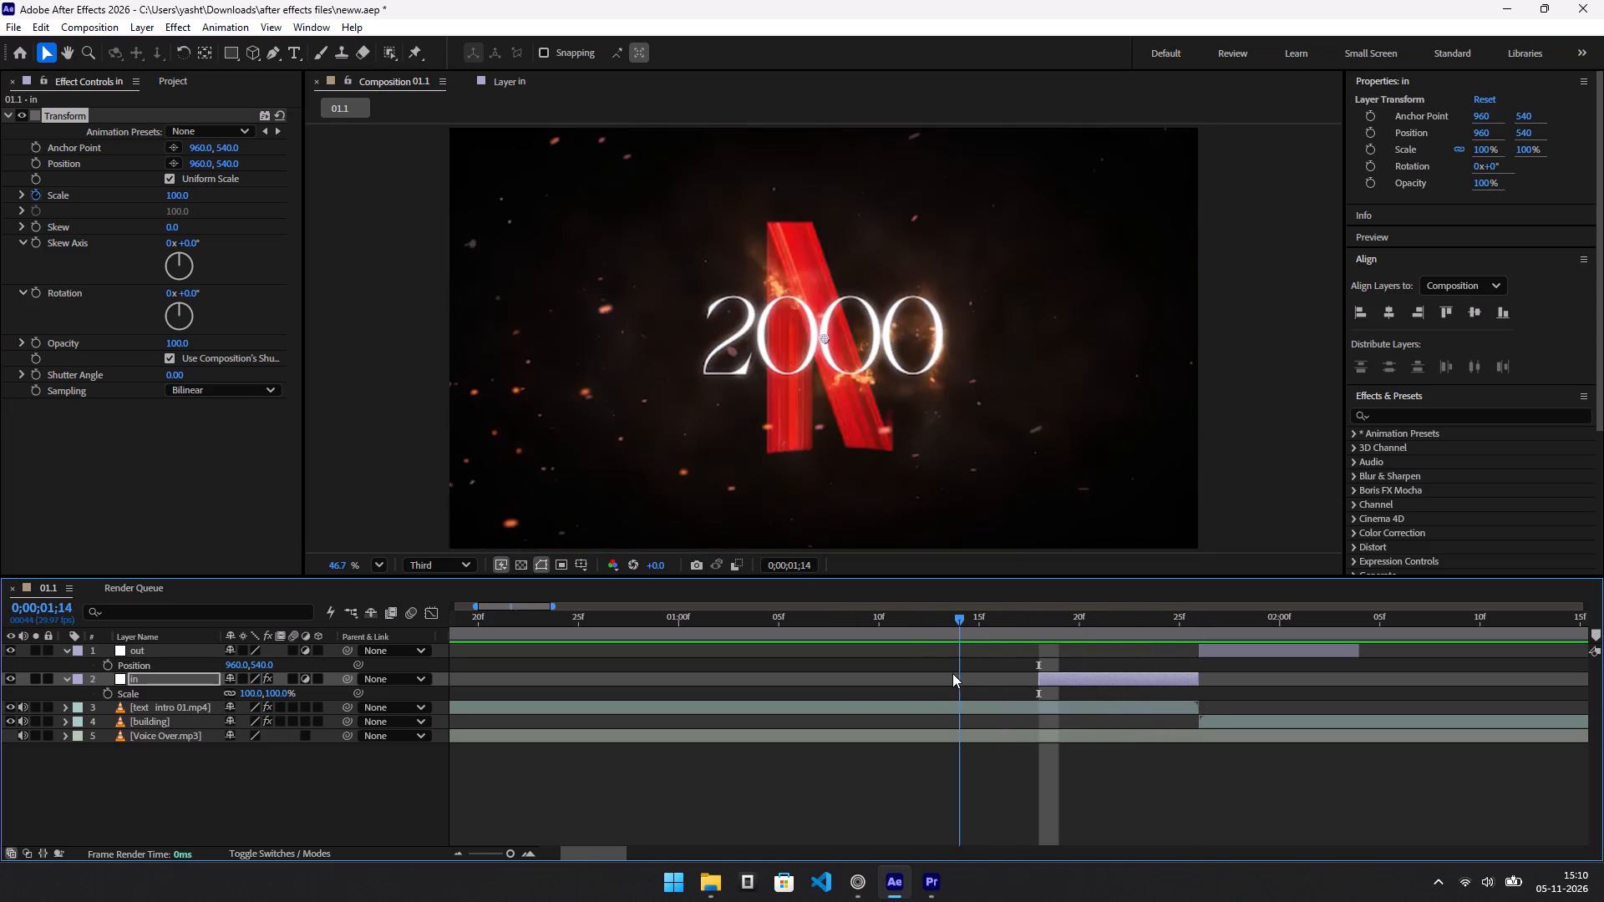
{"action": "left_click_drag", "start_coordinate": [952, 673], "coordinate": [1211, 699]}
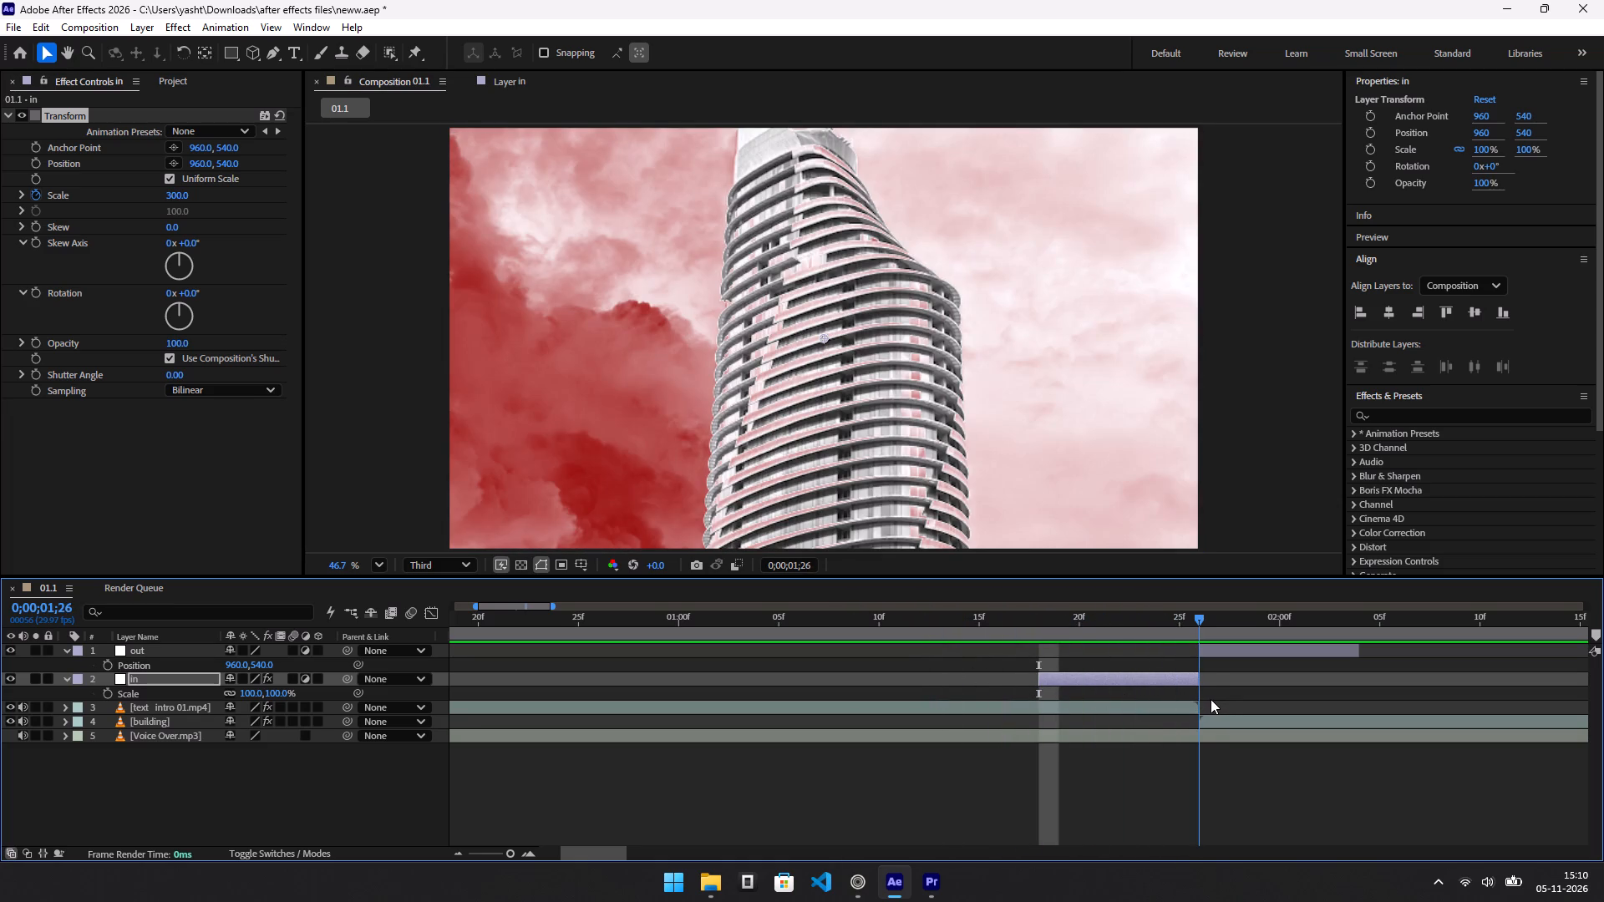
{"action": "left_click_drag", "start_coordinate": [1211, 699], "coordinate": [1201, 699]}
Switch to the YouTube tutorial to check how its in layer's Scale keyframes are eased, and return to After Effects.
{"action": "key", "text": "alt+Tab"}
{"action": "left_click", "coordinate": [376, 407]}
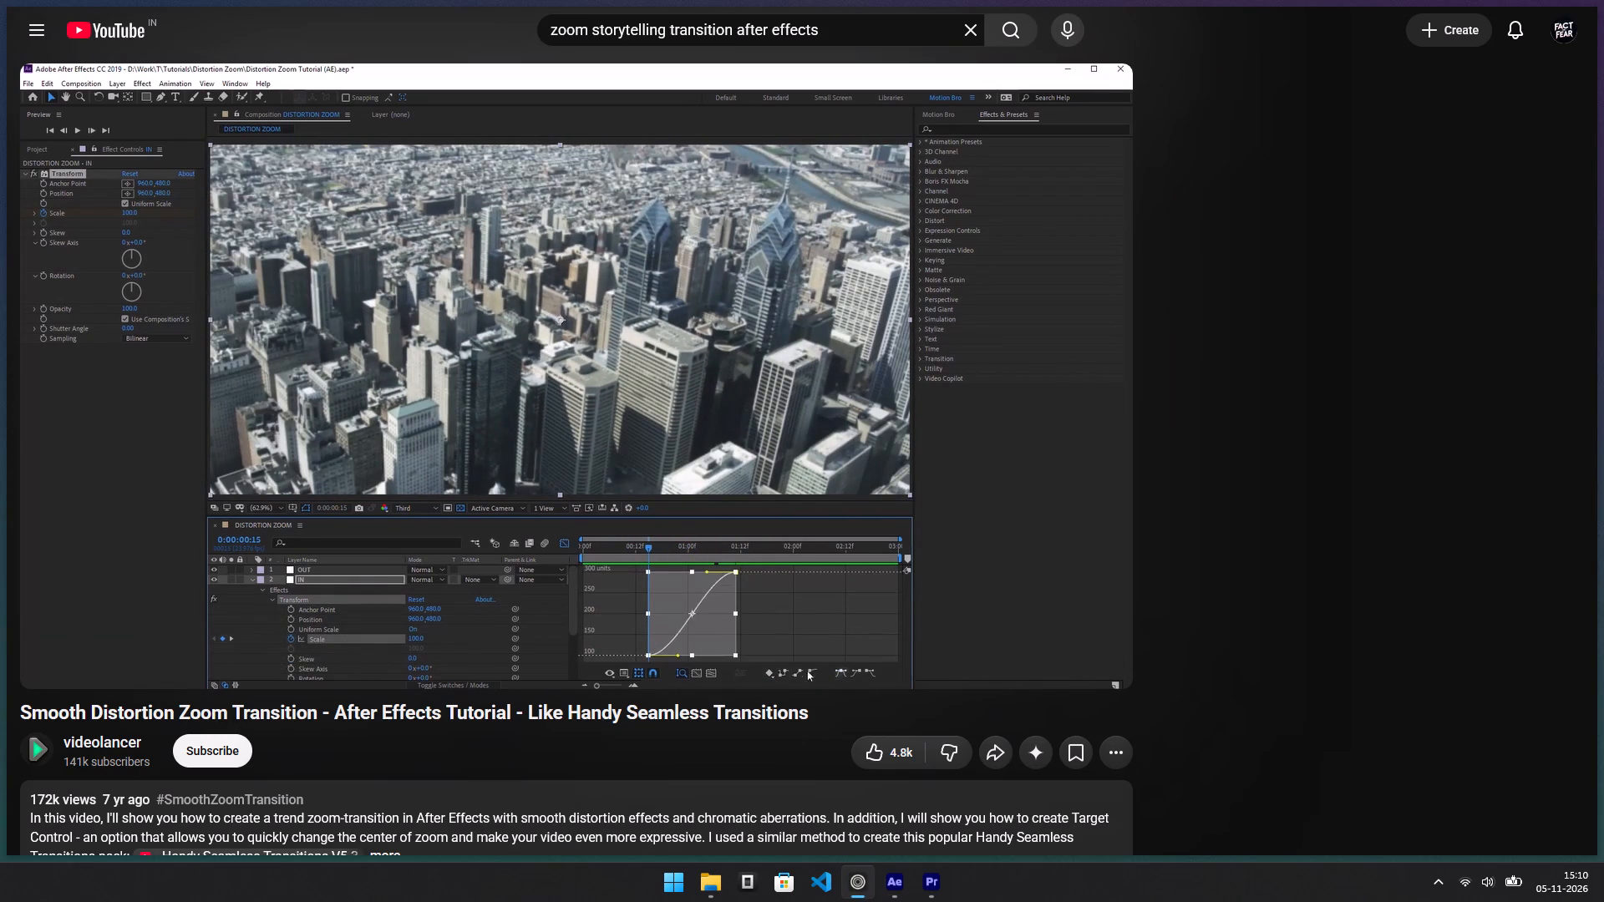
{"action": "key", "text": "space"}
{"action": "key", "text": "alt+Tab"}
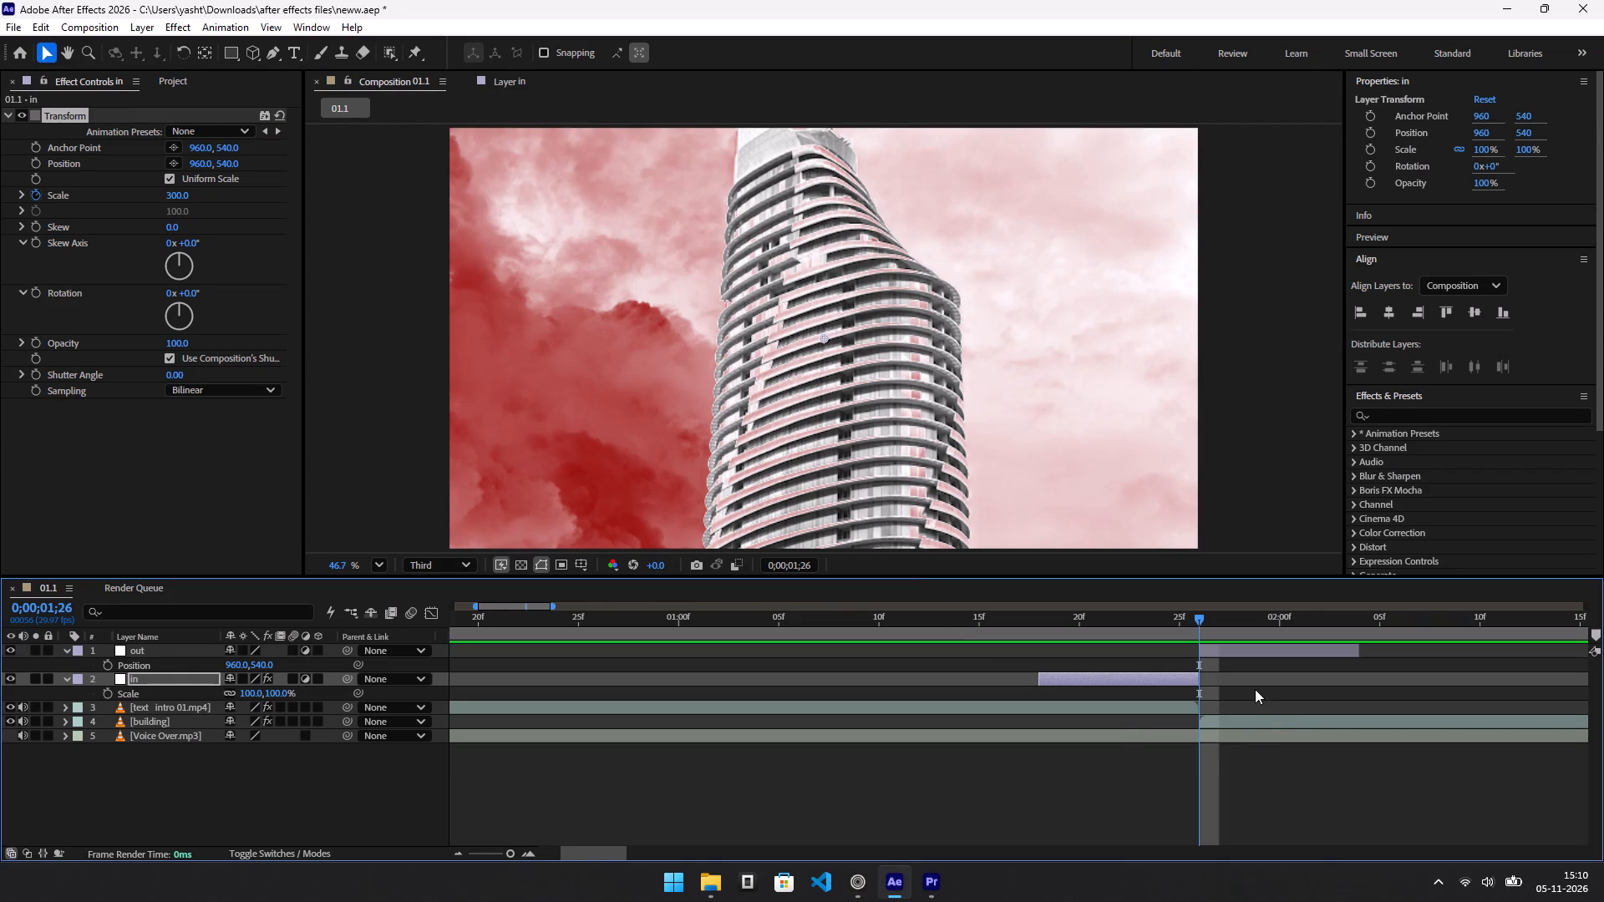
Scrub the start of the in layer to inspect its scaling, and try to reveal its position and scale properties.
{"action": "left_click_drag", "start_coordinate": [1255, 689], "coordinate": [1150, 699]}
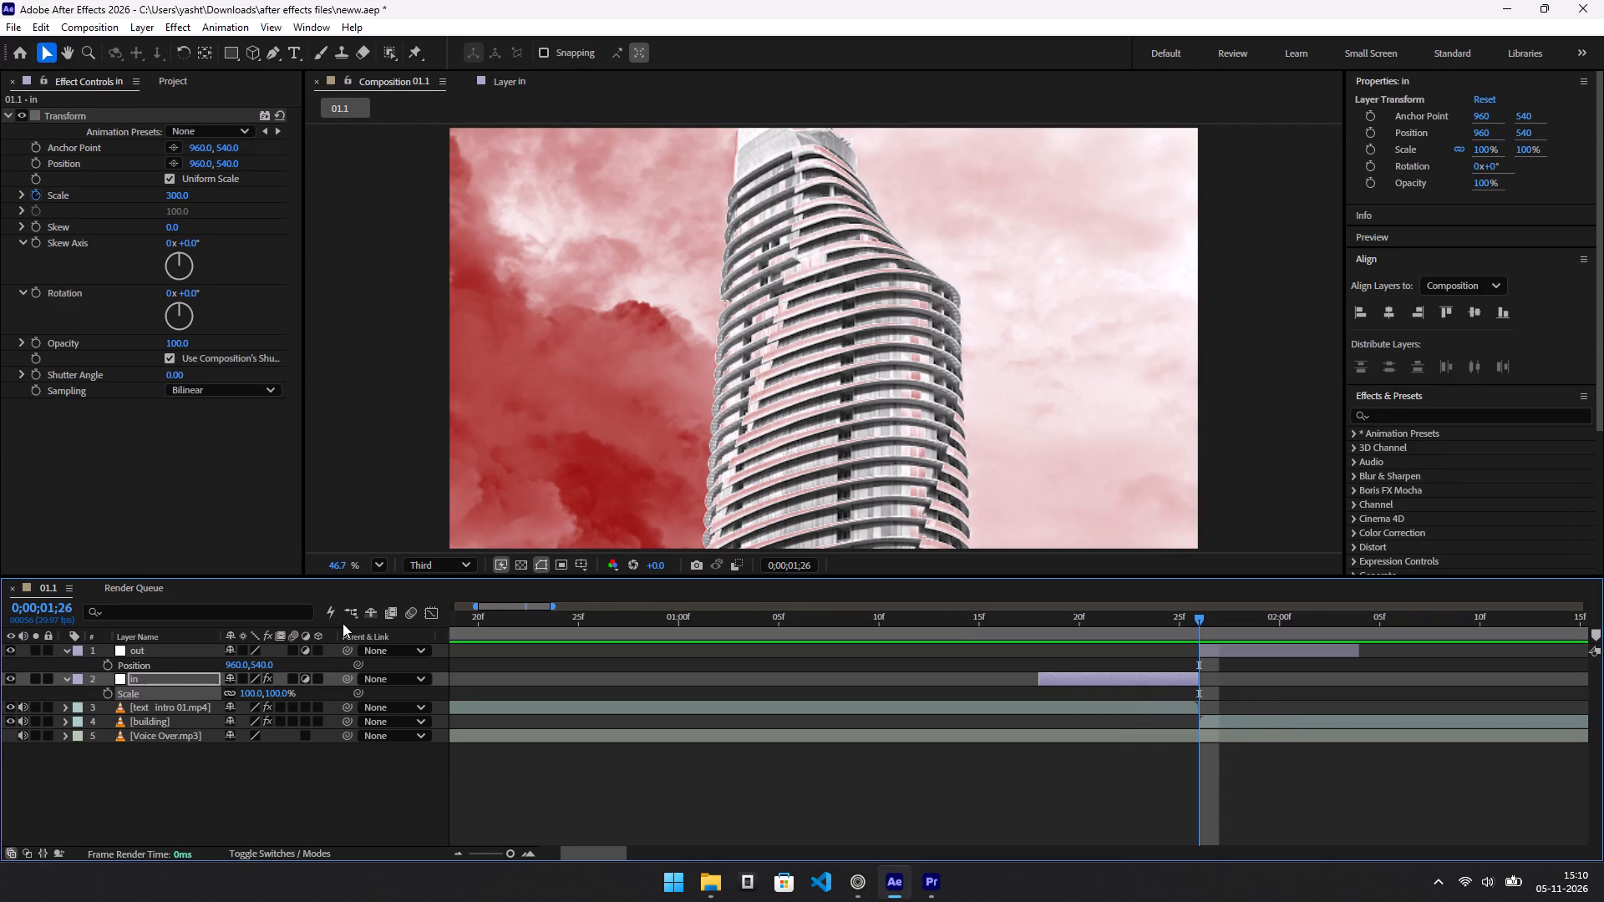
{"action": "scroll", "coordinate": [1040, 737], "scroll_direction": "up", "scroll_amount": 5, "text": "alt"}
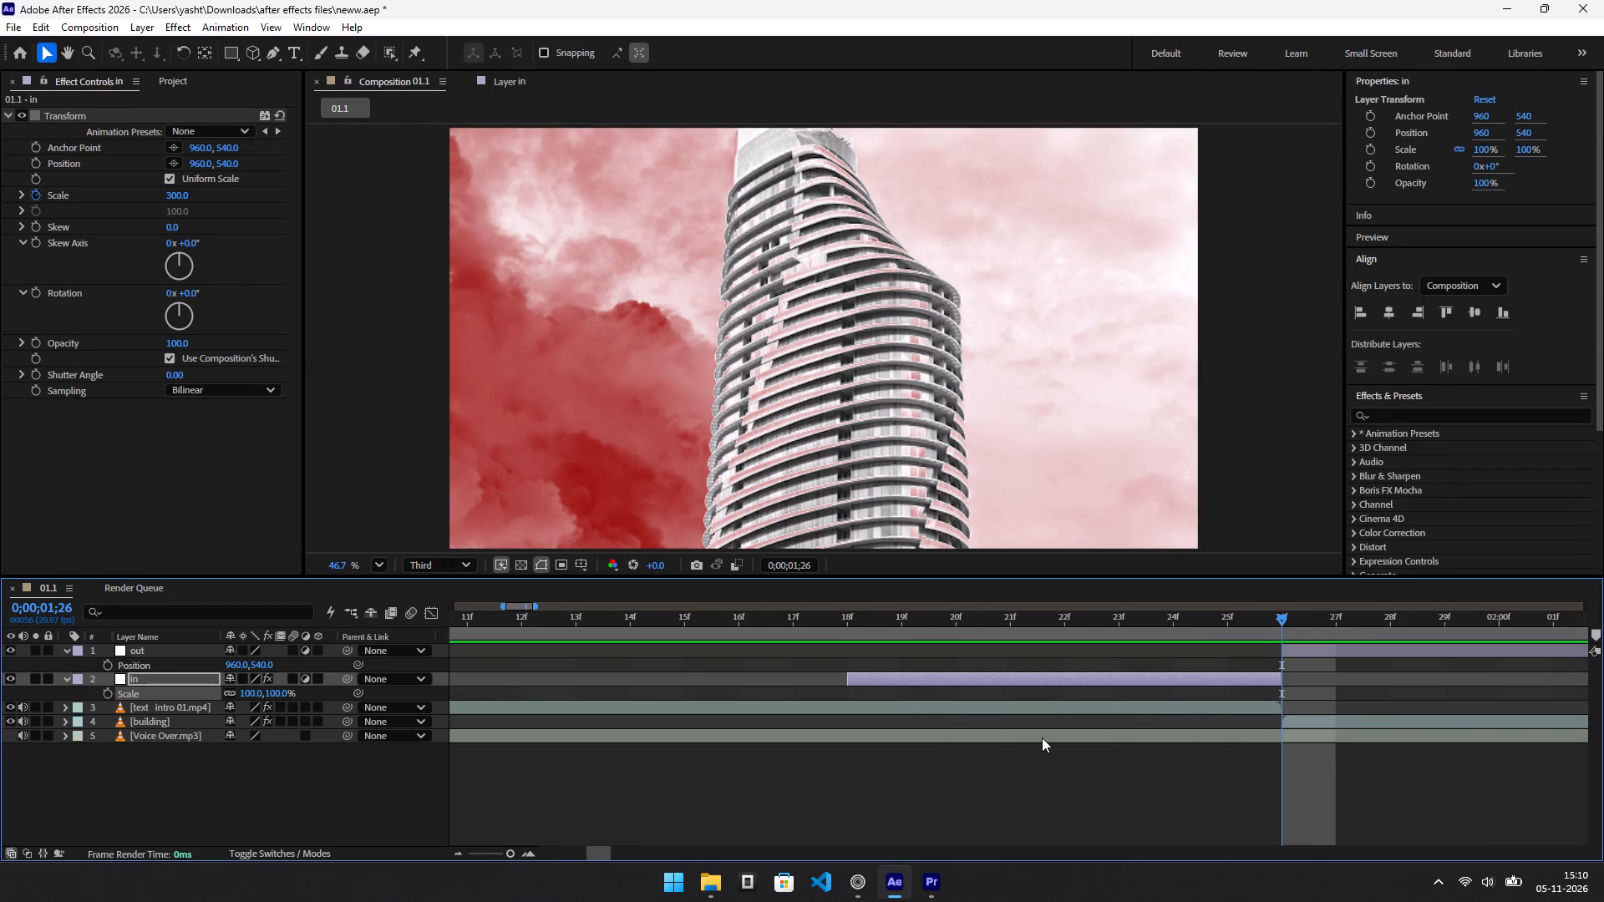
{"action": "scroll", "coordinate": [1042, 737], "scroll_direction": "up", "scroll_amount": 1, "text": "alt"}
{"action": "scroll", "coordinate": [1042, 737], "scroll_direction": "down", "scroll_amount": 2, "text": "alt"}
{"action": "scroll", "coordinate": [1042, 737], "scroll_direction": "up", "scroll_amount": 1, "text": "alt"}
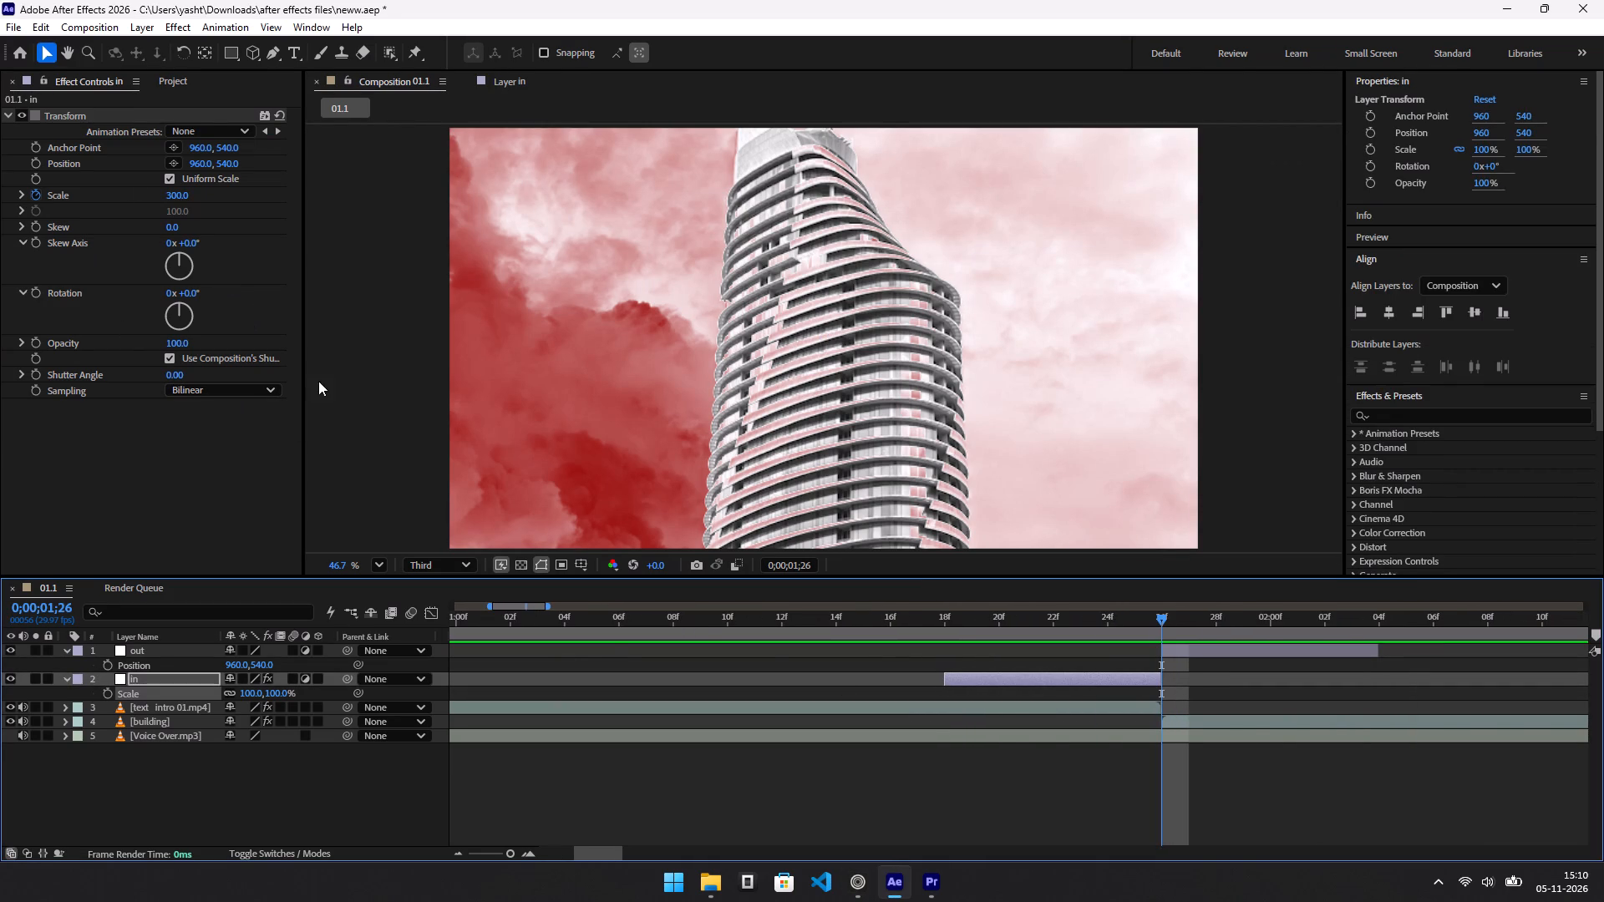
{"action": "left_click", "coordinate": [845, 631]}
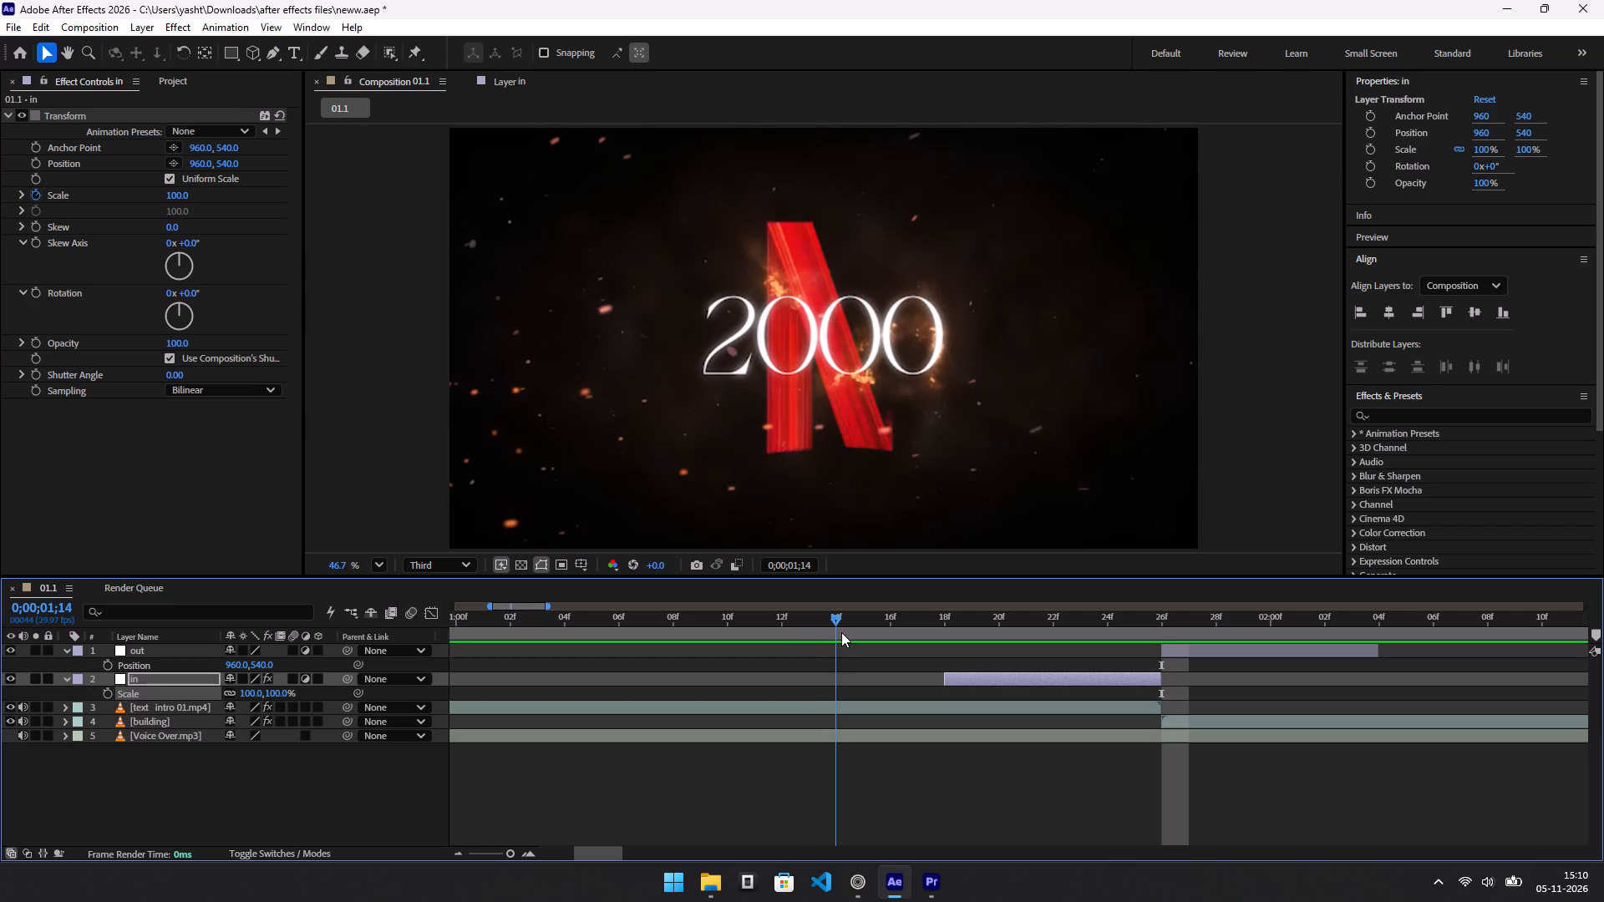
{"action": "left_click_drag", "start_coordinate": [841, 633], "coordinate": [1003, 647]}
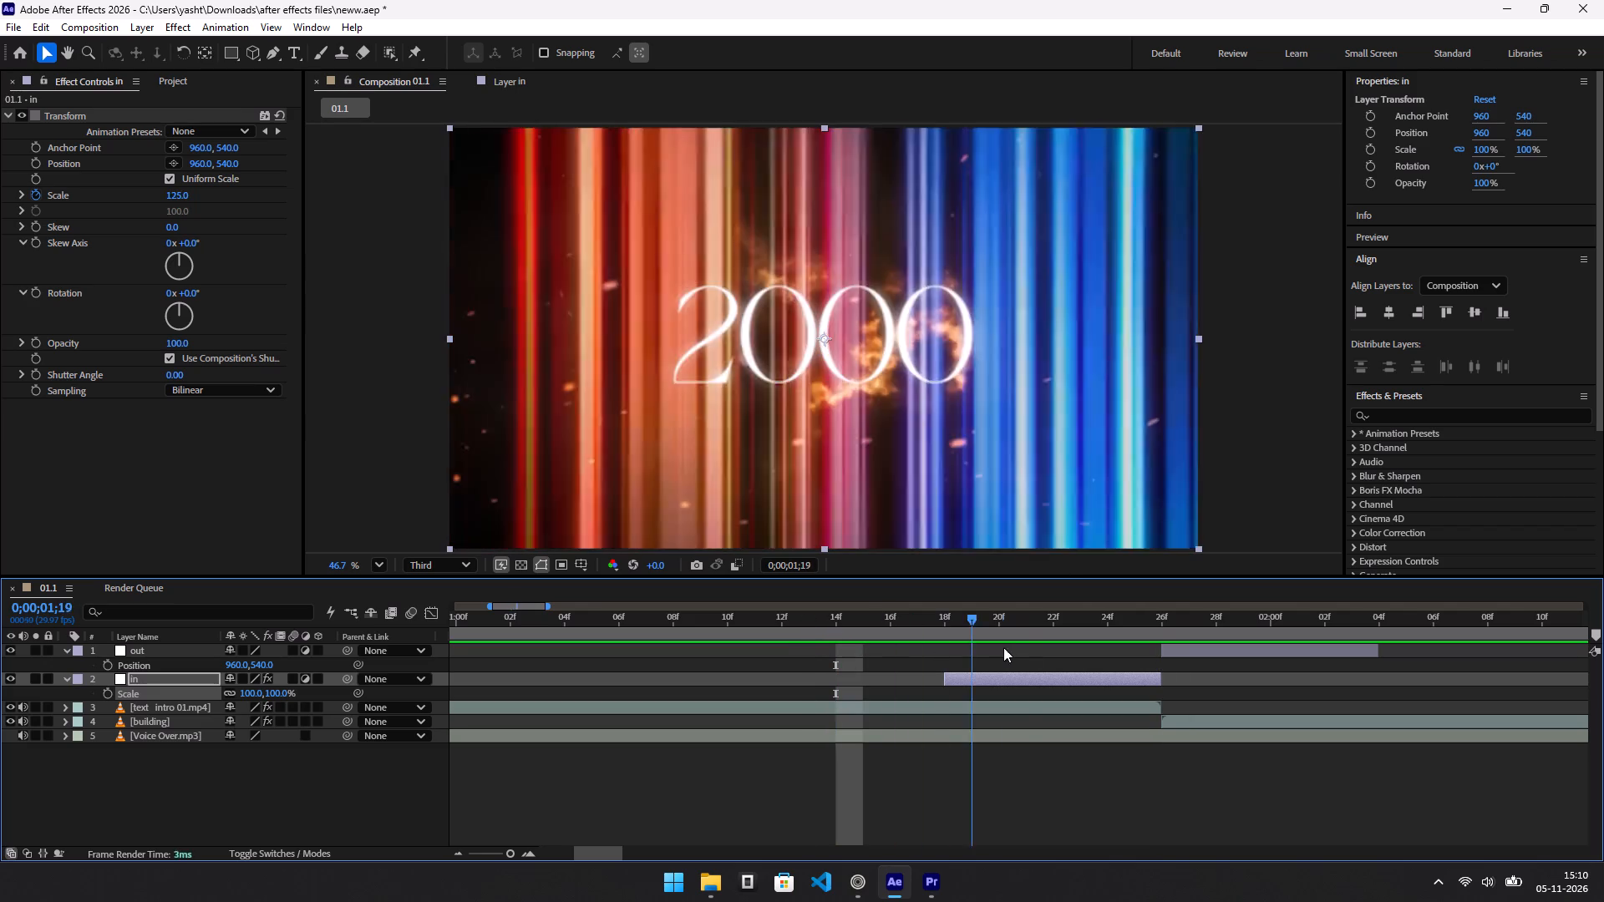
{"action": "left_click_drag", "start_coordinate": [1003, 647], "coordinate": [977, 652]}
{"action": "left_click", "coordinate": [1014, 687]}
{"action": "left_click", "coordinate": [1018, 682]}
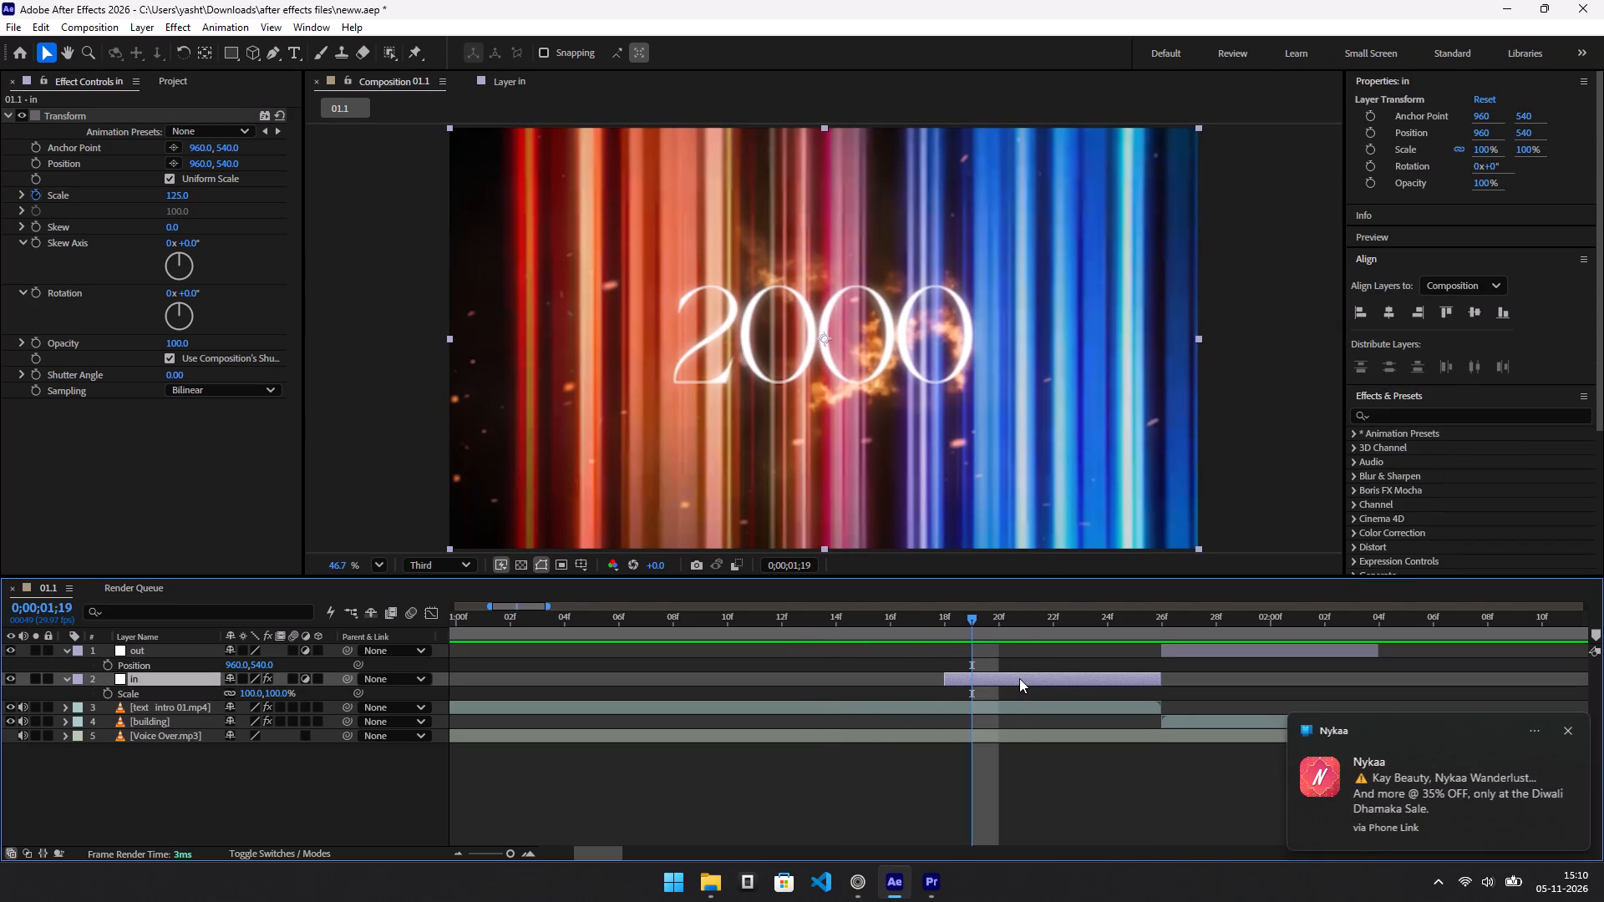
{"action": "type", "text": "pss"}
{"action": "key", "text": "s"}
{"action": "left_click_drag", "start_coordinate": [970, 611], "coordinate": [968, 611]}
{"action": "left_click_drag", "start_coordinate": [968, 611], "coordinate": [940, 611]}
{"action": "left_click_drag", "start_coordinate": [940, 611], "coordinate": [947, 648]}
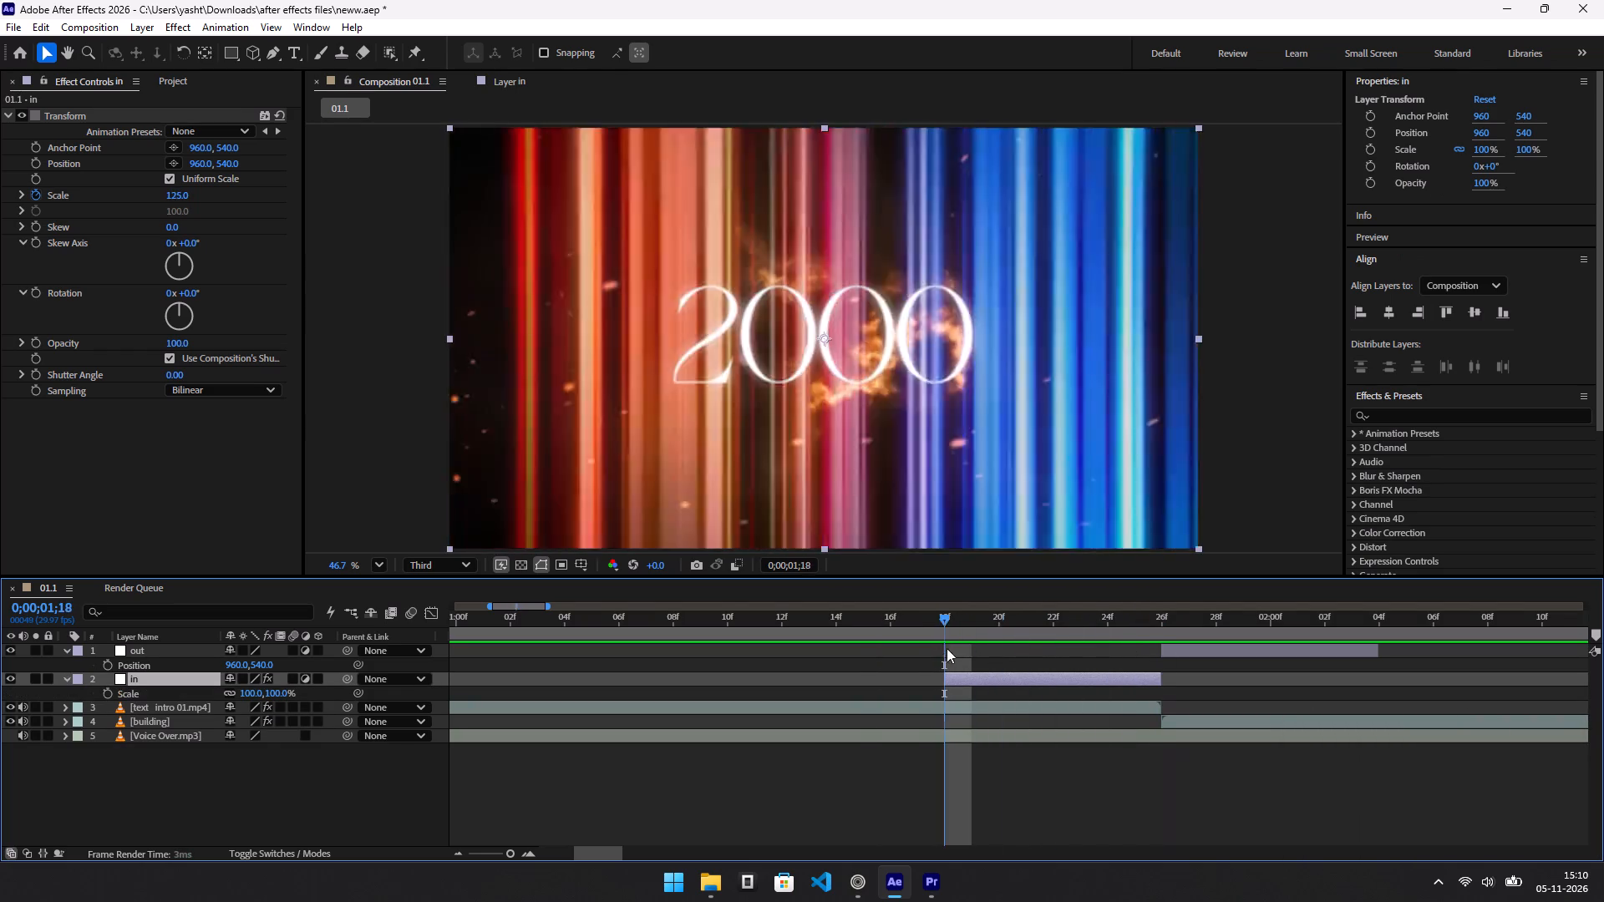
{"action": "left_click_drag", "start_coordinate": [947, 648], "coordinate": [1004, 662]}
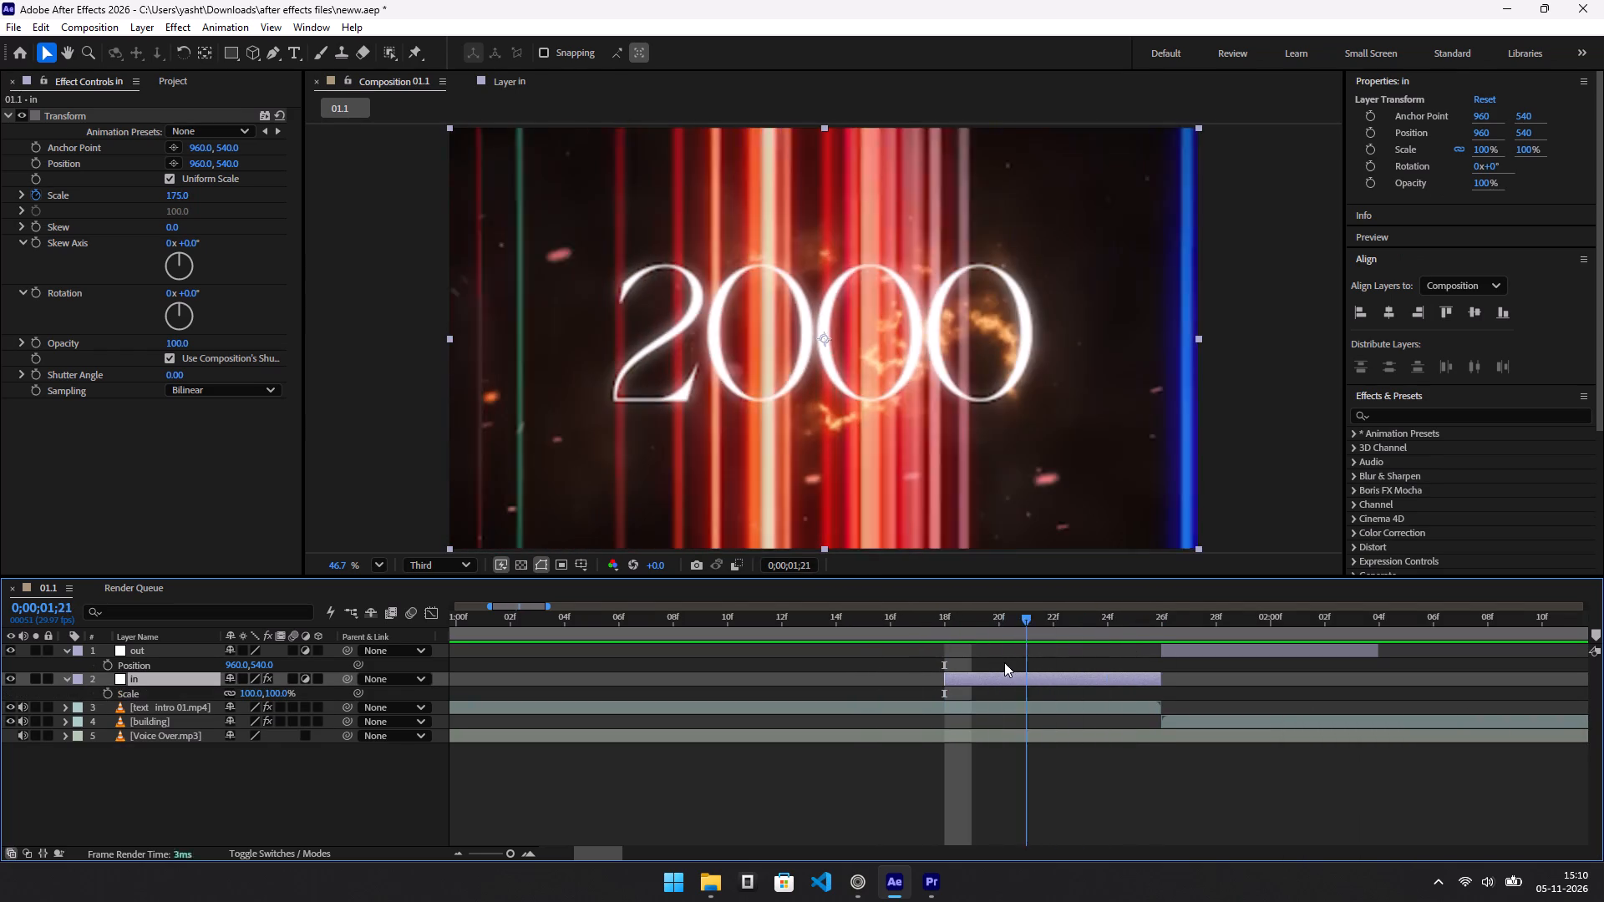
{"action": "left_click_drag", "start_coordinate": [1004, 662], "coordinate": [956, 664]}
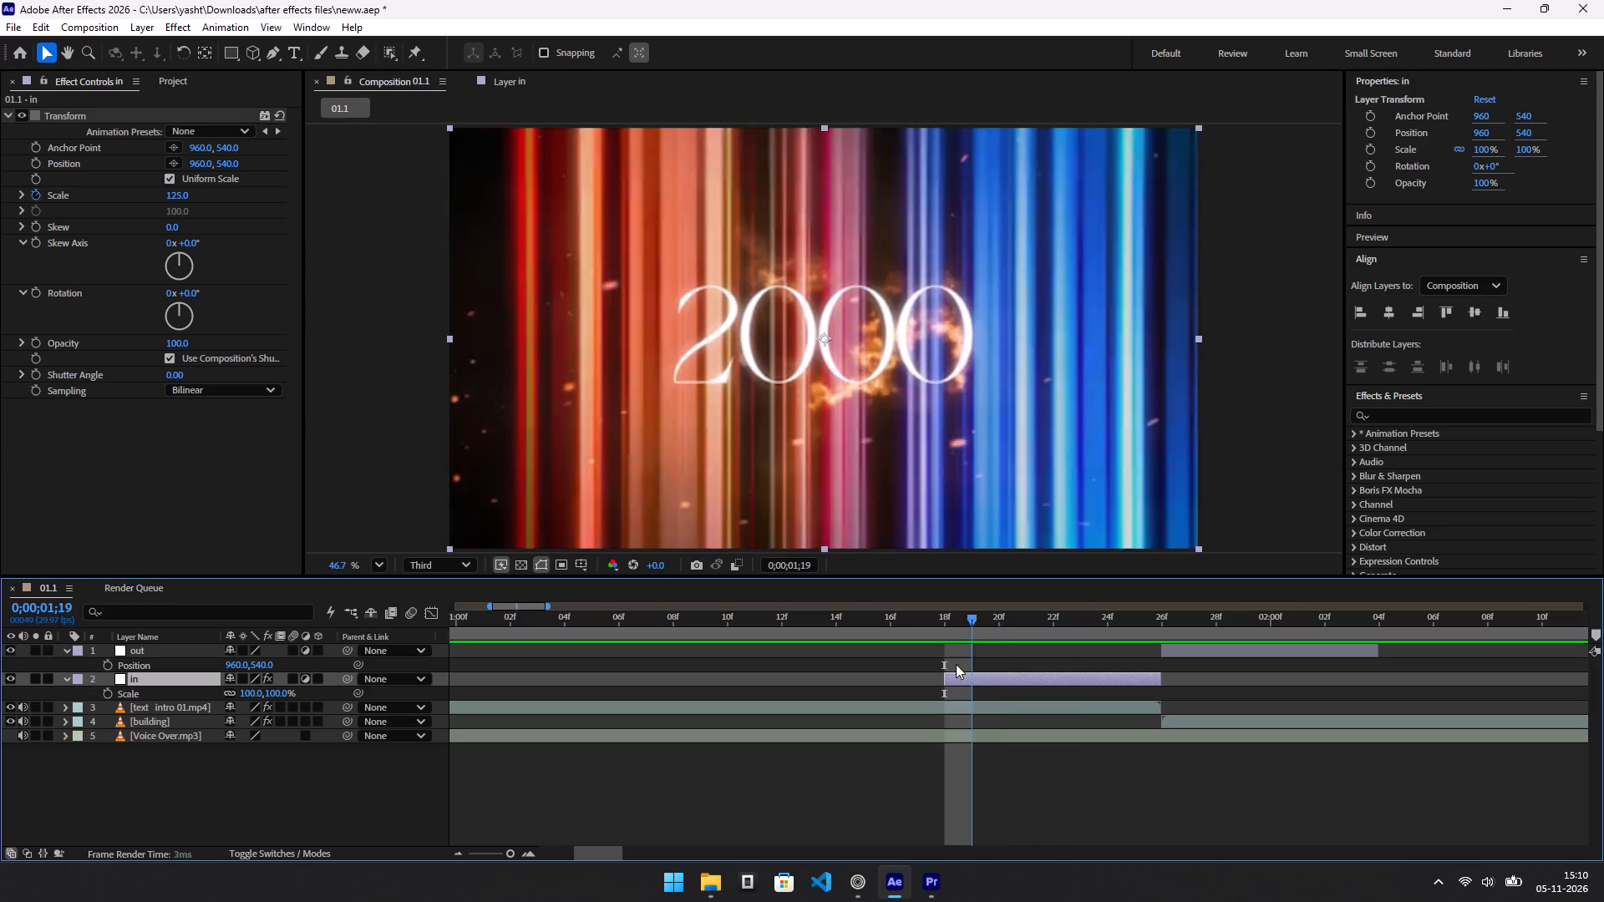
{"action": "left_click_drag", "start_coordinate": [956, 664], "coordinate": [977, 666]}
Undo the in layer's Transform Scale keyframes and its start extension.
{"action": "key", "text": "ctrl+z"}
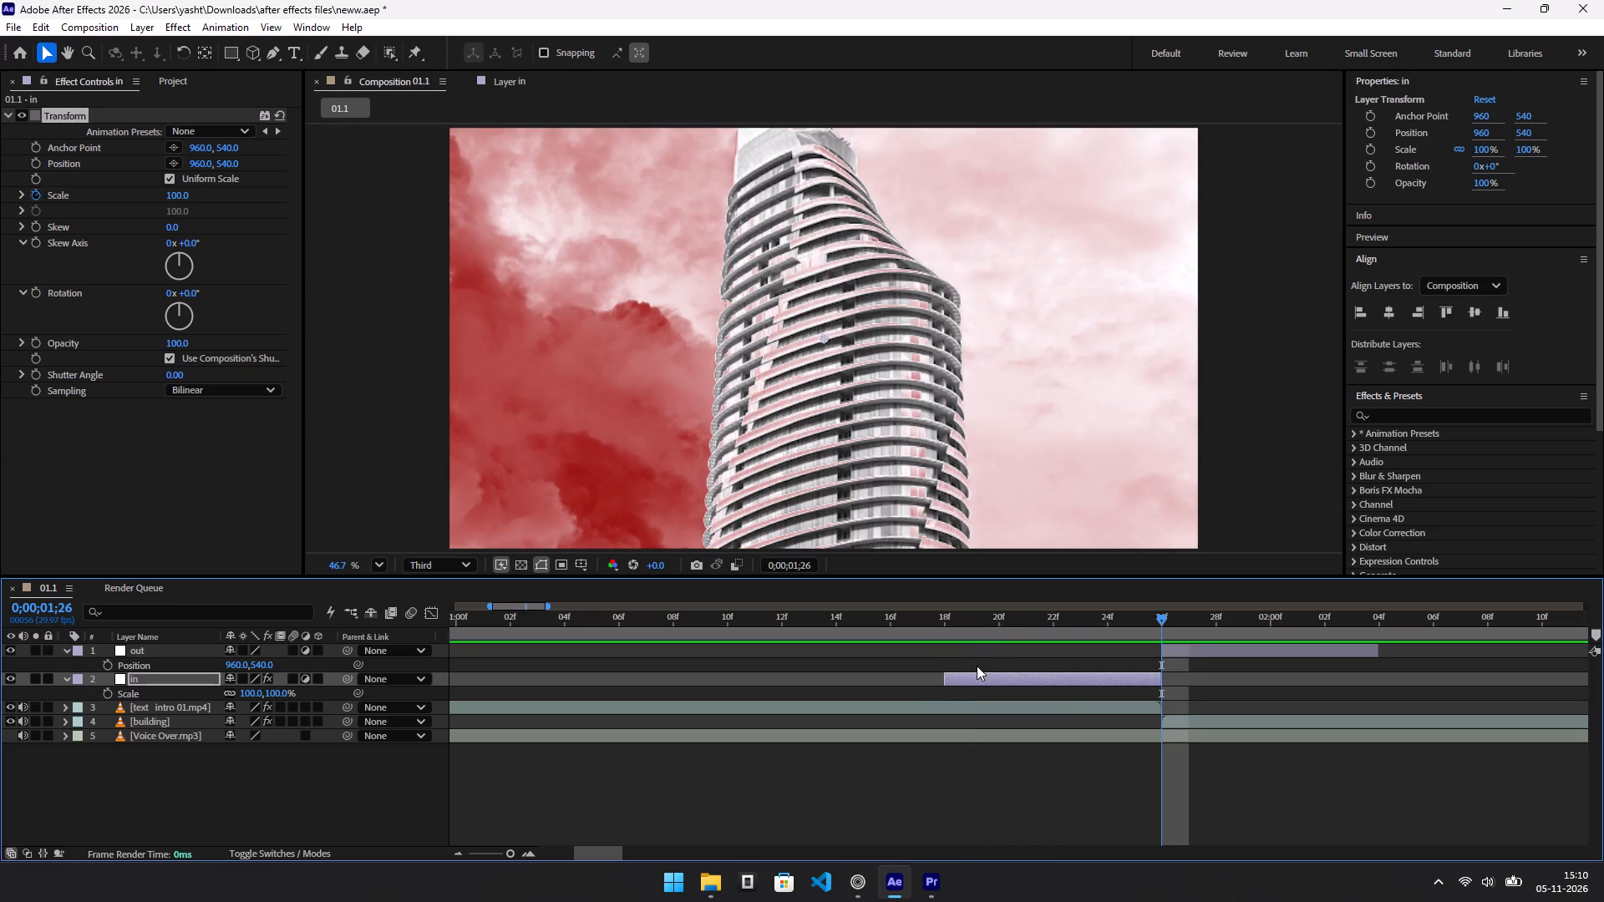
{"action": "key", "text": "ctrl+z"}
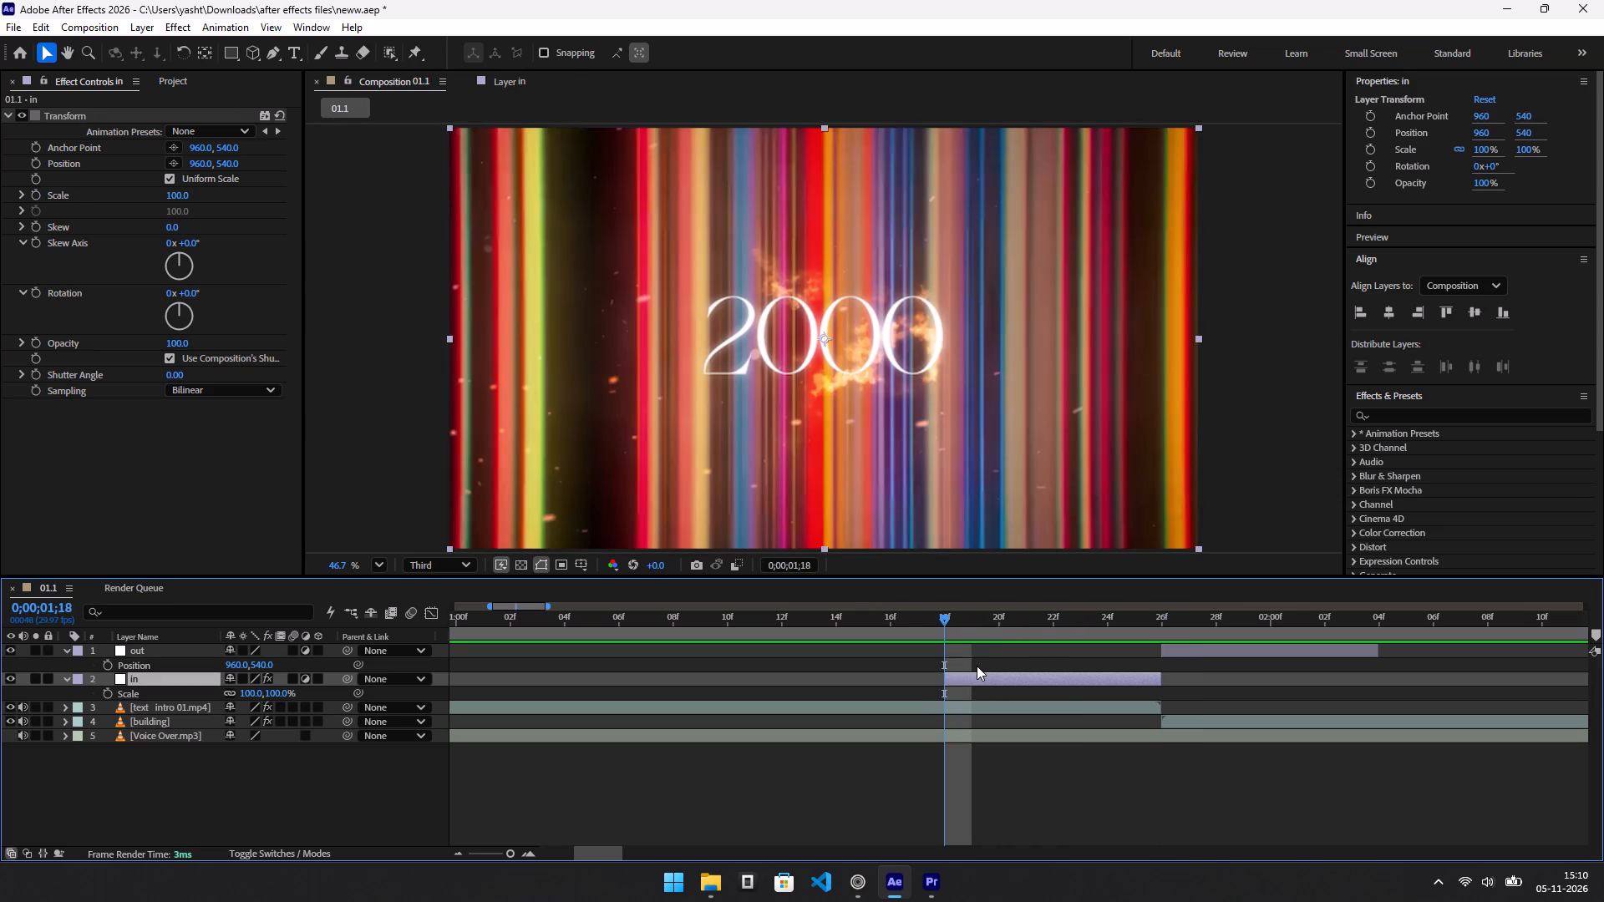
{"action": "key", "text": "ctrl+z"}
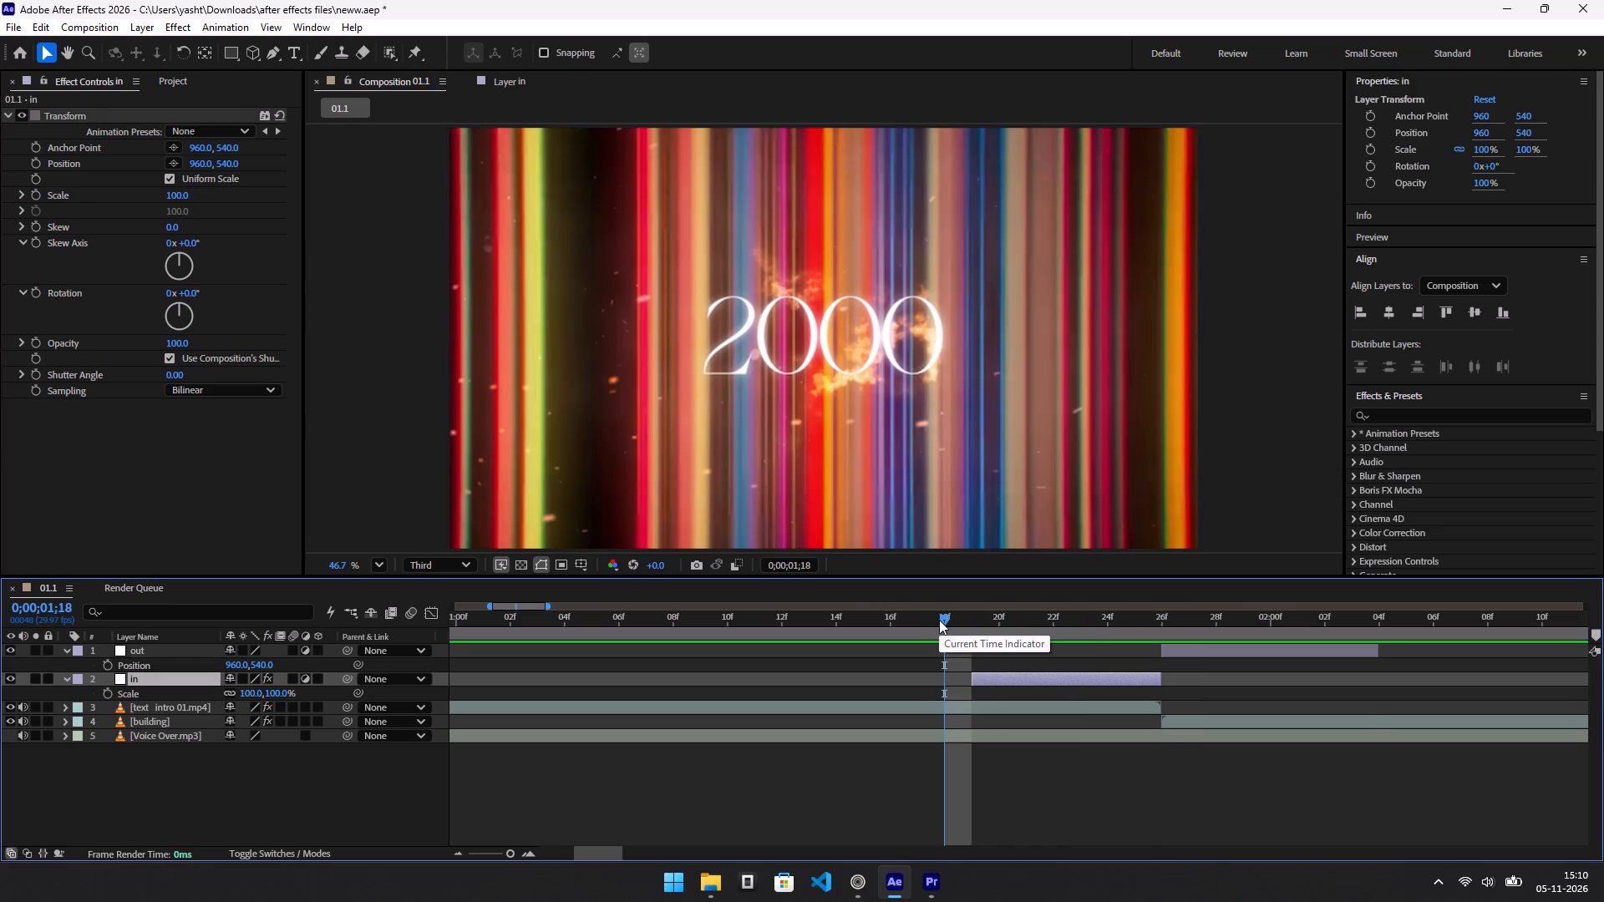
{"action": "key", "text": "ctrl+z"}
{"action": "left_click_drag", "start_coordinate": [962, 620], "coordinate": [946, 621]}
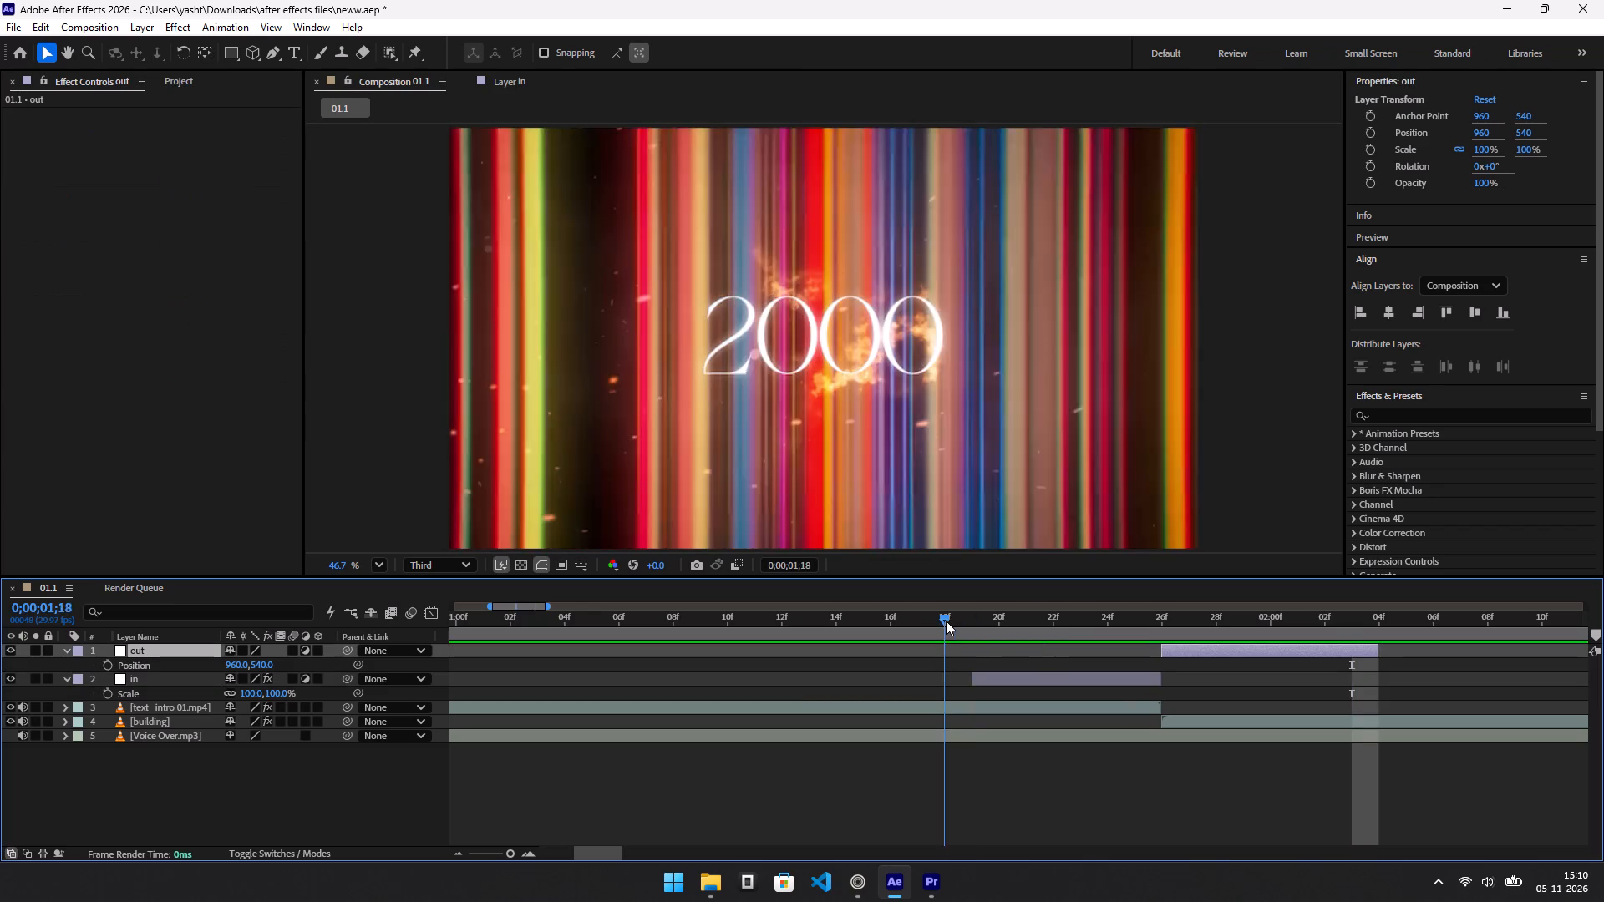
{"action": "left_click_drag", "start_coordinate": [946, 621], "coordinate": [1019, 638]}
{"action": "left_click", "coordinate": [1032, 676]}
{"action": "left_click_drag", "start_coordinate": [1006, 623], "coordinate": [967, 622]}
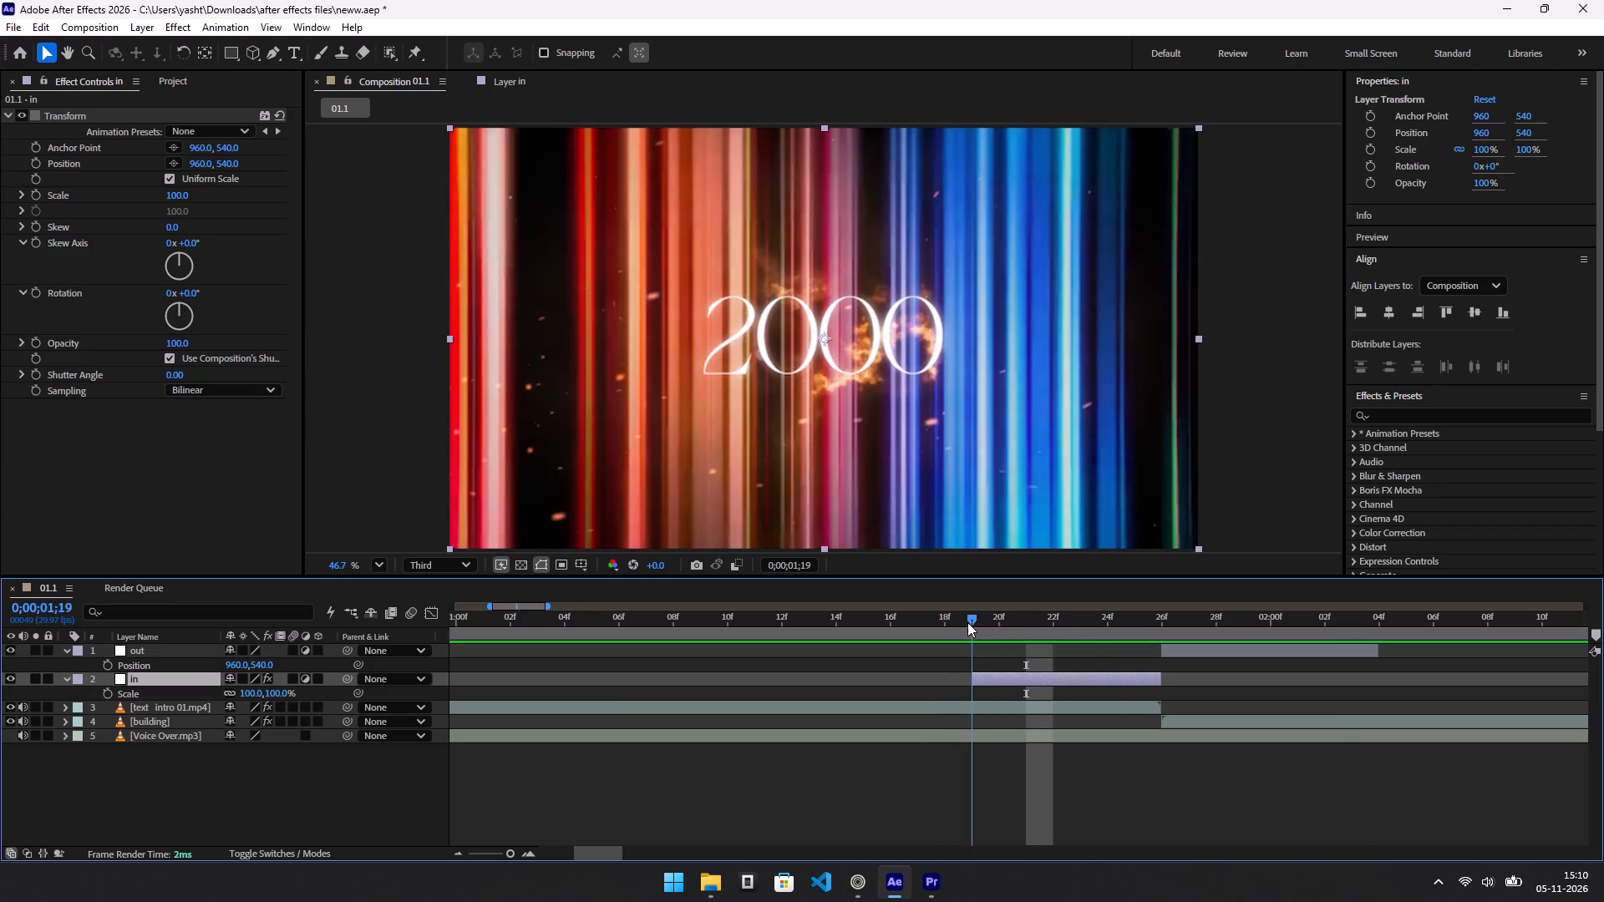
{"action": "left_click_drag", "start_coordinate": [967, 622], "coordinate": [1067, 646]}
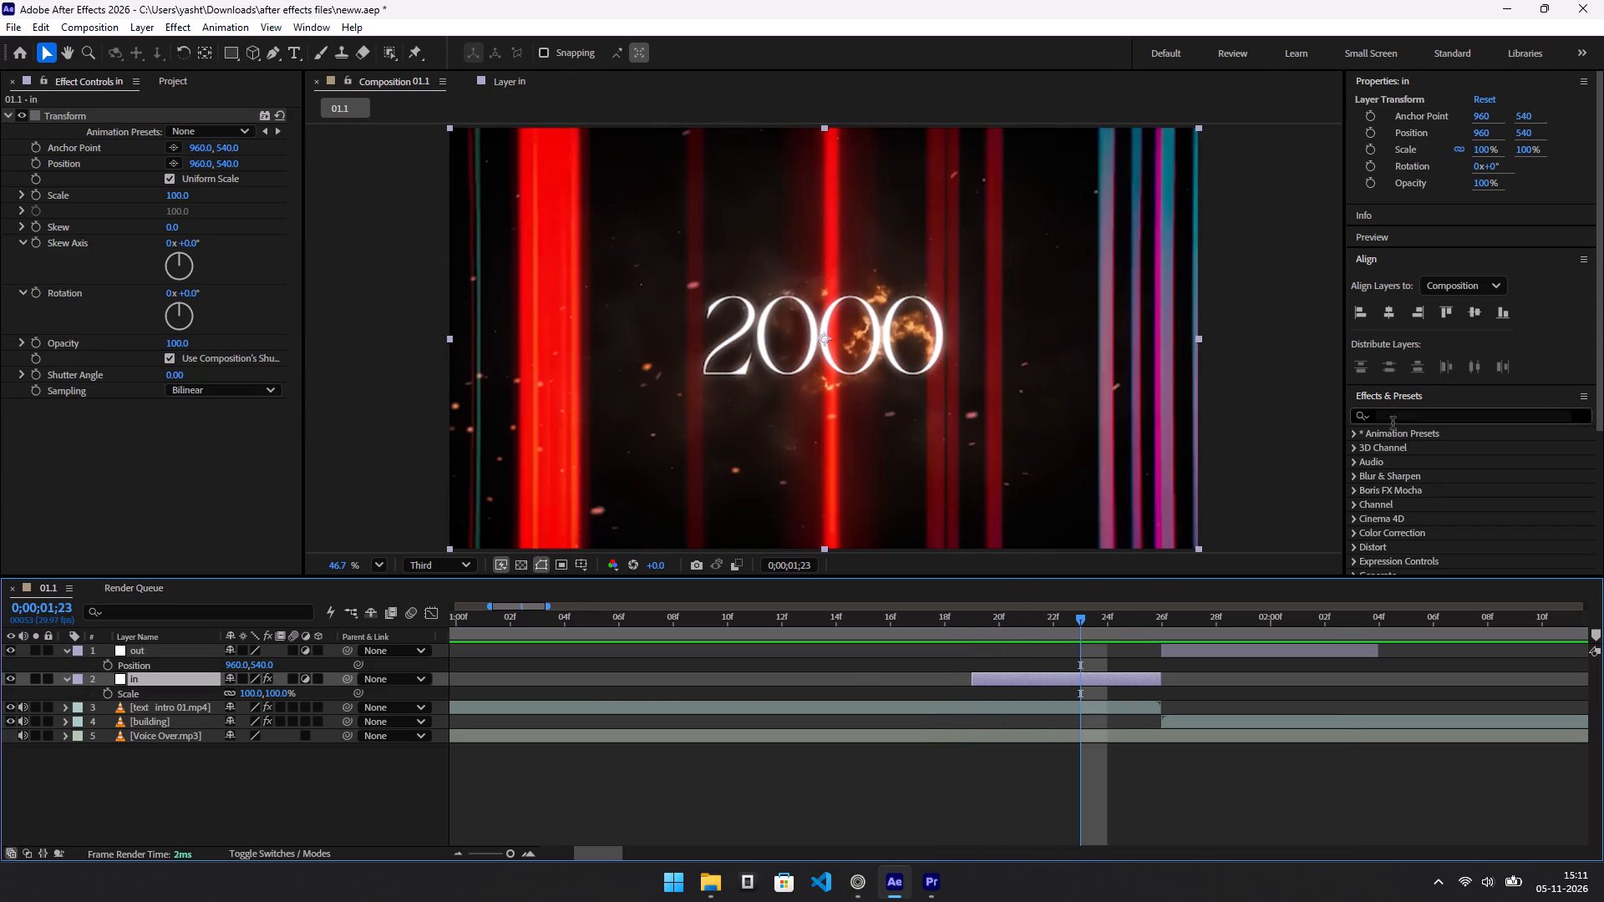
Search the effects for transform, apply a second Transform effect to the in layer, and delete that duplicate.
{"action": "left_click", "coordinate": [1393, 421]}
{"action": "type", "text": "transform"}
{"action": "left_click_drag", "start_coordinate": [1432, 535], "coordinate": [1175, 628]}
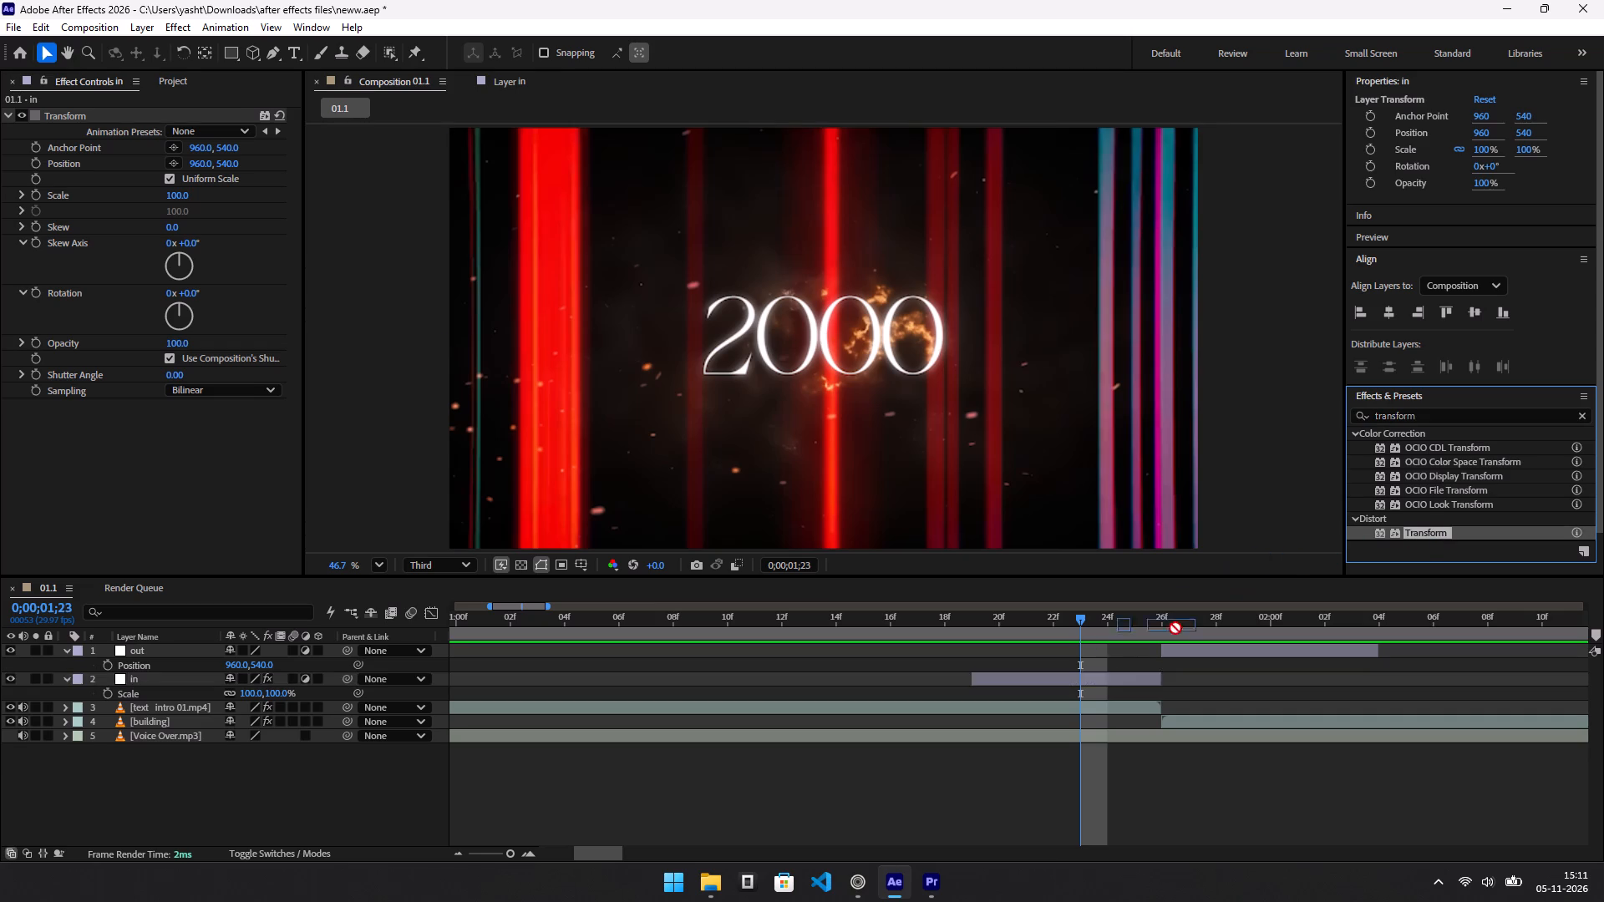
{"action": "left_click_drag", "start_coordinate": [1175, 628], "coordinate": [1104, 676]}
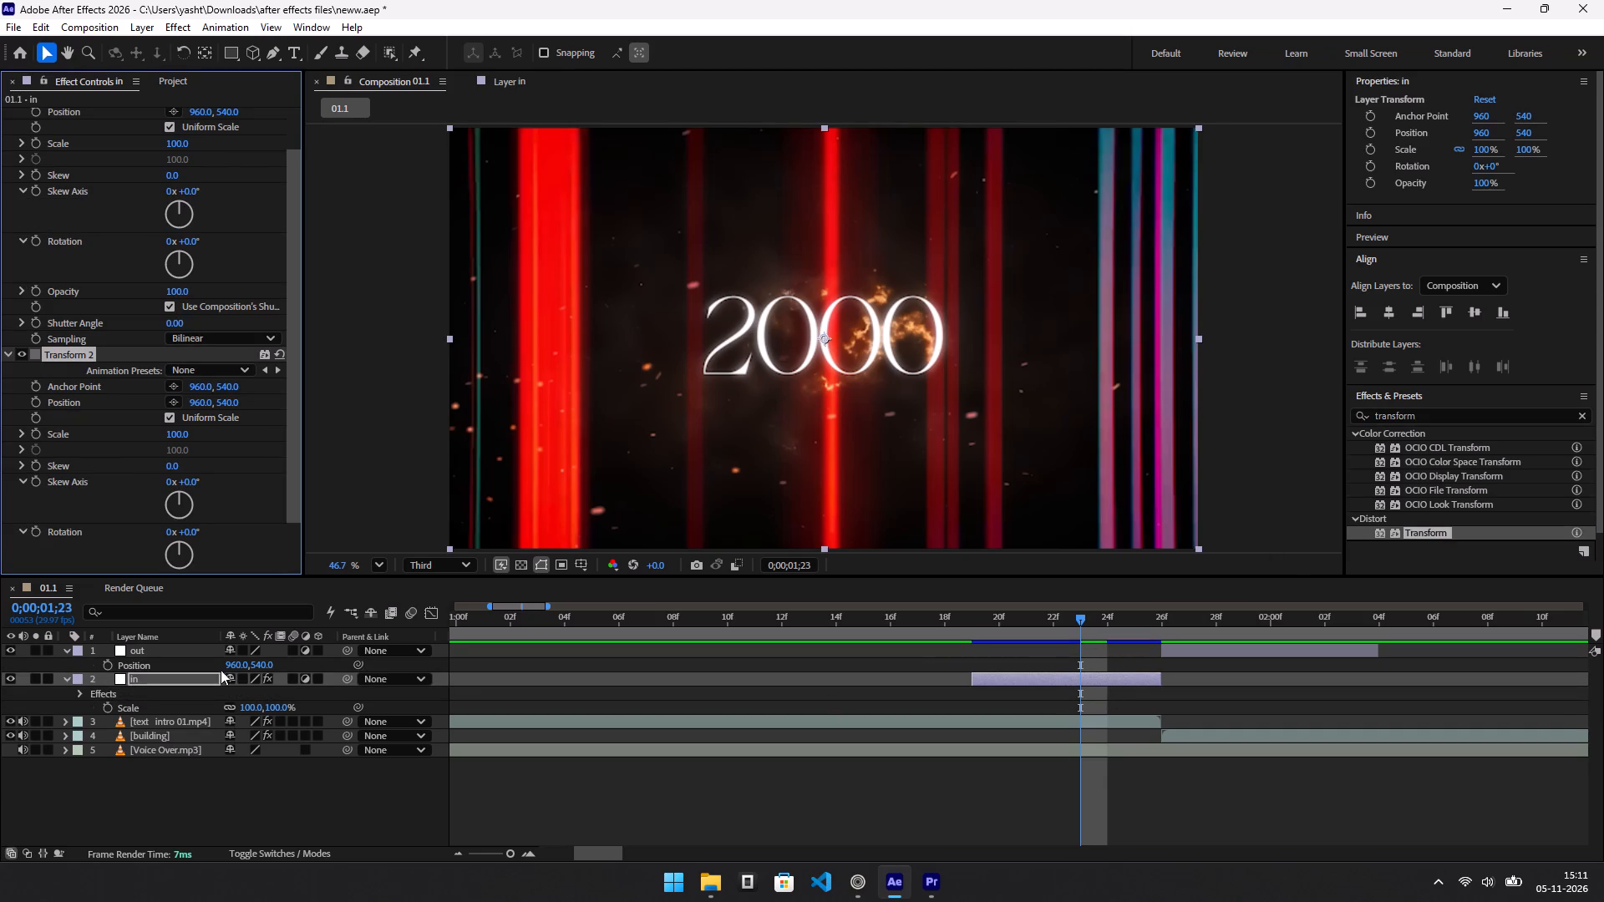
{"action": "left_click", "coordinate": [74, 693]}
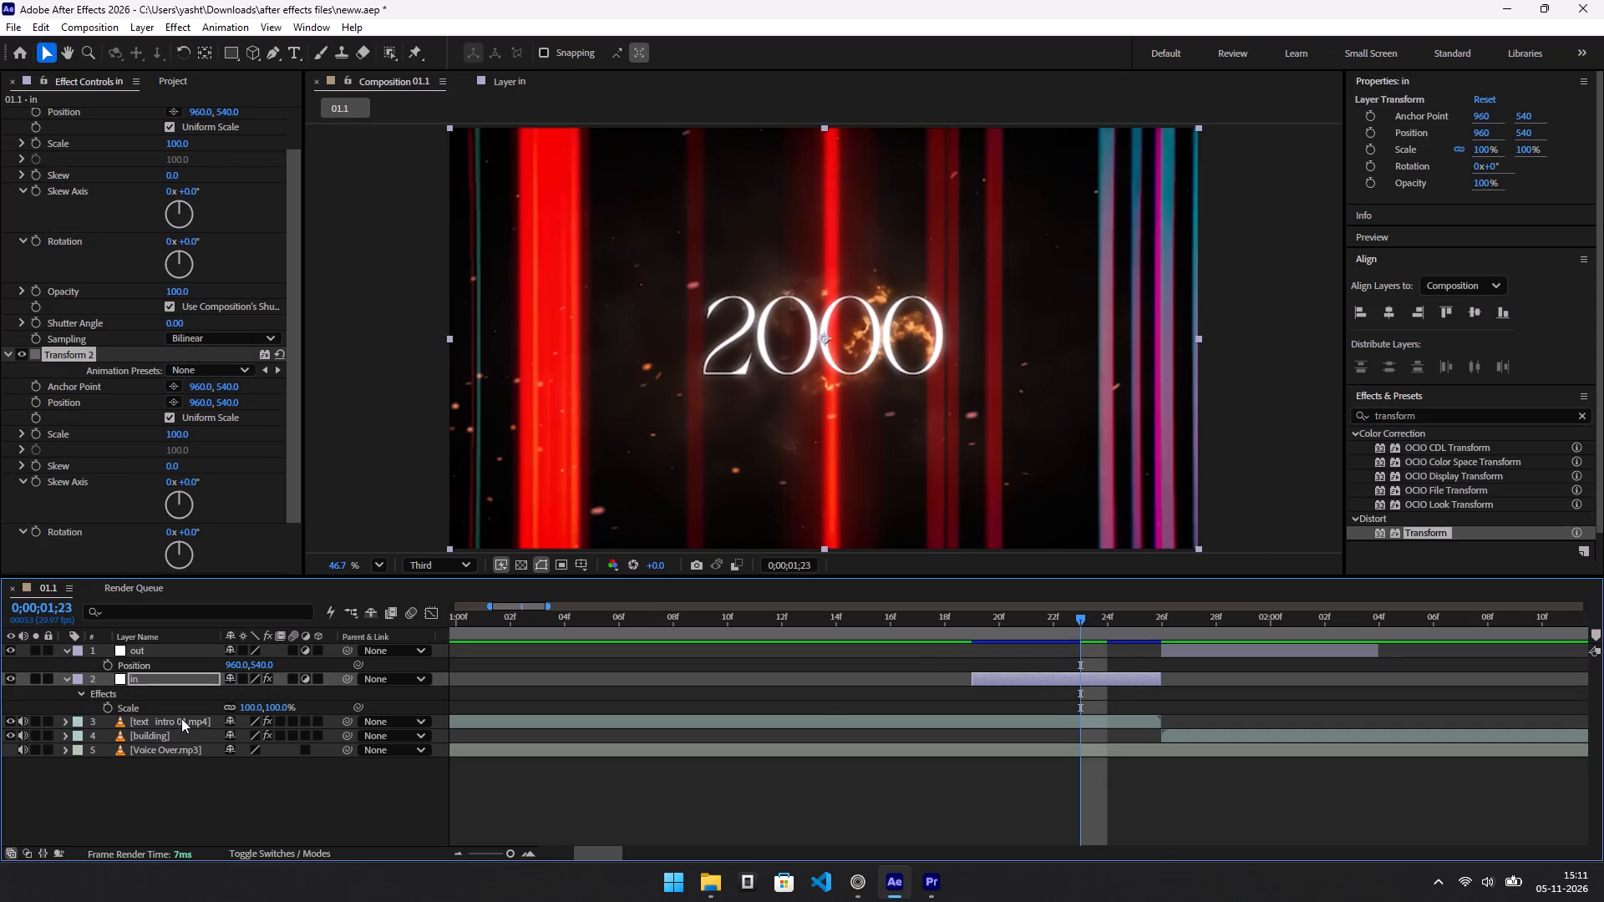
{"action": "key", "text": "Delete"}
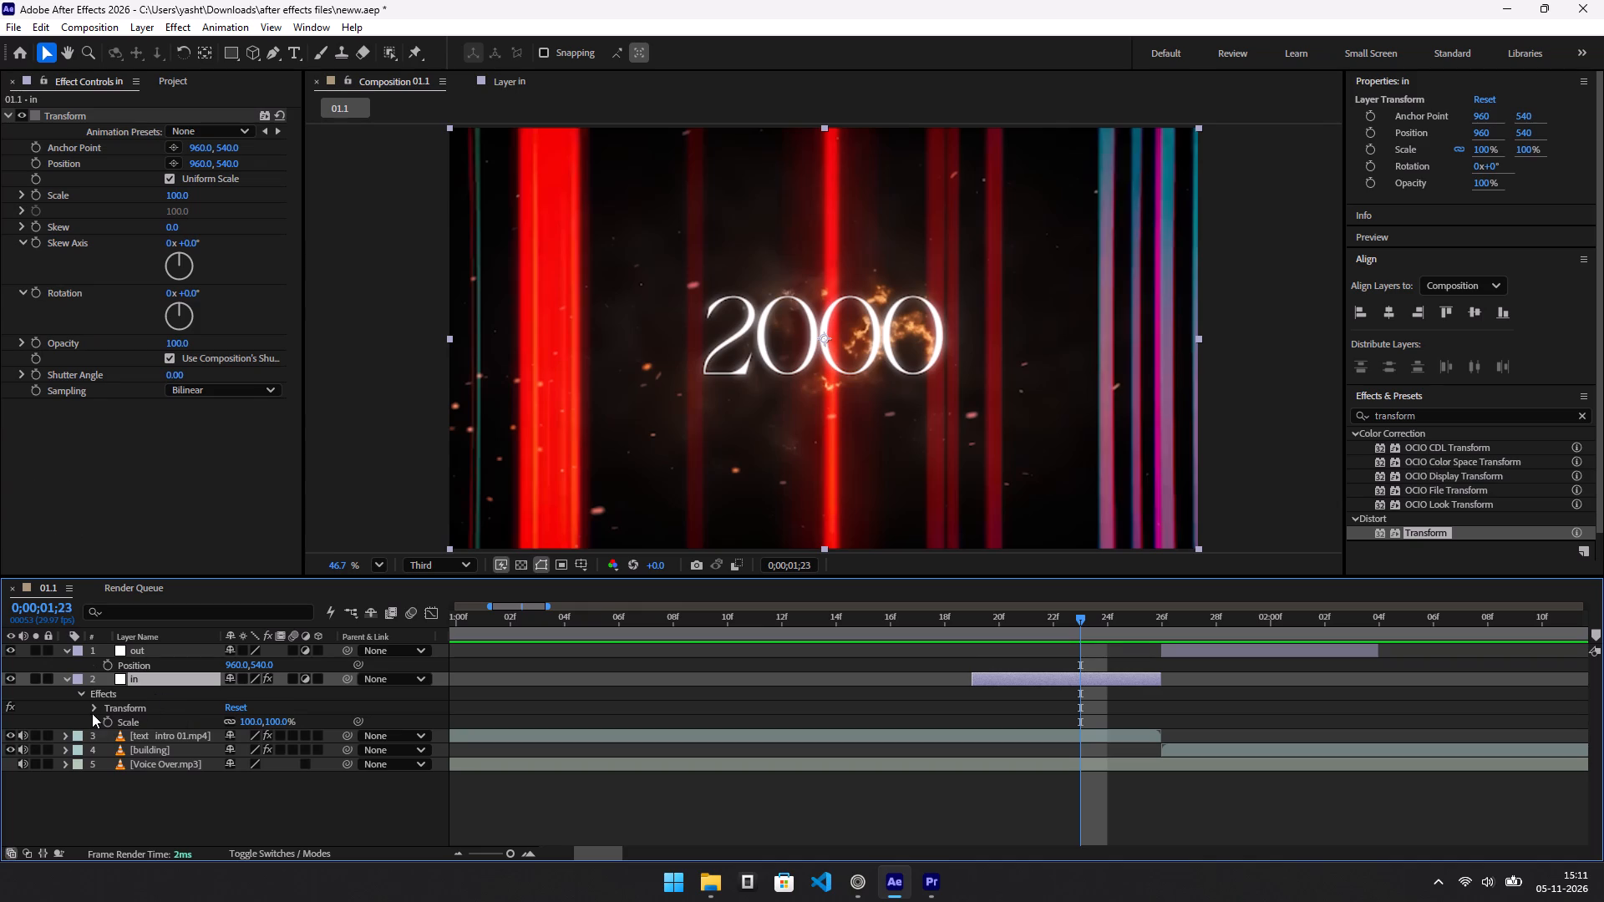
Keyframe the in layer's Transform effect Scale at 0;00;01;19, and set it to 300 at 0;00;01;26.
{"action": "left_click", "coordinate": [89, 713]}
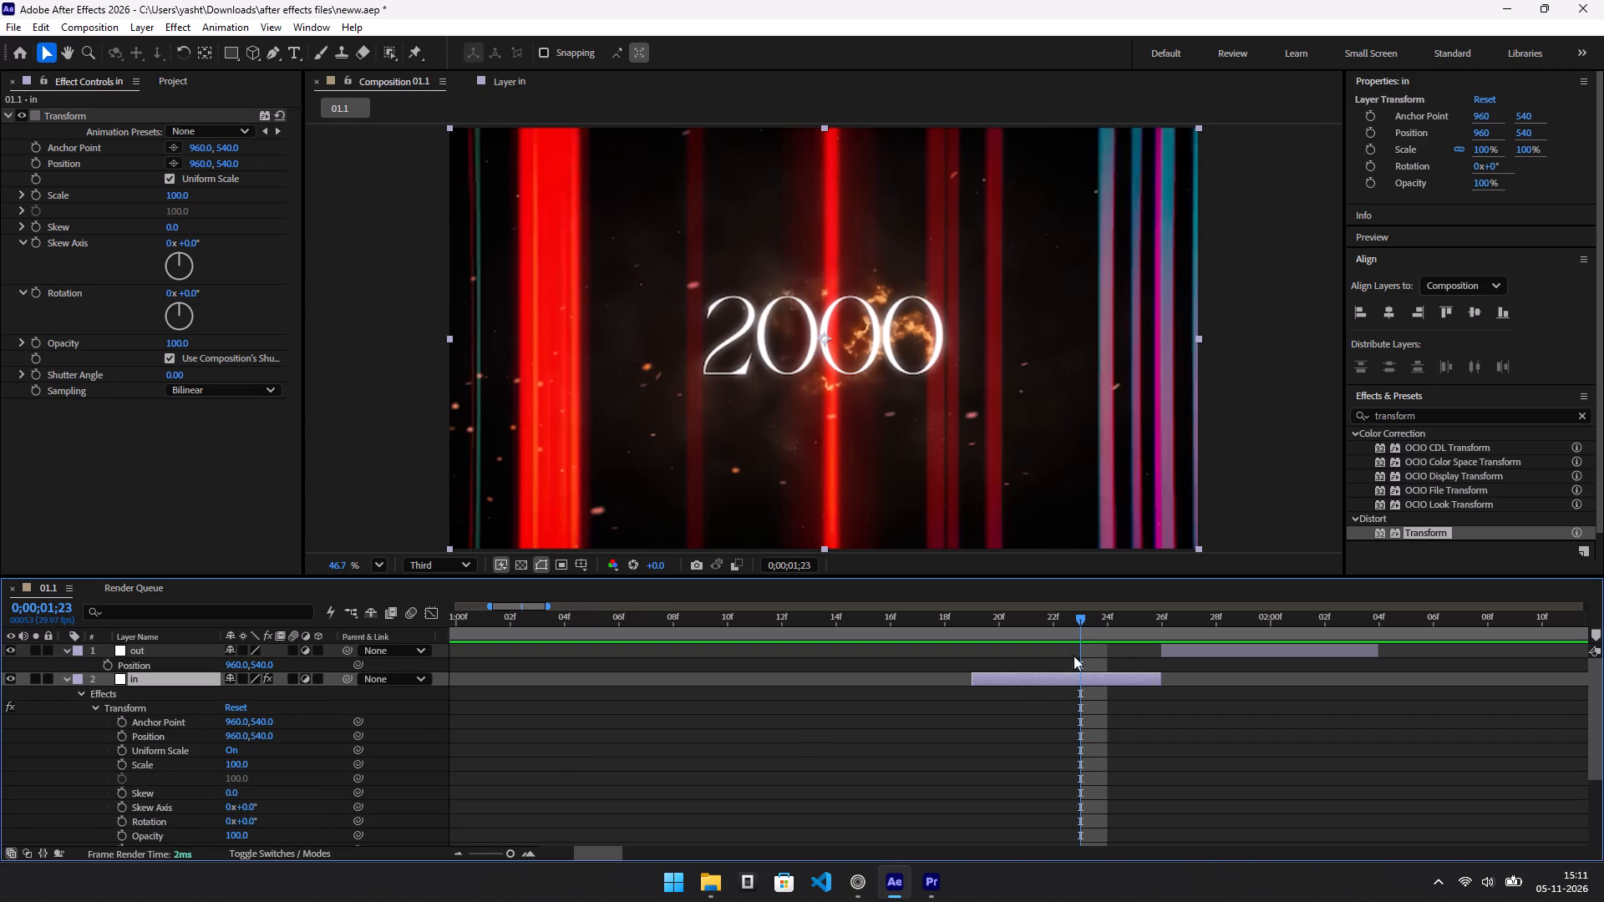
{"action": "left_click_drag", "start_coordinate": [1077, 635], "coordinate": [975, 651]}
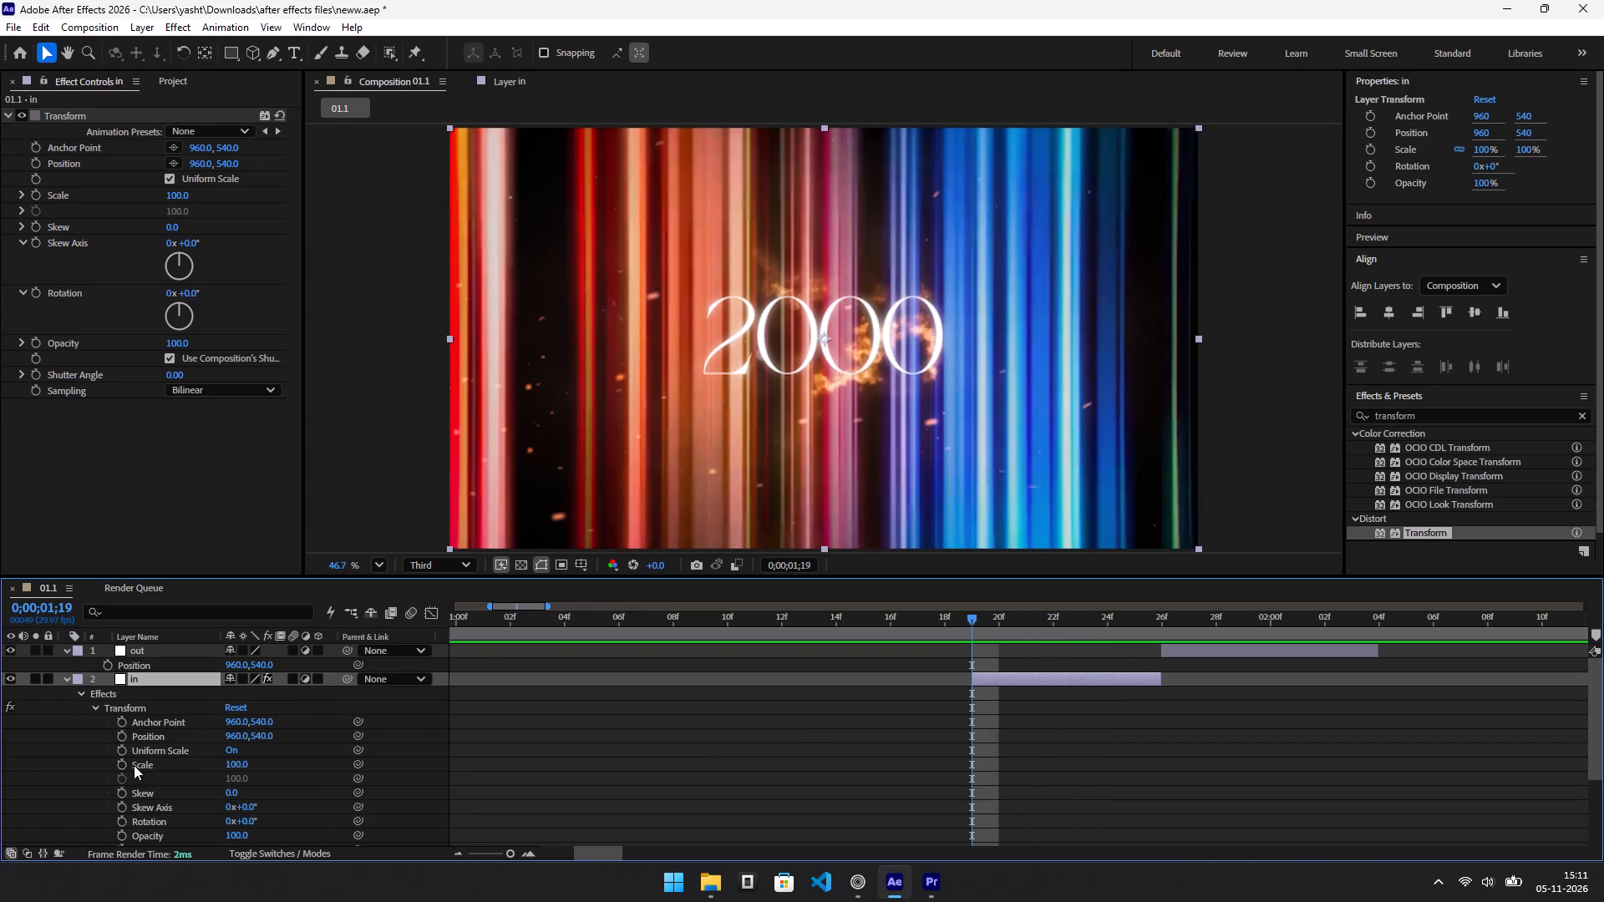
{"action": "left_click", "coordinate": [122, 769]}
{"action": "left_click_drag", "start_coordinate": [1017, 626], "coordinate": [1166, 631]}
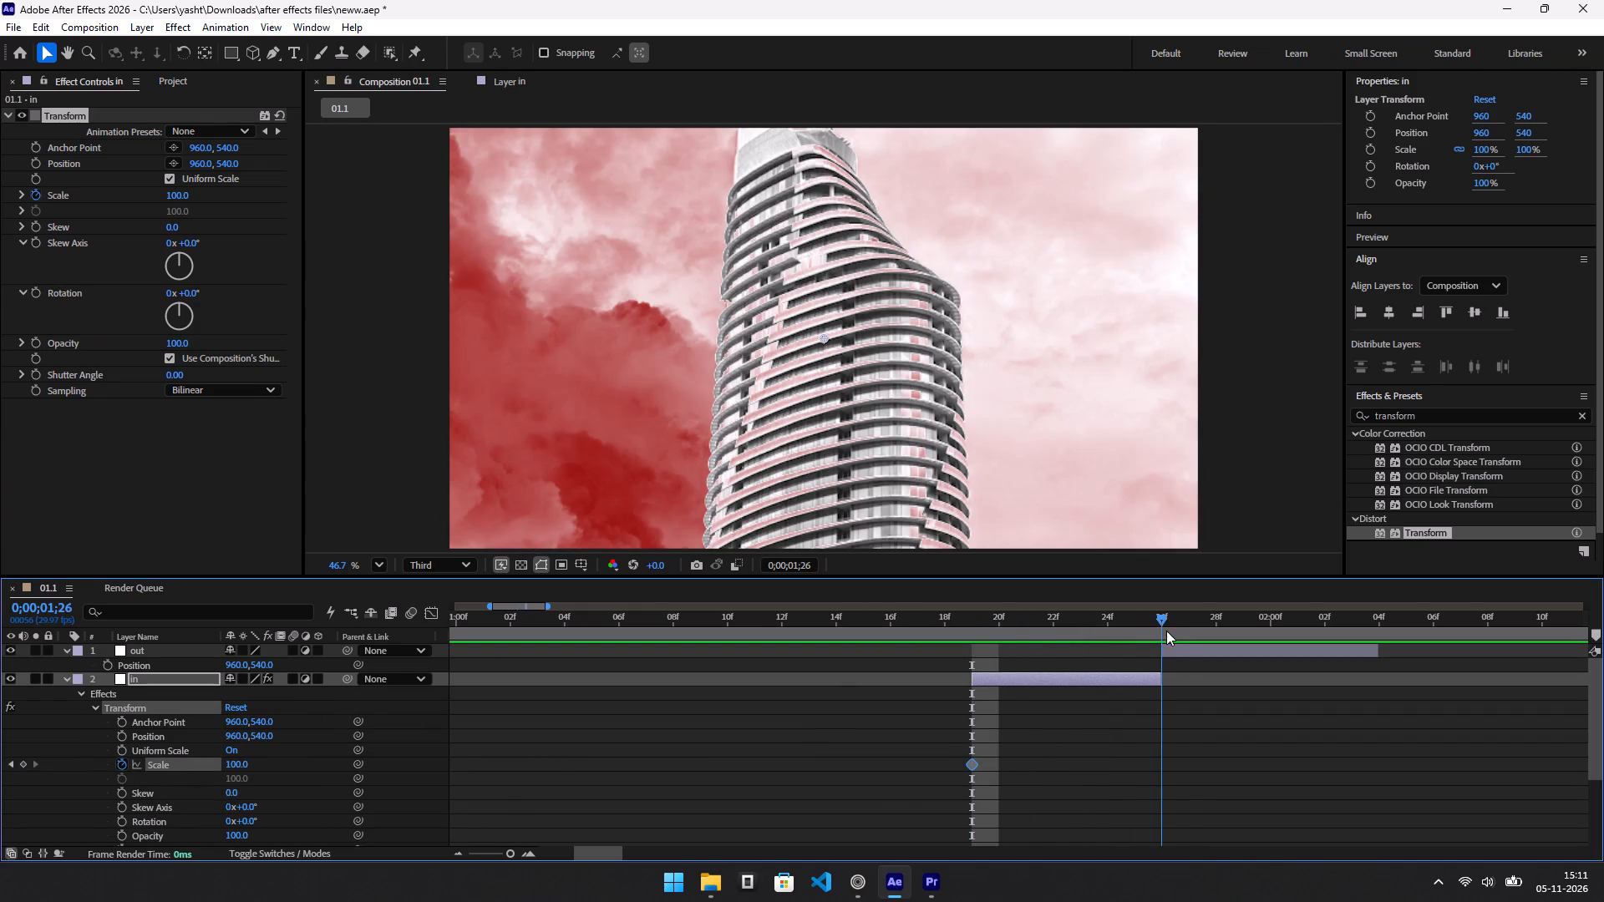
{"action": "left_click_drag", "start_coordinate": [1166, 631], "coordinate": [1173, 632]}
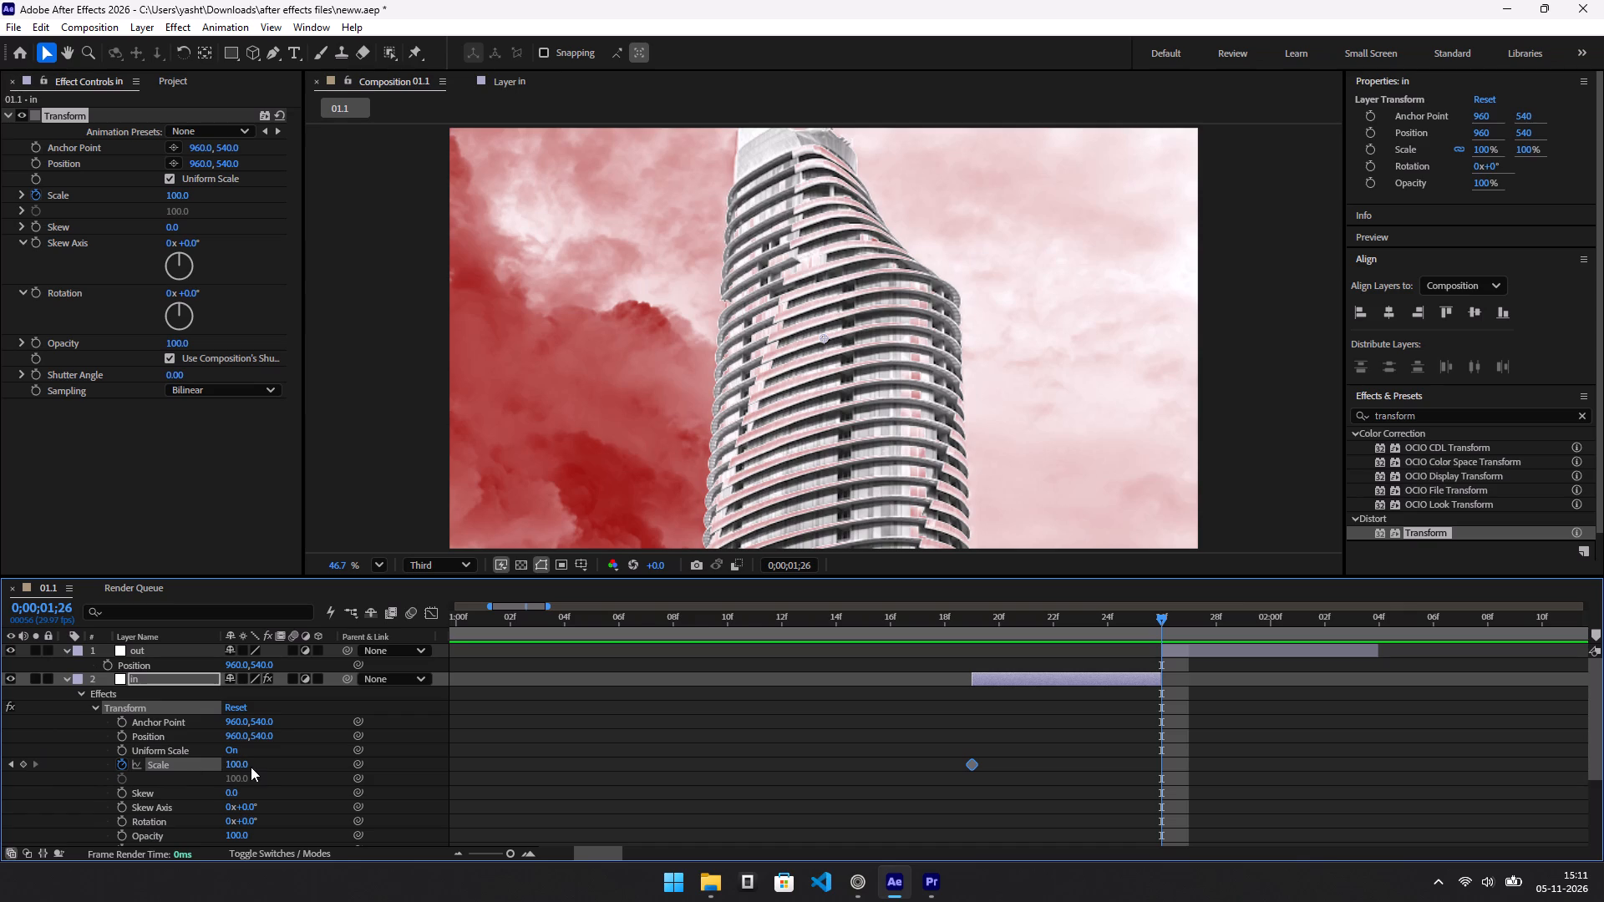
{"action": "left_click", "coordinate": [241, 767]}
{"action": "type", "text": "300"}
{"action": "key", "text": "Return"}
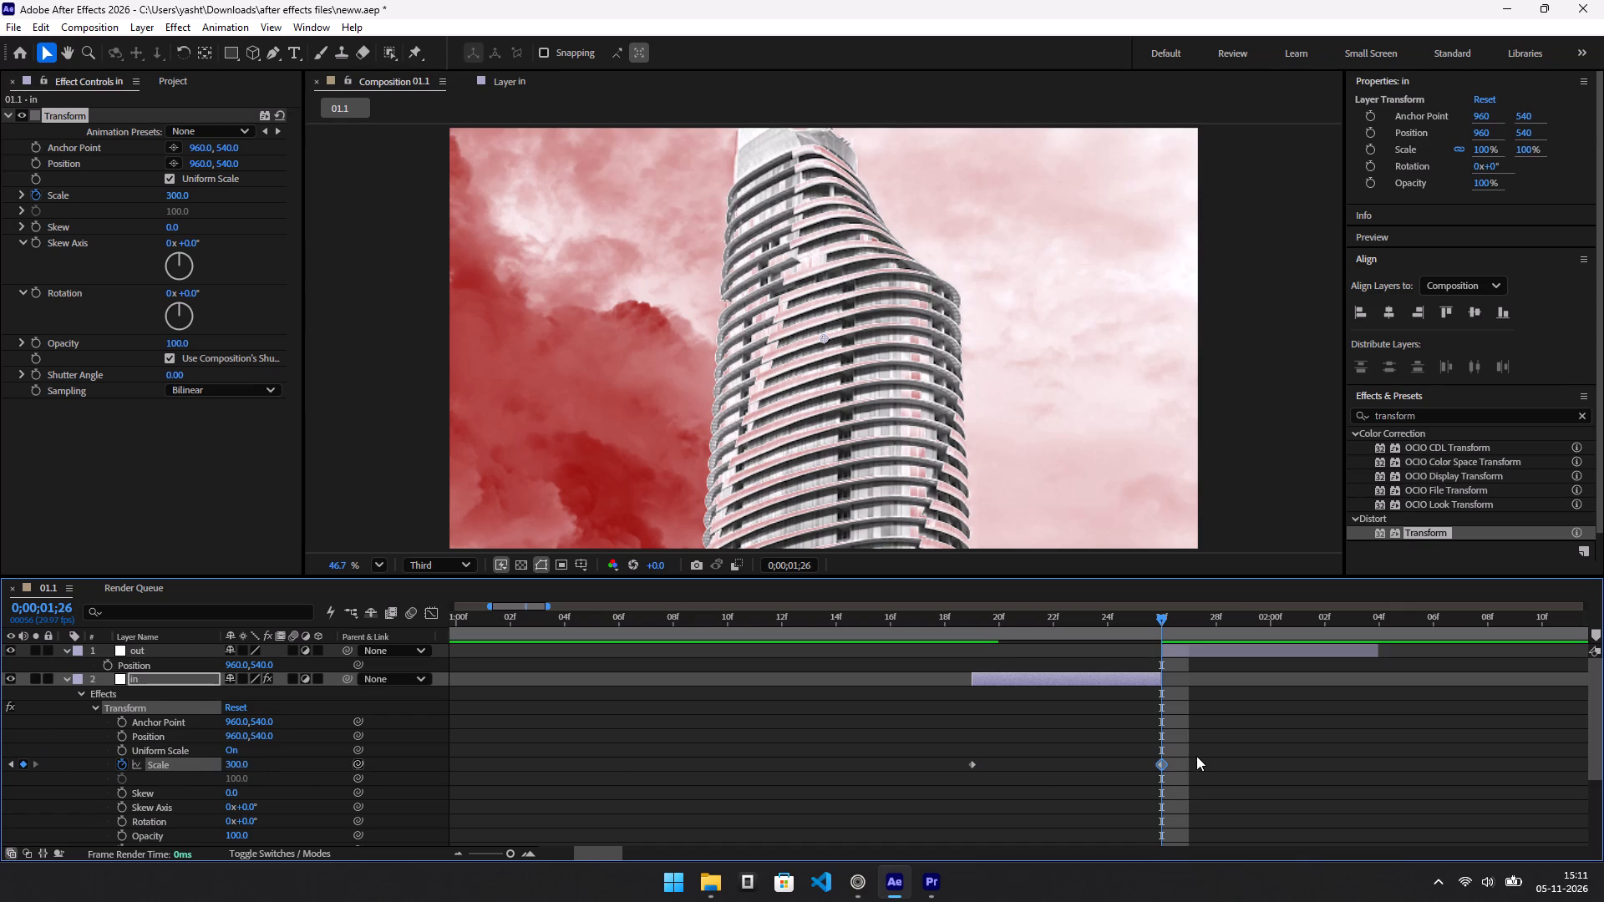
Show the in layer's Scale keyframes in the graph editor and apply Easy Ease In and Easy Ease Out to both.
{"action": "left_click_drag", "start_coordinate": [1210, 756], "coordinate": [934, 775]}
{"action": "right_click", "coordinate": [977, 760]}
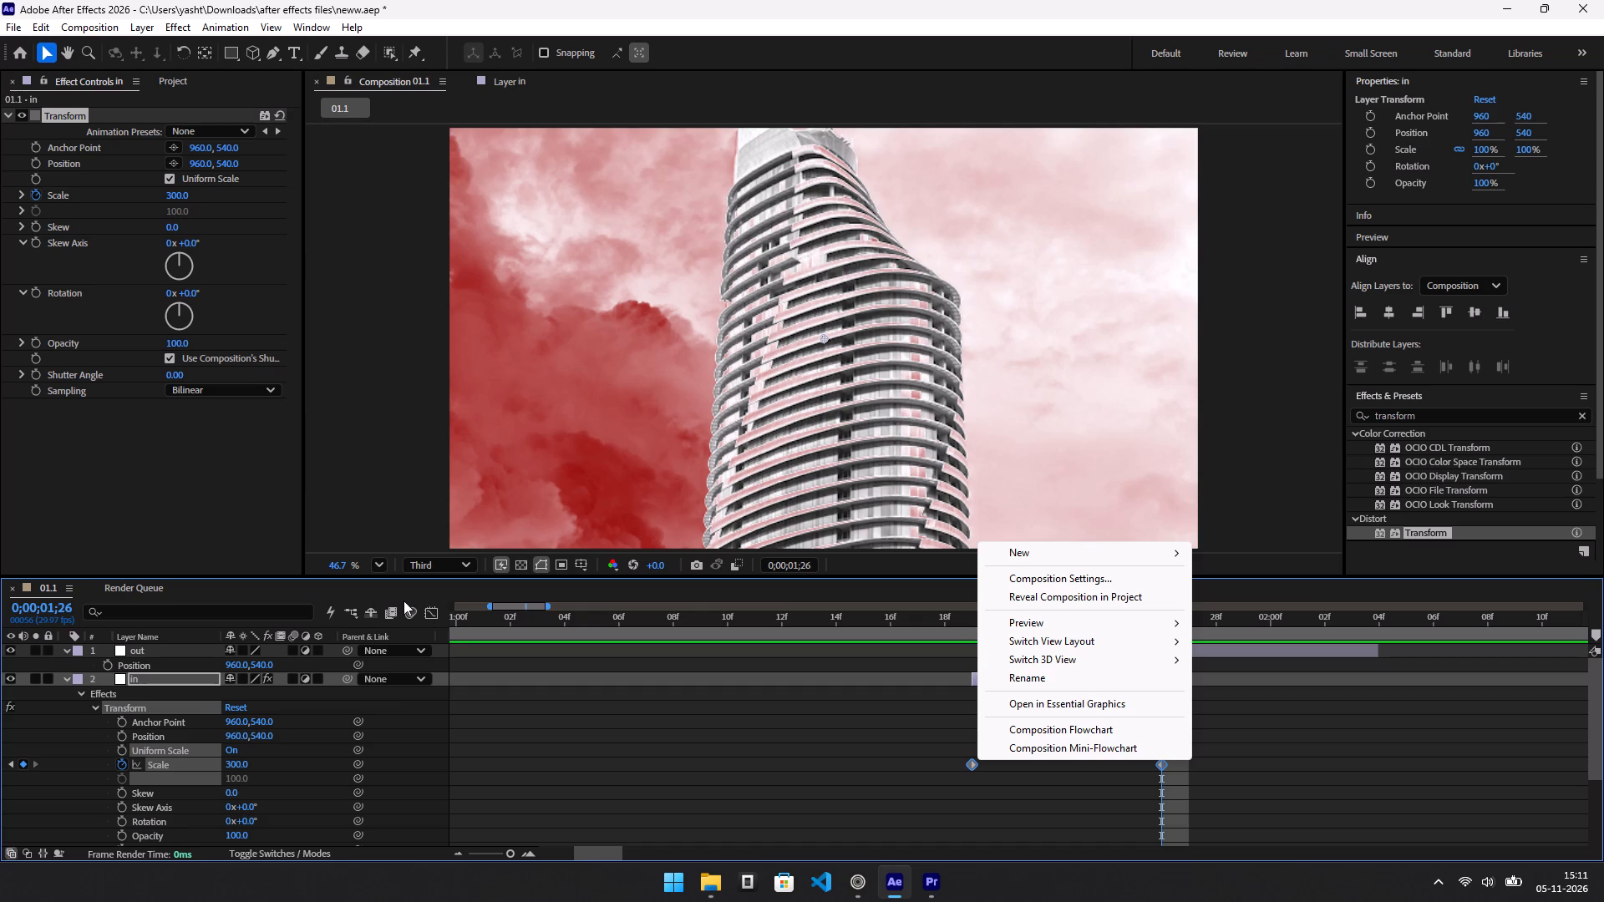
{"action": "left_click", "coordinate": [424, 615]}
{"action": "left_click_drag", "start_coordinate": [1239, 651], "coordinate": [1216, 675]}
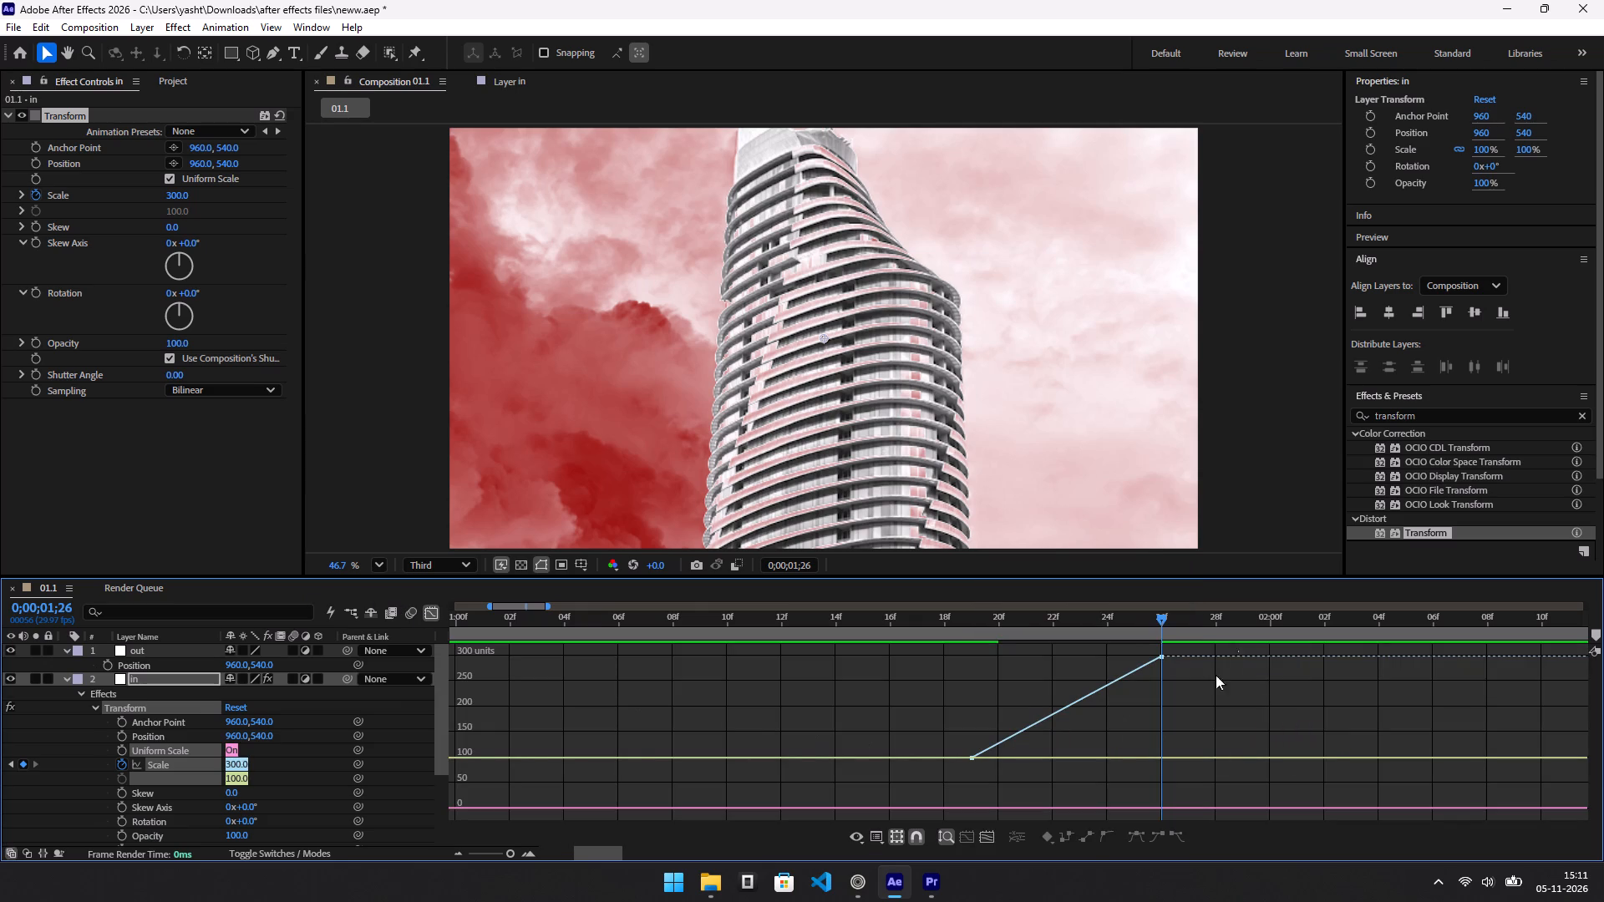
{"action": "left_click_drag", "start_coordinate": [1216, 675], "coordinate": [867, 767]}
{"action": "left_click", "coordinate": [1154, 833]}
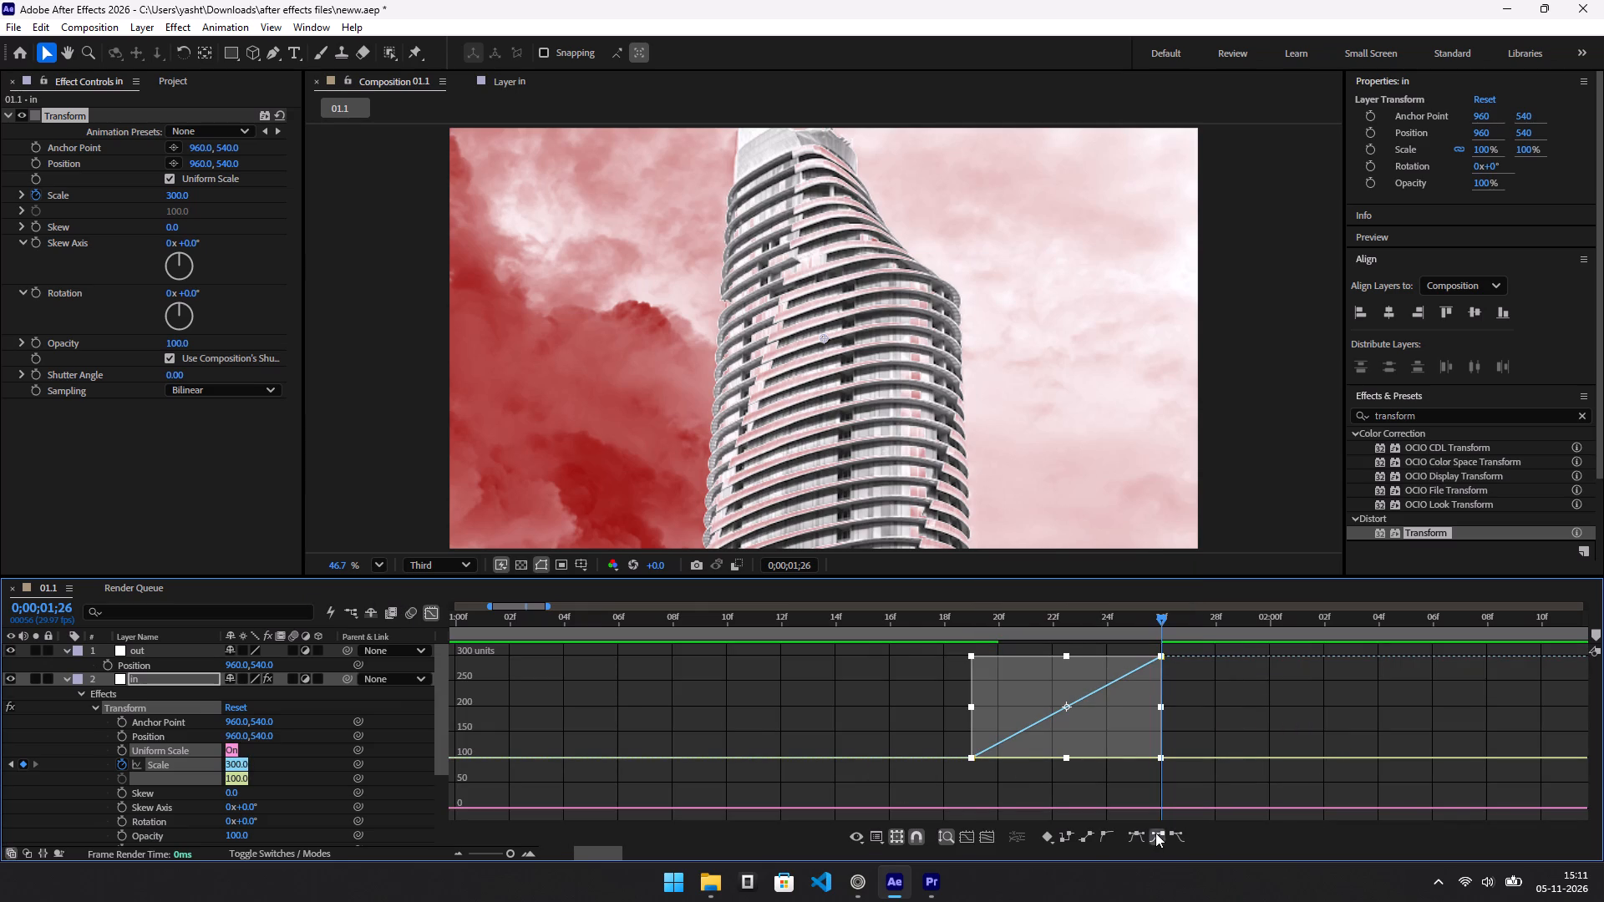
{"action": "key", "text": "alt+Tab"}
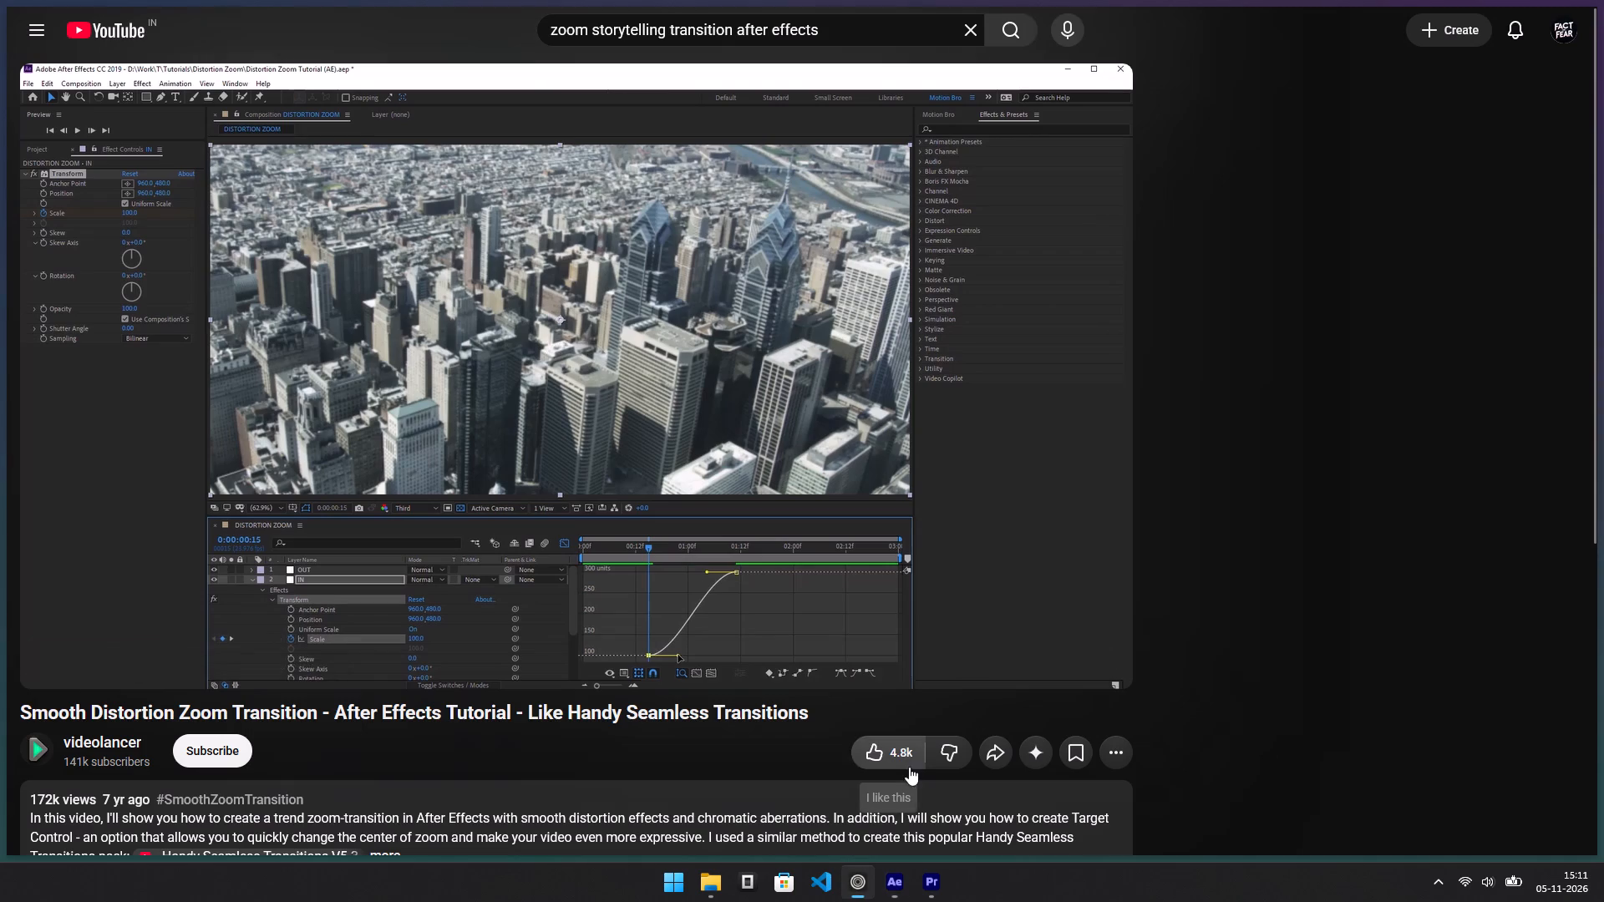
{"action": "key", "text": "alt+Tab"}
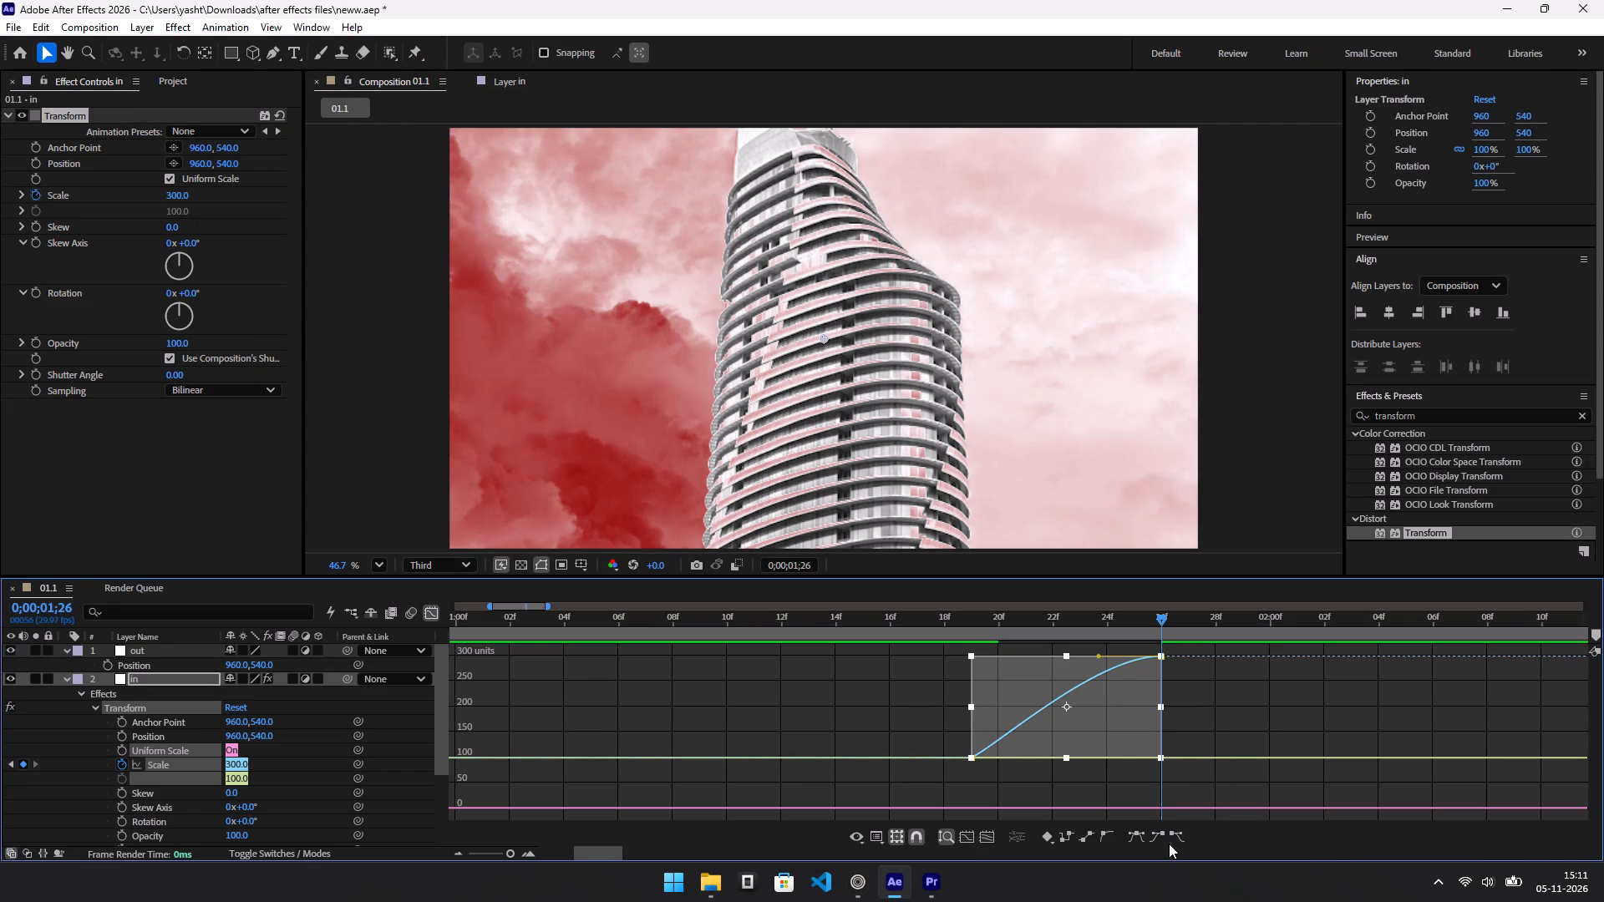
{"action": "left_click", "coordinate": [1180, 839]}
Check the tutorial's curve and extend the first Scale keyframe's outgoing handle horizontally to about 0;00;01;25.
{"action": "key", "text": "alt+Tab"}
{"action": "key", "text": "space"}
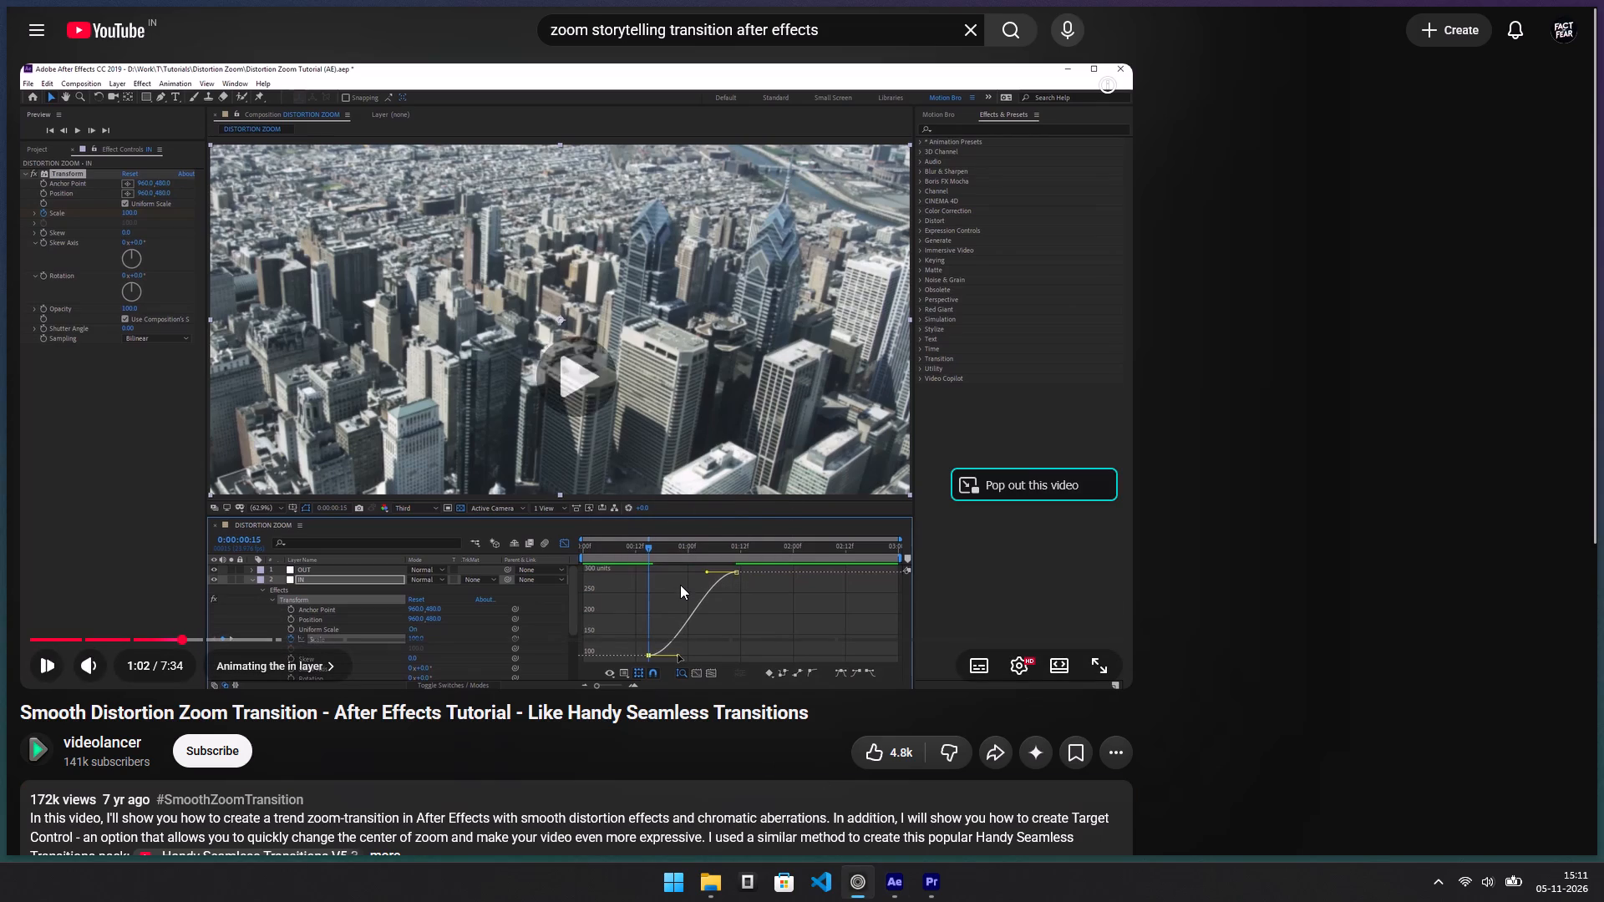
{"action": "key", "text": "space"}
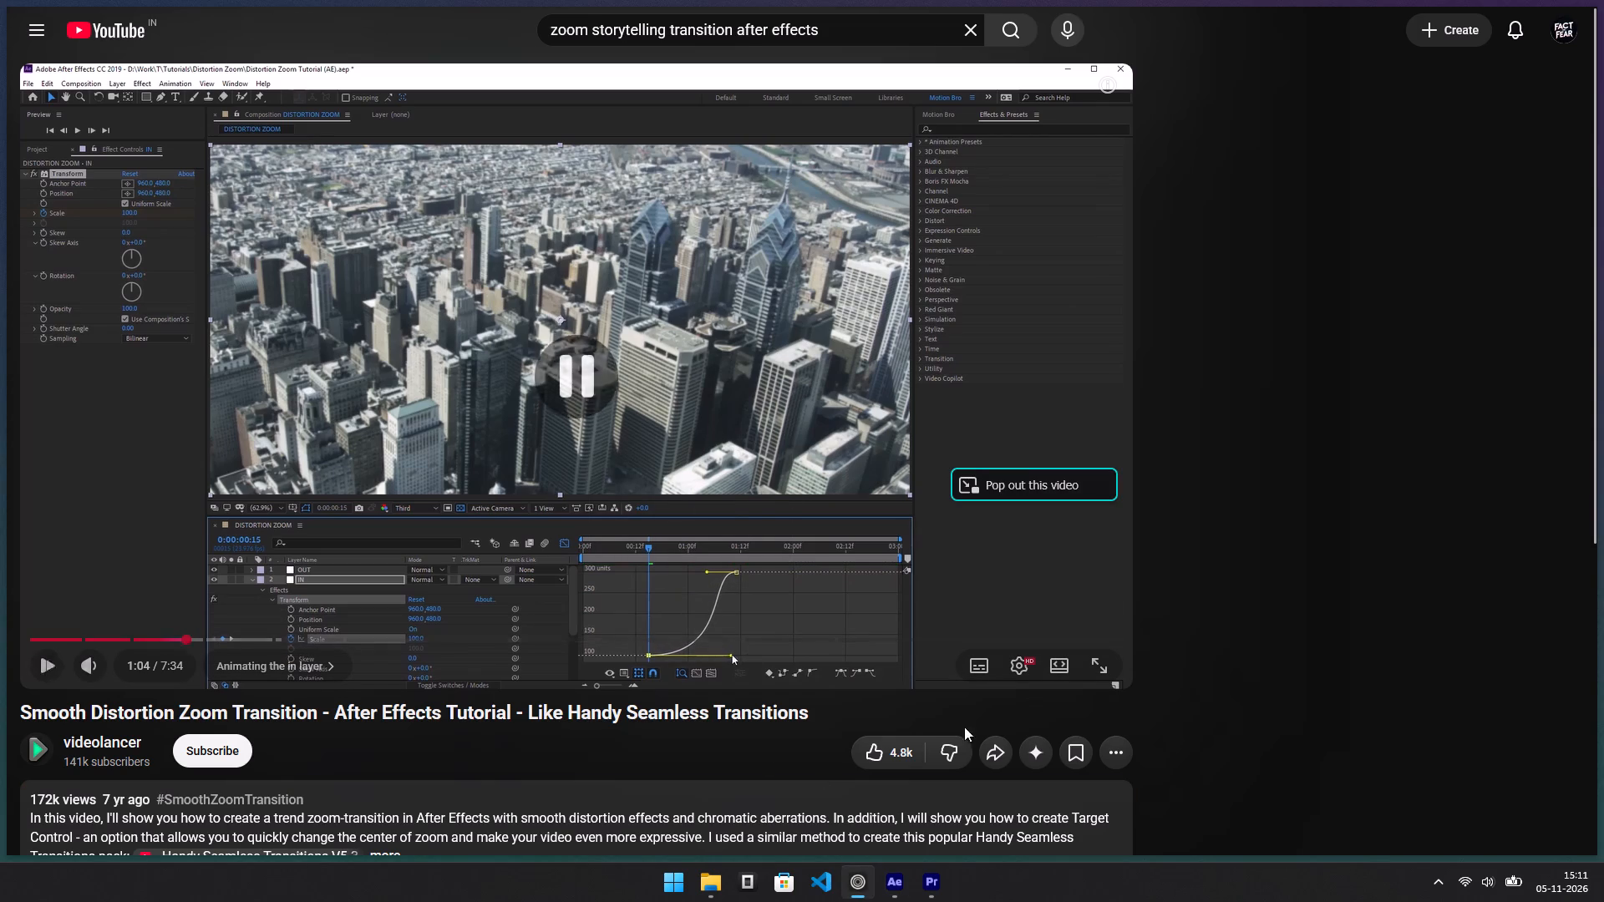
{"action": "key", "text": "alt+Tab"}
{"action": "left_click_drag", "start_coordinate": [1038, 761], "coordinate": [1082, 761]}
{"action": "left_click_drag", "start_coordinate": [1036, 761], "coordinate": [1084, 761]}
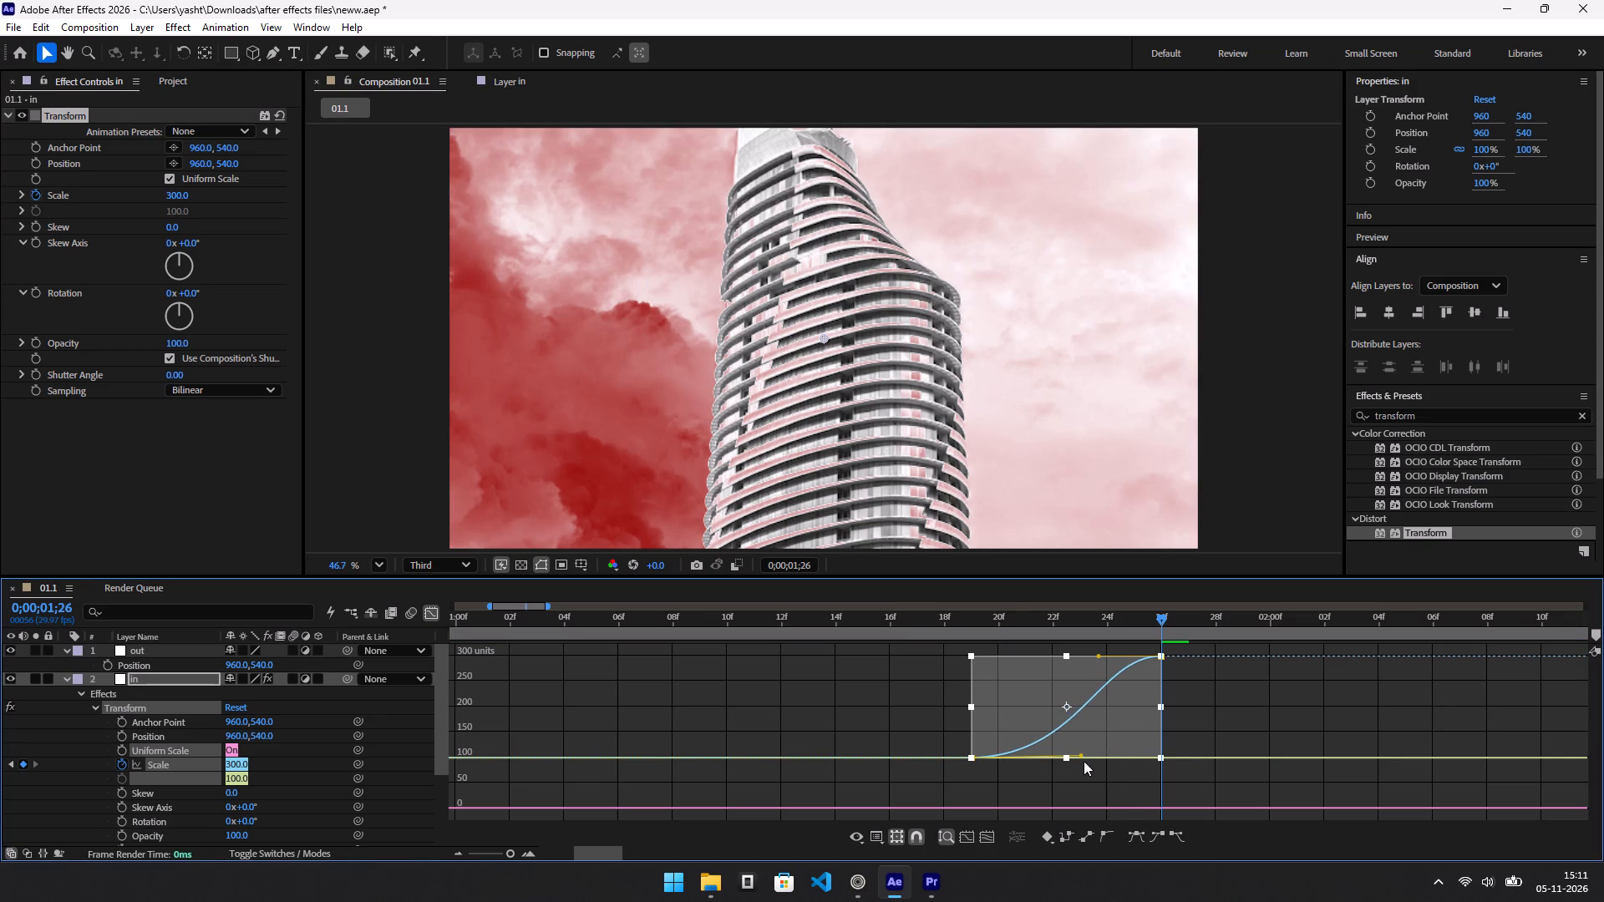
{"action": "left_click_drag", "start_coordinate": [1084, 761], "coordinate": [1135, 764]}
Play the tutorial's curve adjustment and pull the end Scale keyframe's incoming handle down so the curve rises steeply into it.
{"action": "key", "text": "alt+Tab"}
{"action": "key", "text": "alt+Tab"}
{"action": "key", "text": "alt+Tab"}
{"action": "key", "text": "space"}
{"action": "key", "text": "space"}
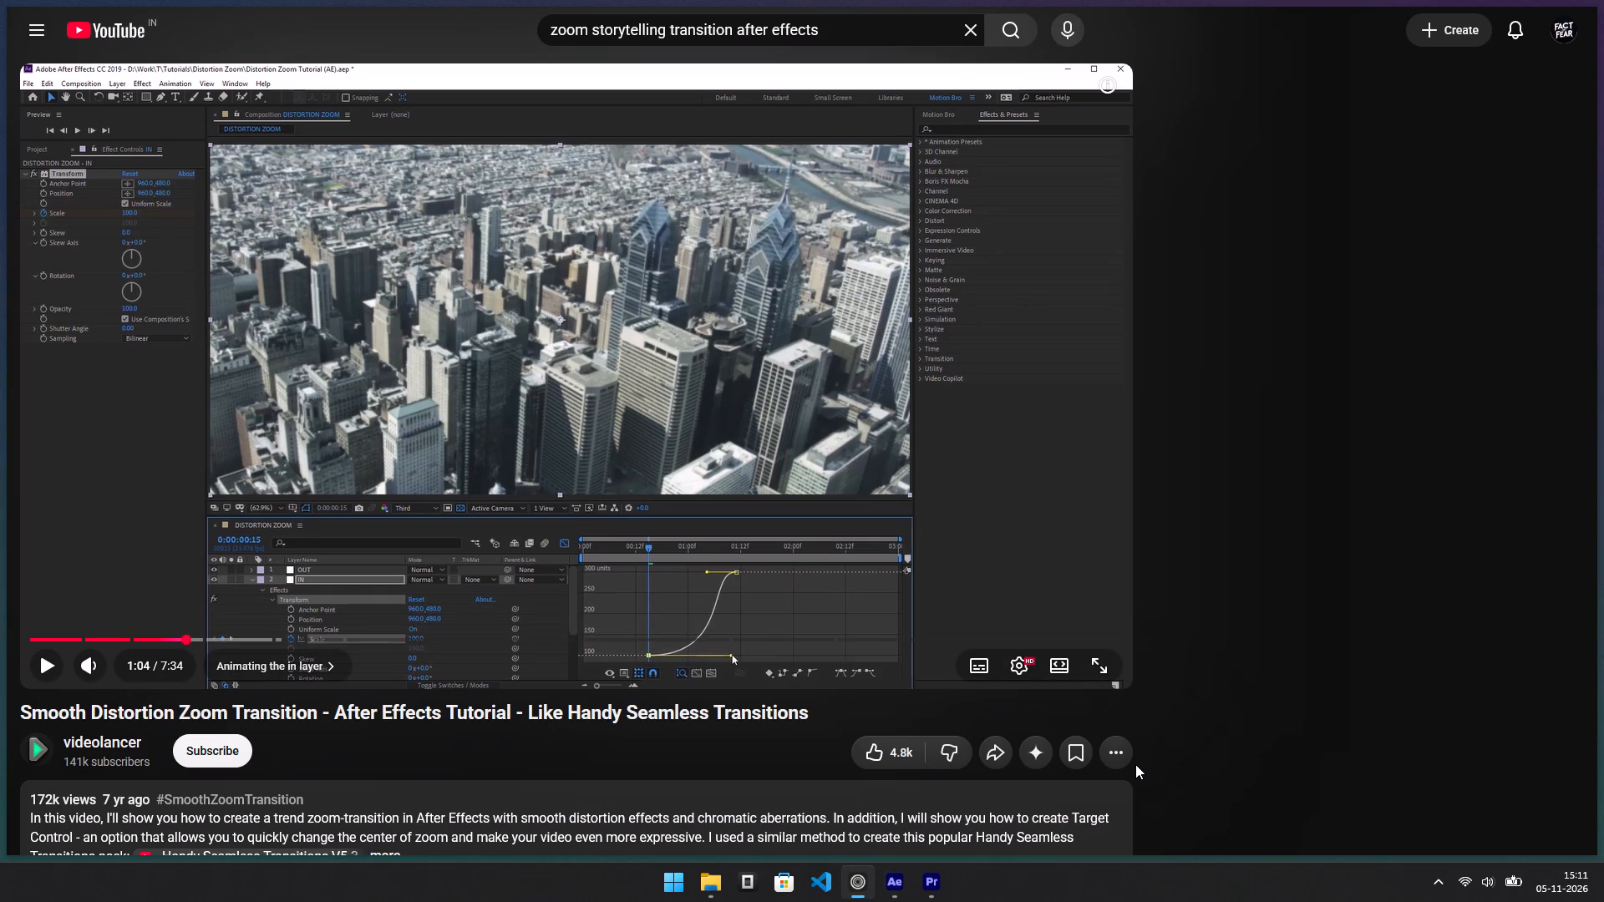
{"action": "left_click", "coordinate": [886, 467]}
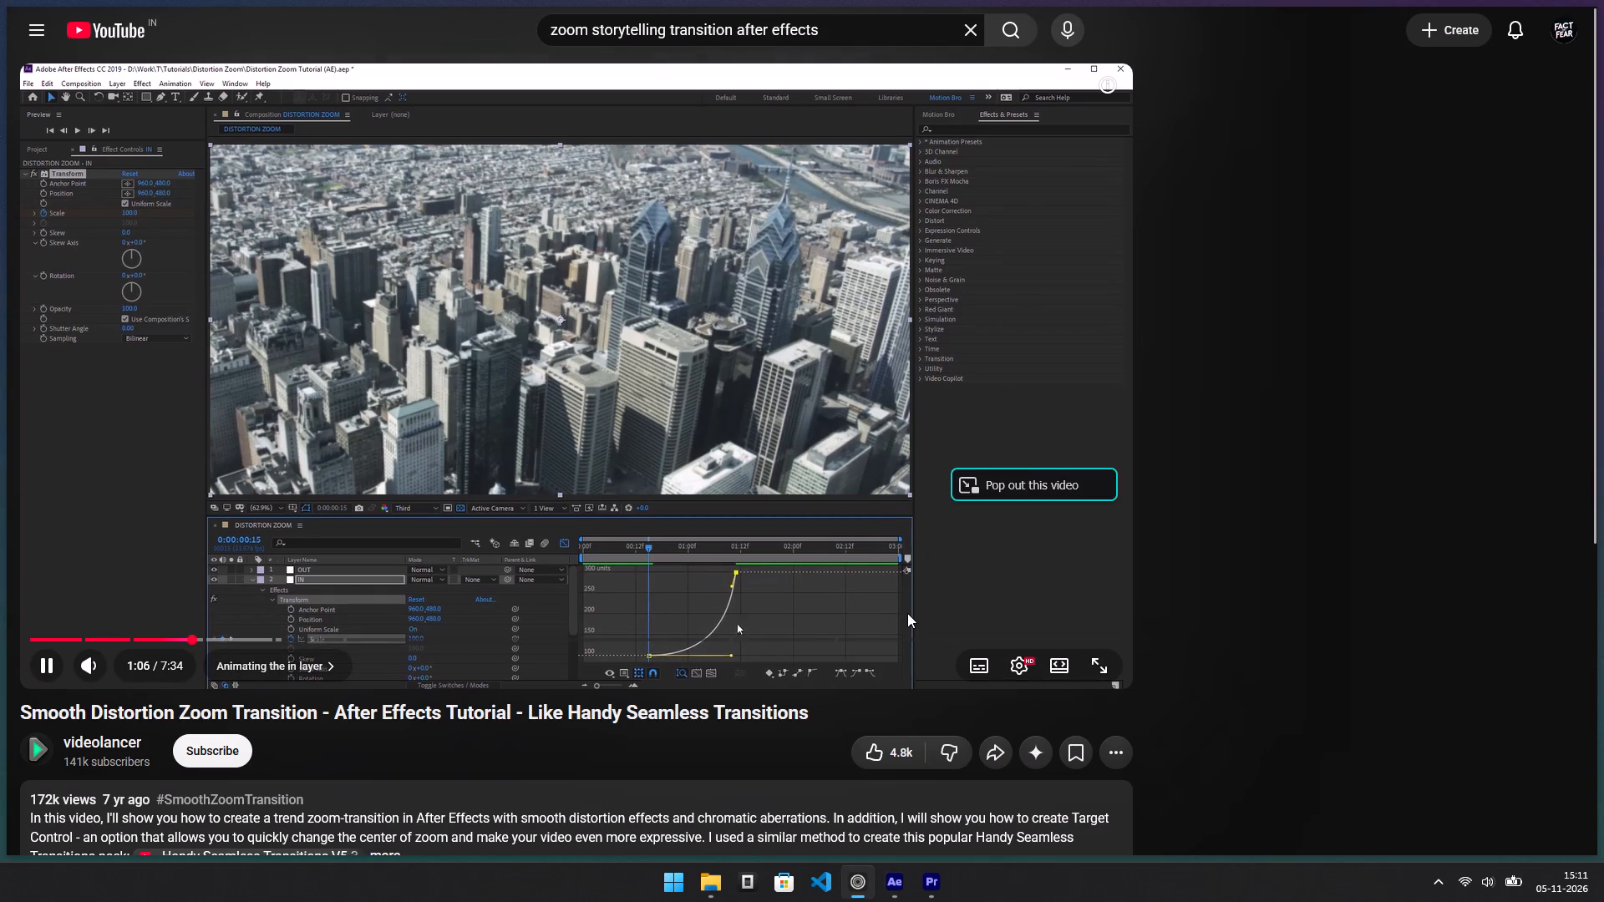
{"action": "key", "text": "space"}
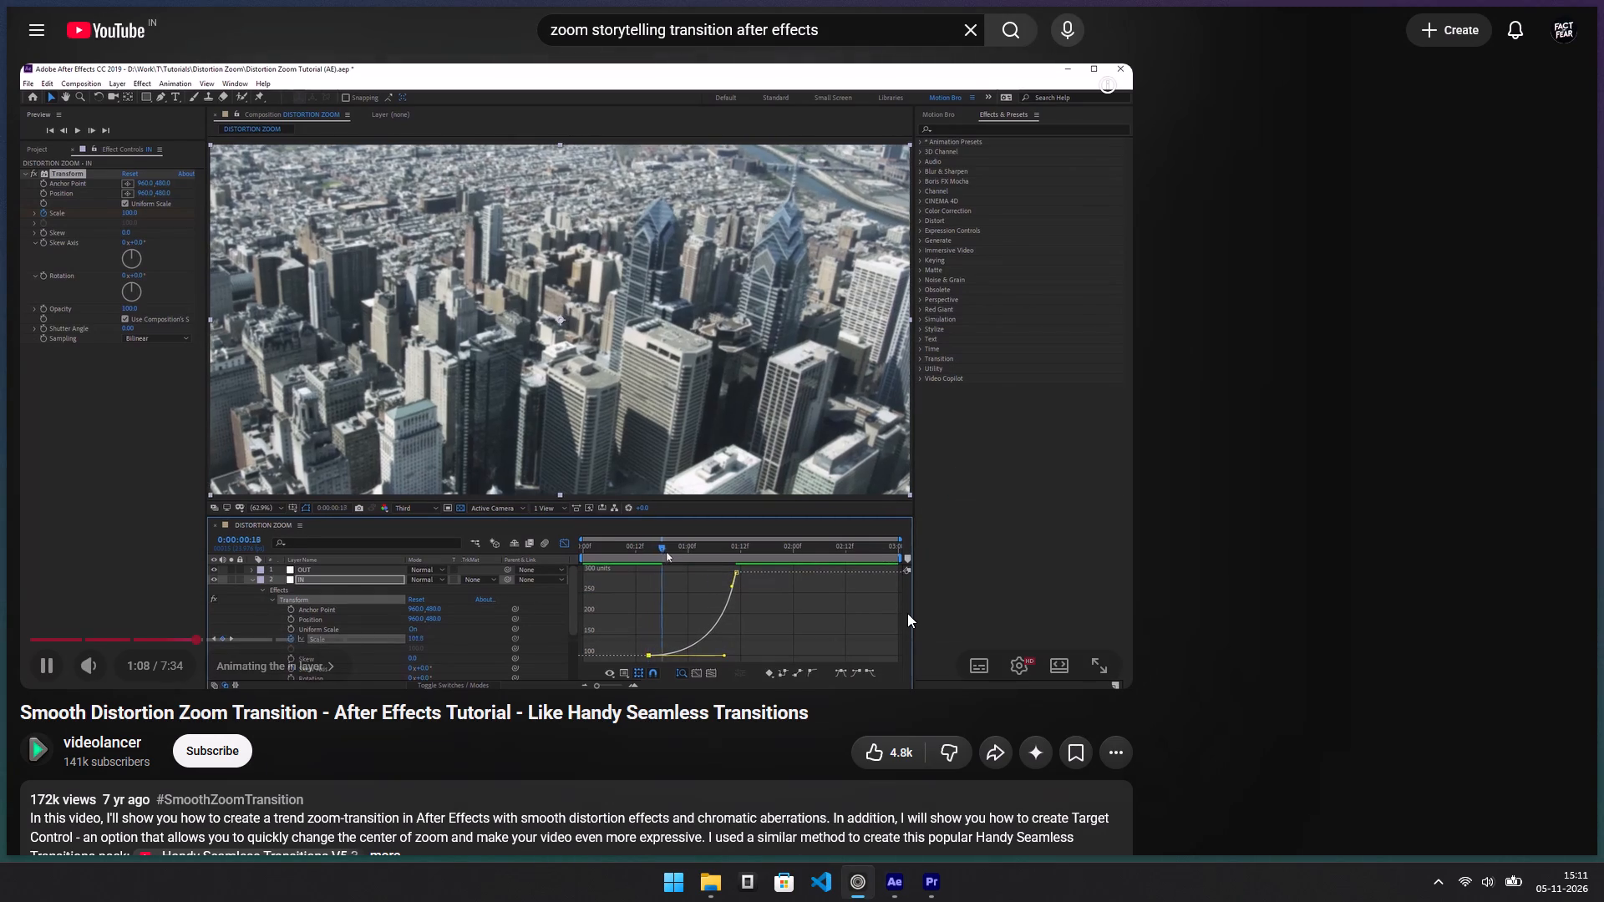
{"action": "key", "text": "alt+Tab"}
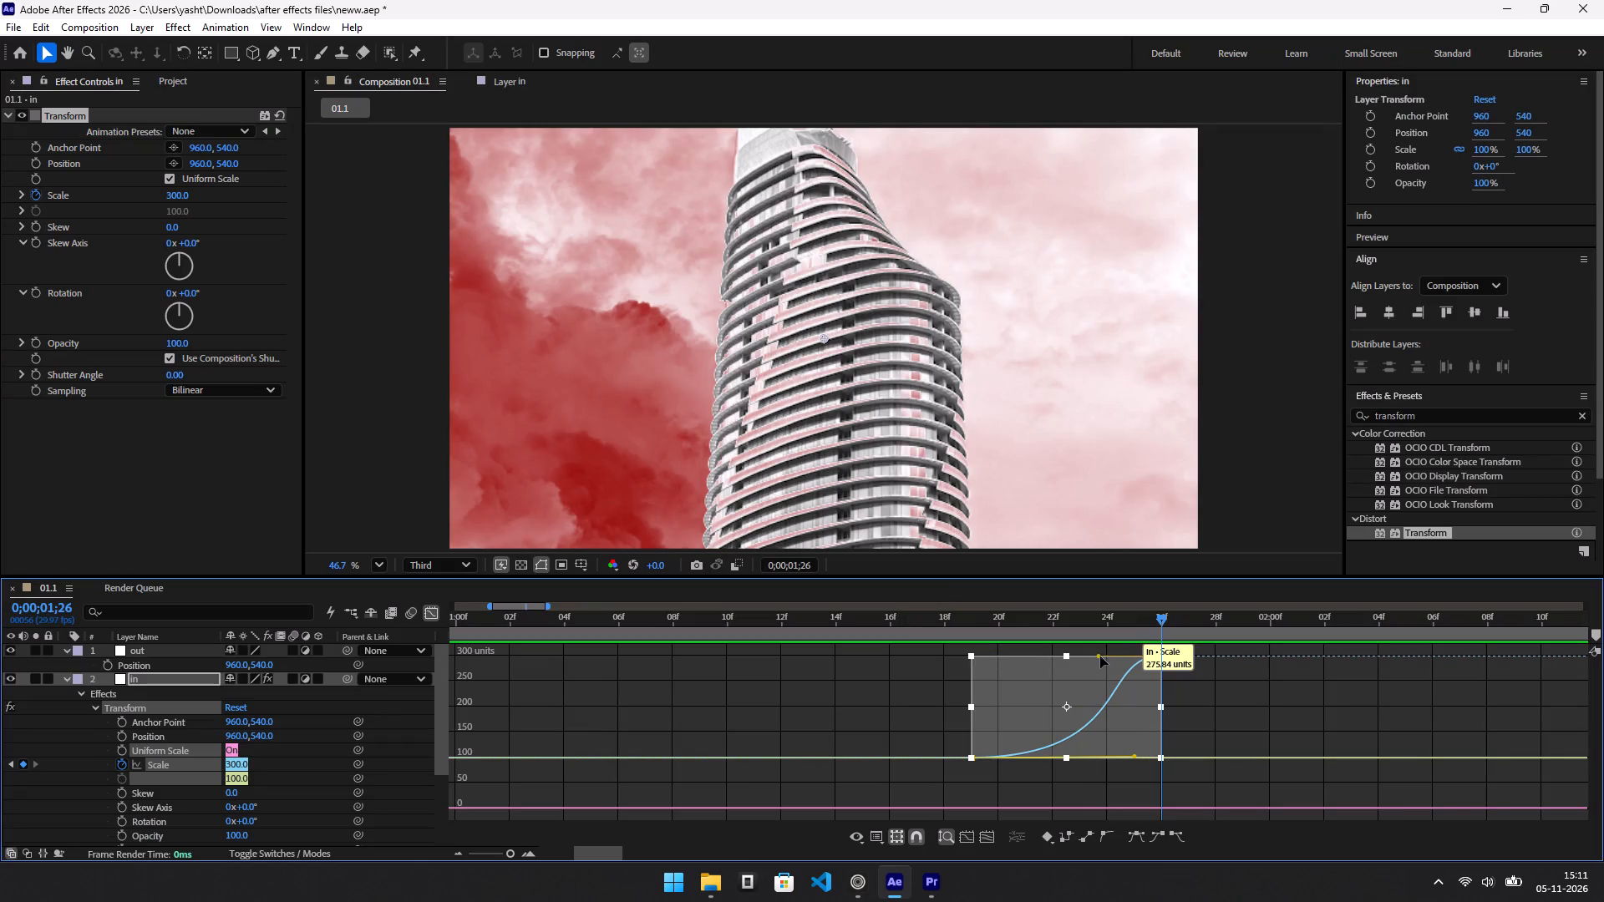
{"action": "left_click_drag", "start_coordinate": [1099, 658], "coordinate": [1126, 707]}
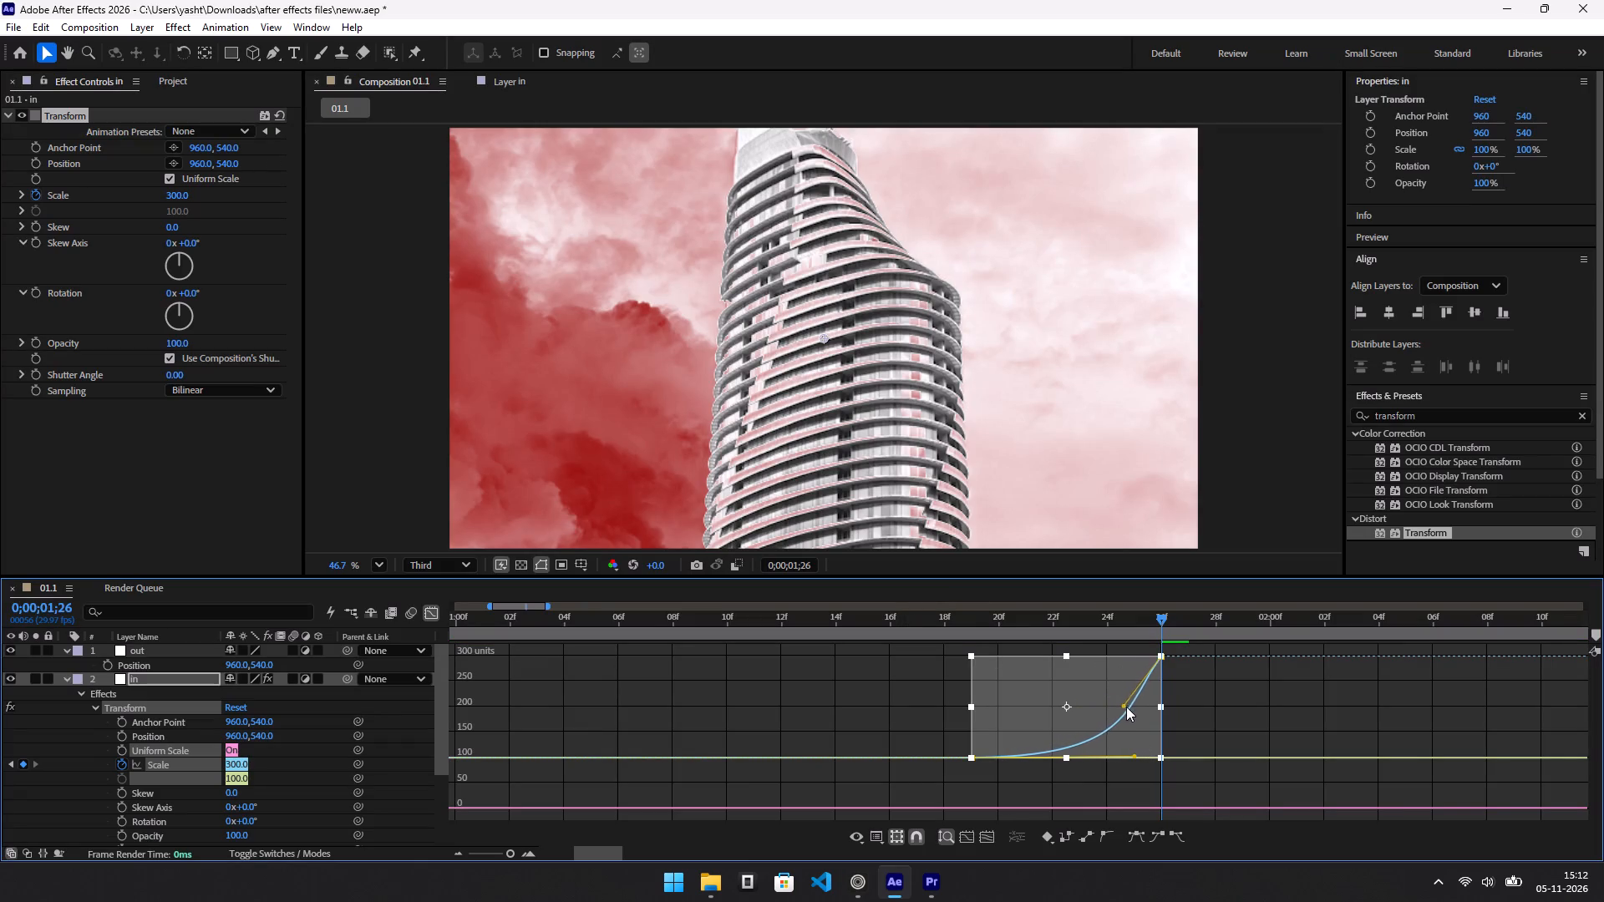
{"action": "left_click_drag", "start_coordinate": [1126, 707], "coordinate": [1136, 714]}
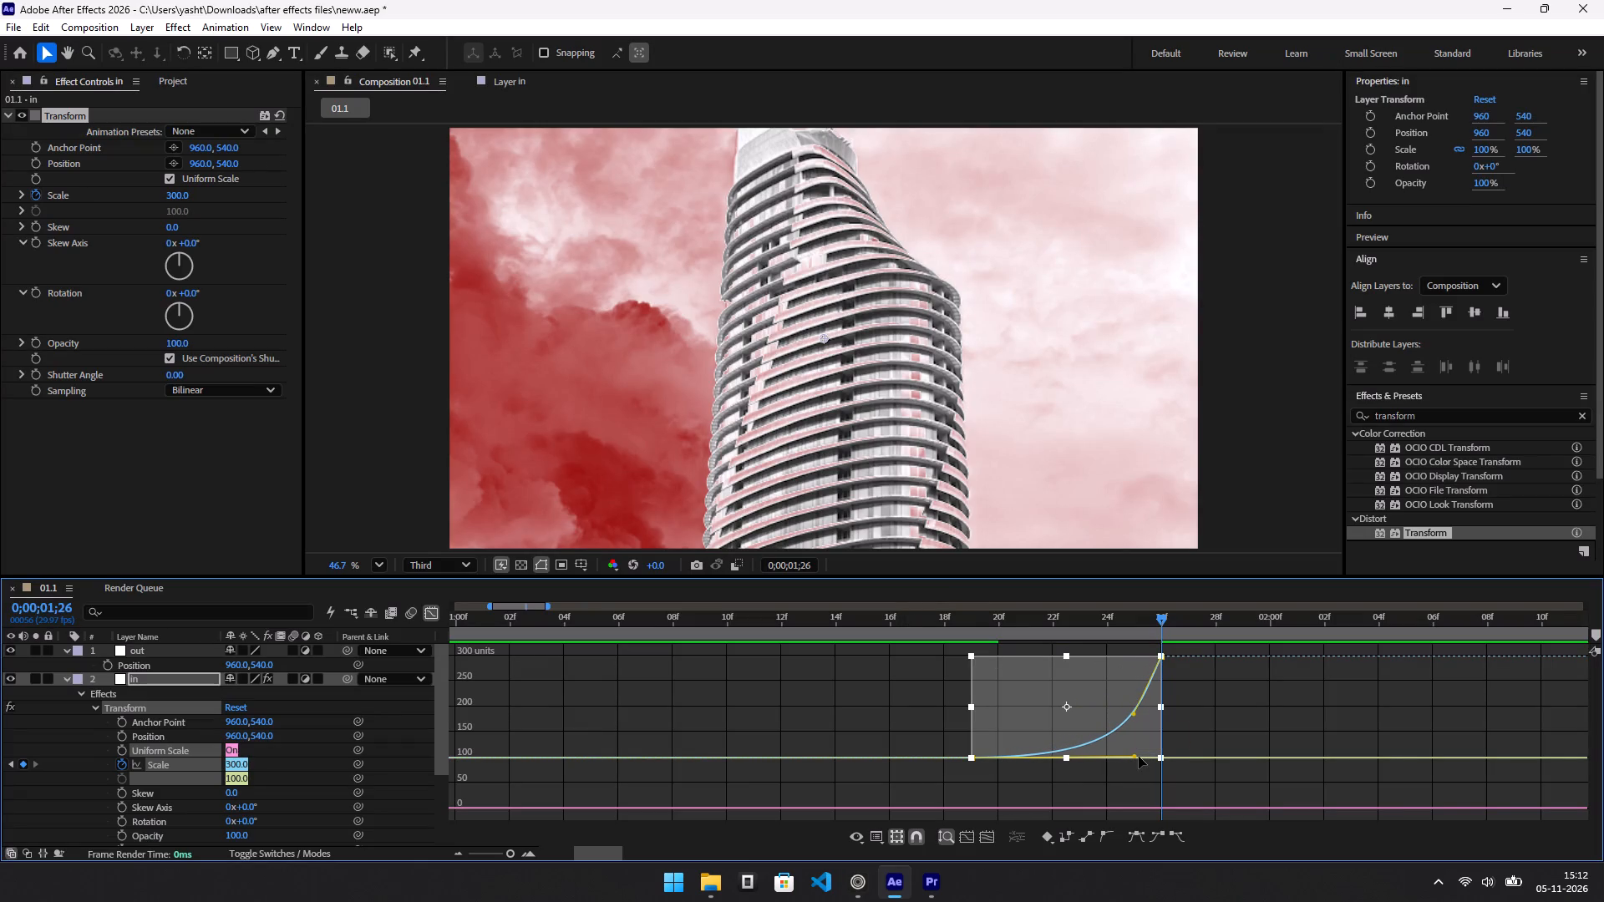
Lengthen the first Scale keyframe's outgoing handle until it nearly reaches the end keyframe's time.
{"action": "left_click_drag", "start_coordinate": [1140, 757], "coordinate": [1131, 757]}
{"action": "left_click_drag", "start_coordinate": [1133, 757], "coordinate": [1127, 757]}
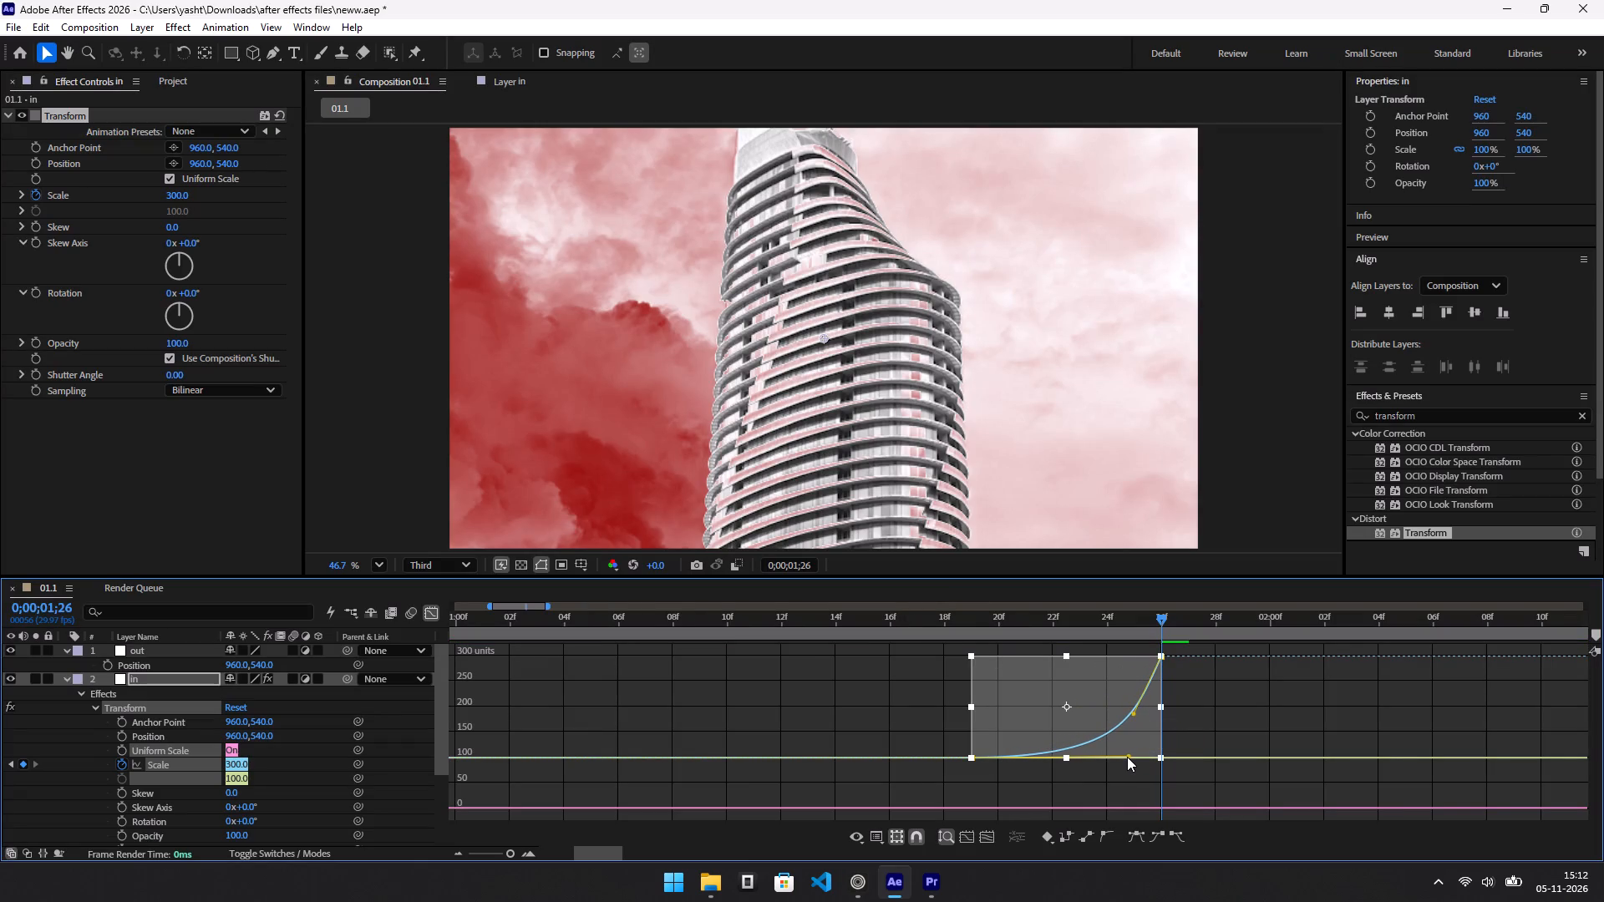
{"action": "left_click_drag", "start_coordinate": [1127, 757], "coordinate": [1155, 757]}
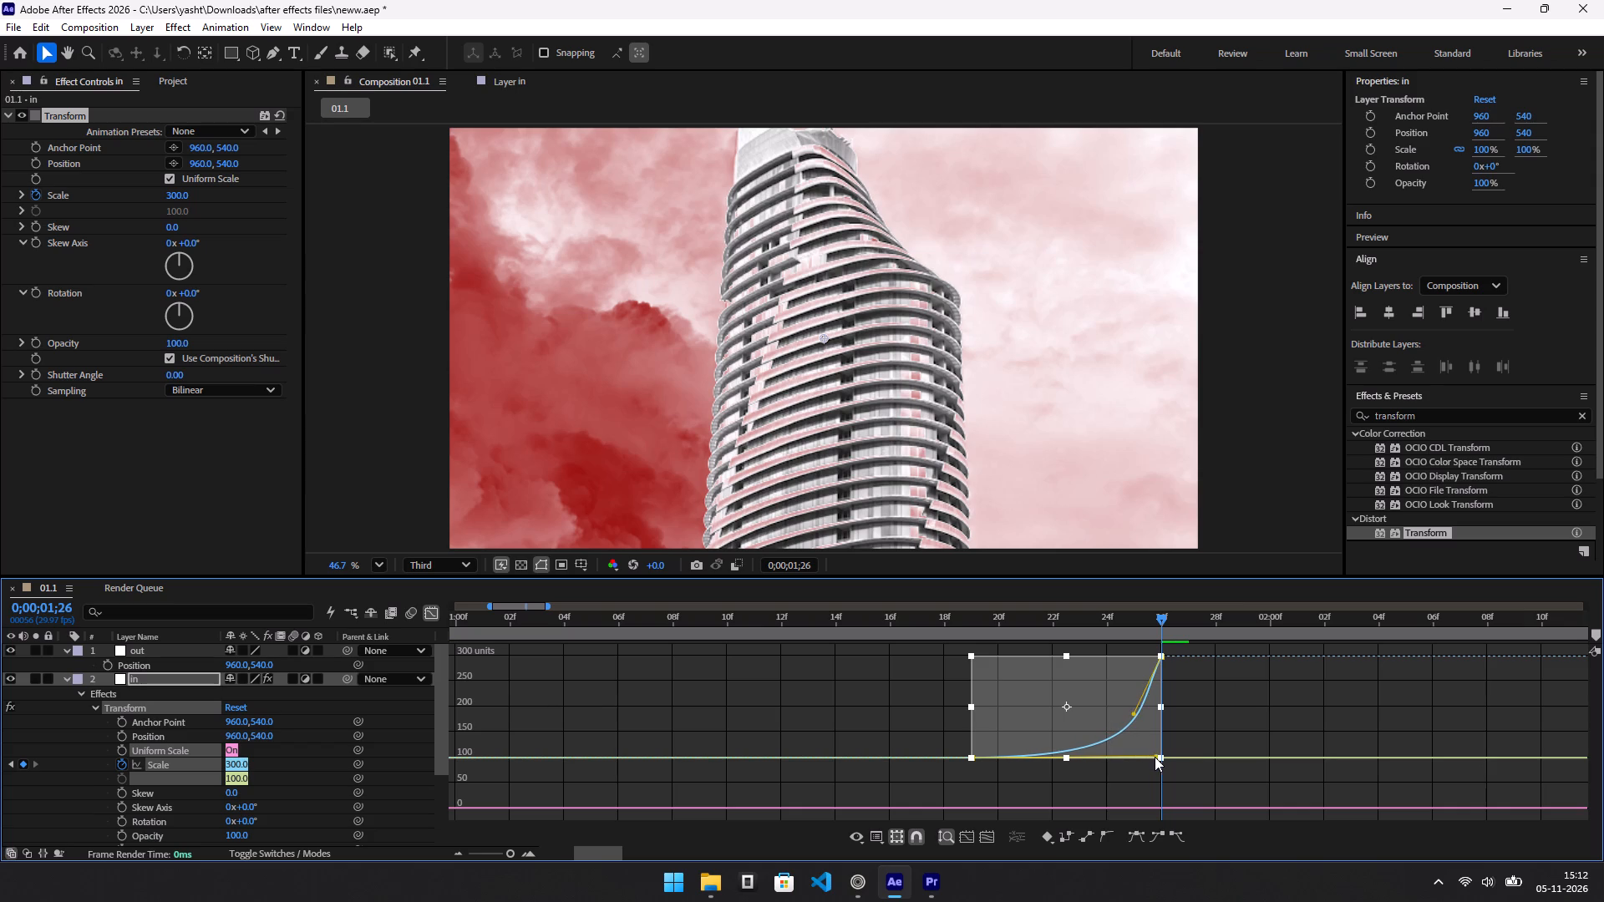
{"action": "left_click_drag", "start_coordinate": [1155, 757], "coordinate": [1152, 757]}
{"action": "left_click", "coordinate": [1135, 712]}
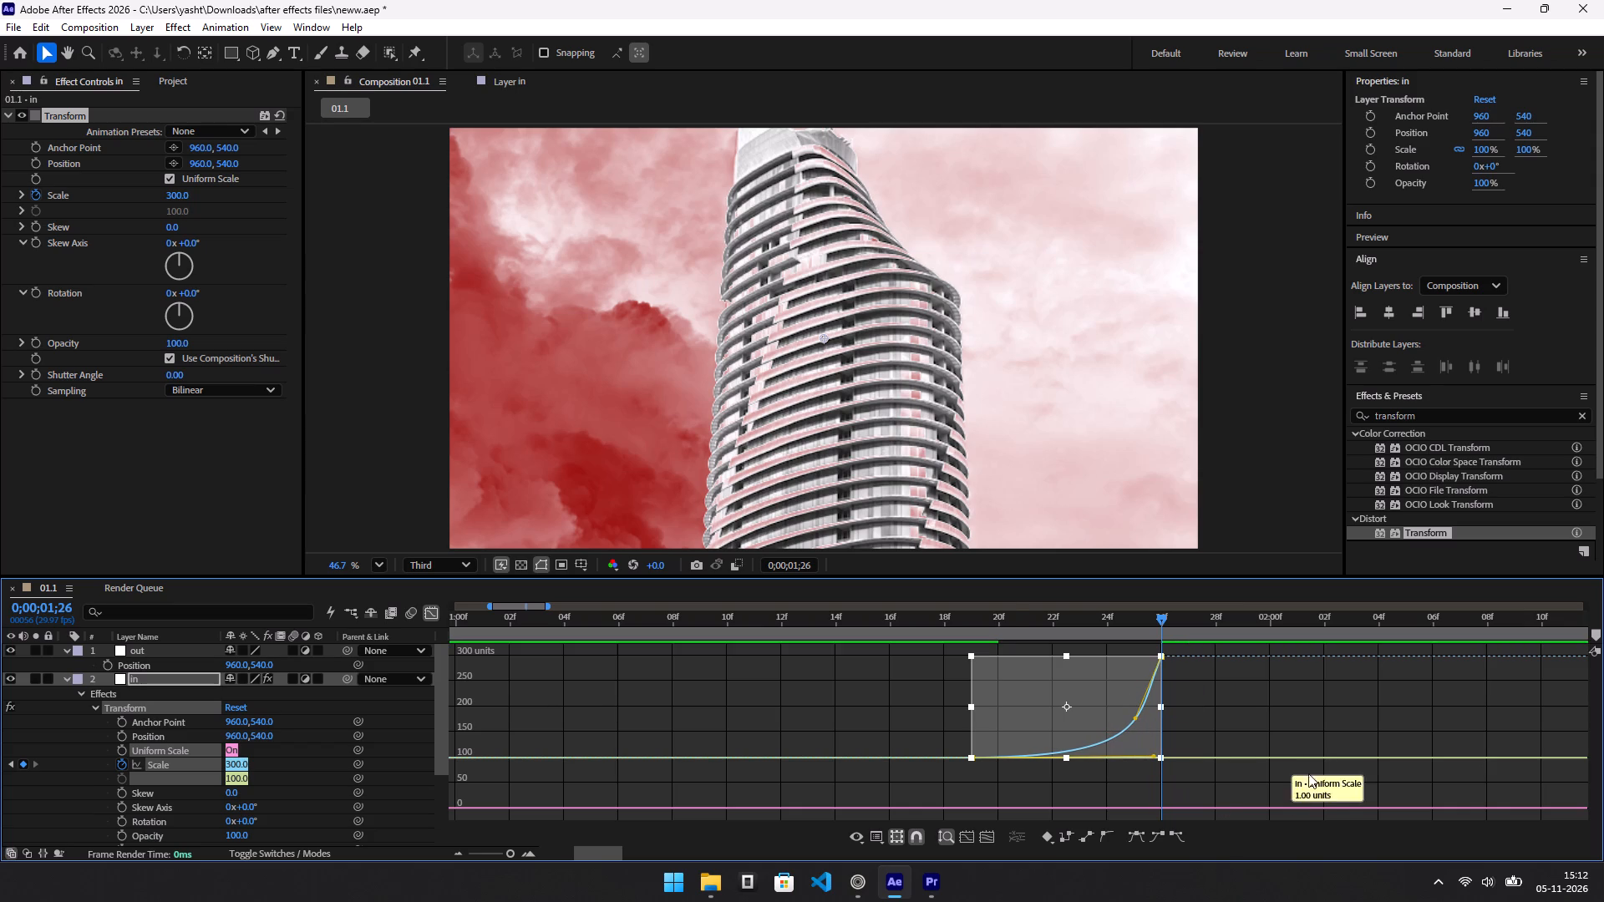
Shorten both Bezier handles of the in layer's Scale curve back to about 0;00;01;24, comparing its shape with the tutorial's.
{"action": "key", "text": "alt+Tab"}
{"action": "key", "text": "space"}
{"action": "key", "text": "space"}
{"action": "key", "text": "alt+Tab"}
{"action": "left_click_drag", "start_coordinate": [1132, 724], "coordinate": [1118, 723]}
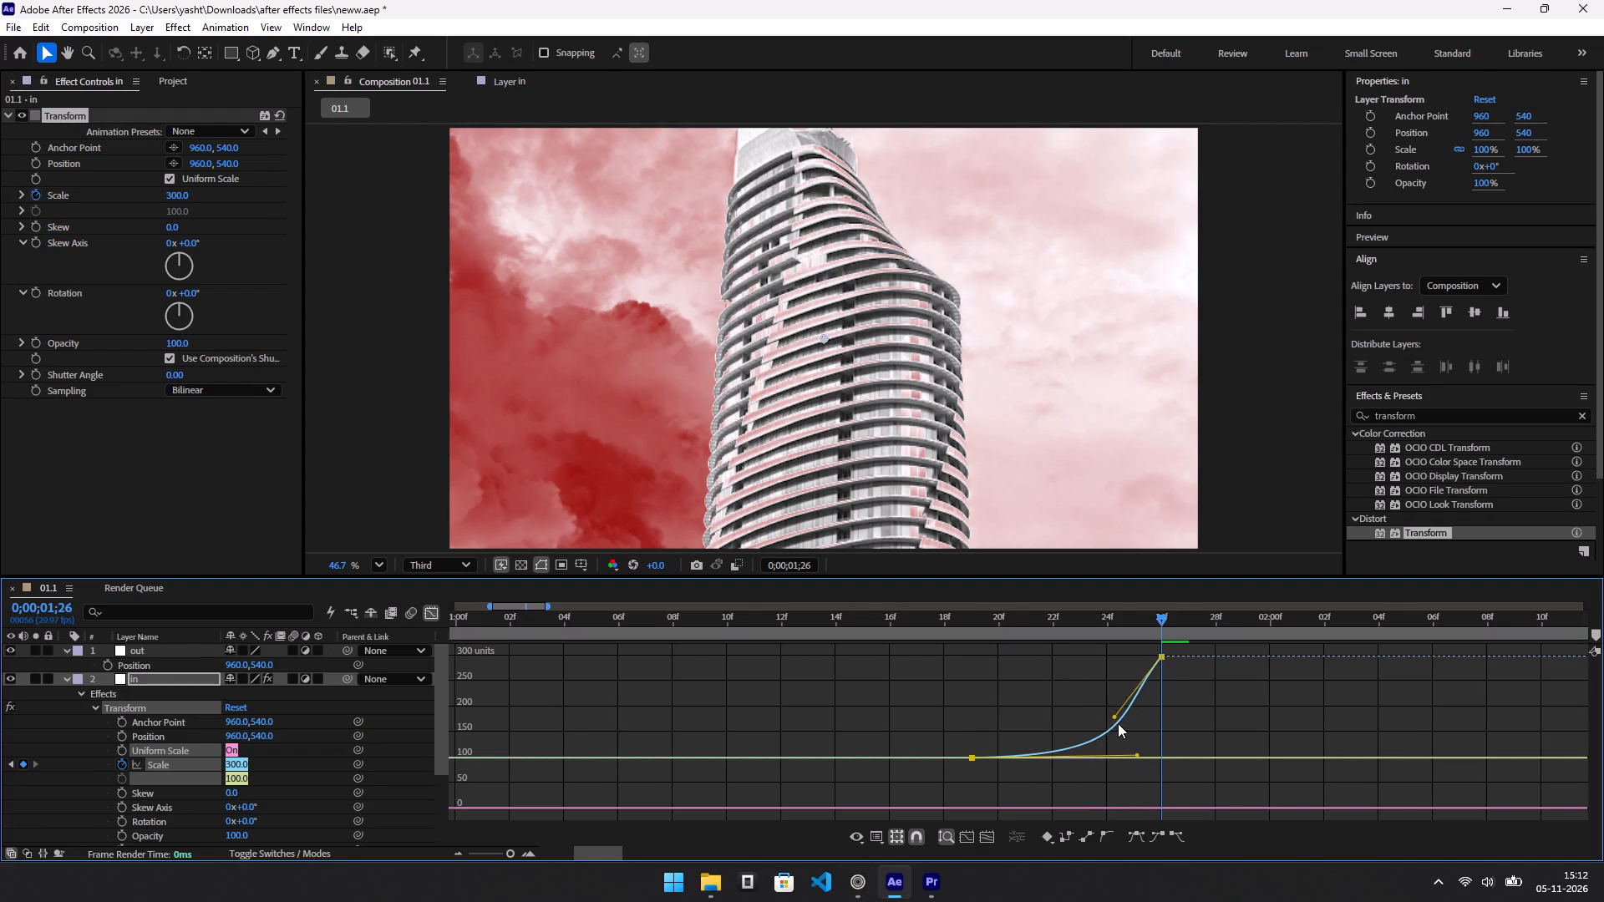
{"action": "left_click_drag", "start_coordinate": [1118, 723], "coordinate": [1119, 722]}
{"action": "left_click_drag", "start_coordinate": [1137, 754], "coordinate": [1134, 754]}
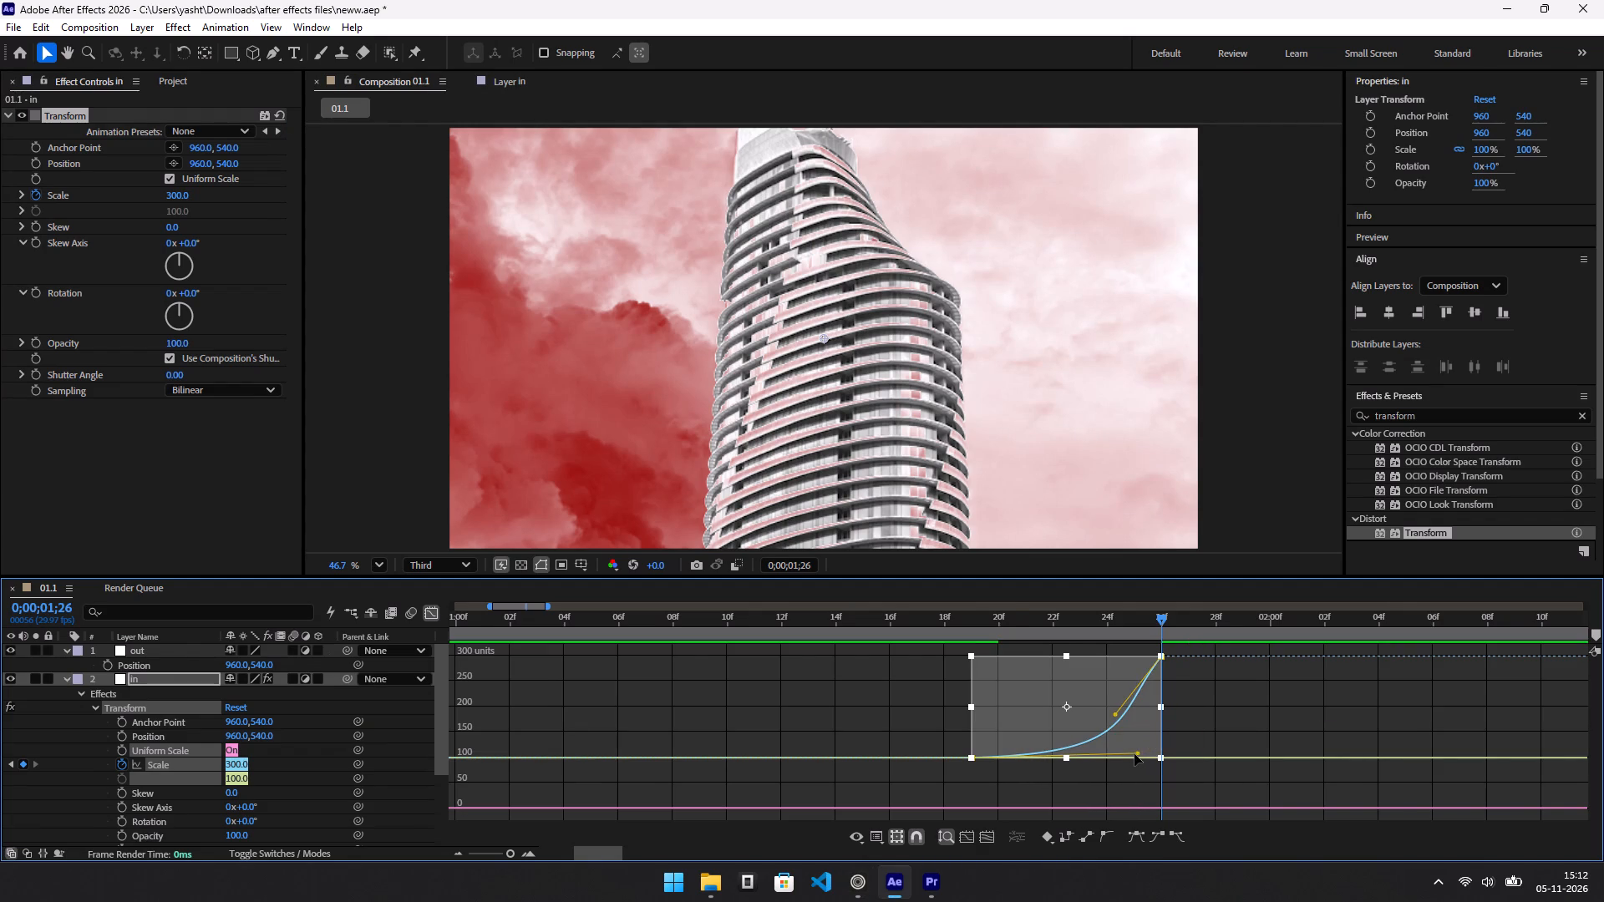
{"action": "left_click_drag", "start_coordinate": [1134, 754], "coordinate": [1134, 761]}
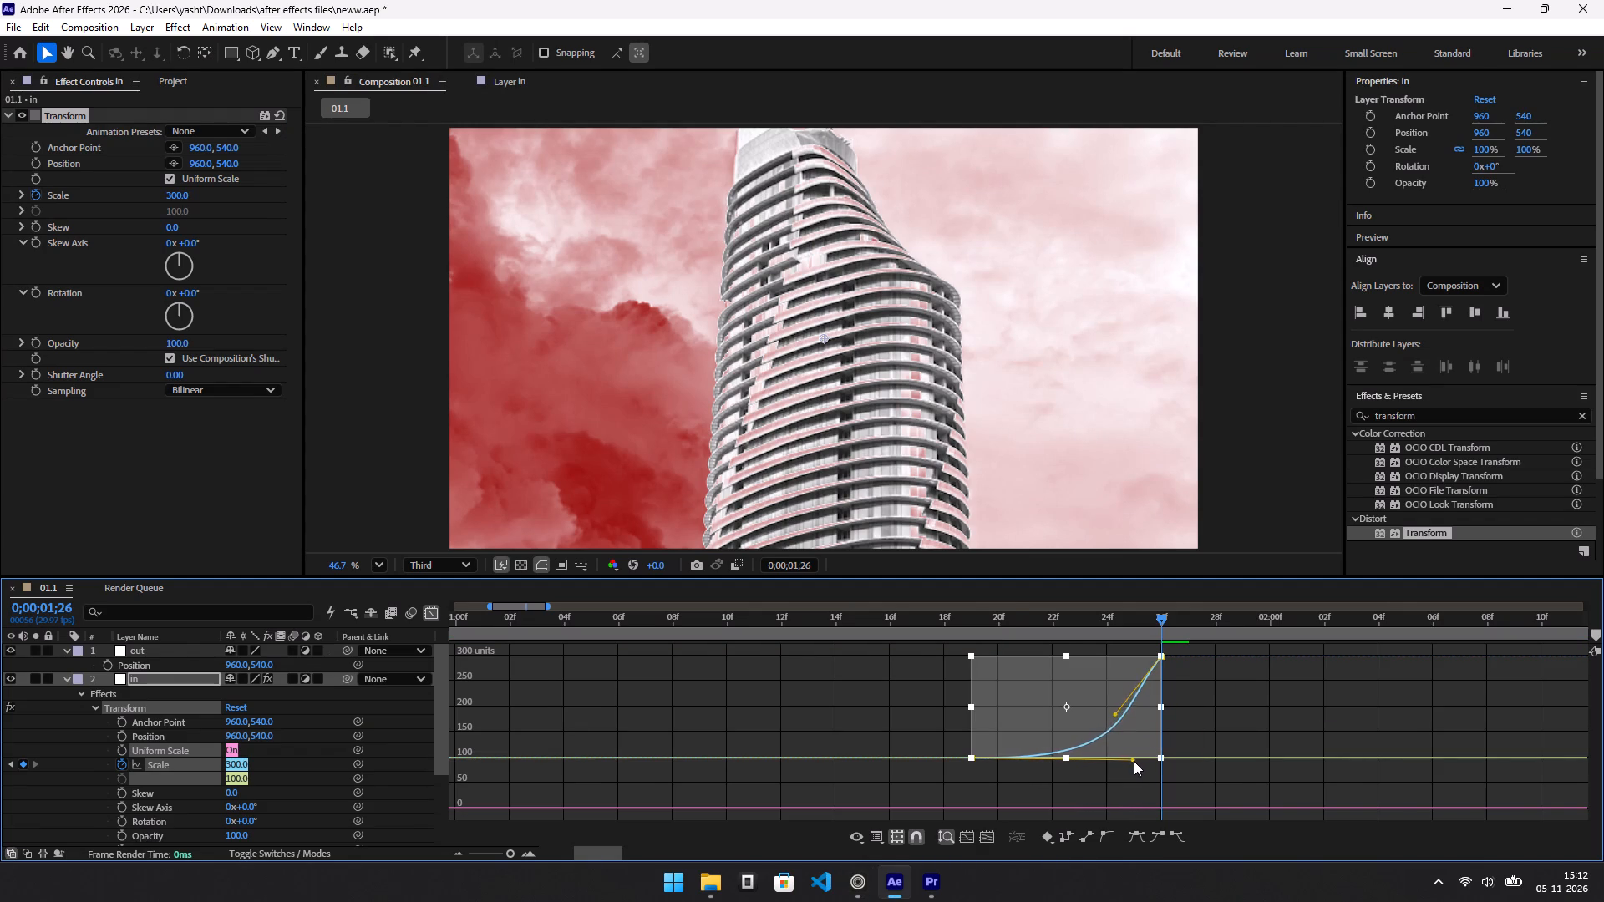
{"action": "left_click_drag", "start_coordinate": [1134, 761], "coordinate": [1119, 755]}
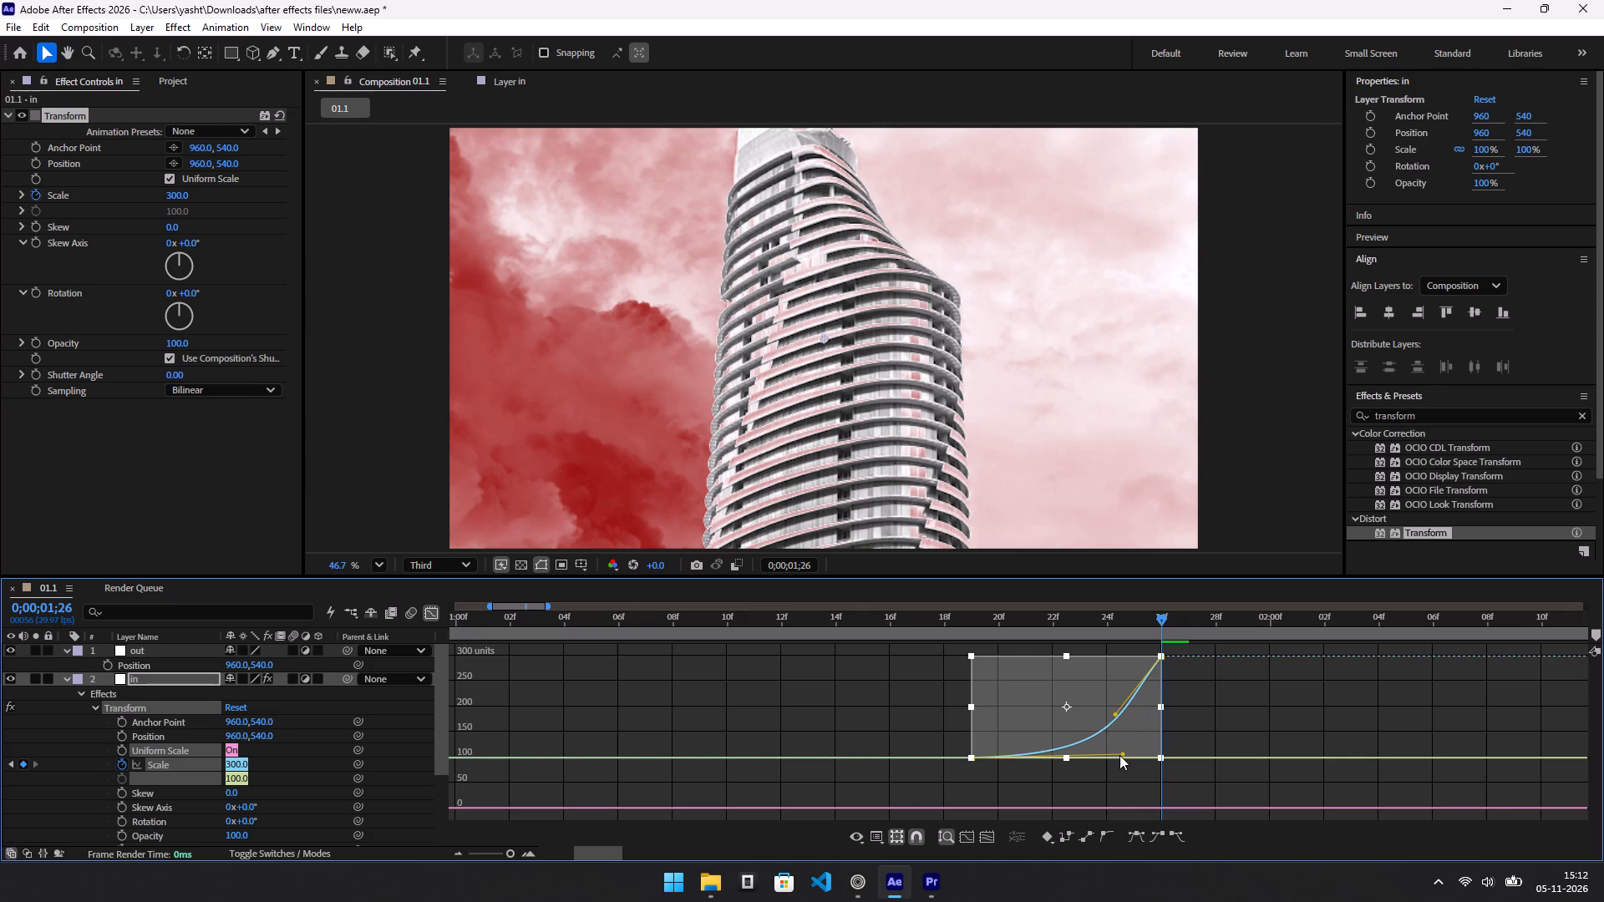
{"action": "left_click_drag", "start_coordinate": [1119, 755], "coordinate": [1117, 755]}
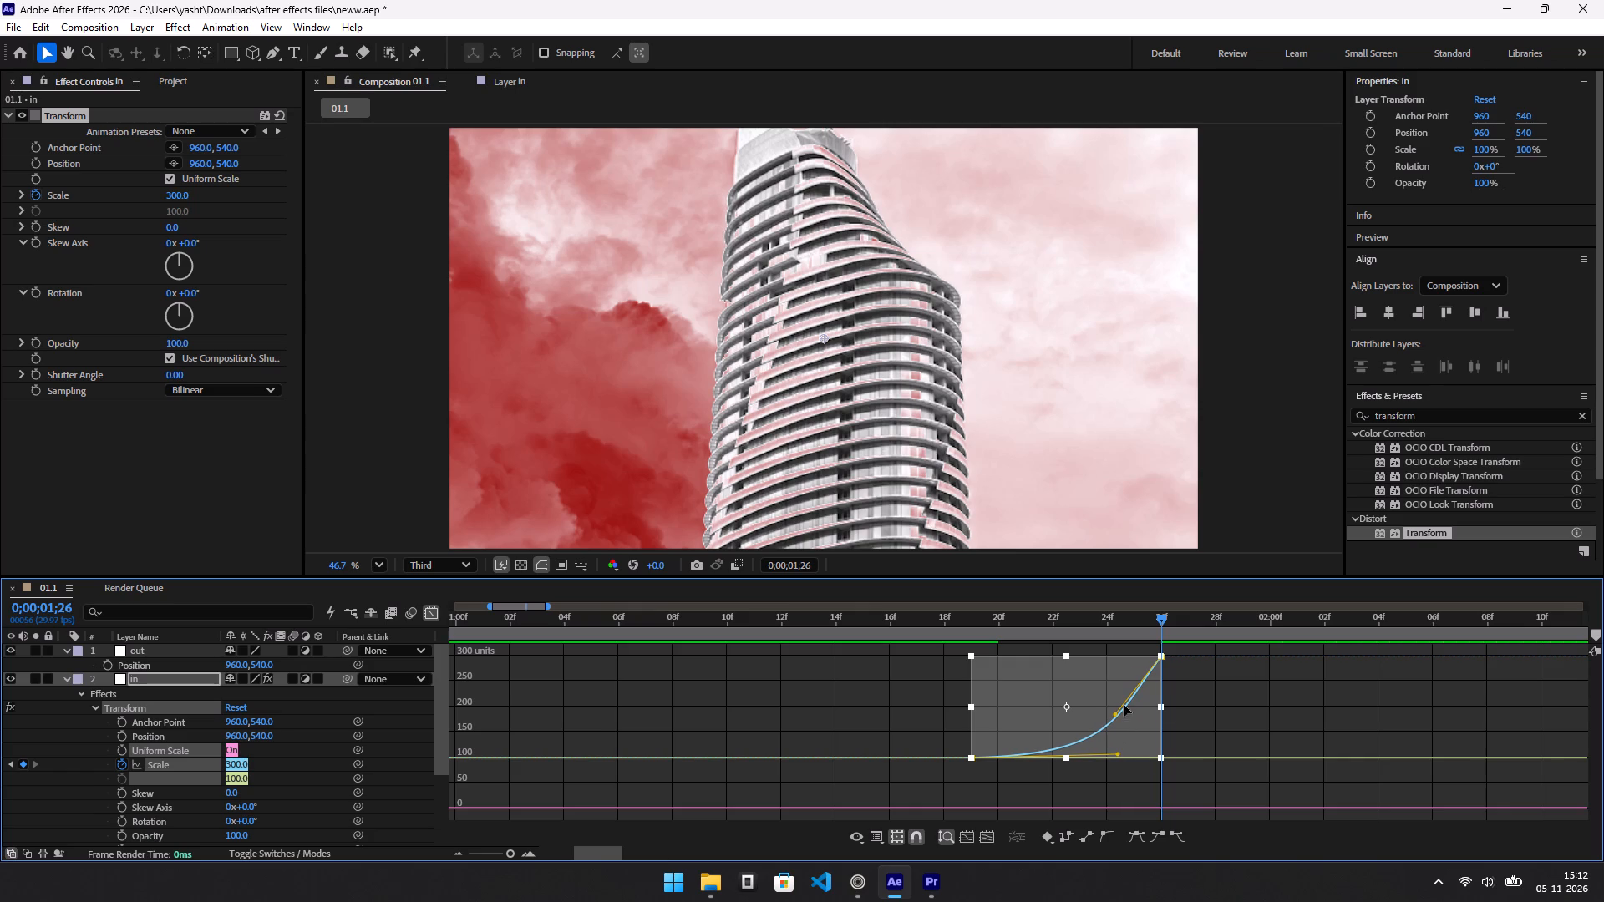
{"action": "key", "text": "alt+Tab"}
{"action": "key", "text": "space"}
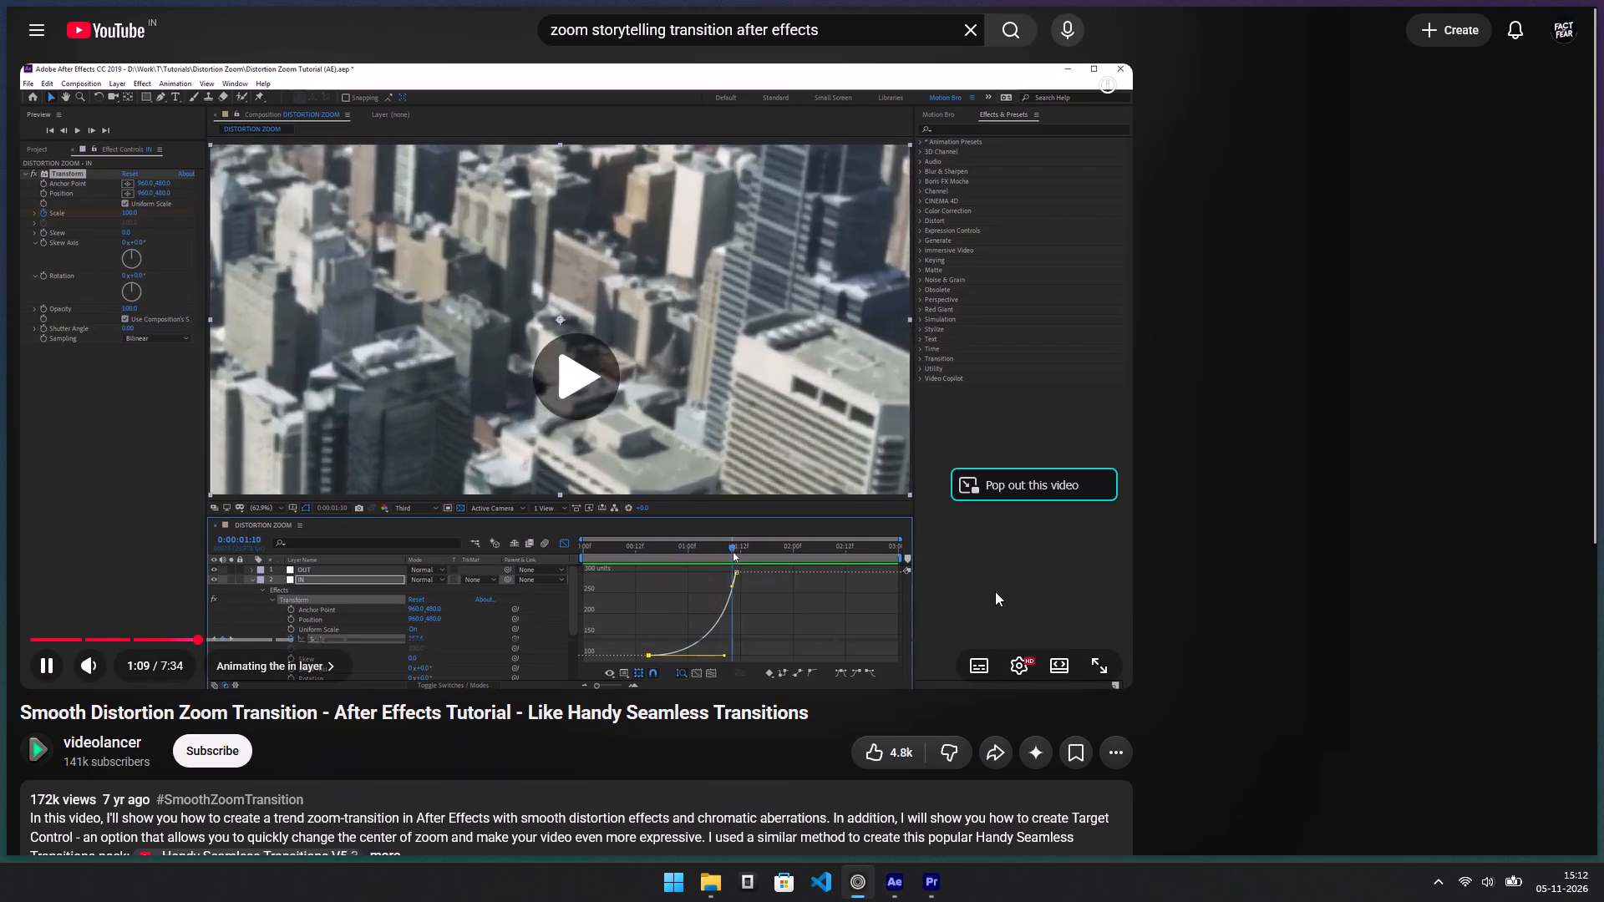
{"action": "key", "text": "space"}
{"action": "key", "text": "alt+Tab"}
Scrub and play back the composition around the in layer and from the start to review the eased zoom.
{"action": "left_click_drag", "start_coordinate": [987, 648], "coordinate": [979, 648]}
{"action": "left_click_drag", "start_coordinate": [987, 626], "coordinate": [1134, 651]}
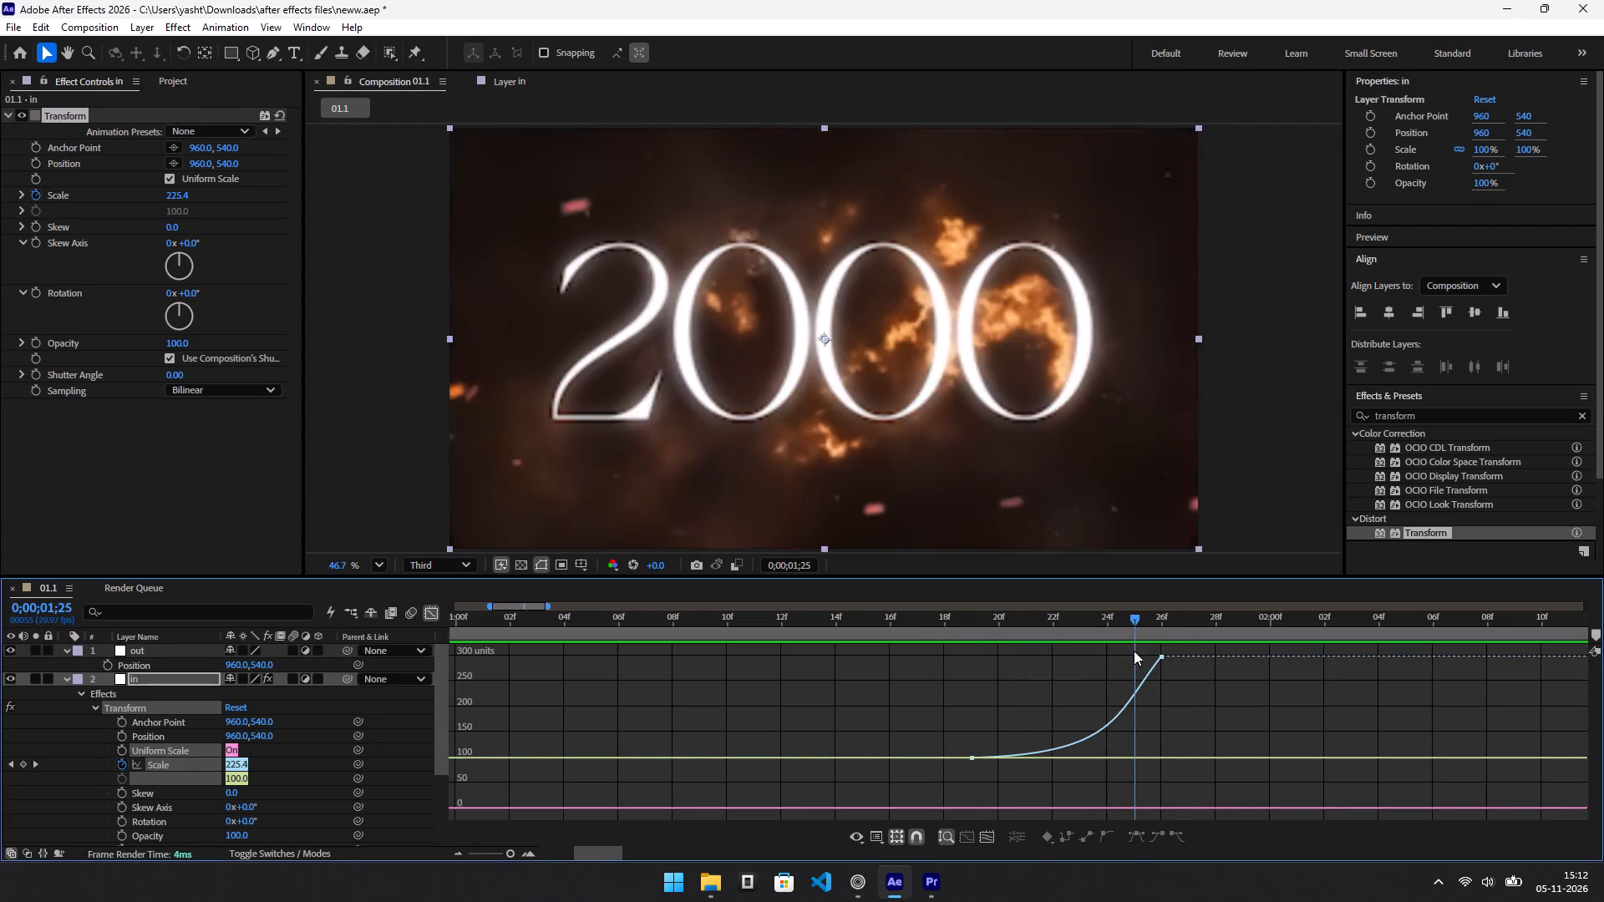
{"action": "left_click_drag", "start_coordinate": [1134, 651], "coordinate": [978, 647]}
{"action": "key", "text": "space"}
{"action": "key", "text": "space"}
{"action": "left_click", "coordinate": [978, 647]}
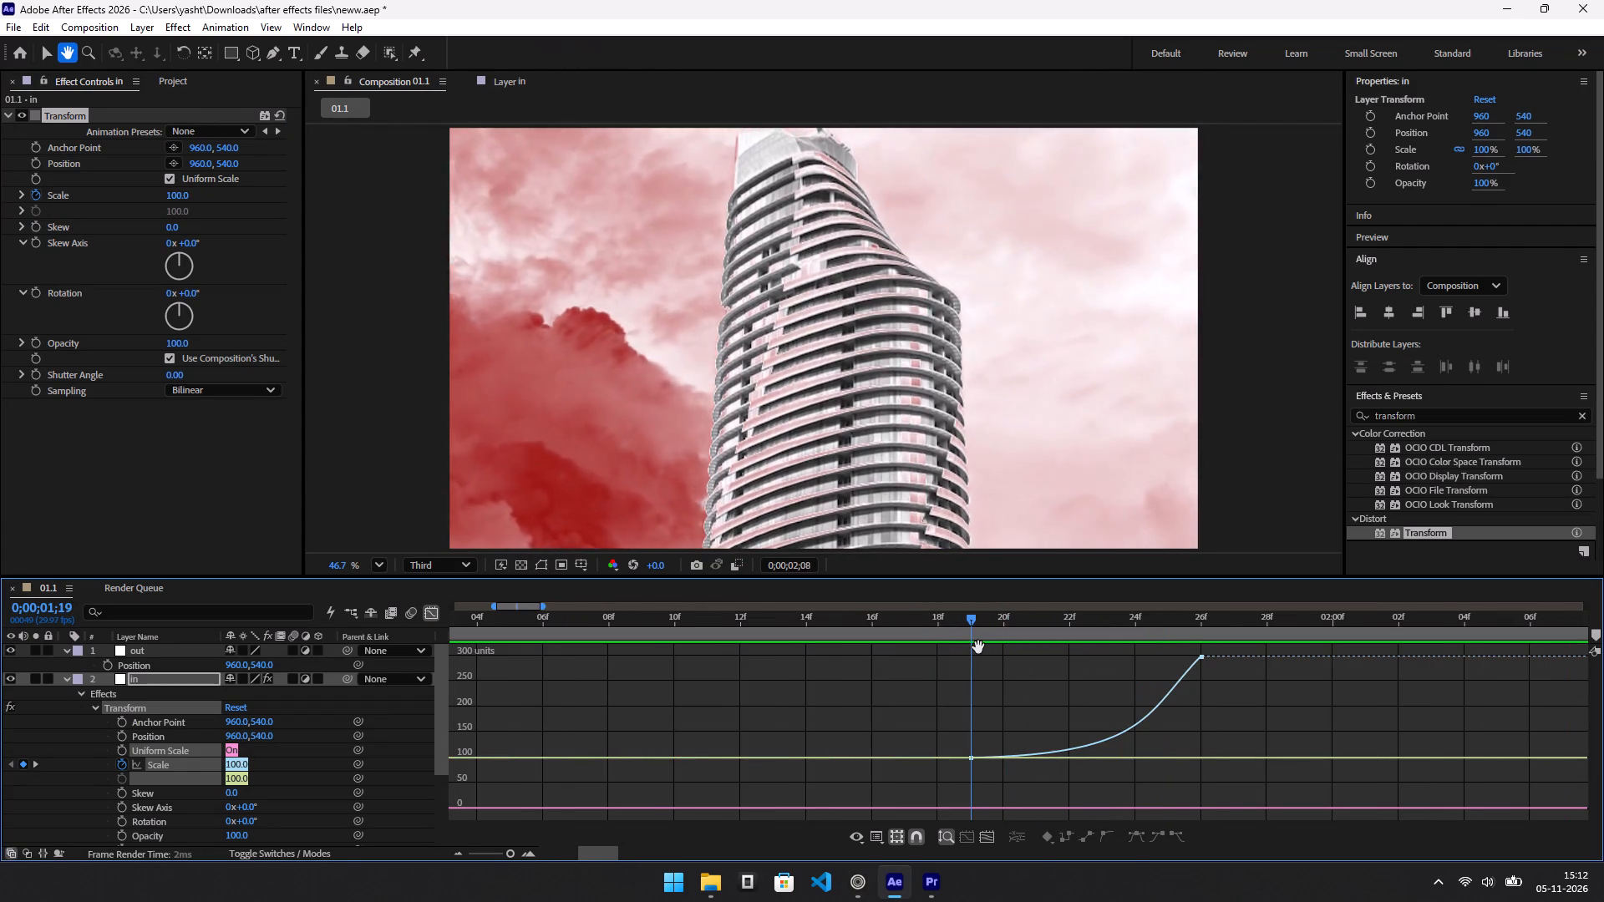
{"action": "key", "text": "space"}
{"action": "left_click_drag", "start_coordinate": [985, 600], "coordinate": [977, 606]}
{"action": "left_click_drag", "start_coordinate": [952, 625], "coordinate": [815, 625]}
{"action": "key", "text": "space"}
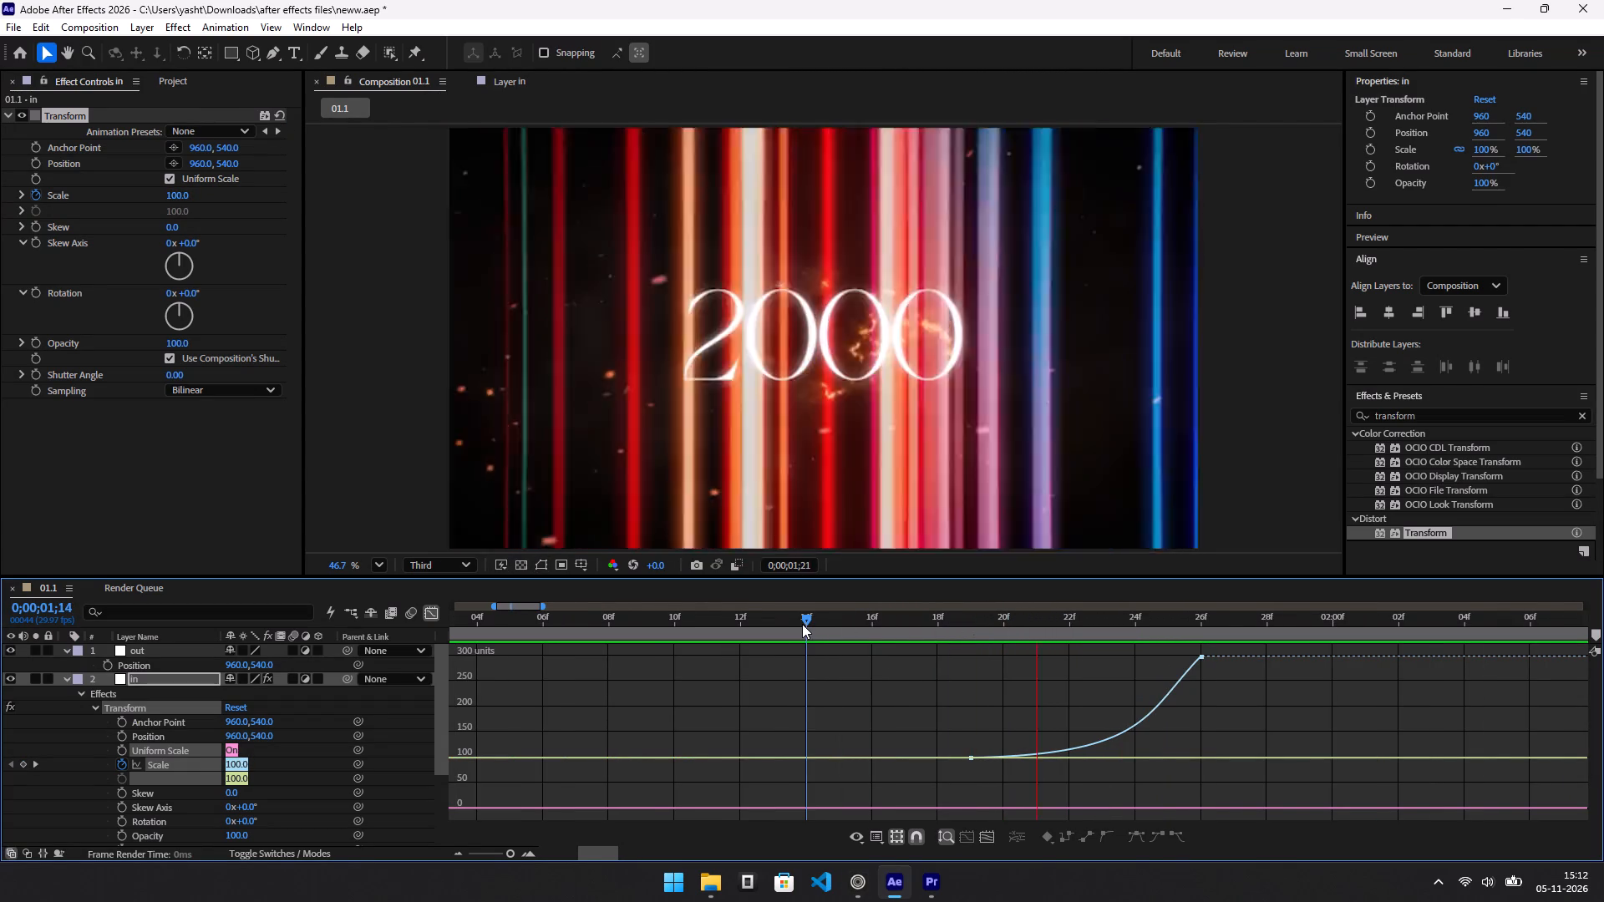
{"action": "key", "text": "space"}
{"action": "left_click", "coordinate": [802, 624]}
{"action": "key", "text": "space"}
{"action": "key", "text": "space"}
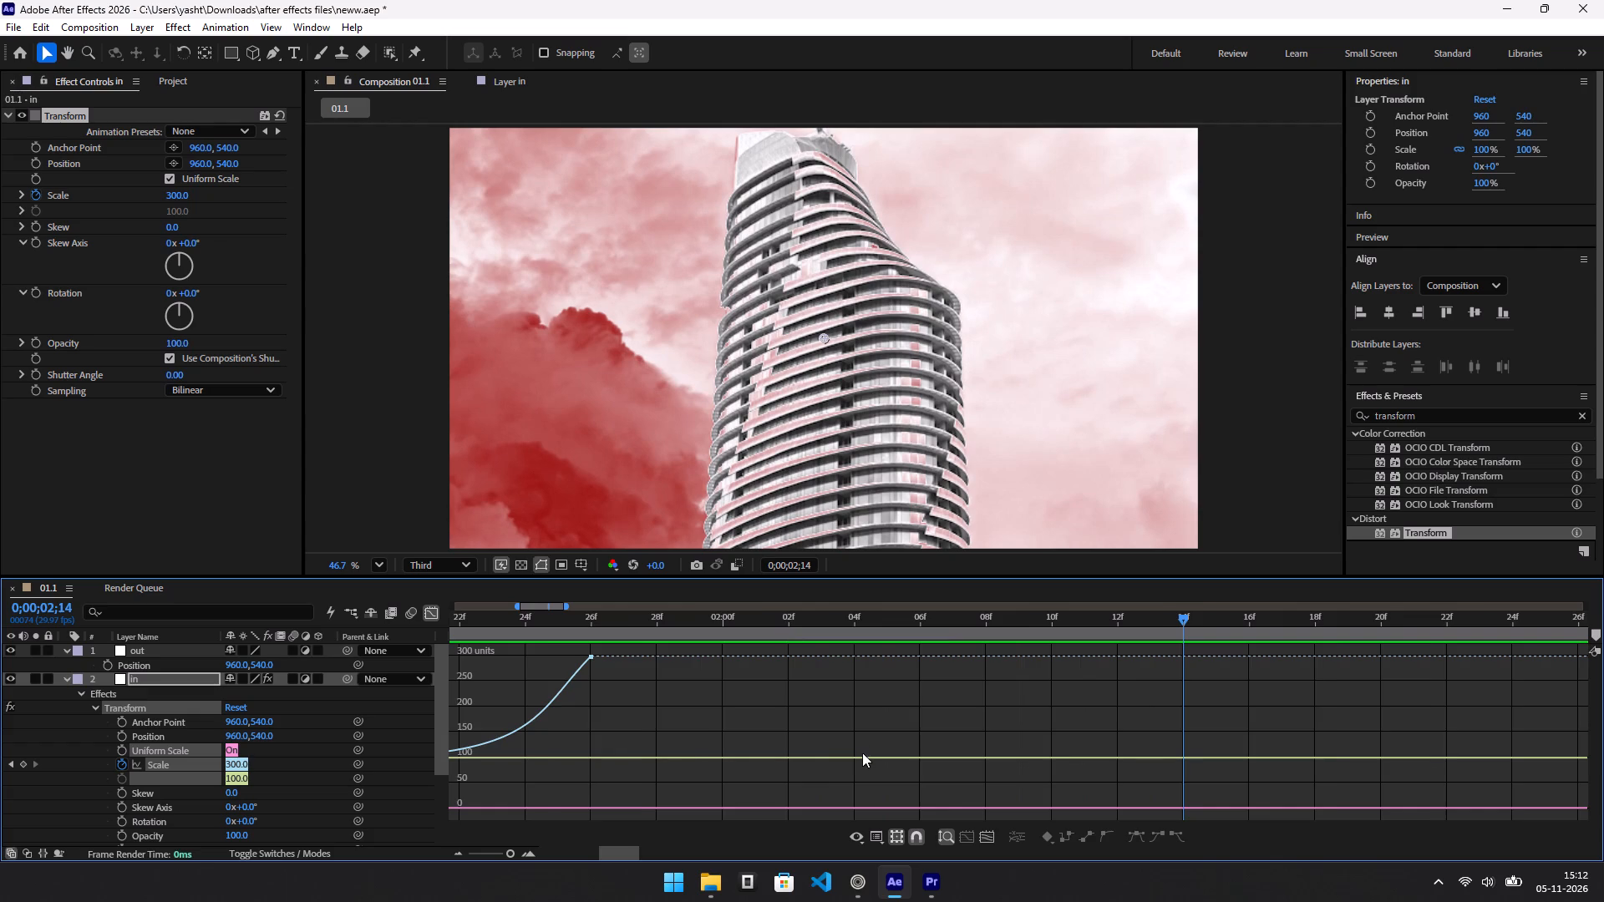
{"action": "scroll", "coordinate": [846, 722], "scroll_direction": "down", "scroll_amount": 4, "text": "alt"}
{"action": "left_click_drag", "start_coordinate": [602, 631], "coordinate": [486, 631]}
{"action": "key", "text": "space"}
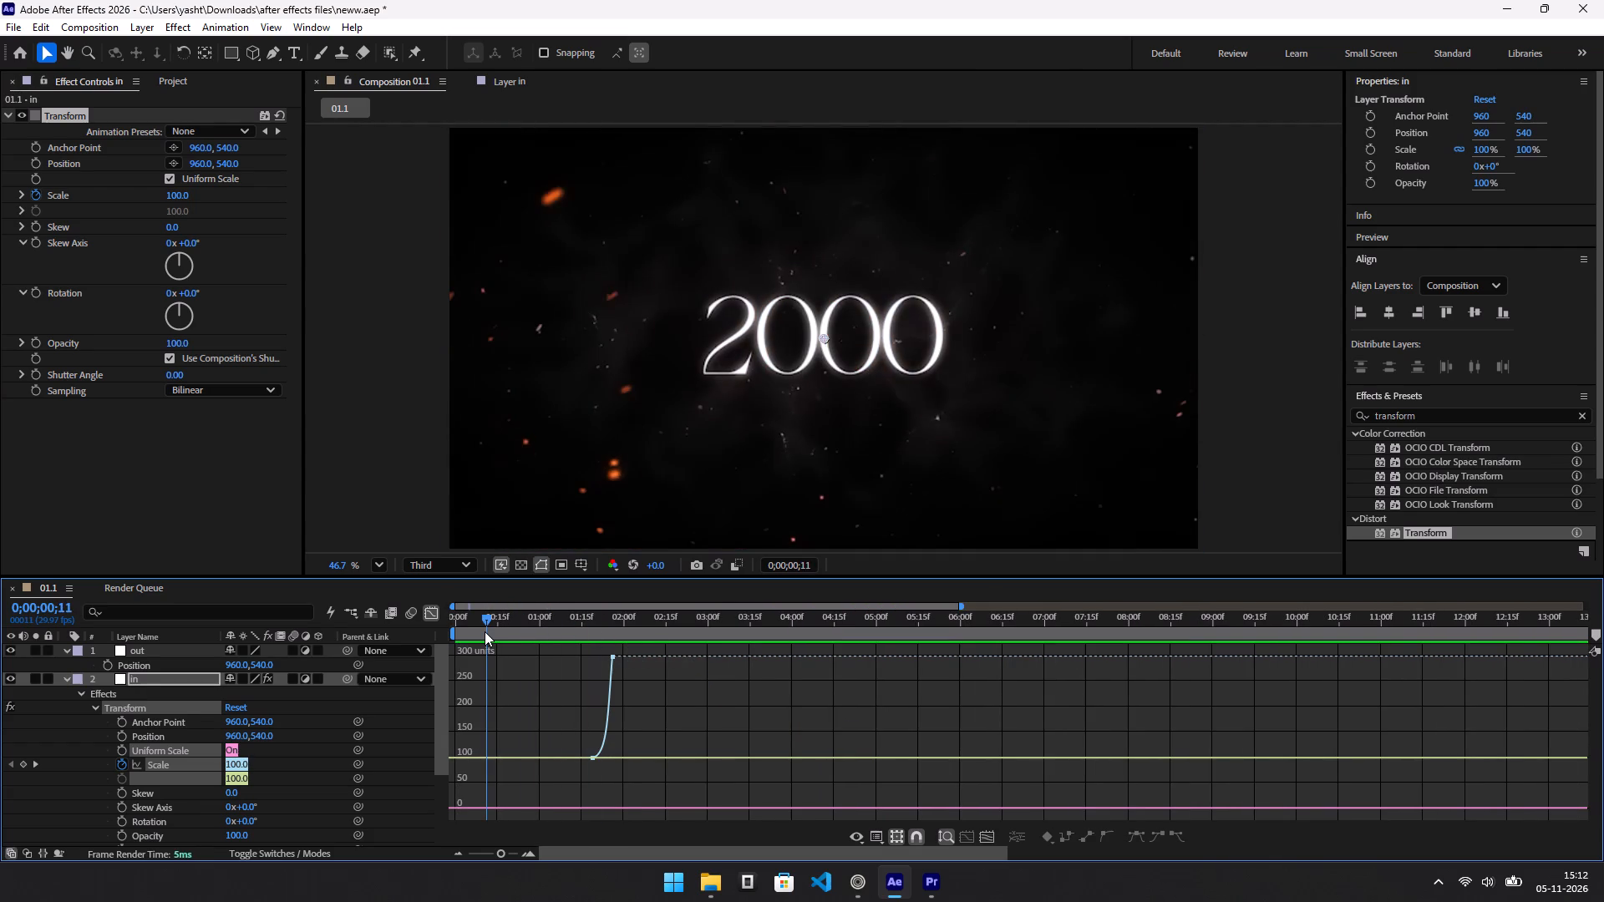
{"action": "key", "text": "space"}
{"action": "key", "text": "space"}
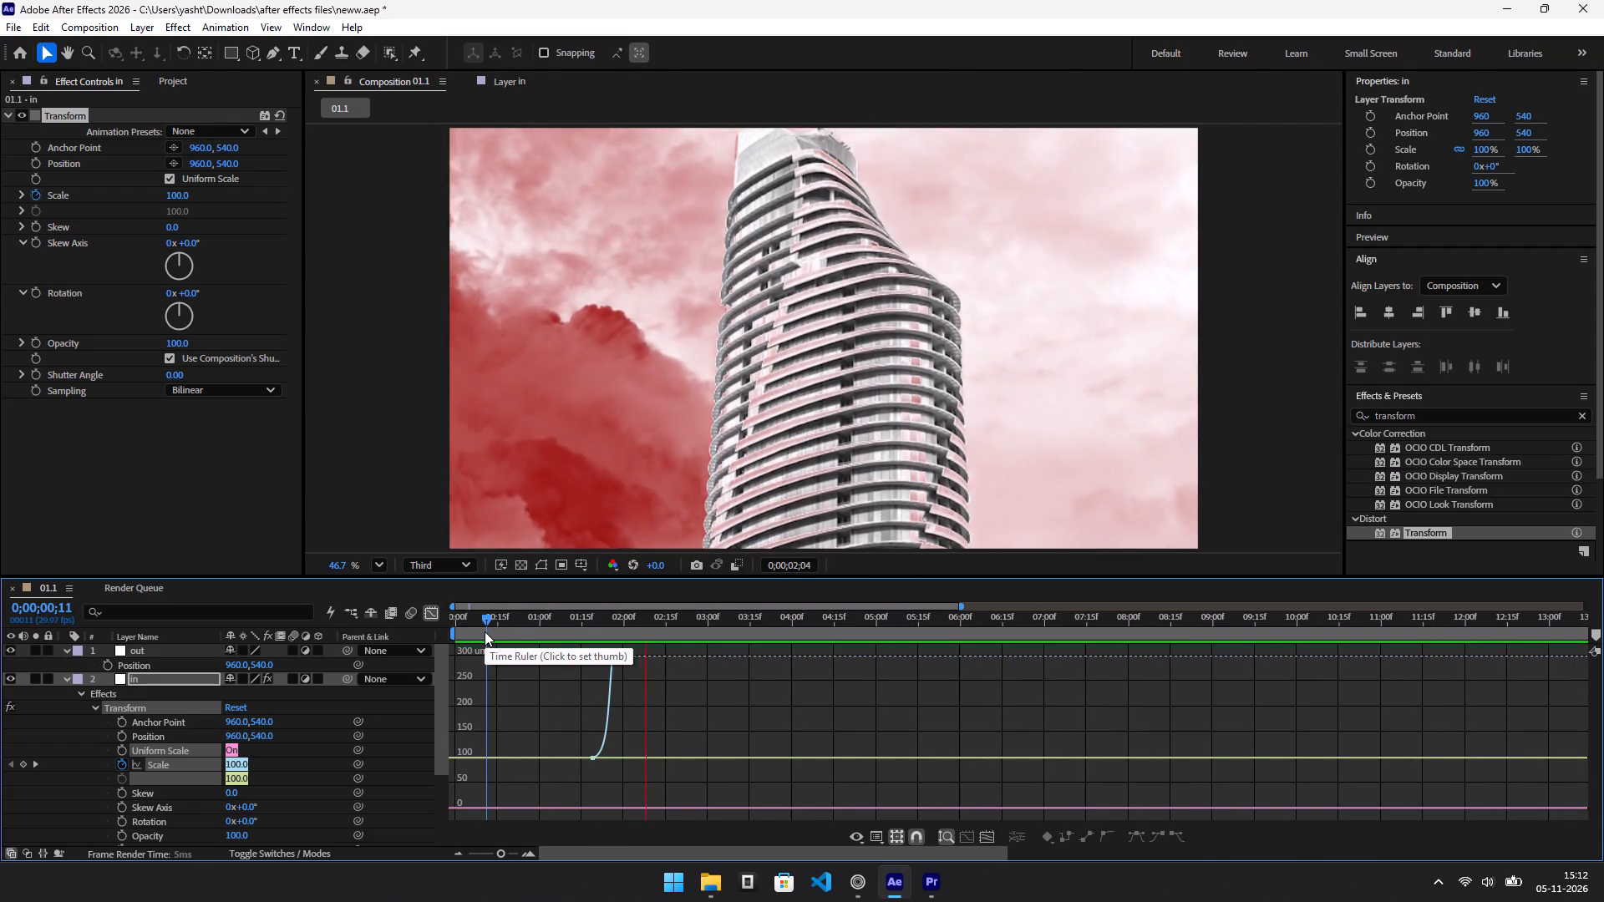
{"action": "left_click_drag", "start_coordinate": [485, 632], "coordinate": [390, 635]}
{"action": "key", "text": "space"}
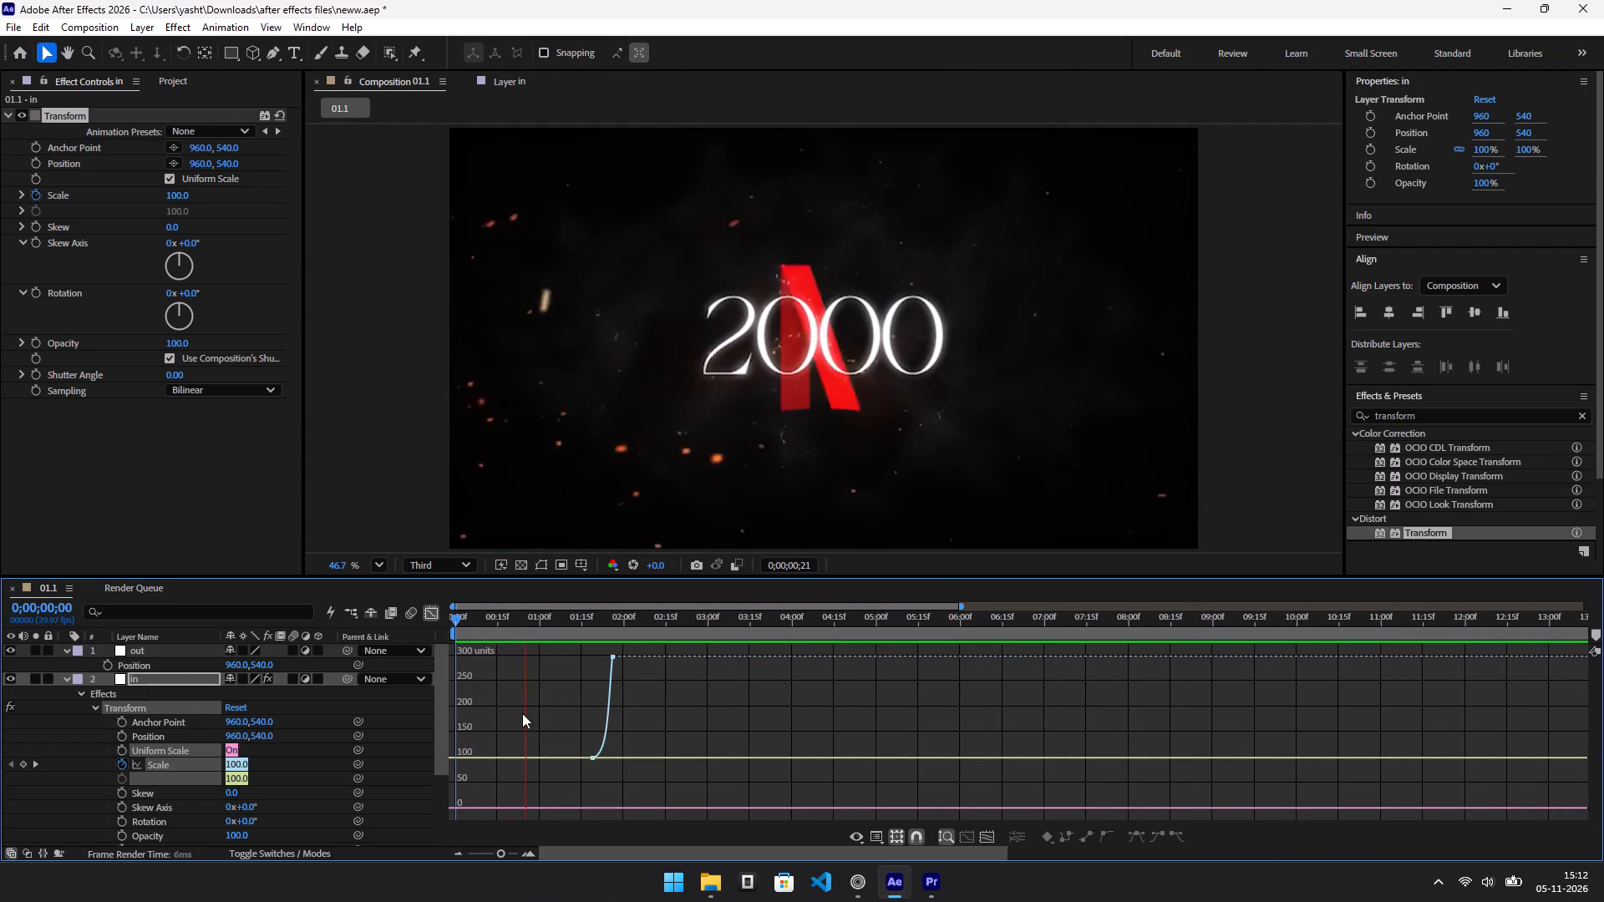
{"action": "key", "text": "space"}
{"action": "key", "text": "space"}
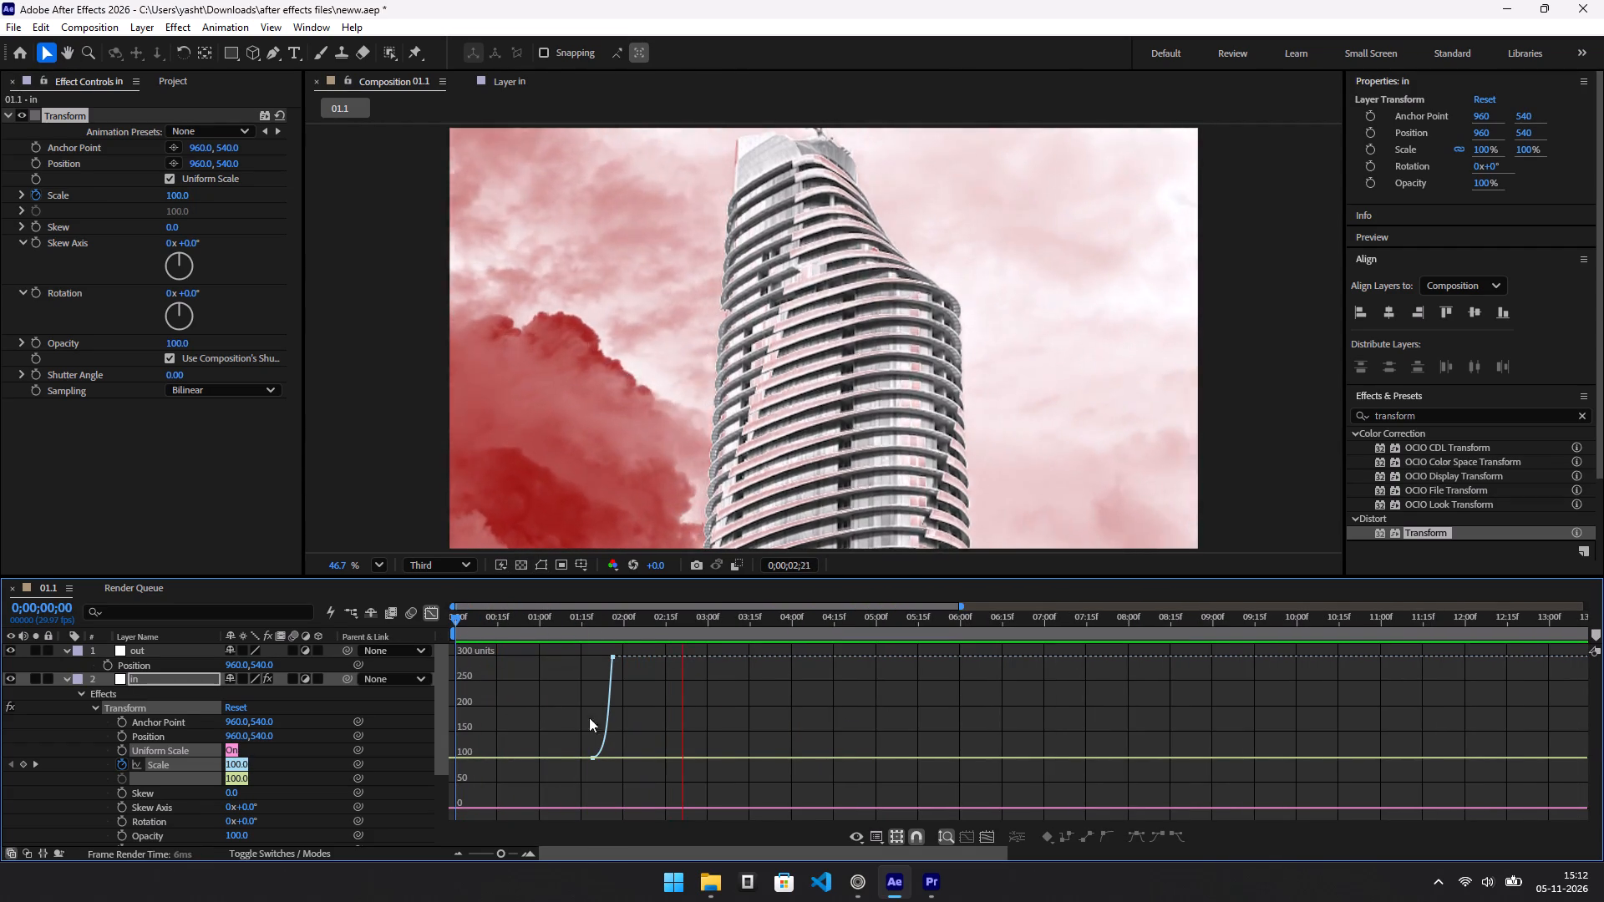
{"action": "scroll", "coordinate": [647, 756], "scroll_direction": "up", "scroll_amount": 5, "text": "alt"}
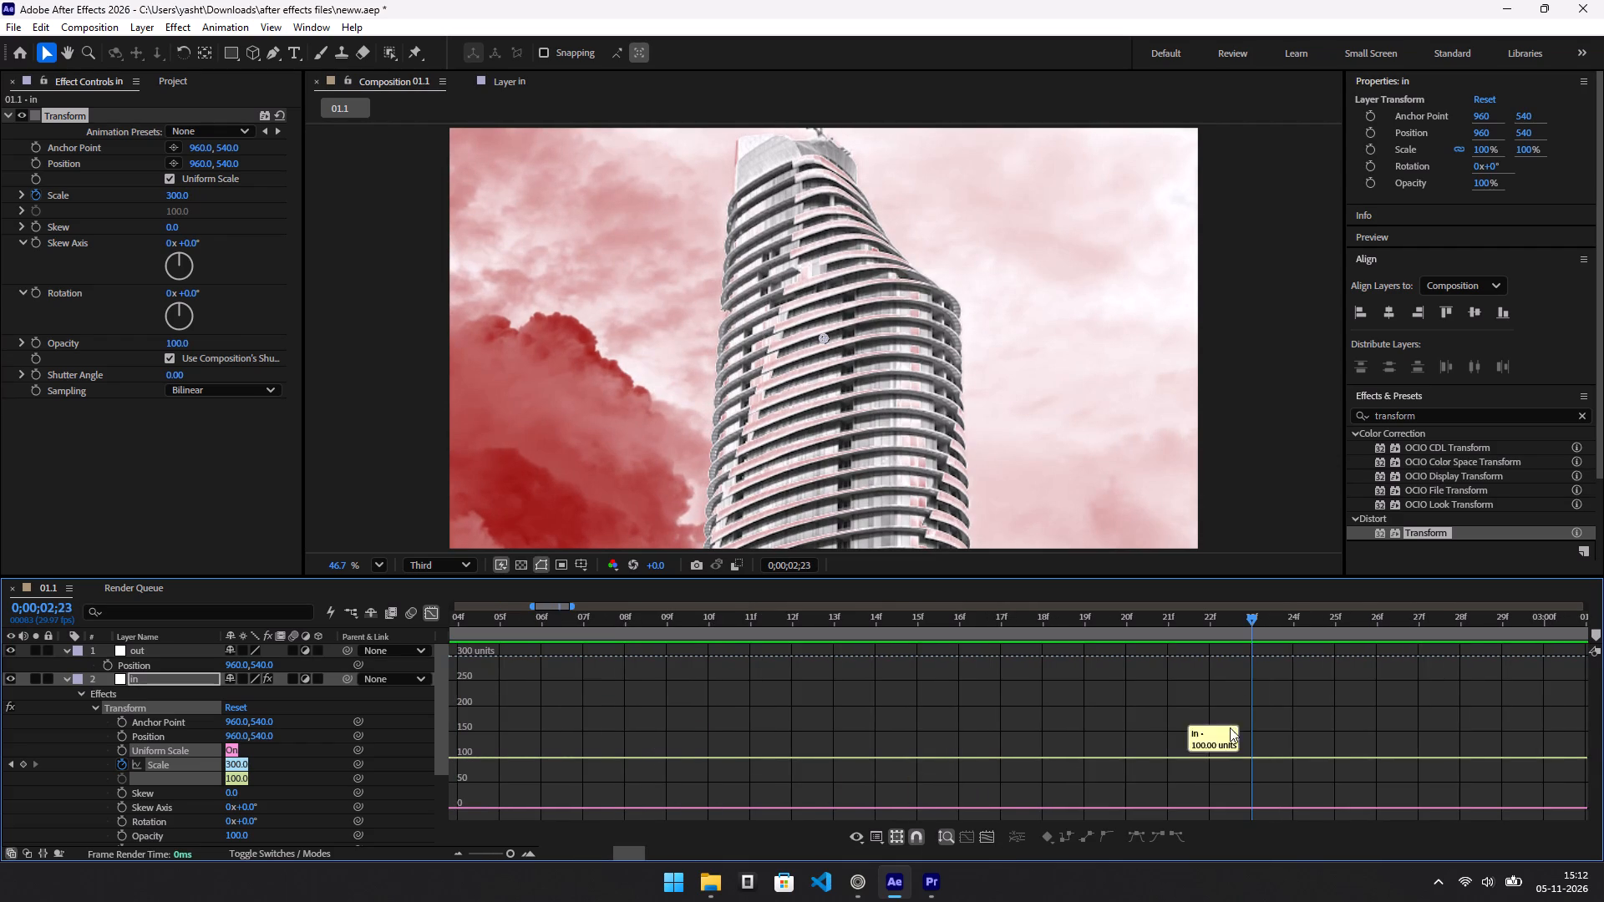
{"action": "left_click_drag", "start_coordinate": [1241, 614], "coordinate": [346, 613]}
Watch the tutorial's out layer setup, return from the graph editor to layer bars, and apply the Transform effect to the out layer.
{"action": "key", "text": "alt+Tab"}
{"action": "key", "text": "space"}
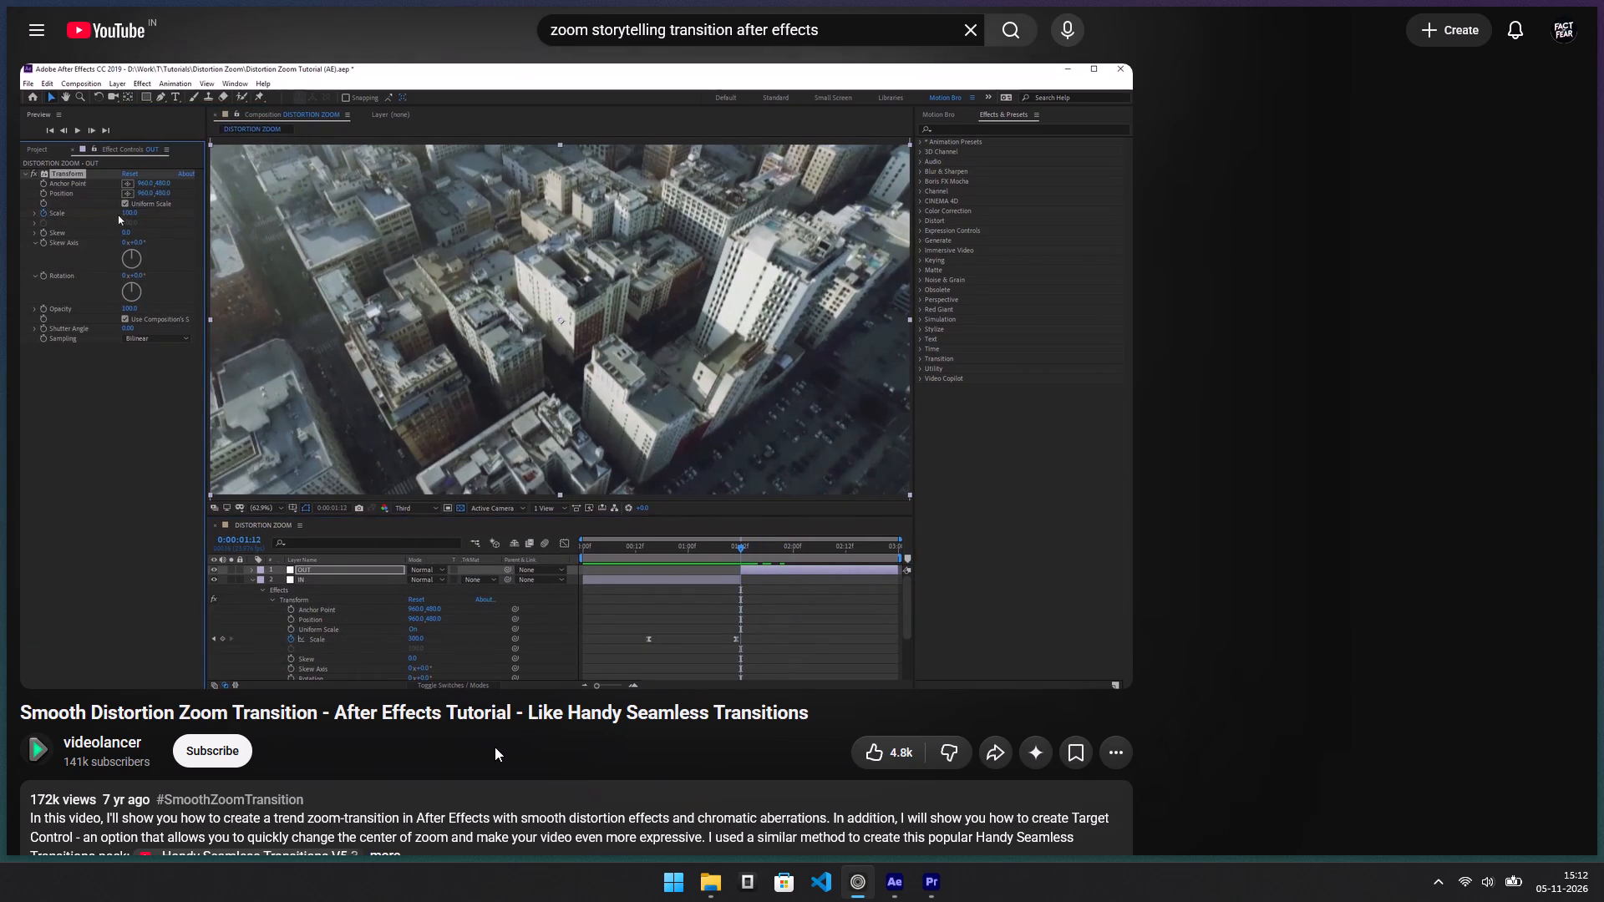
{"action": "key", "text": "space"}
{"action": "key", "text": "alt+Tab"}
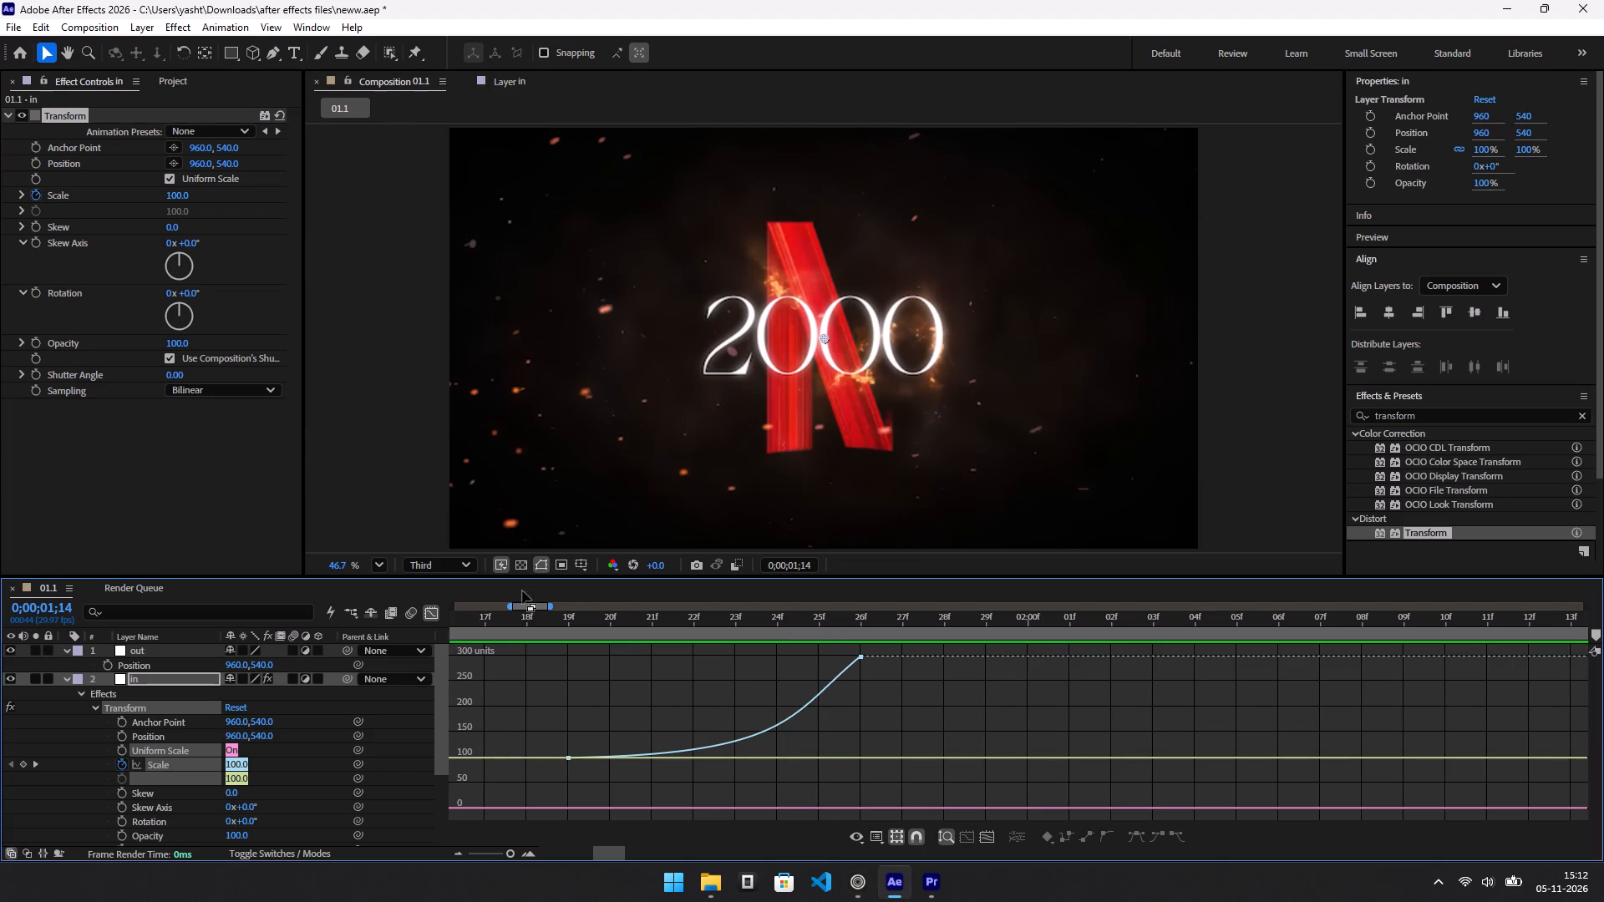
{"action": "left_click", "coordinate": [432, 611]}
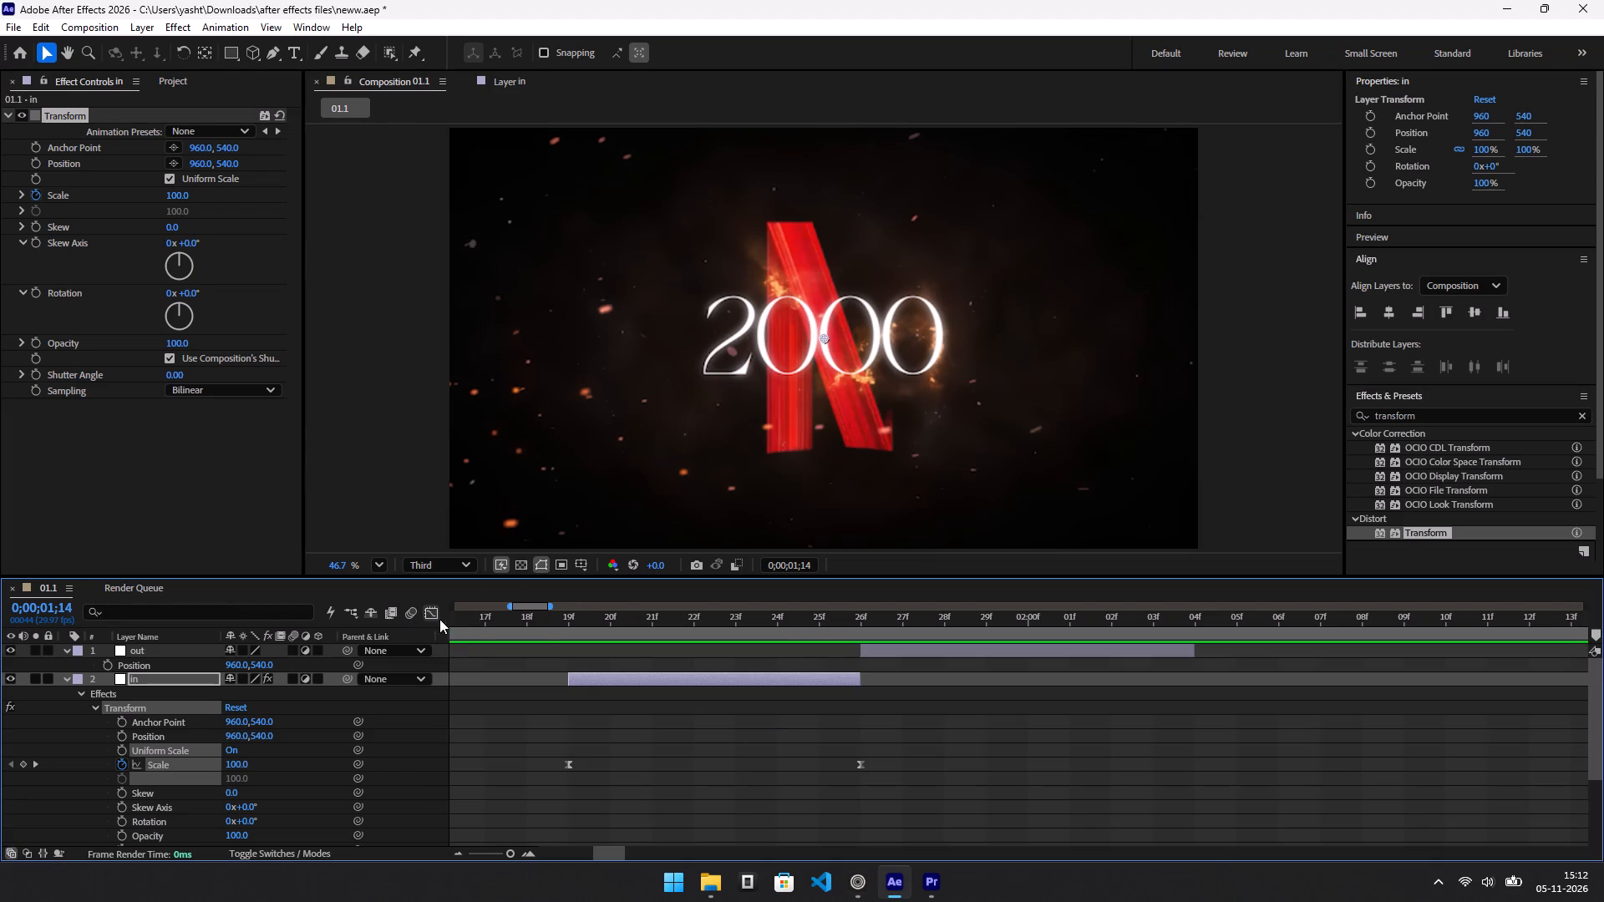
{"action": "scroll", "coordinate": [824, 721], "scroll_direction": "up", "scroll_amount": 5}
{"action": "left_click", "coordinate": [900, 650]}
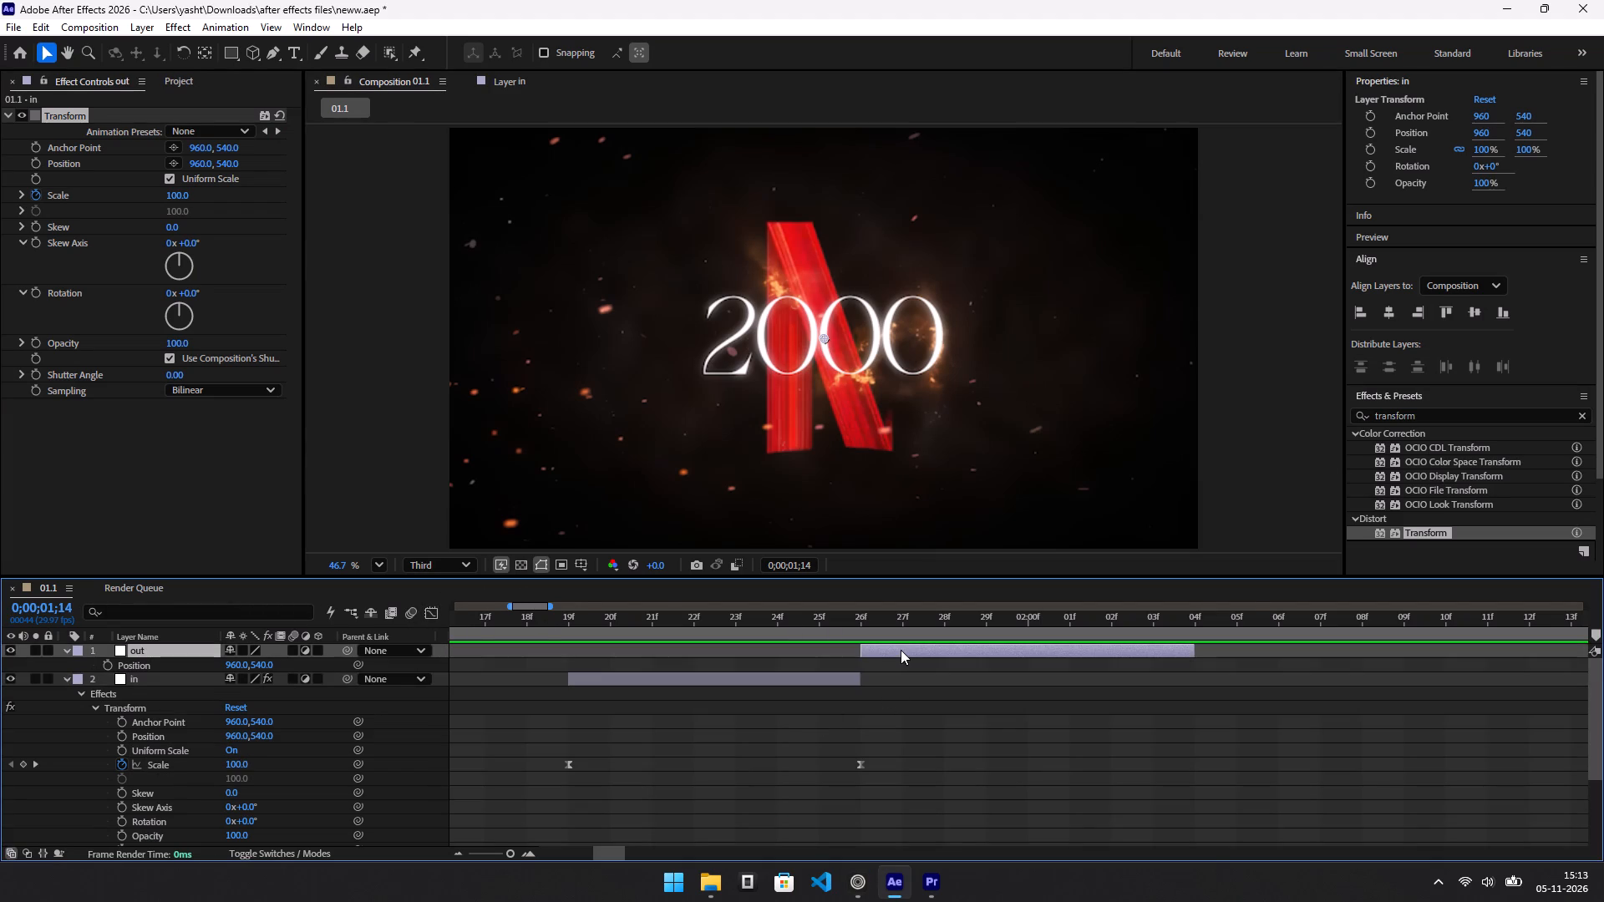
{"action": "left_click_drag", "start_coordinate": [1434, 533], "coordinate": [955, 666]}
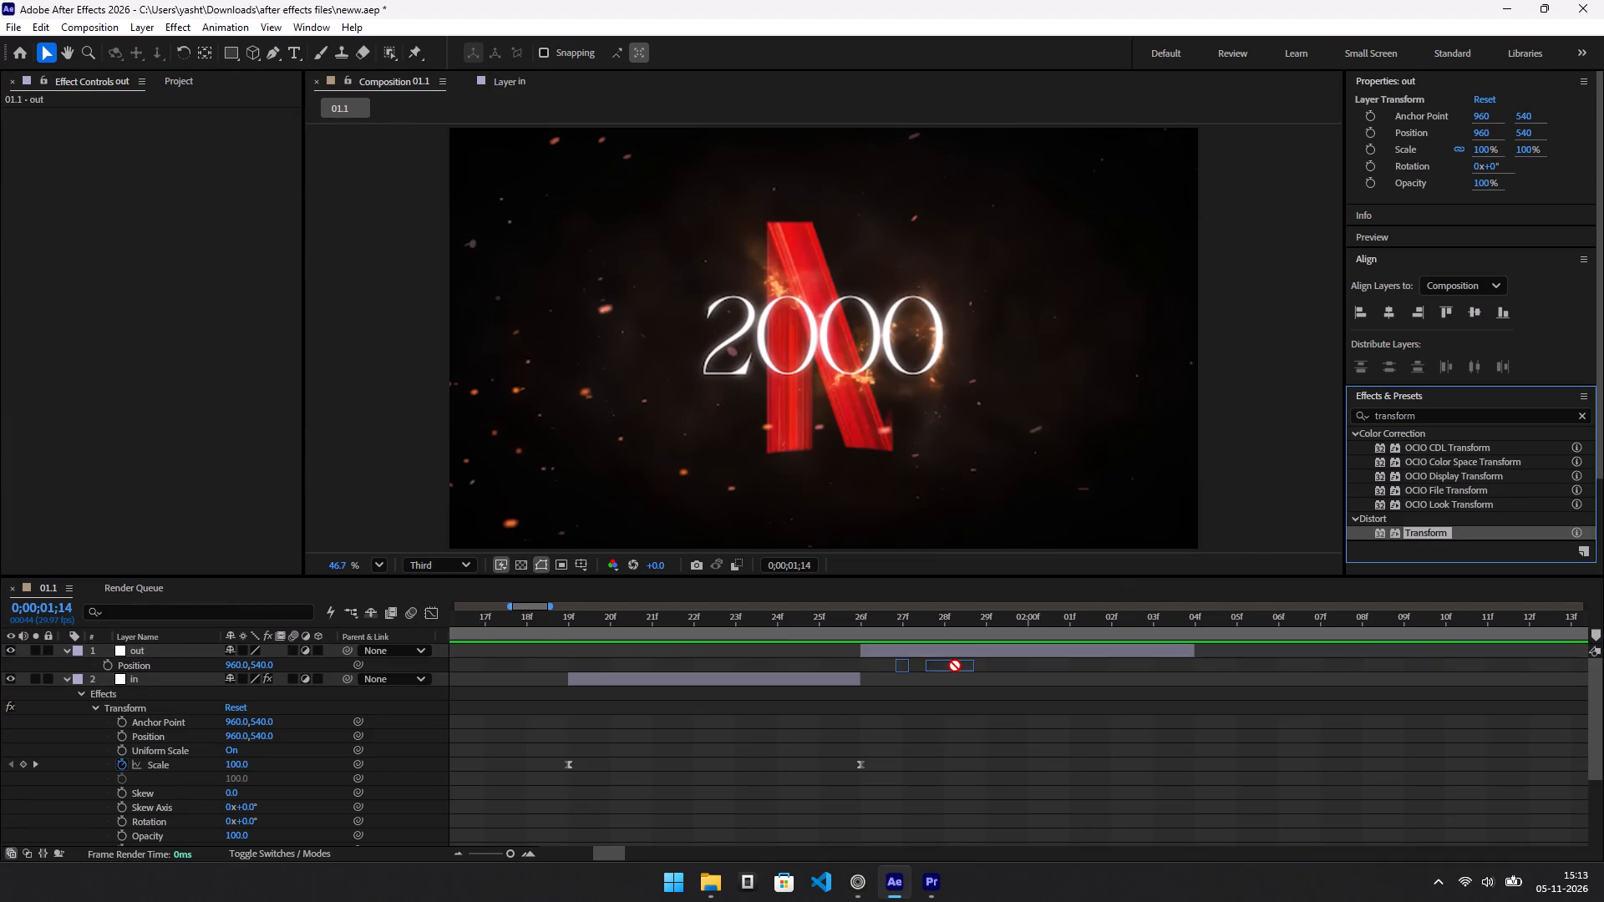
{"action": "left_click_drag", "start_coordinate": [955, 666], "coordinate": [940, 654]}
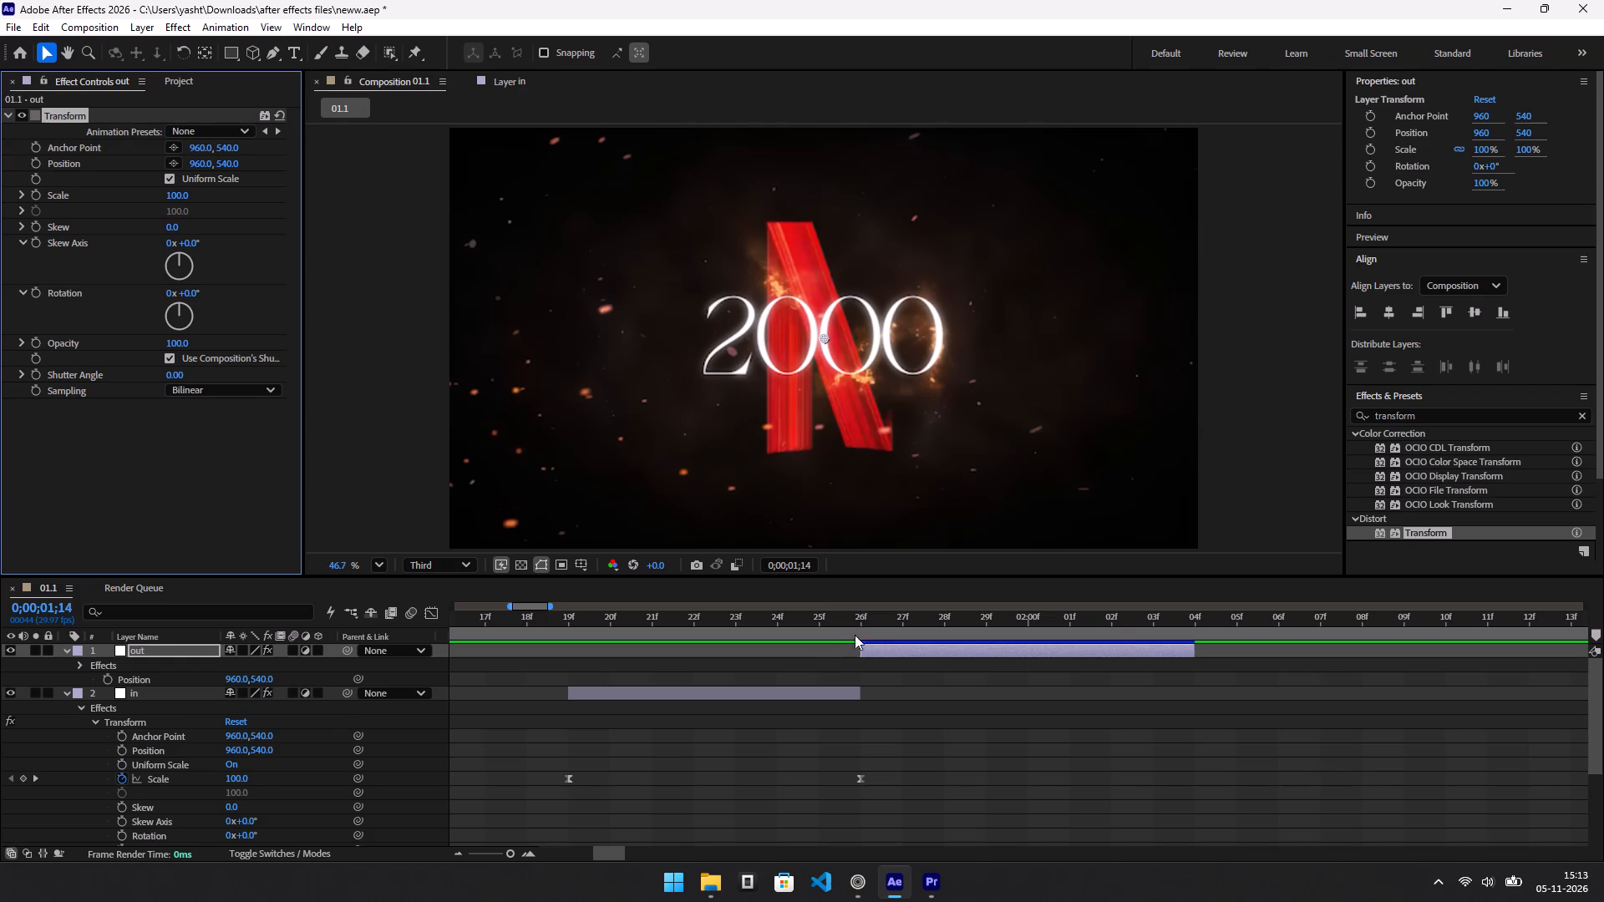
Following the tutorial, add a Transform Scale keyframe of 25 on the out layer at its first frame, 0;00;01;26.
{"action": "left_click_drag", "start_coordinate": [862, 625], "coordinate": [854, 627]}
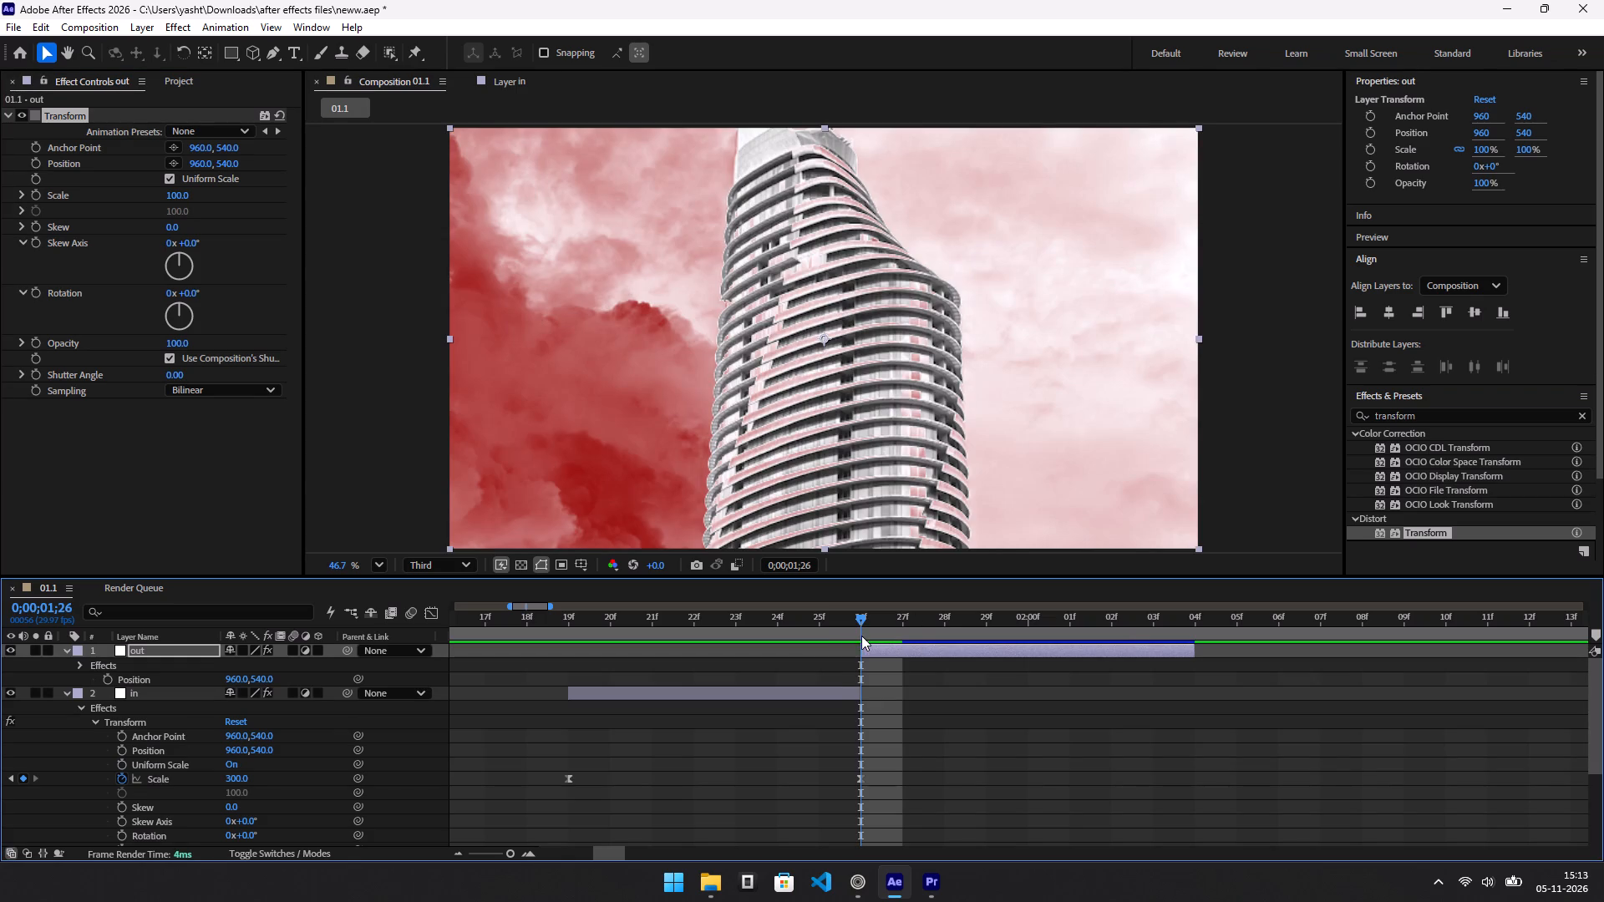
{"action": "key", "text": "alt+Tab"}
{"action": "key", "text": "space"}
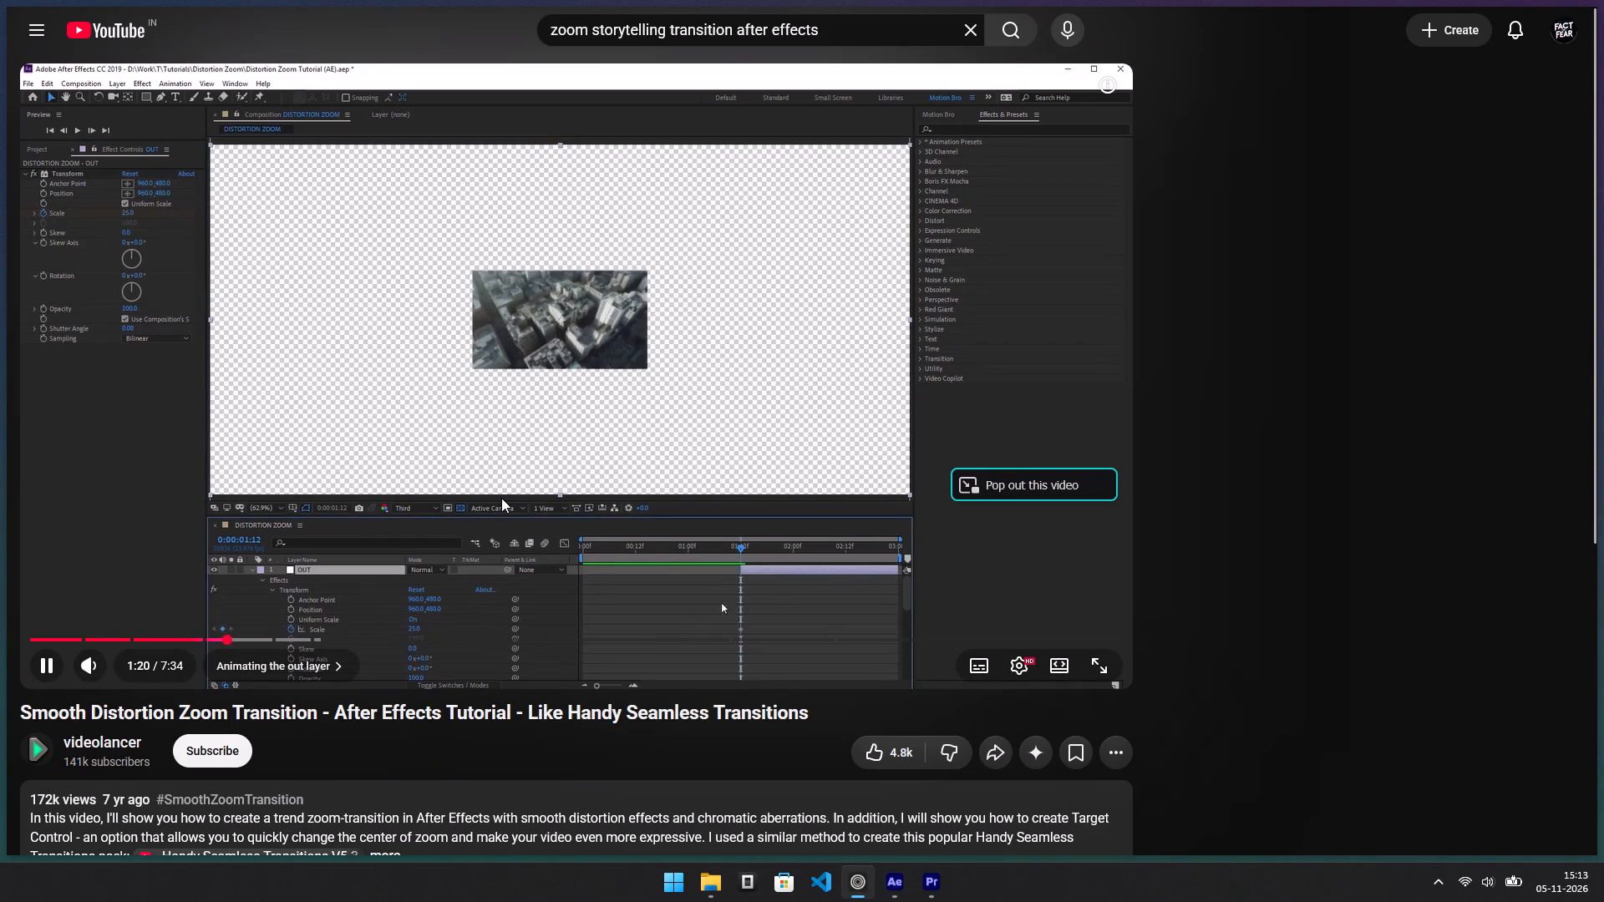
{"action": "key", "text": "Left"}
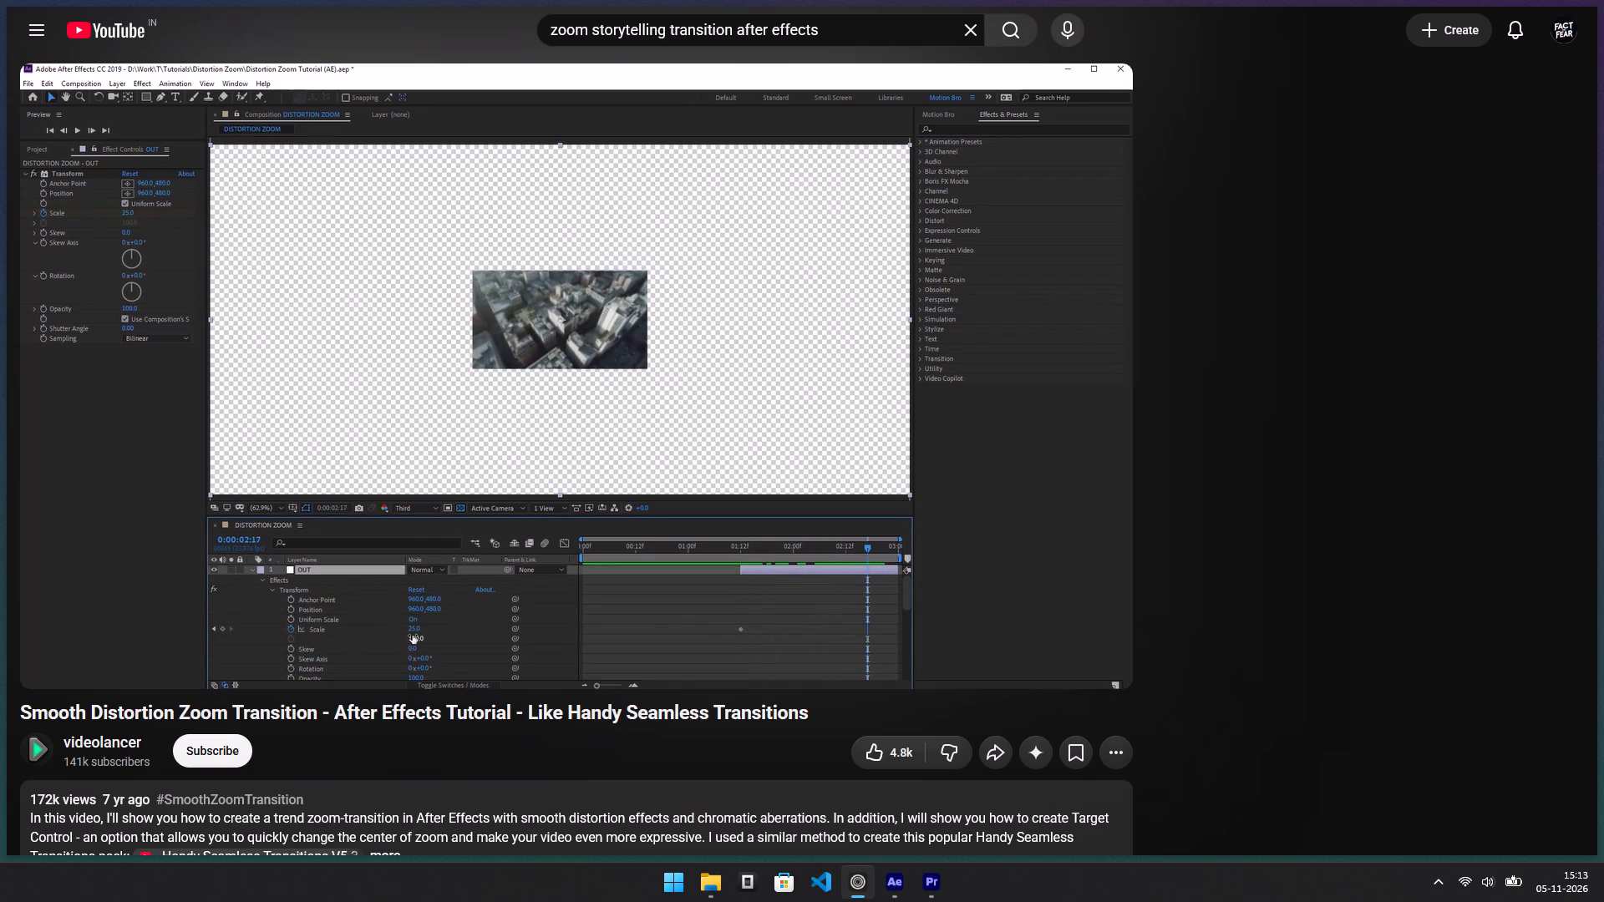
{"action": "key", "text": "space"}
{"action": "key", "text": "alt+Tab"}
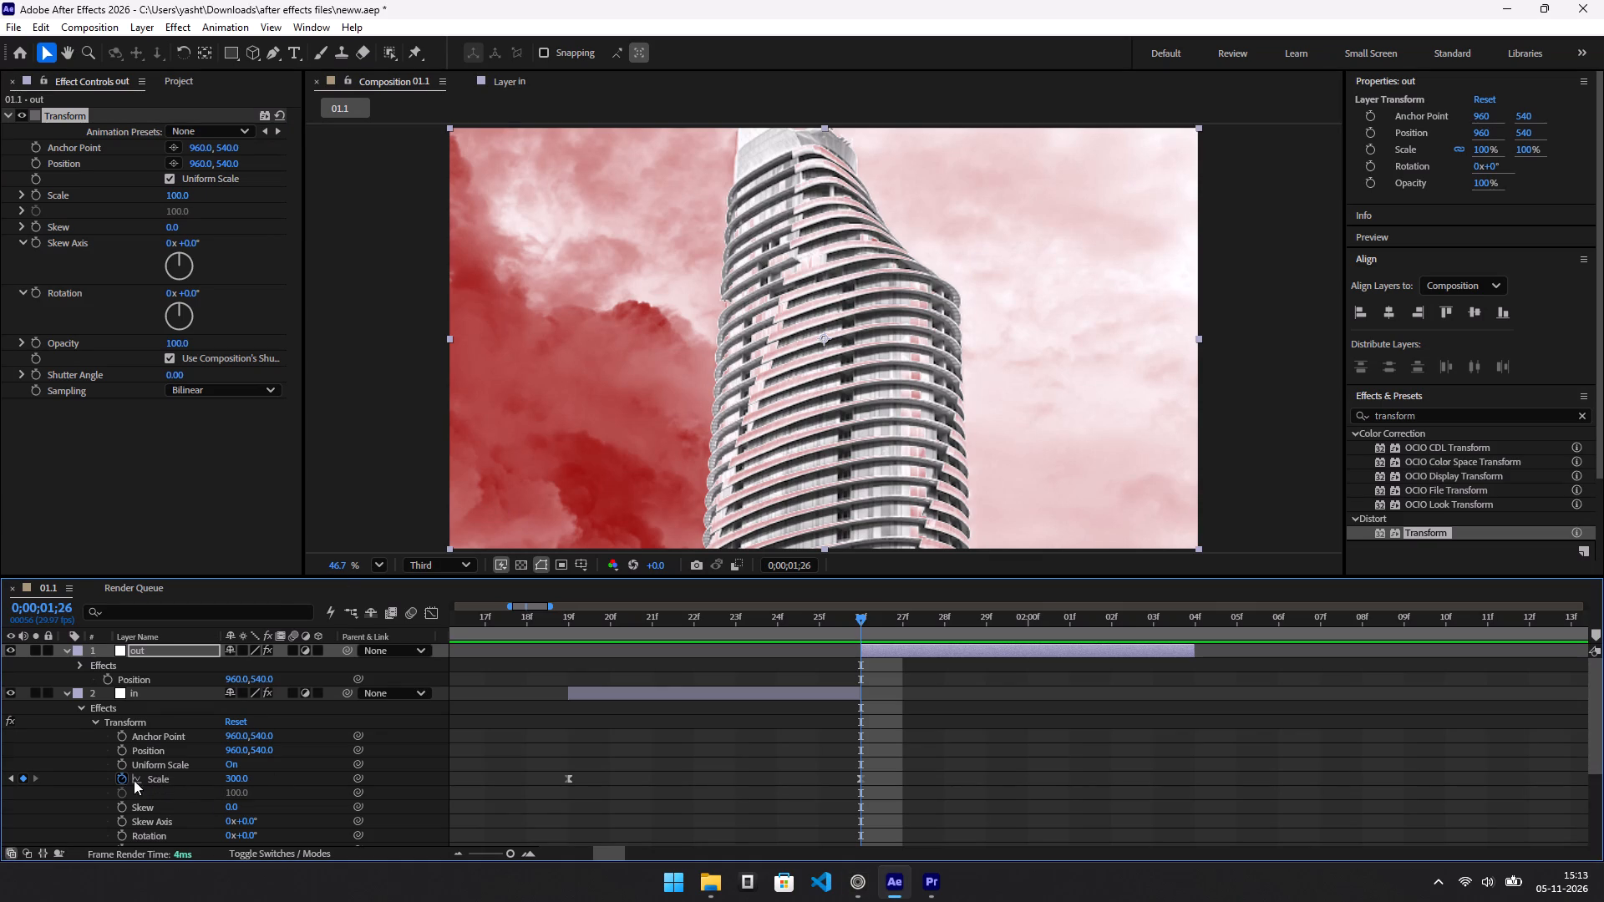
{"action": "left_click", "coordinate": [899, 651]}
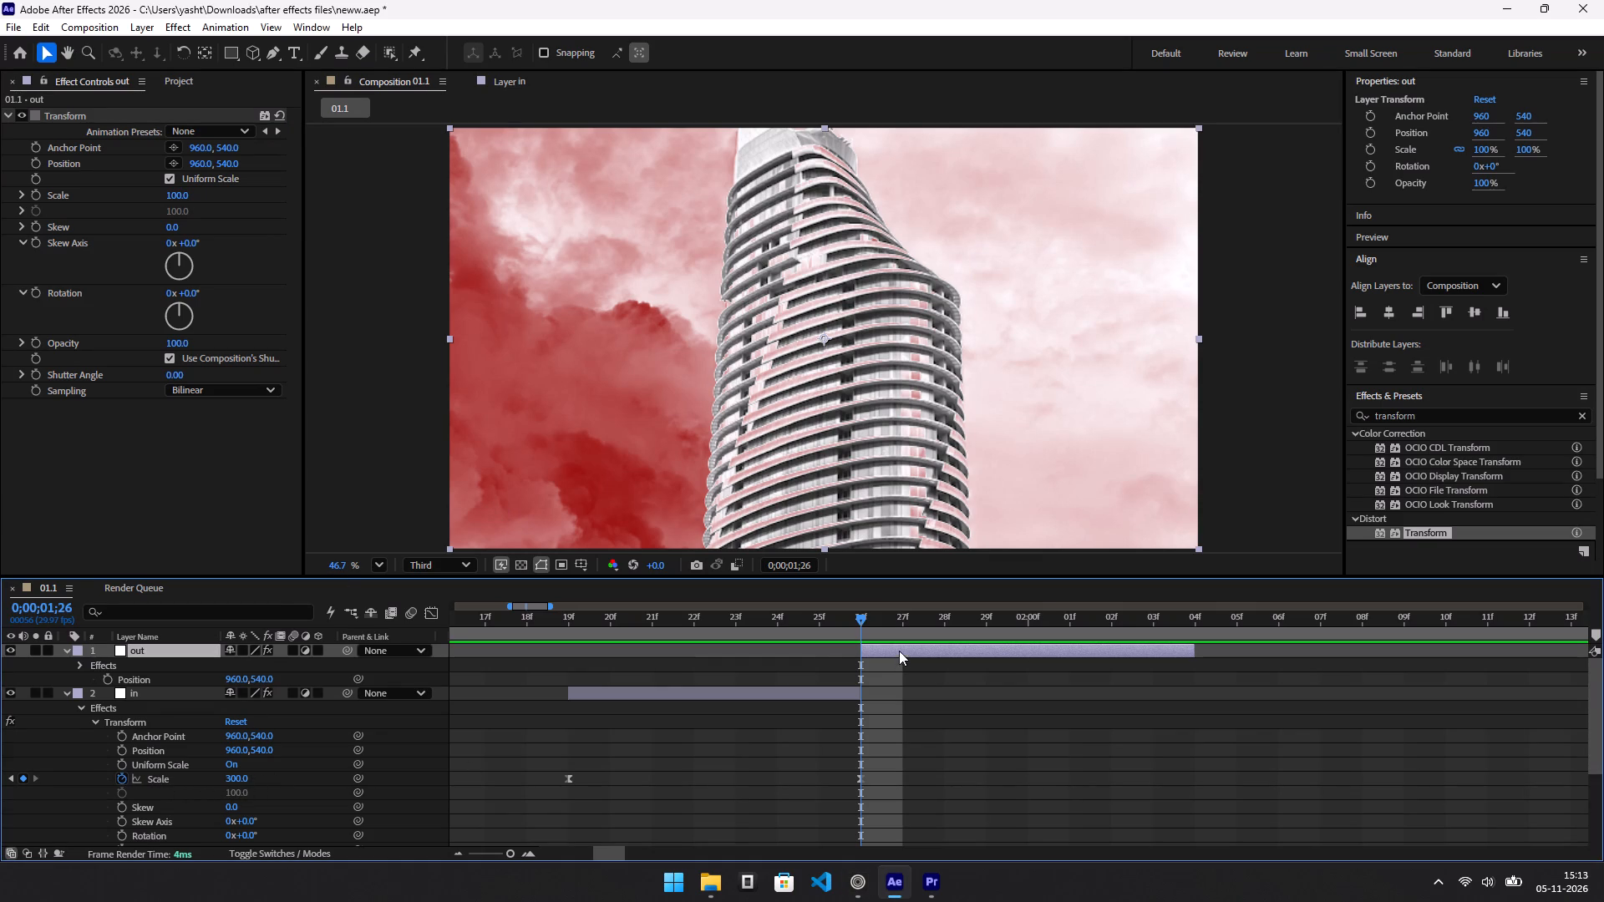
{"action": "left_click", "coordinate": [230, 779]}
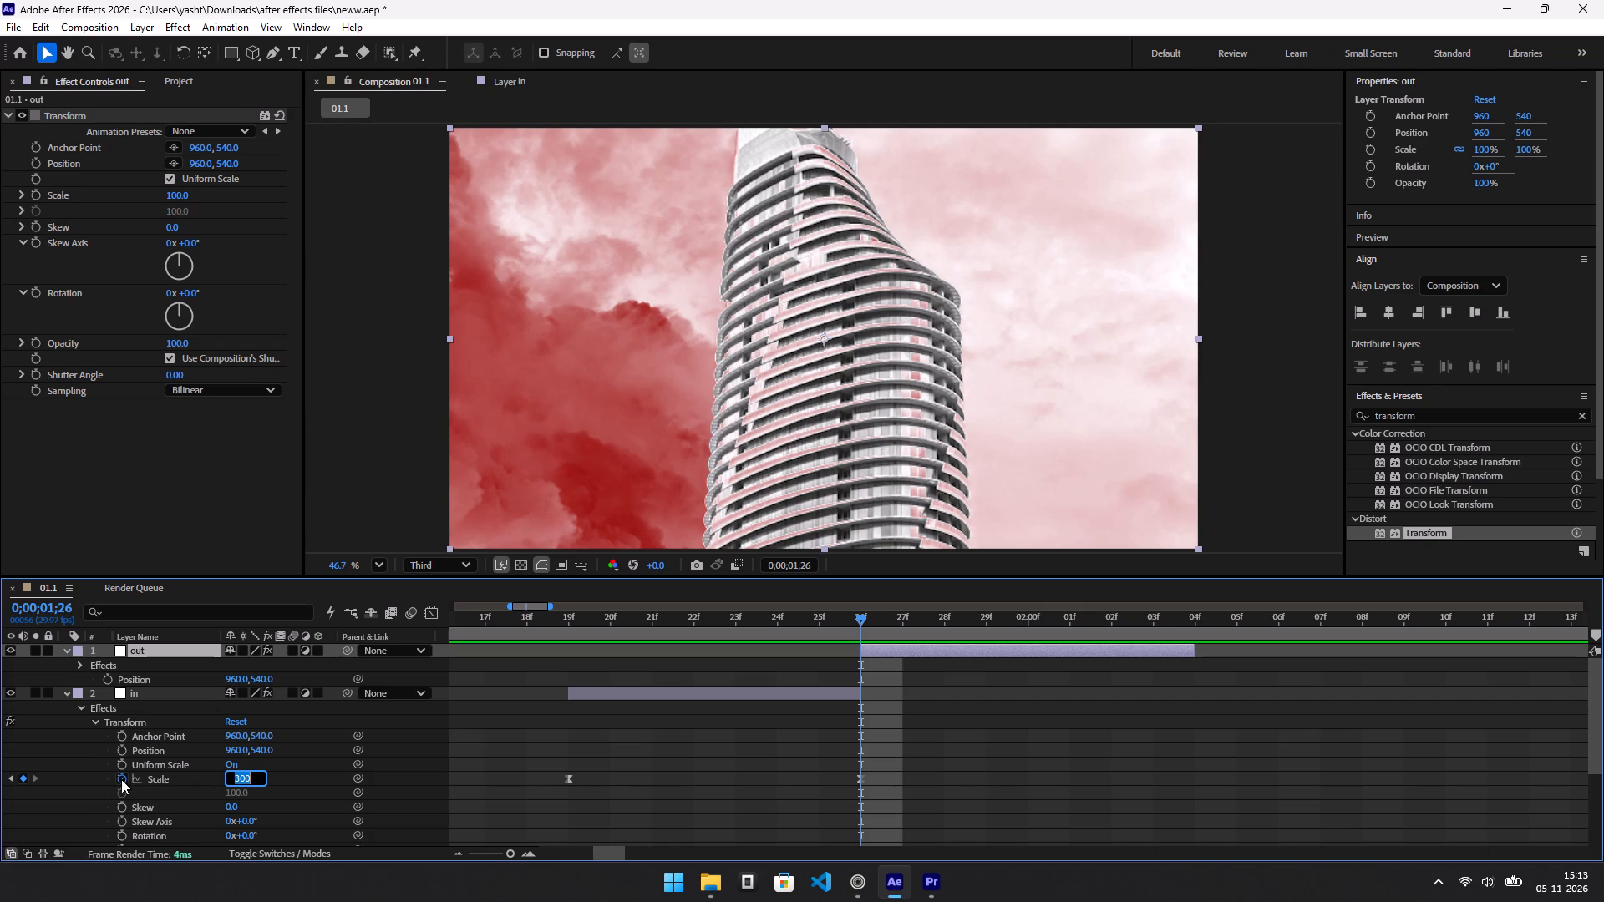
{"action": "left_click", "coordinate": [66, 689]}
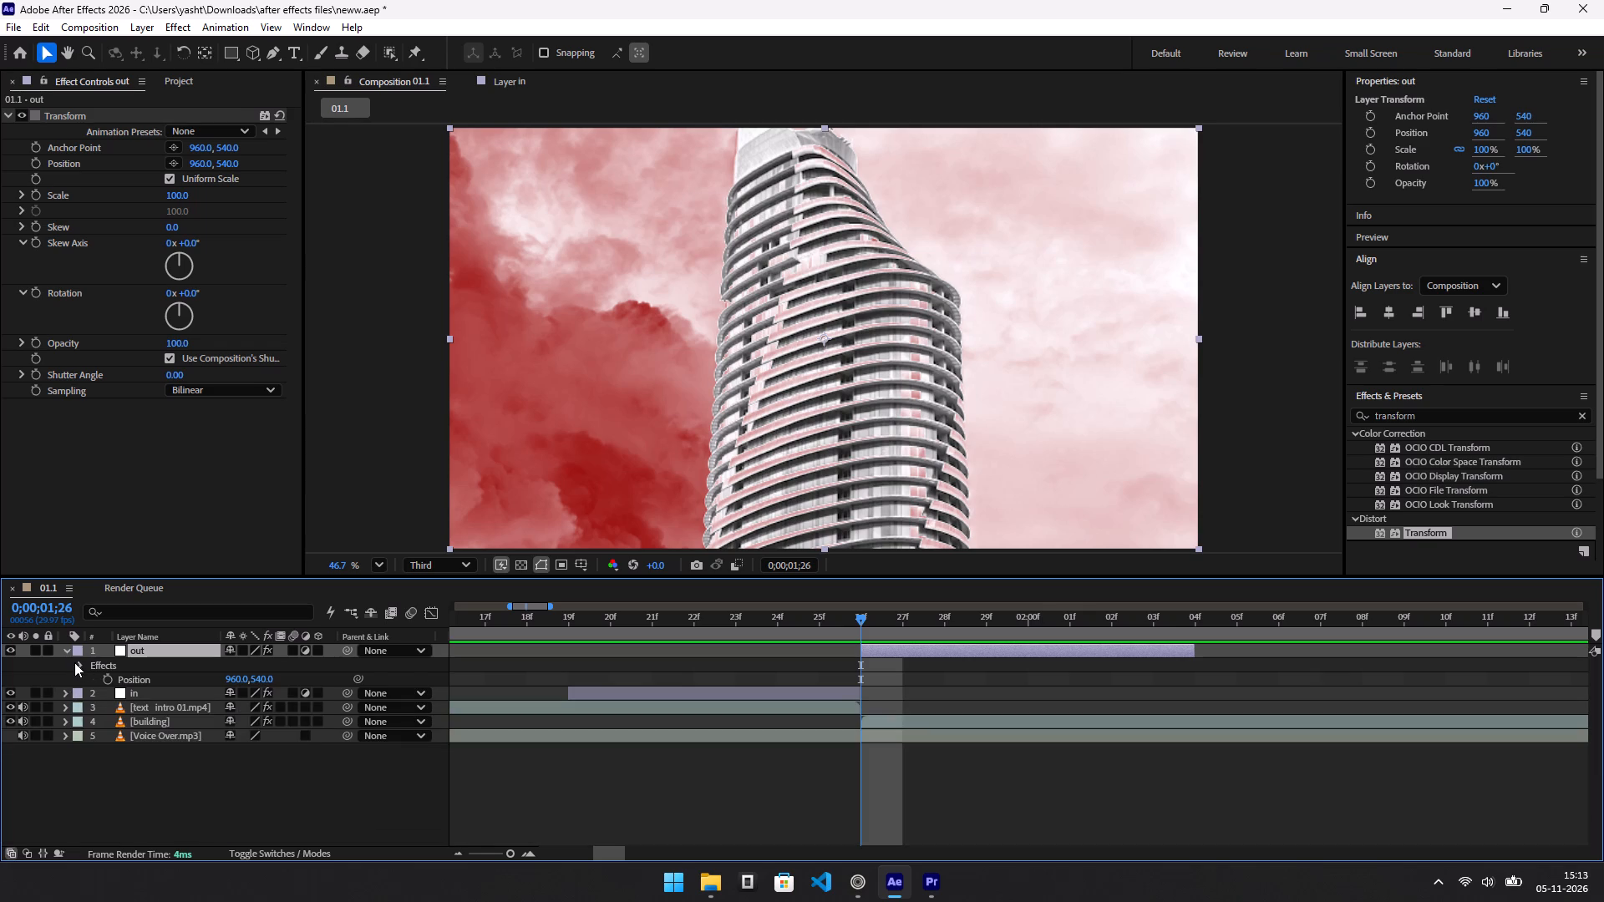
{"action": "left_click", "coordinate": [76, 666]}
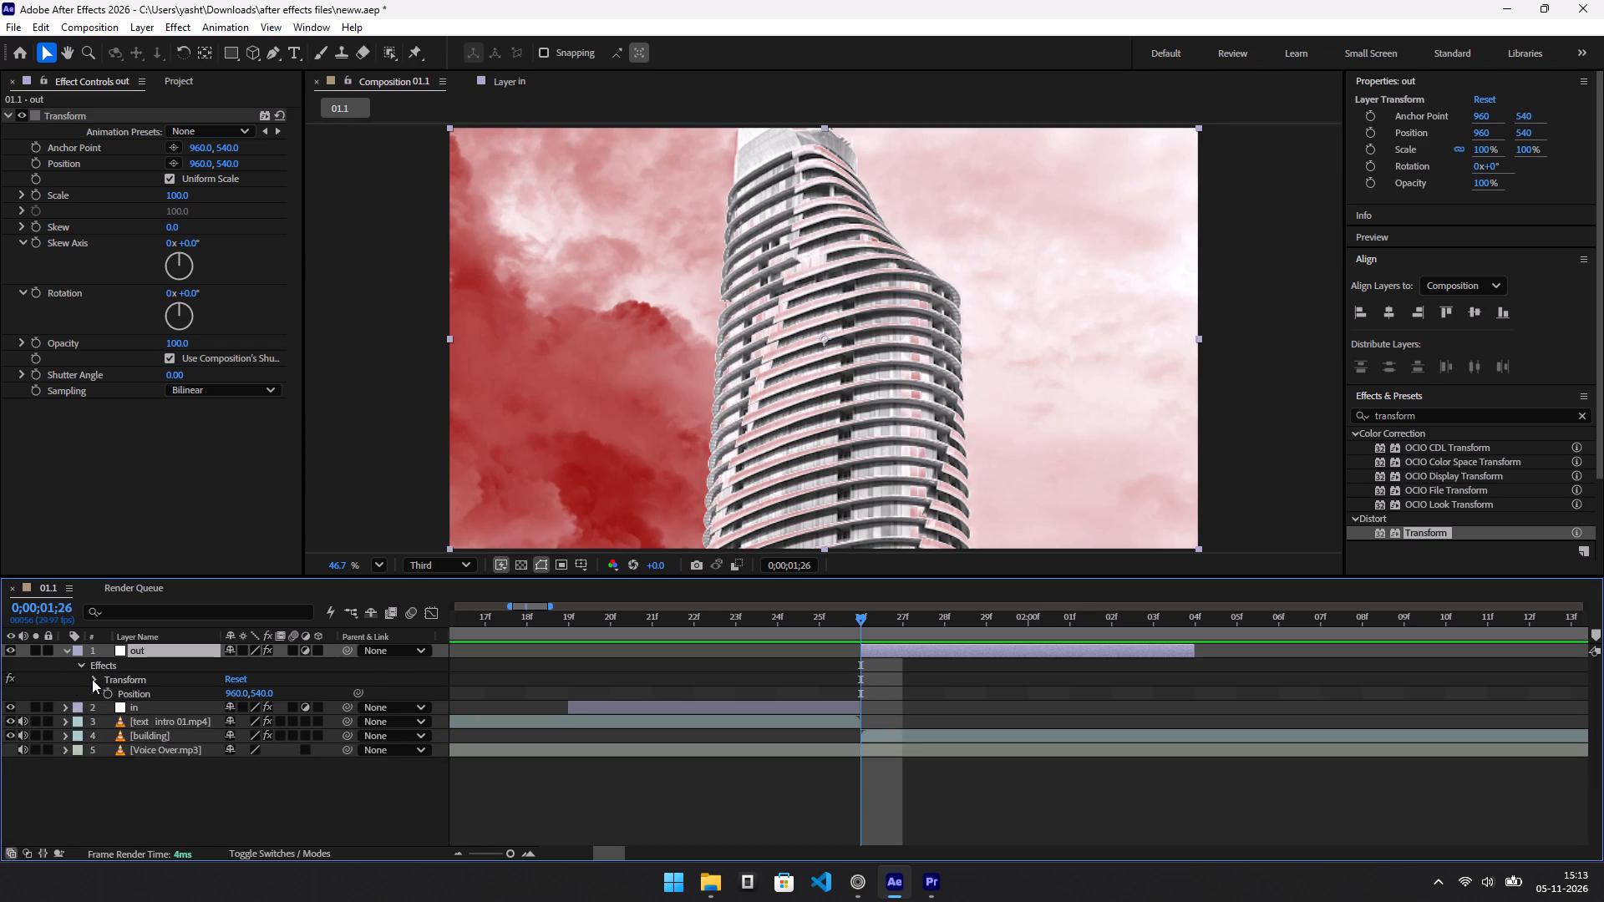
{"action": "left_click", "coordinate": [92, 679]}
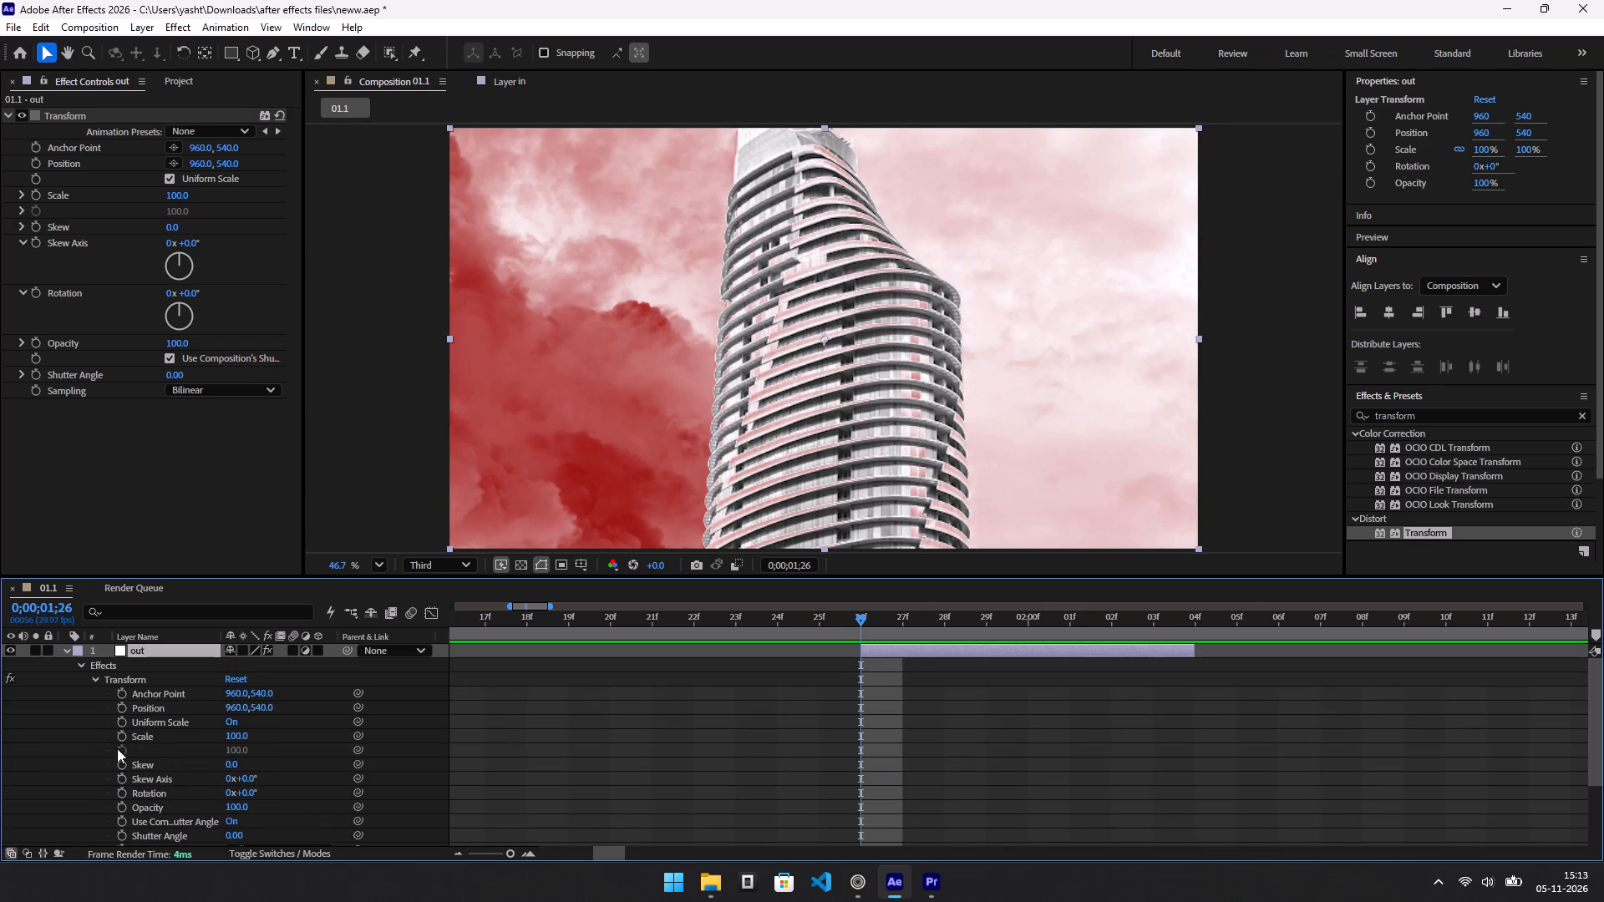
{"action": "left_click", "coordinate": [117, 736]}
{"action": "left_click", "coordinate": [252, 734]}
{"action": "left_click", "coordinate": [241, 734]}
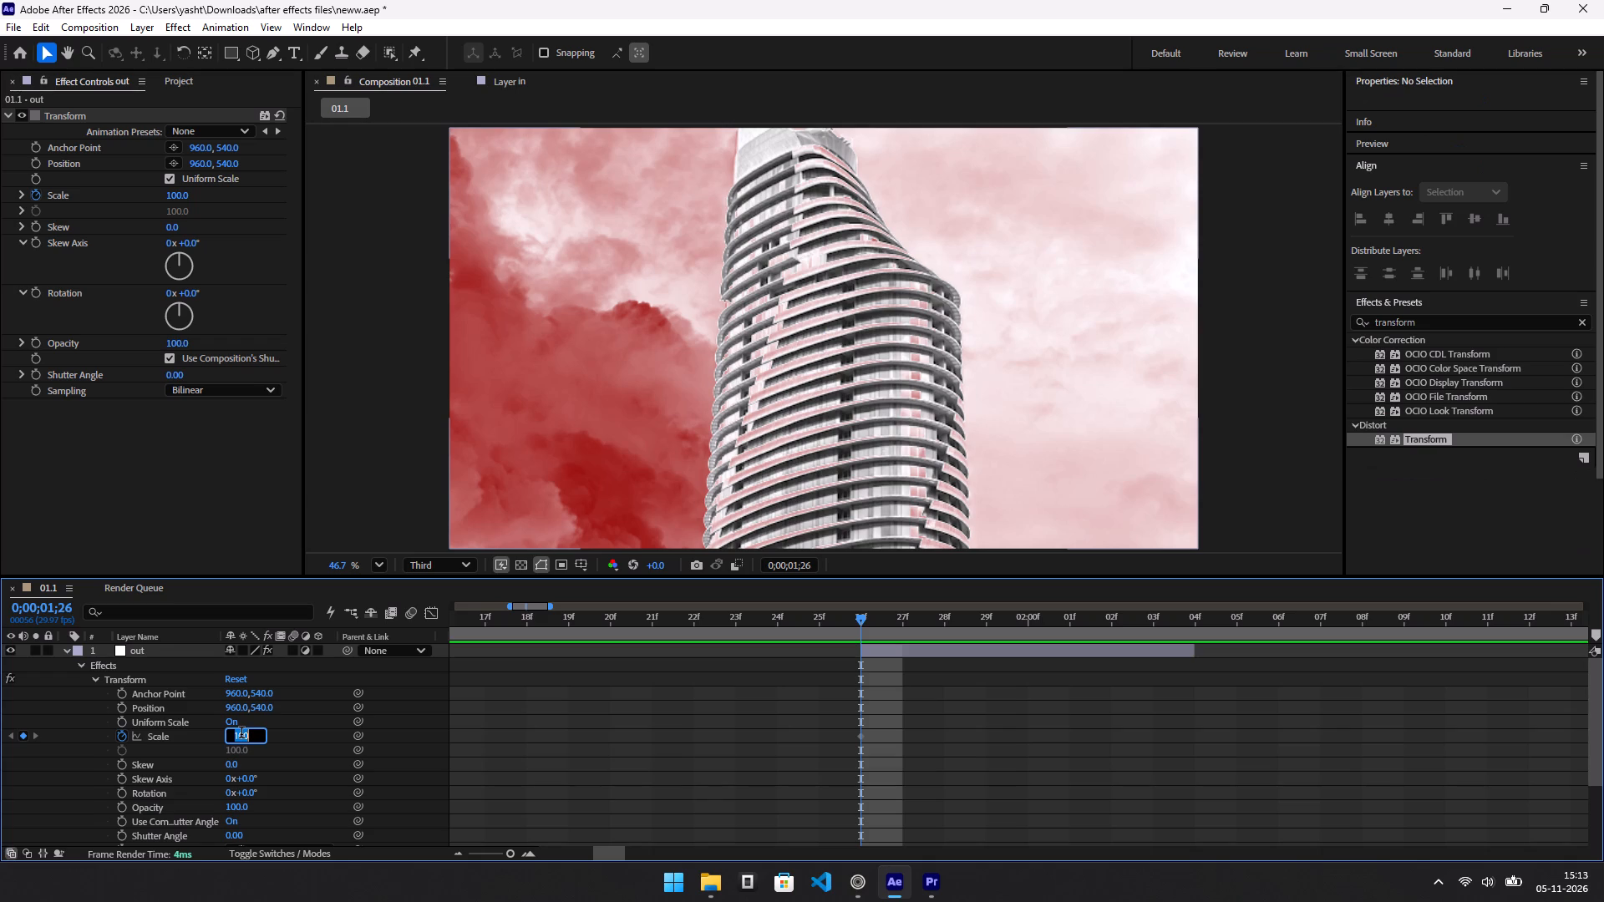
{"action": "type", "text": "25"}
{"action": "key", "text": "Return"}
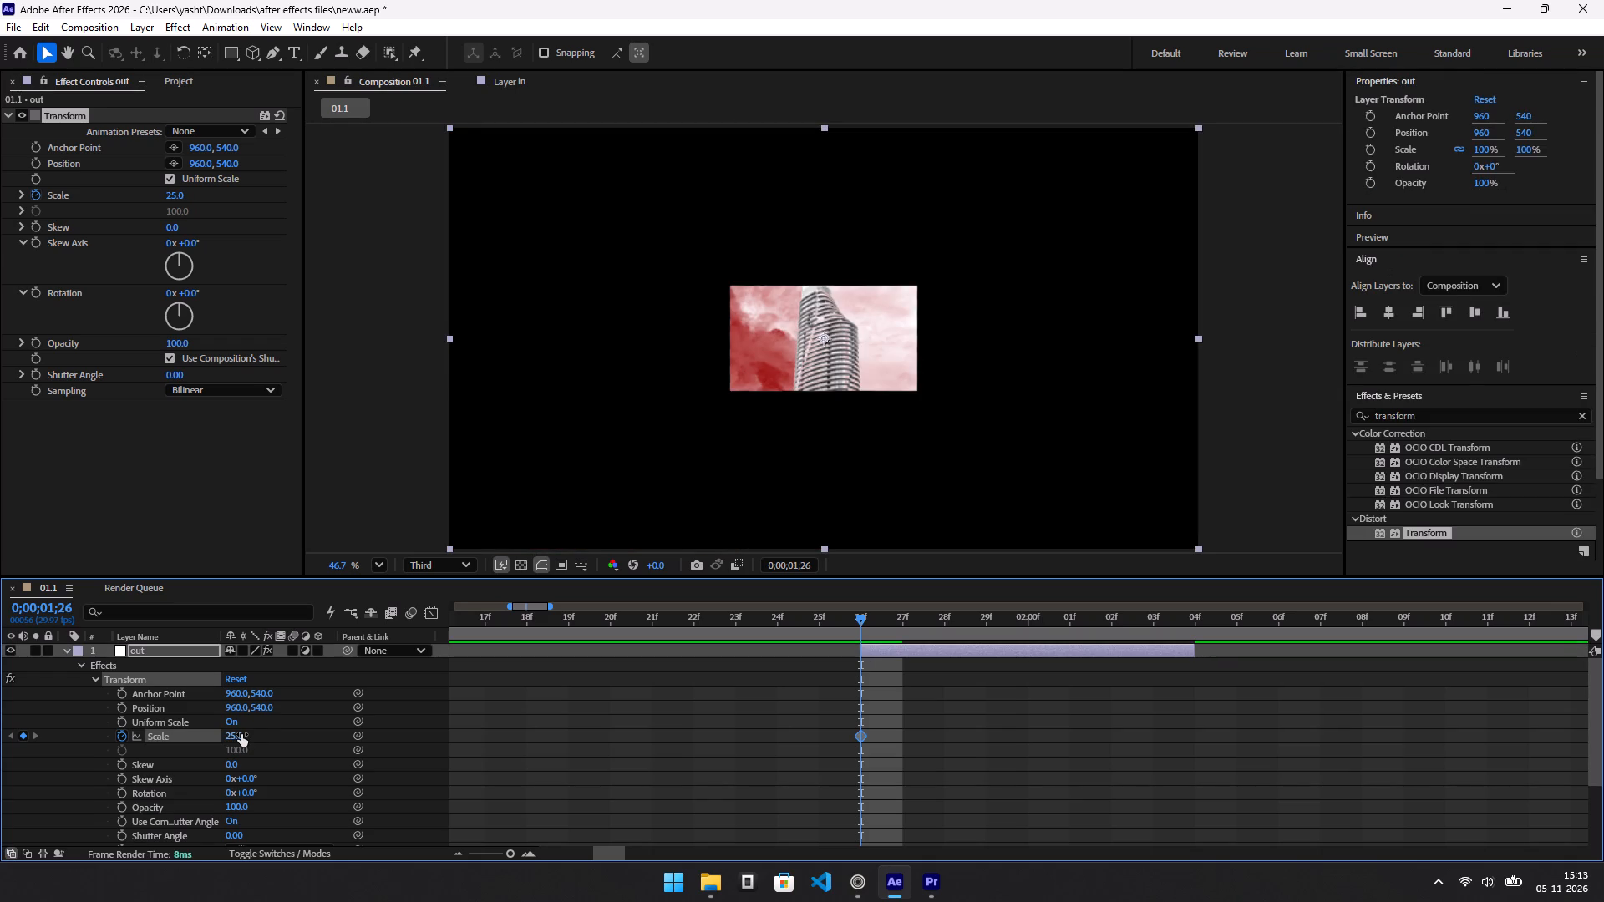
Add a Transform Scale keyframe of 100 on the out layer at its end, 0;00;02;04.
{"action": "left_click_drag", "start_coordinate": [858, 620], "coordinate": [858, 618]}
{"action": "left_click_drag", "start_coordinate": [858, 618], "coordinate": [1178, 641]}
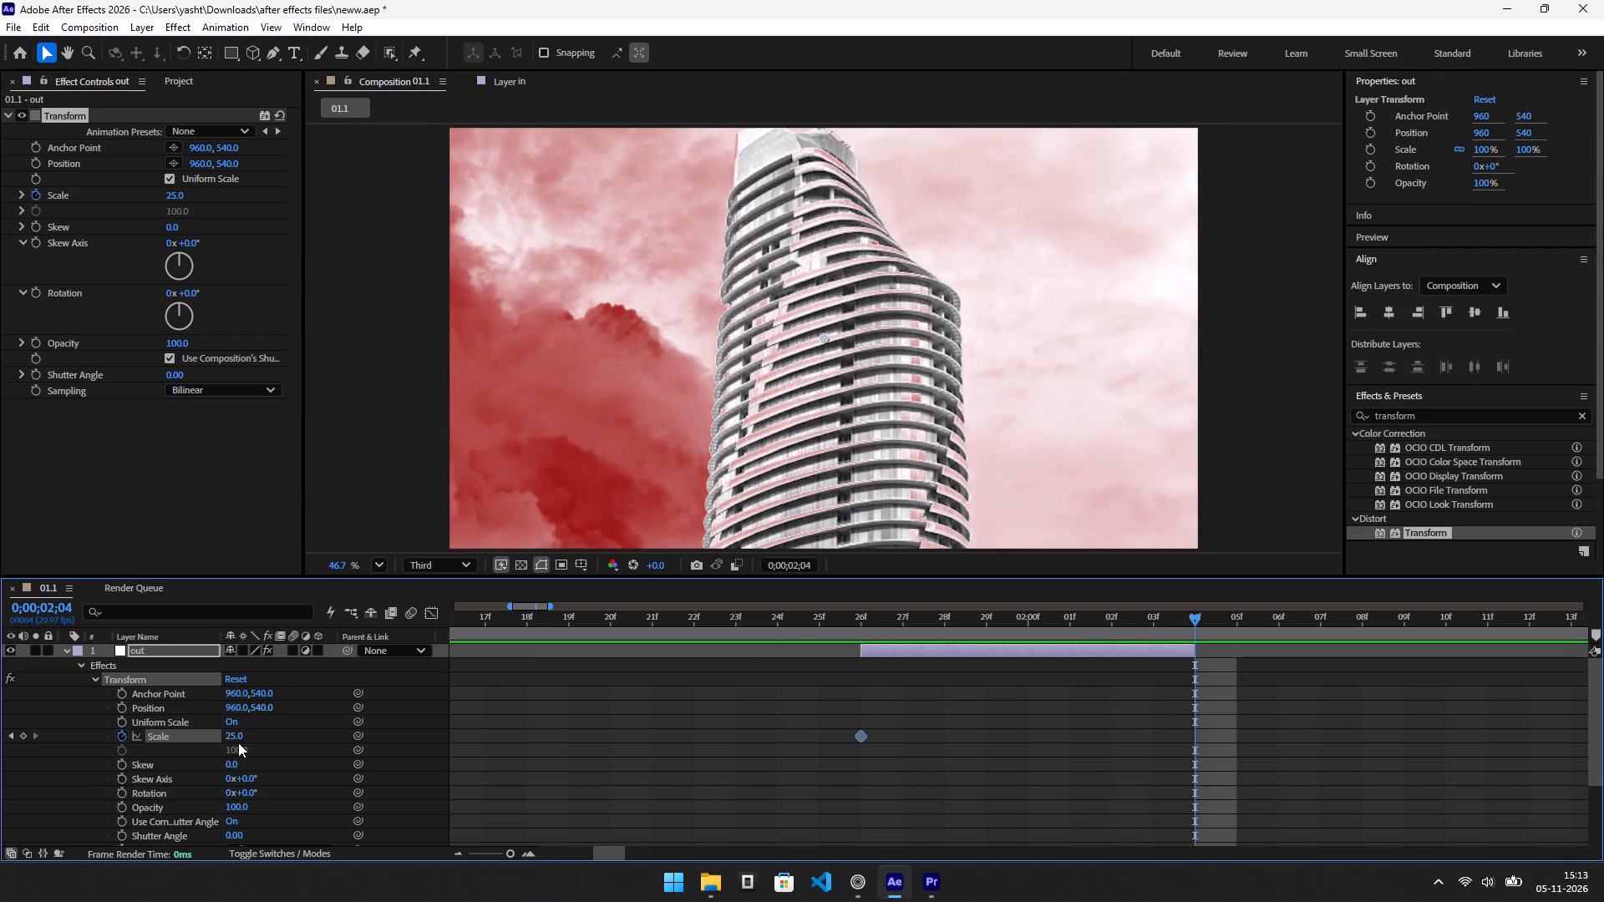
{"action": "left_click", "coordinate": [236, 741]}
{"action": "type", "text": "100"}
{"action": "key", "text": "Return"}
Following the tutorial, show the out layer's Scale curve in the graph editor and apply Easy Ease Out to both keyframes.
{"action": "key", "text": "alt+Tab"}
{"action": "key", "text": "space"}
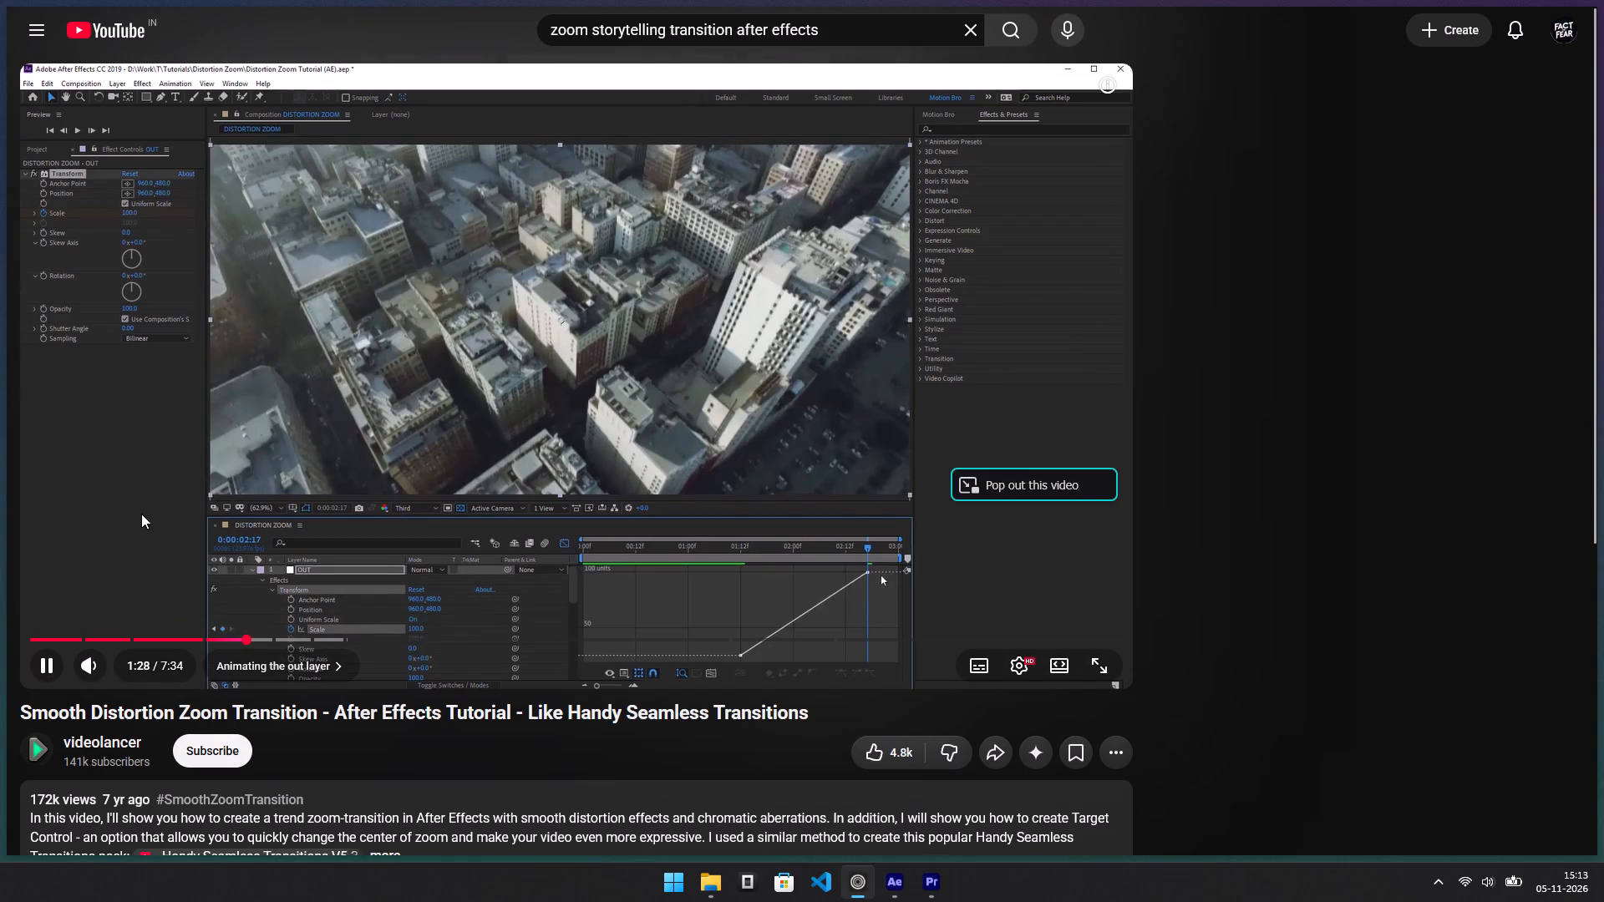
{"action": "key", "text": "alt+Tab"}
{"action": "key", "text": "alt+Tab"}
{"action": "key", "text": "space"}
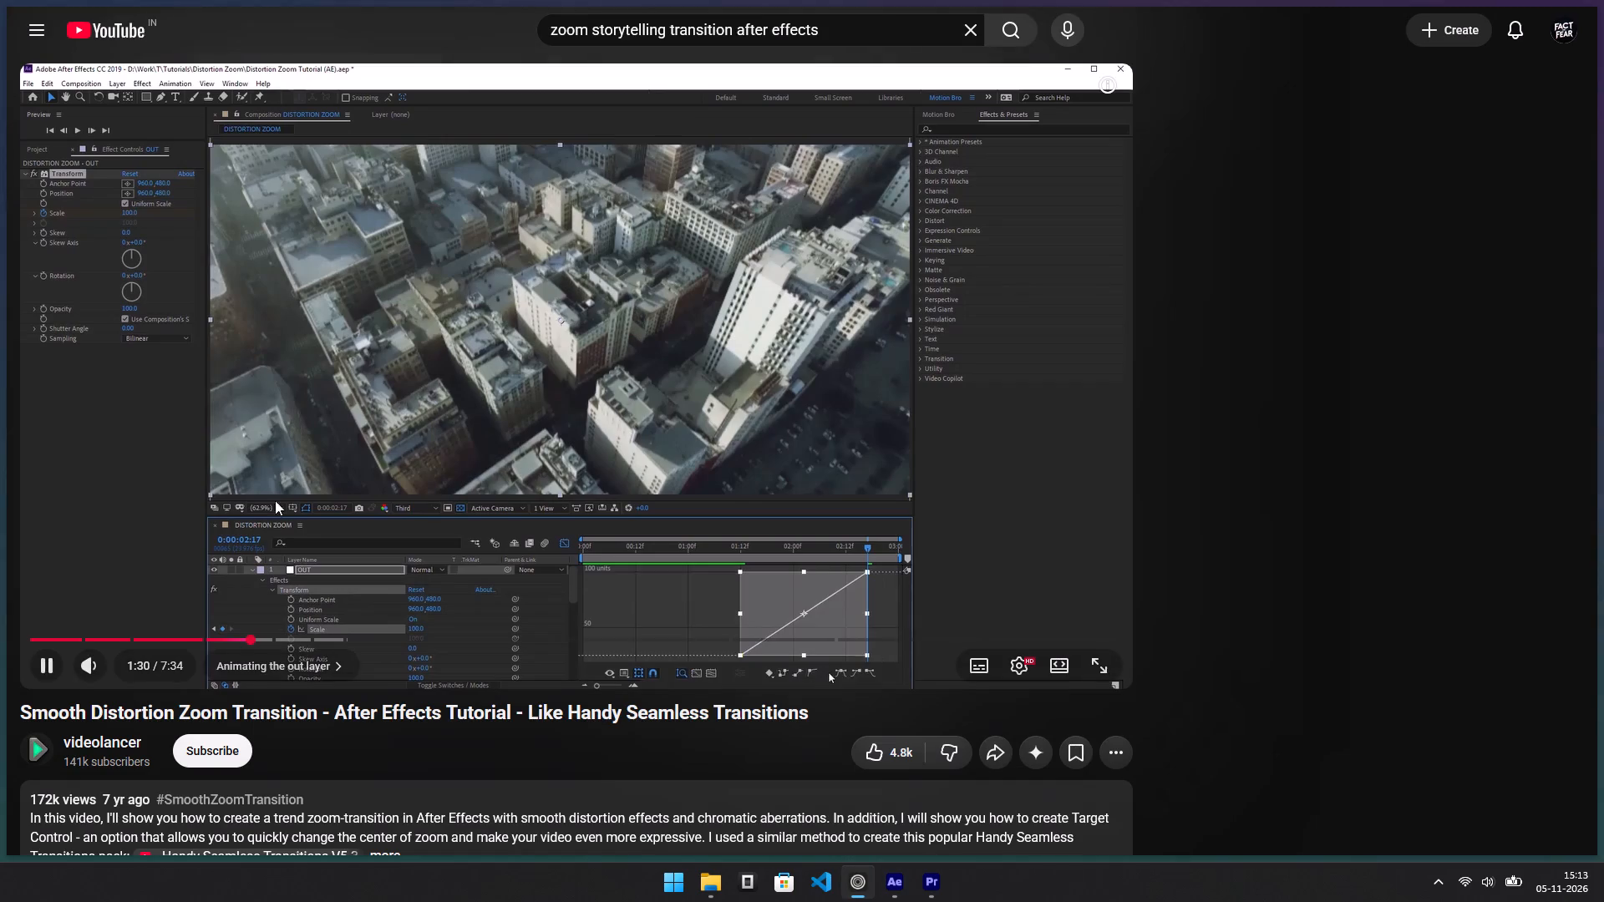
{"action": "key", "text": "alt+Tab"}
{"action": "left_click_drag", "start_coordinate": [1287, 720], "coordinate": [855, 743]}
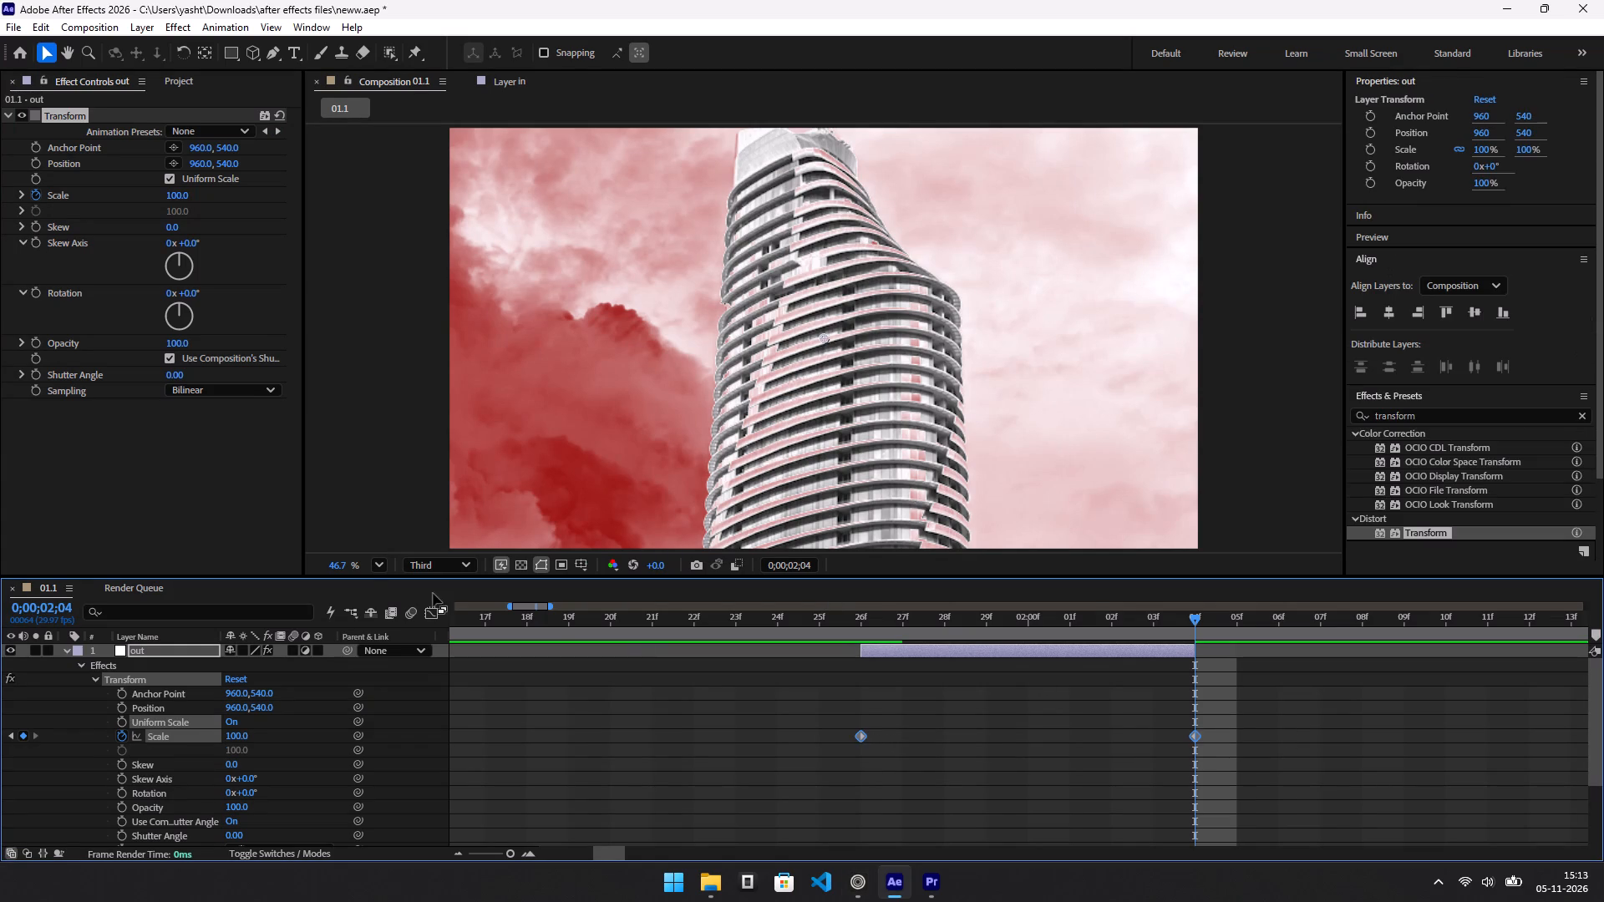
{"action": "right_click", "coordinate": [866, 737]}
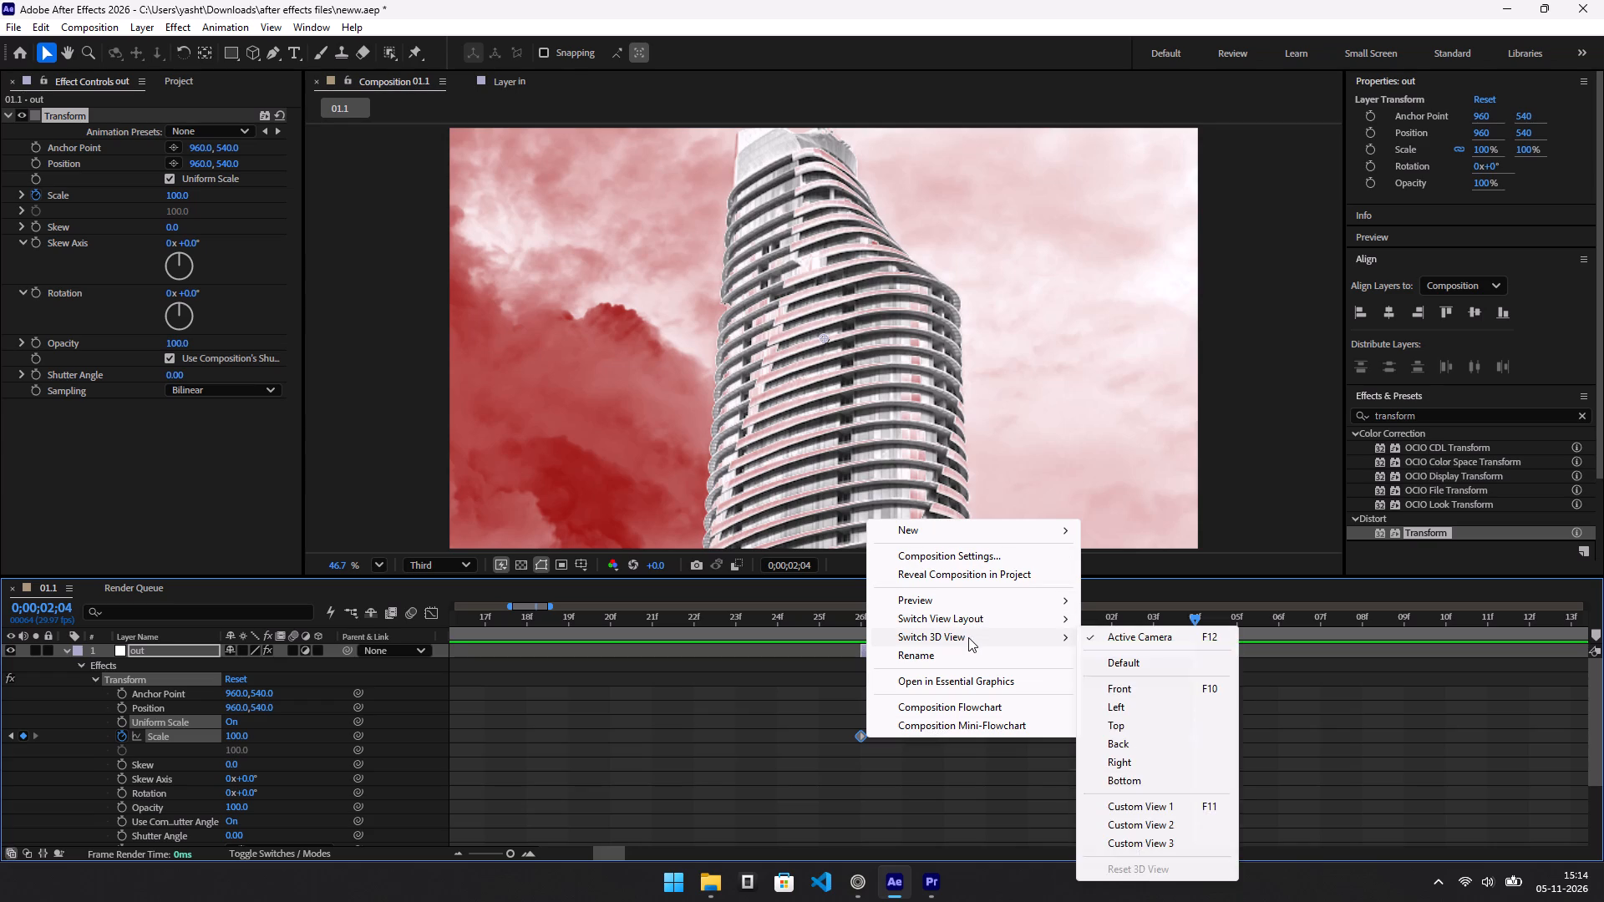
{"action": "right_click", "coordinate": [846, 741]}
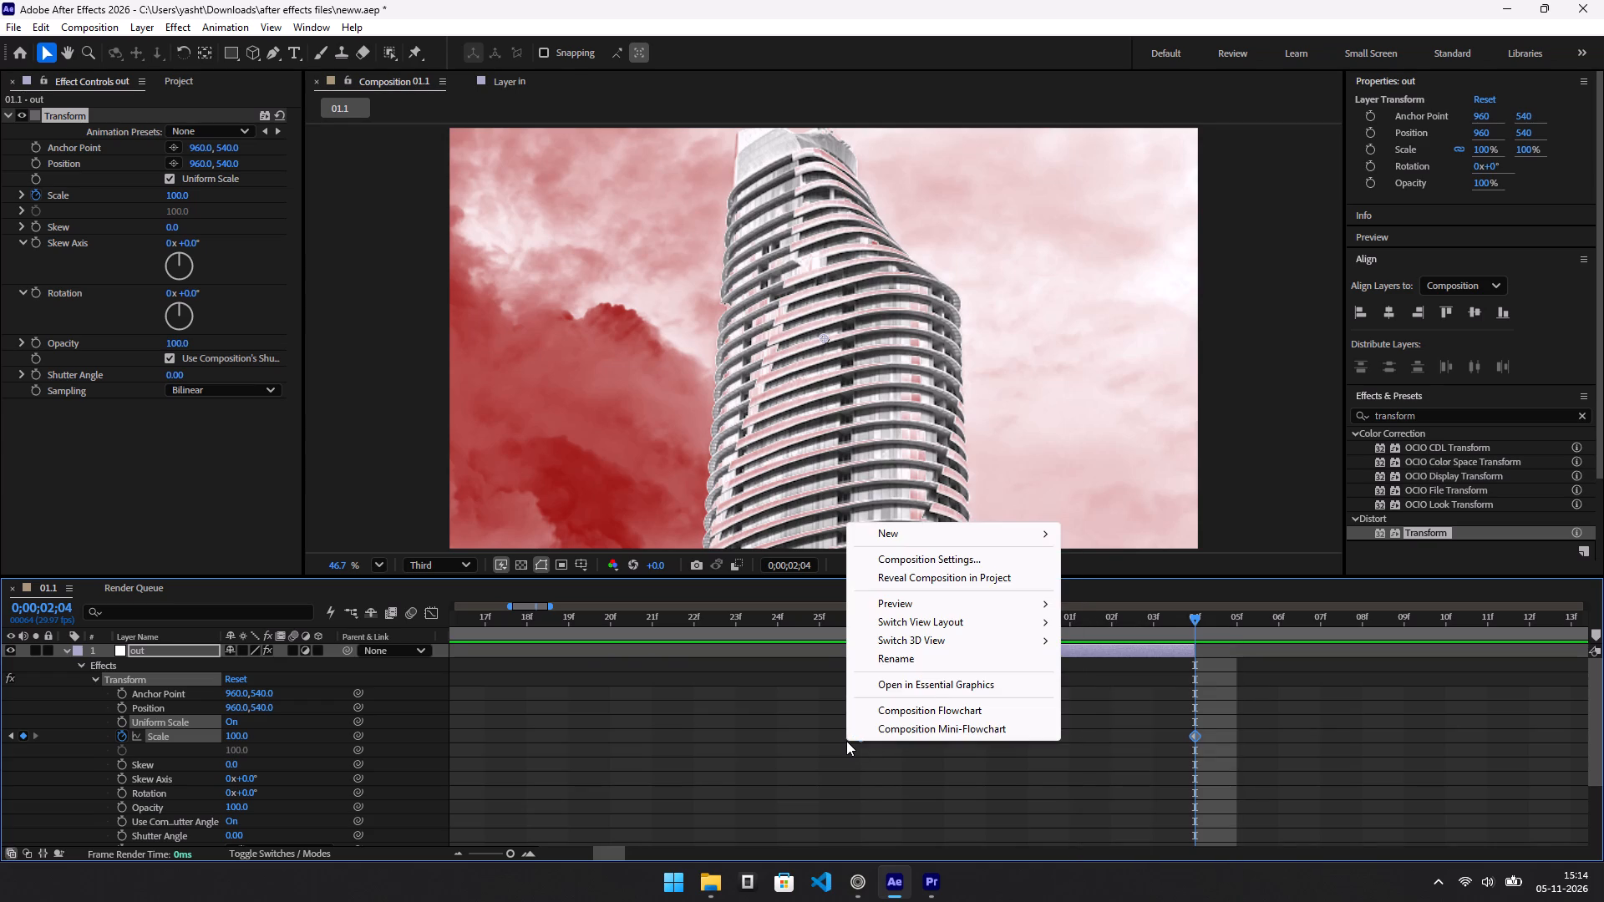
{"action": "left_click", "coordinate": [423, 611]}
{"action": "left_click", "coordinate": [1184, 828]}
{"action": "left_click", "coordinate": [1184, 834]}
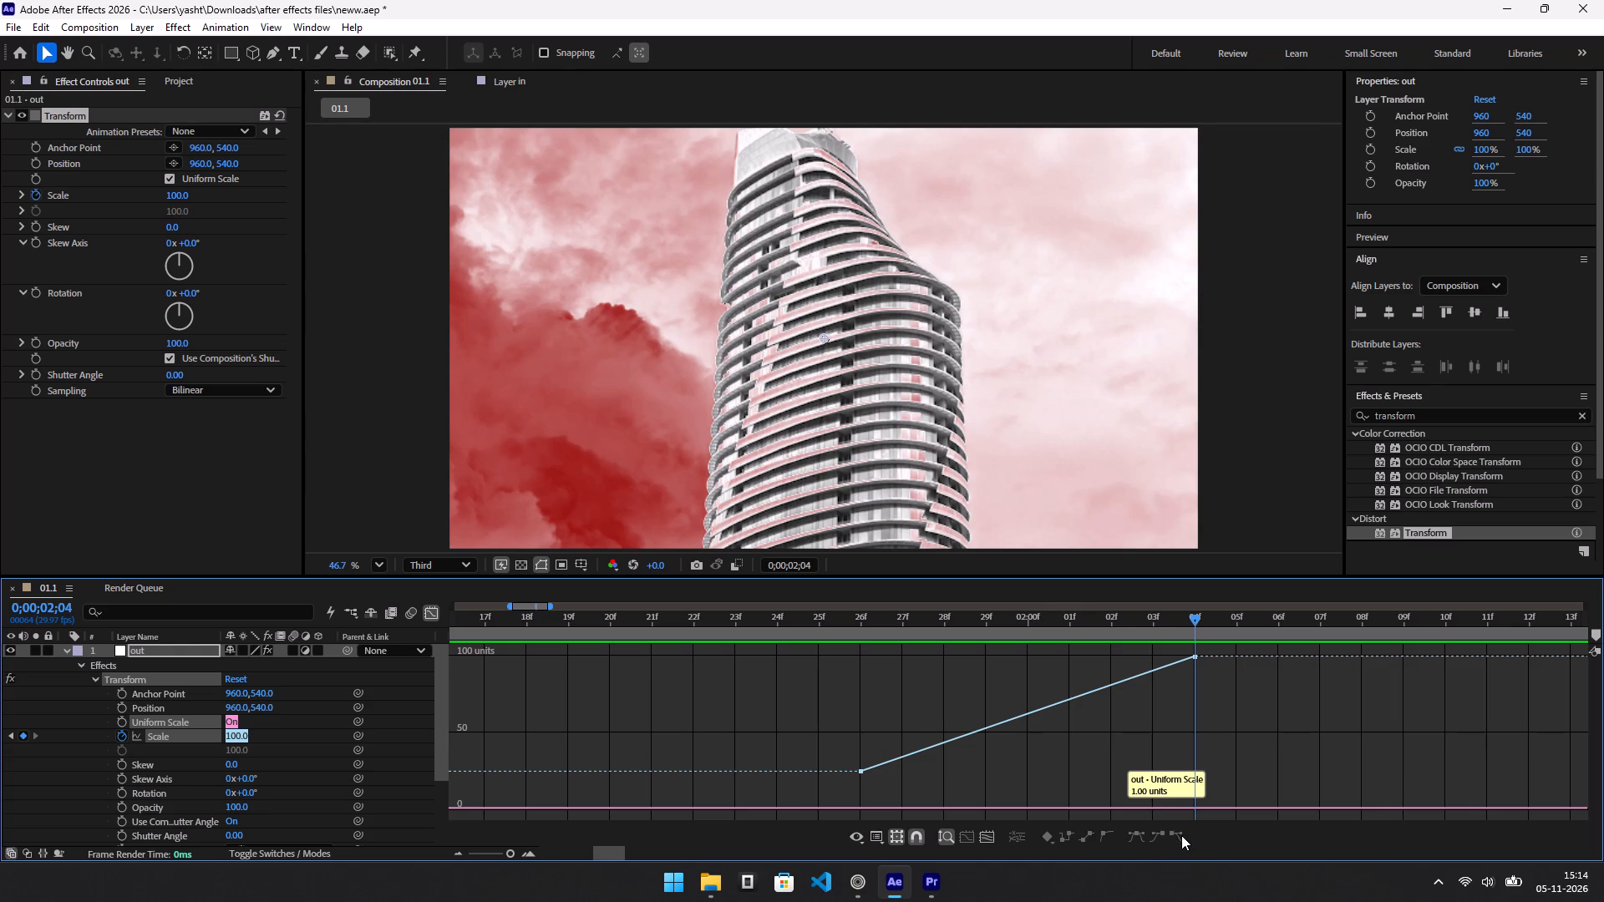
{"action": "left_click", "coordinate": [1176, 835]}
{"action": "left_click_drag", "start_coordinate": [760, 651], "coordinate": [1334, 793]}
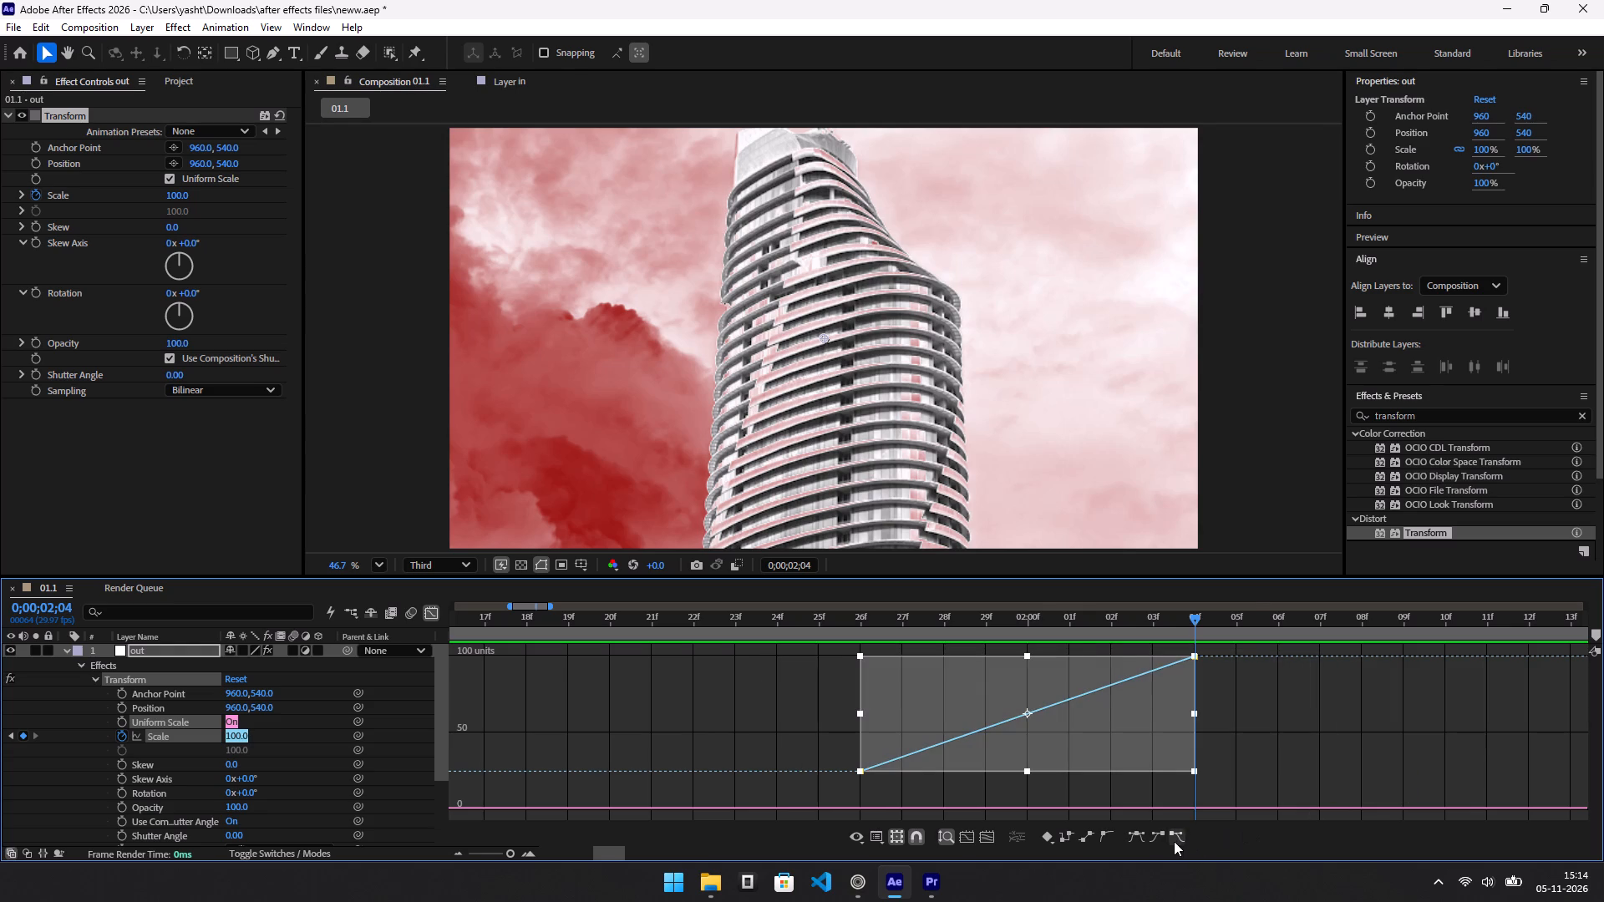
{"action": "left_click", "coordinate": [1174, 841]}
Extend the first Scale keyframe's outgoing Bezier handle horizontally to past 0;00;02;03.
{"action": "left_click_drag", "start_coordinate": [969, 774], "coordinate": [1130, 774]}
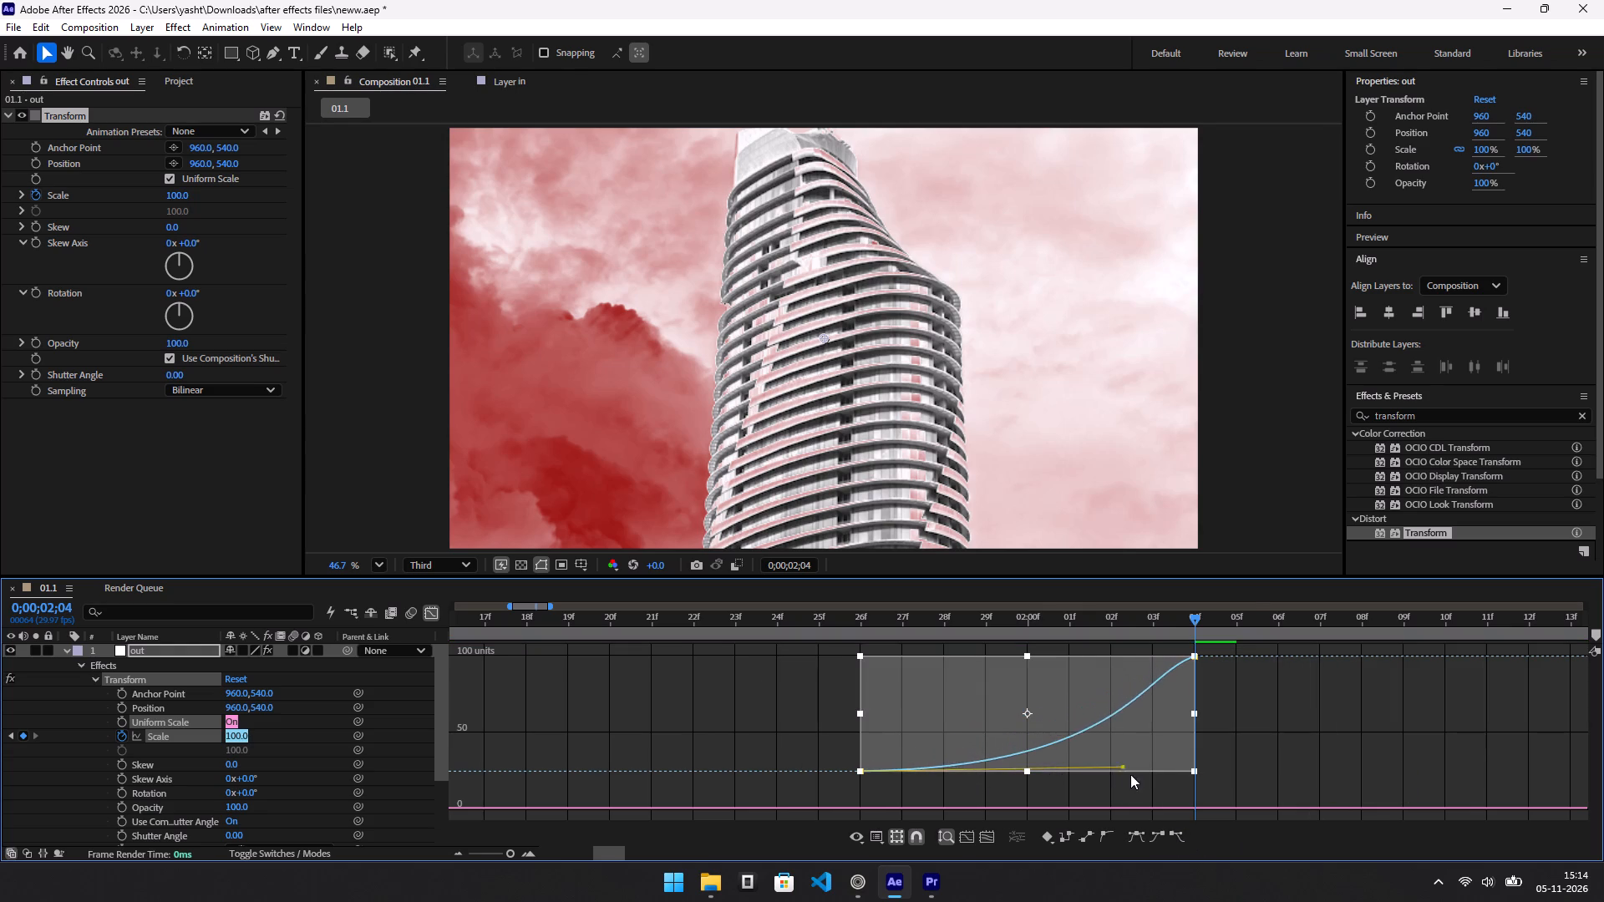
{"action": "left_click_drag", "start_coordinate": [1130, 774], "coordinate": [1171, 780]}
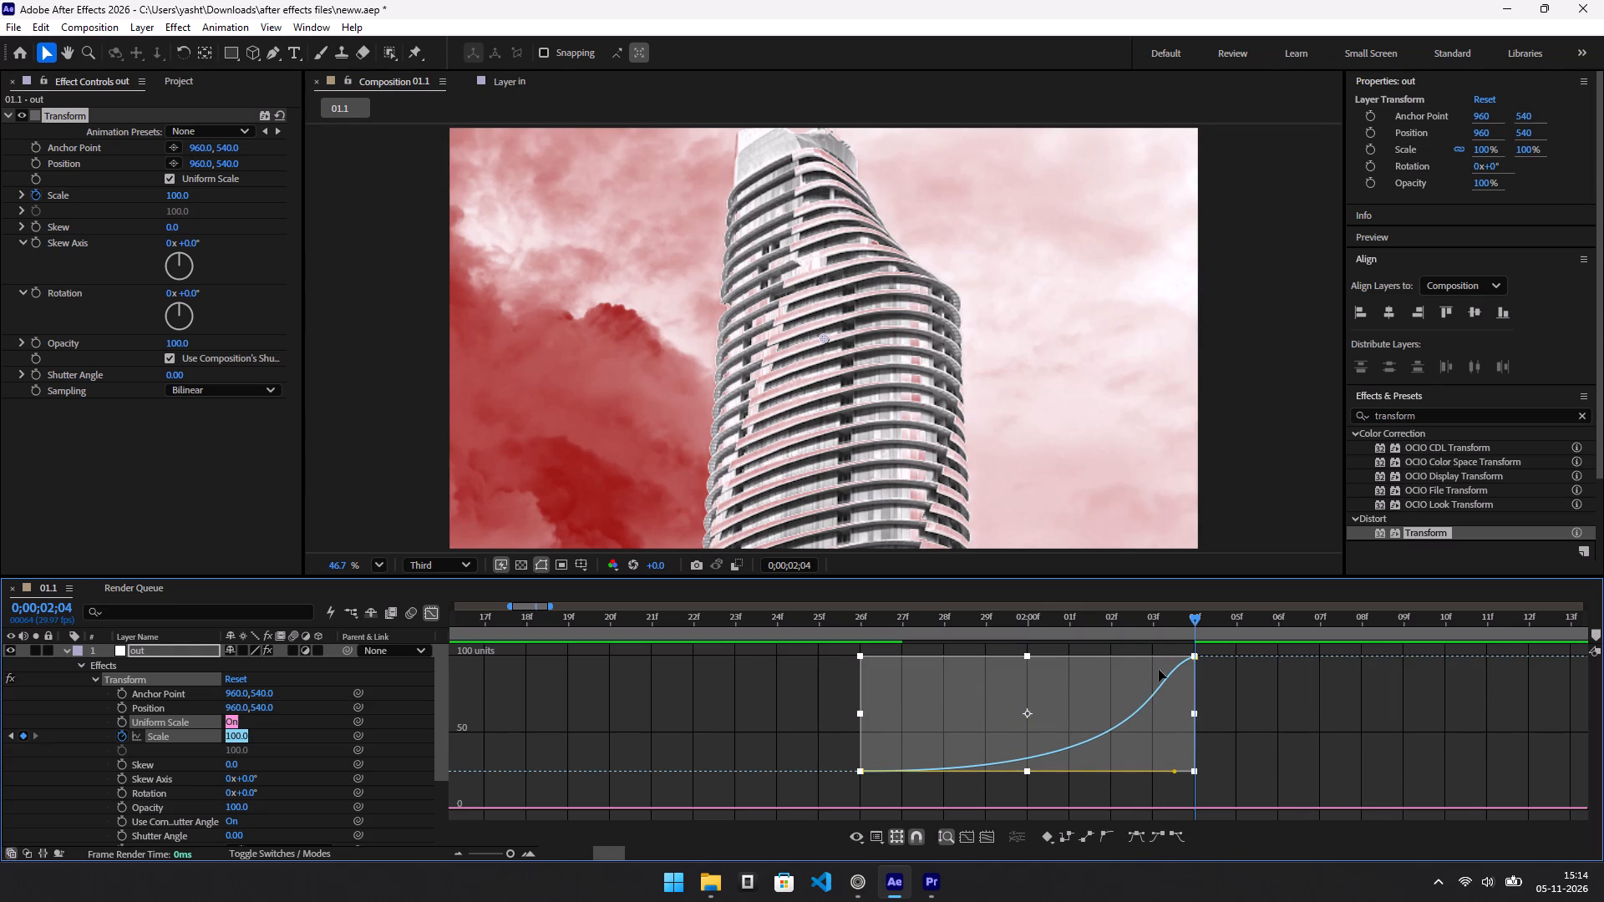
Reapply Easy Ease Out and apply Easy Ease In to both Scale keyframes of the out layer.
{"action": "left_click", "coordinate": [1177, 837]}
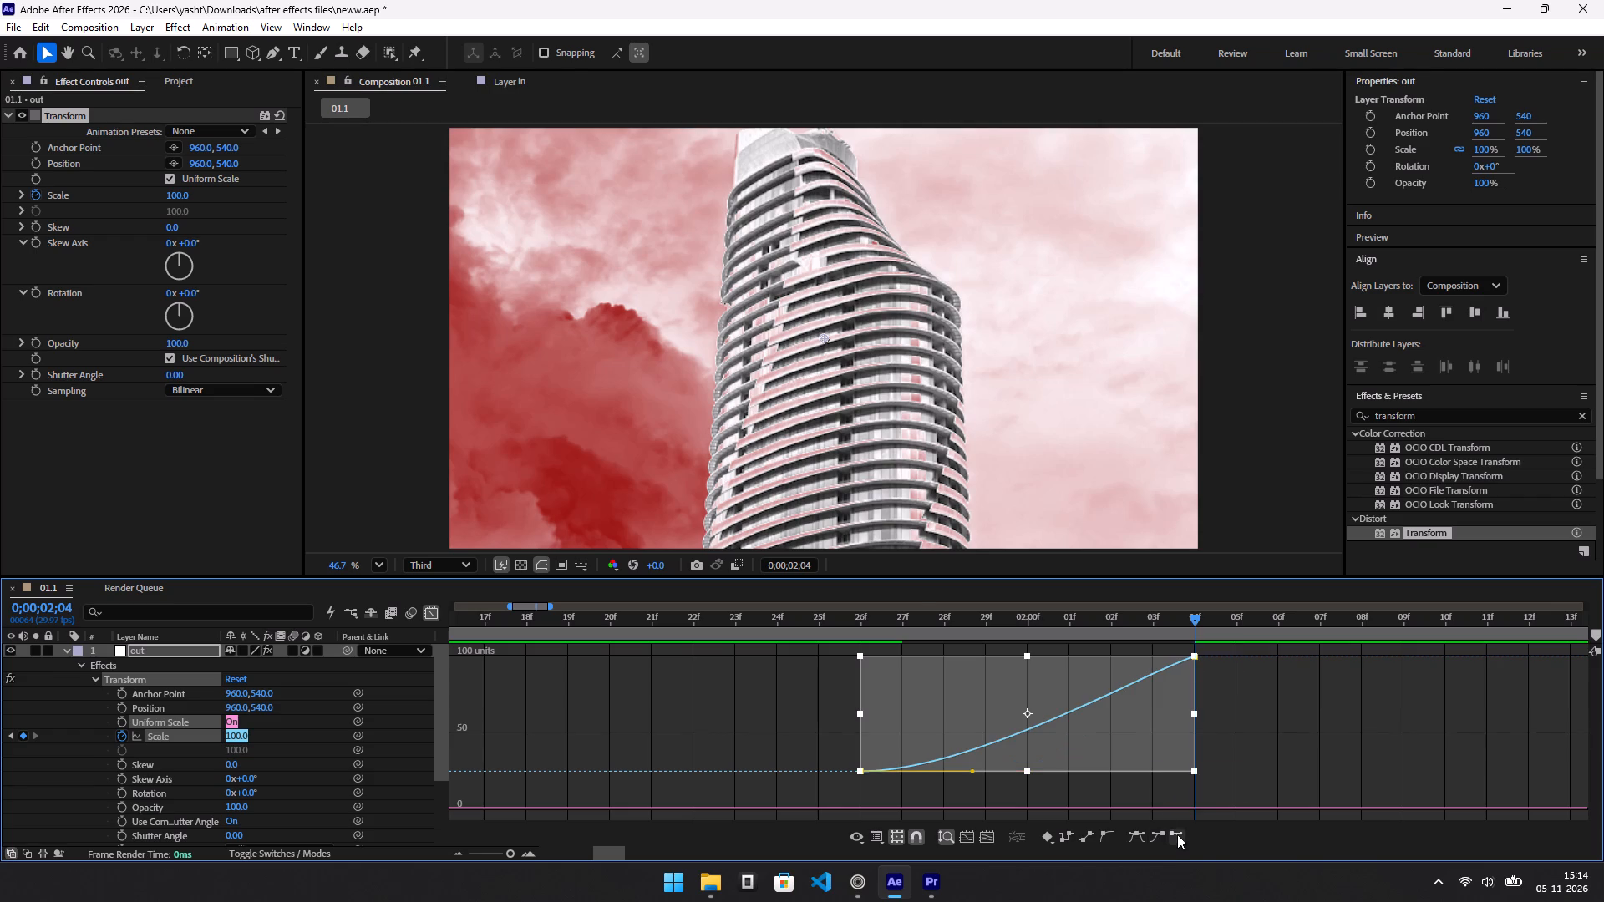
{"action": "left_click", "coordinate": [1177, 834]}
{"action": "left_click", "coordinate": [1154, 834]}
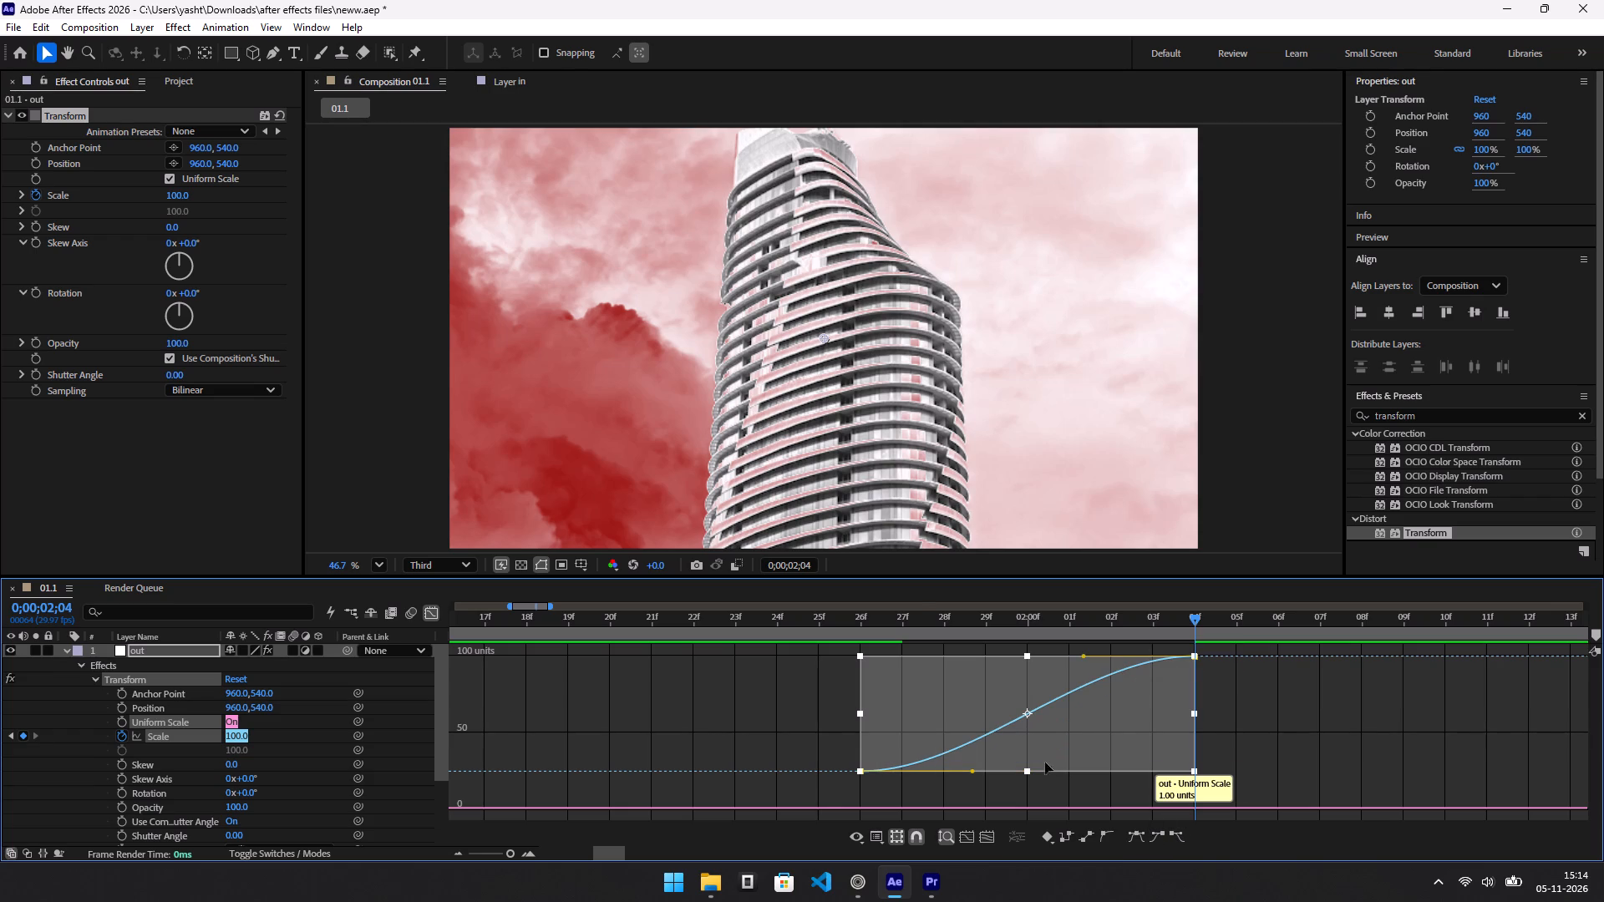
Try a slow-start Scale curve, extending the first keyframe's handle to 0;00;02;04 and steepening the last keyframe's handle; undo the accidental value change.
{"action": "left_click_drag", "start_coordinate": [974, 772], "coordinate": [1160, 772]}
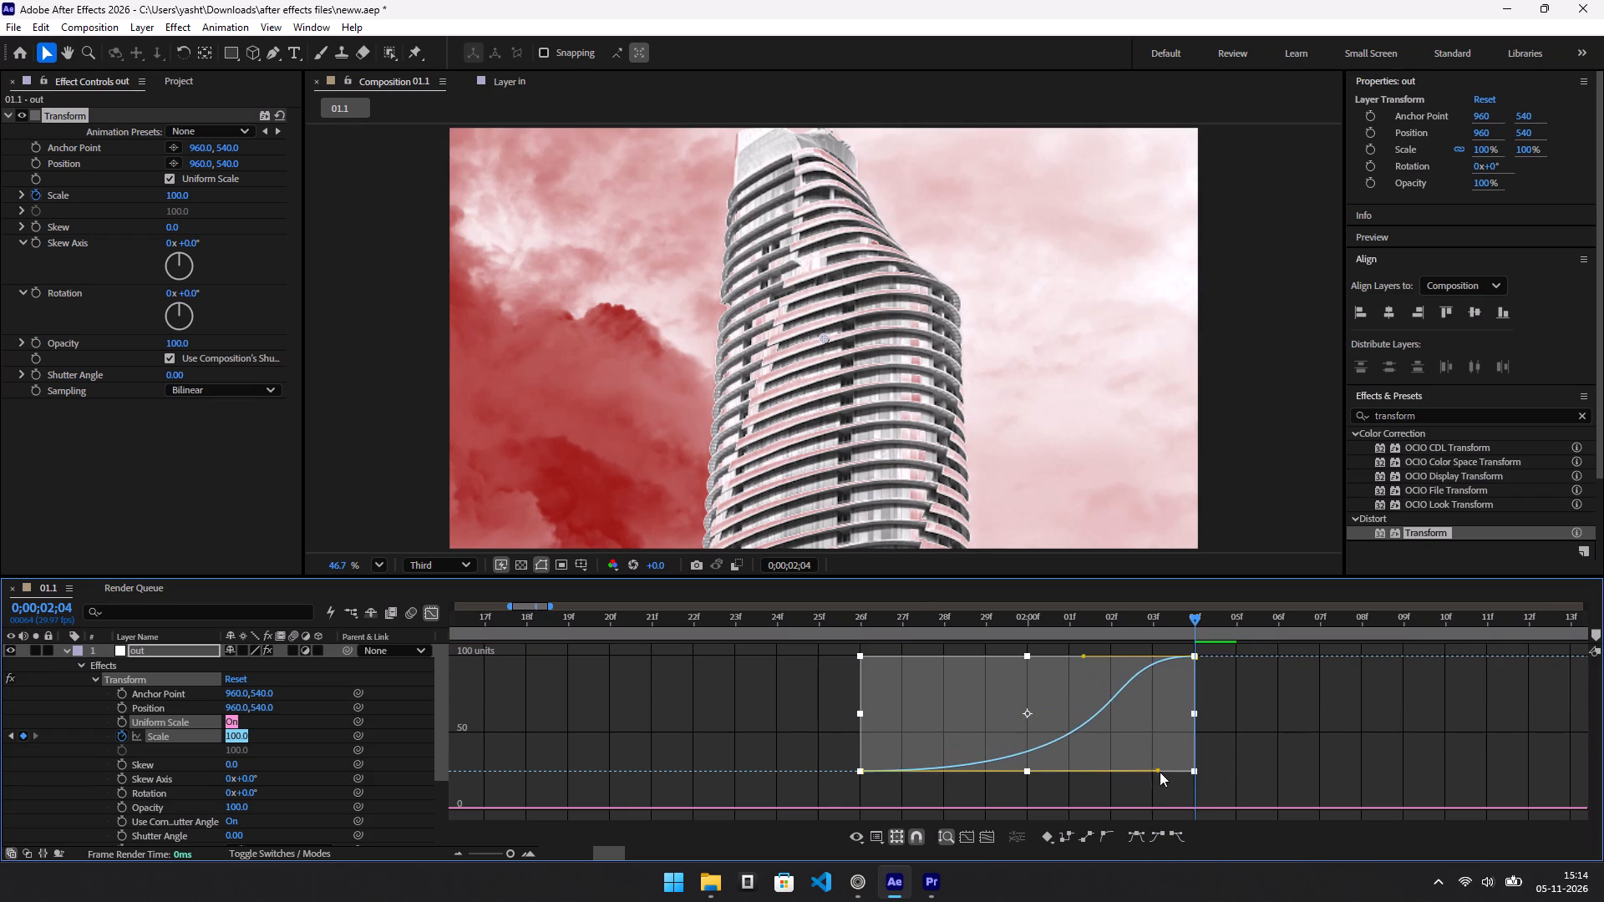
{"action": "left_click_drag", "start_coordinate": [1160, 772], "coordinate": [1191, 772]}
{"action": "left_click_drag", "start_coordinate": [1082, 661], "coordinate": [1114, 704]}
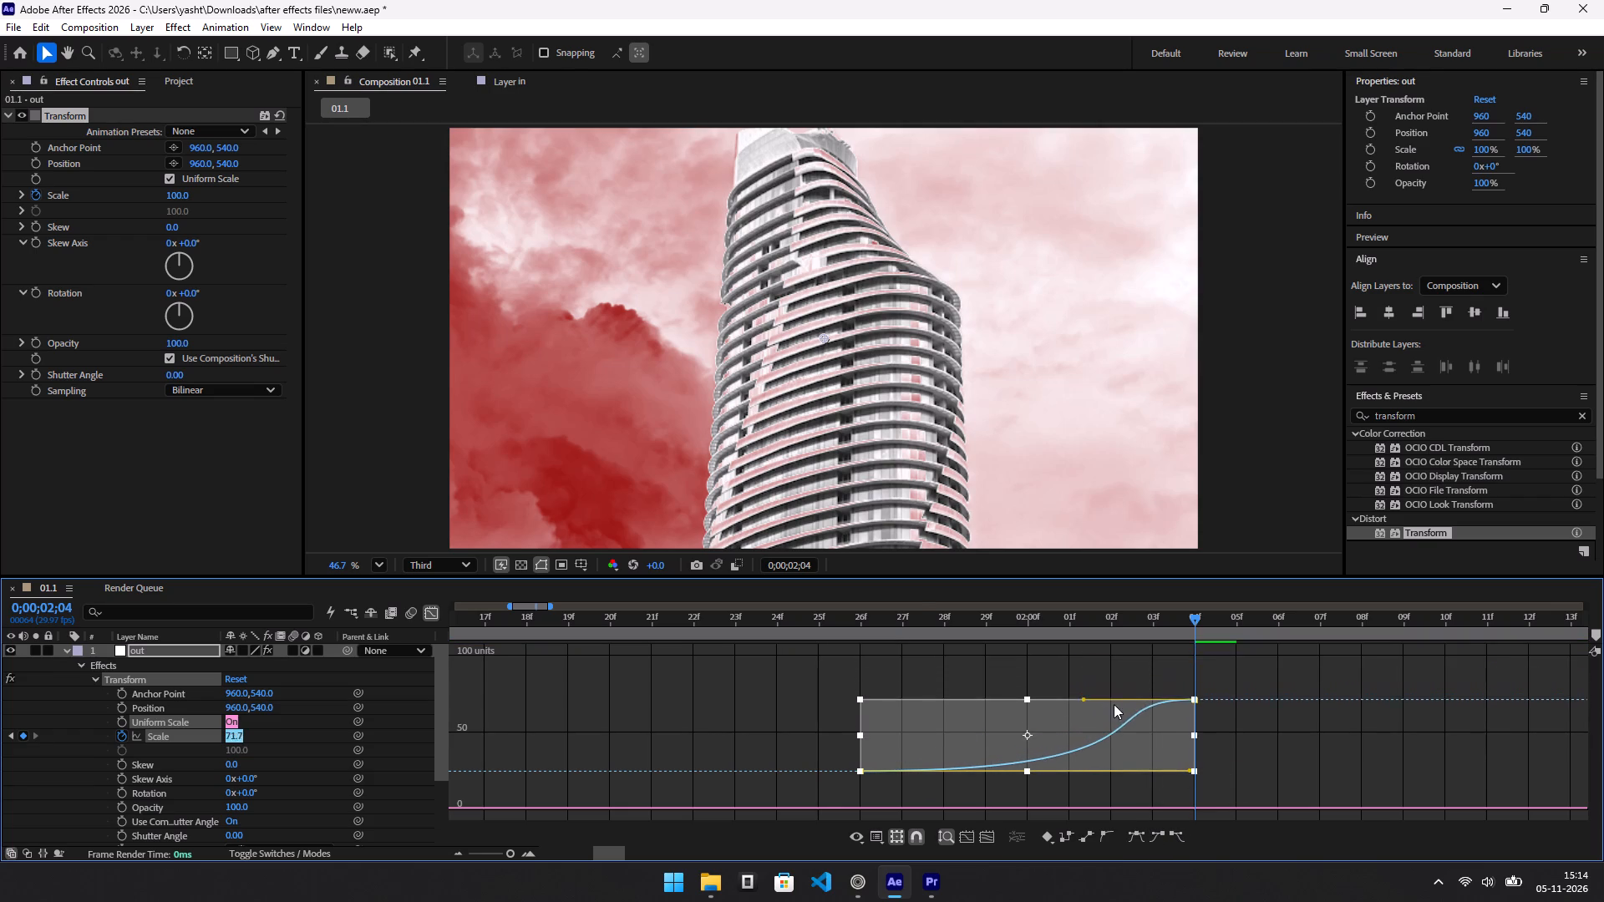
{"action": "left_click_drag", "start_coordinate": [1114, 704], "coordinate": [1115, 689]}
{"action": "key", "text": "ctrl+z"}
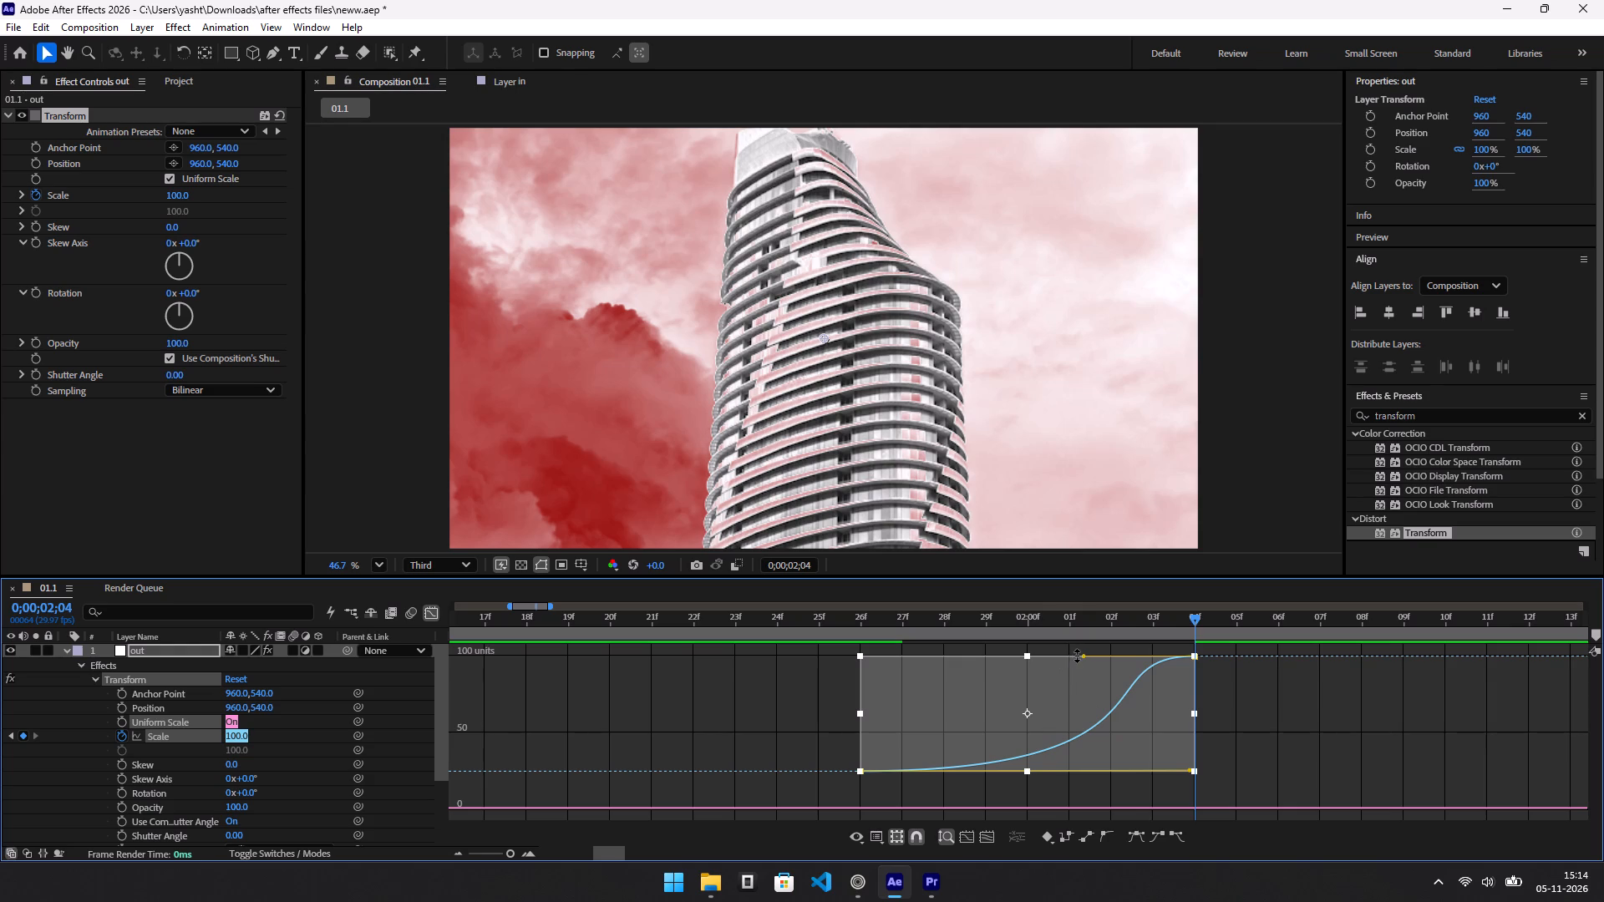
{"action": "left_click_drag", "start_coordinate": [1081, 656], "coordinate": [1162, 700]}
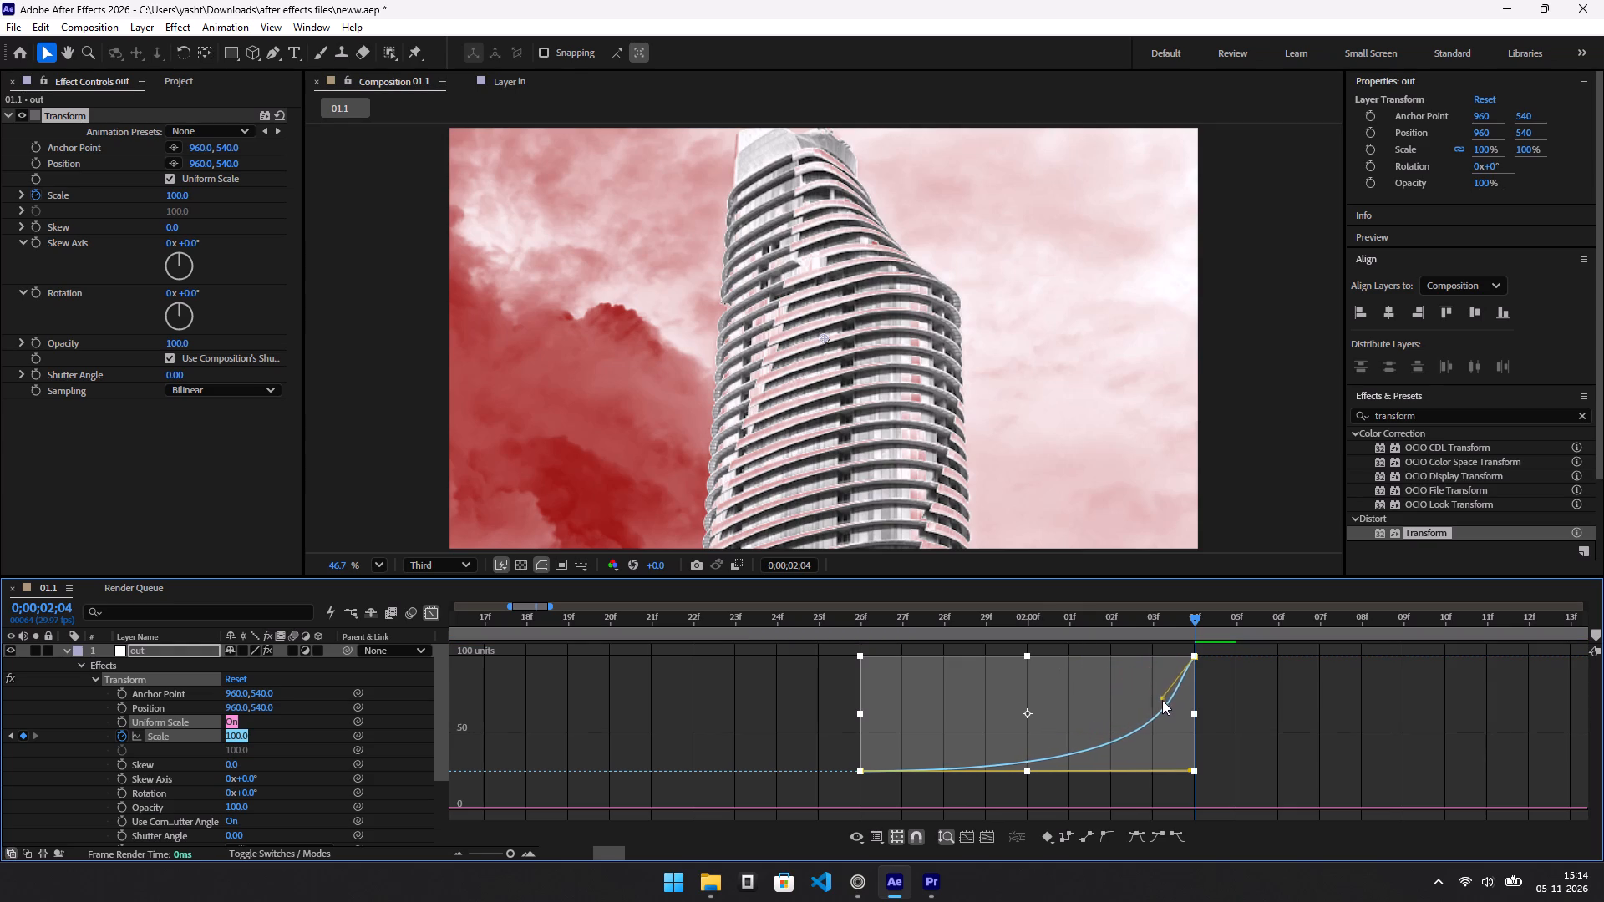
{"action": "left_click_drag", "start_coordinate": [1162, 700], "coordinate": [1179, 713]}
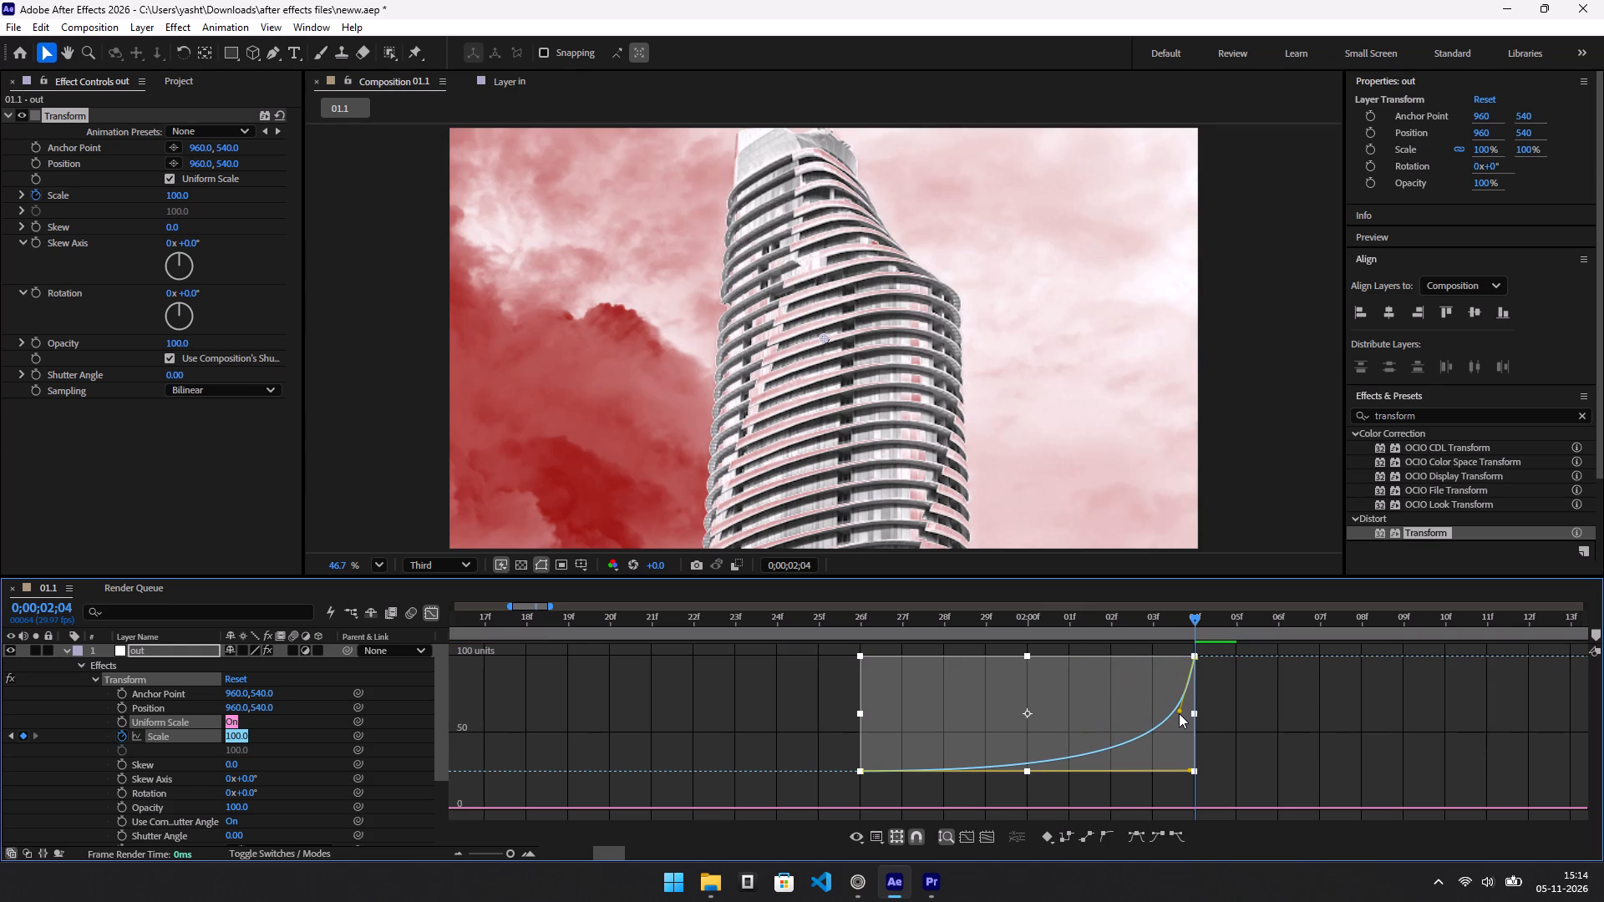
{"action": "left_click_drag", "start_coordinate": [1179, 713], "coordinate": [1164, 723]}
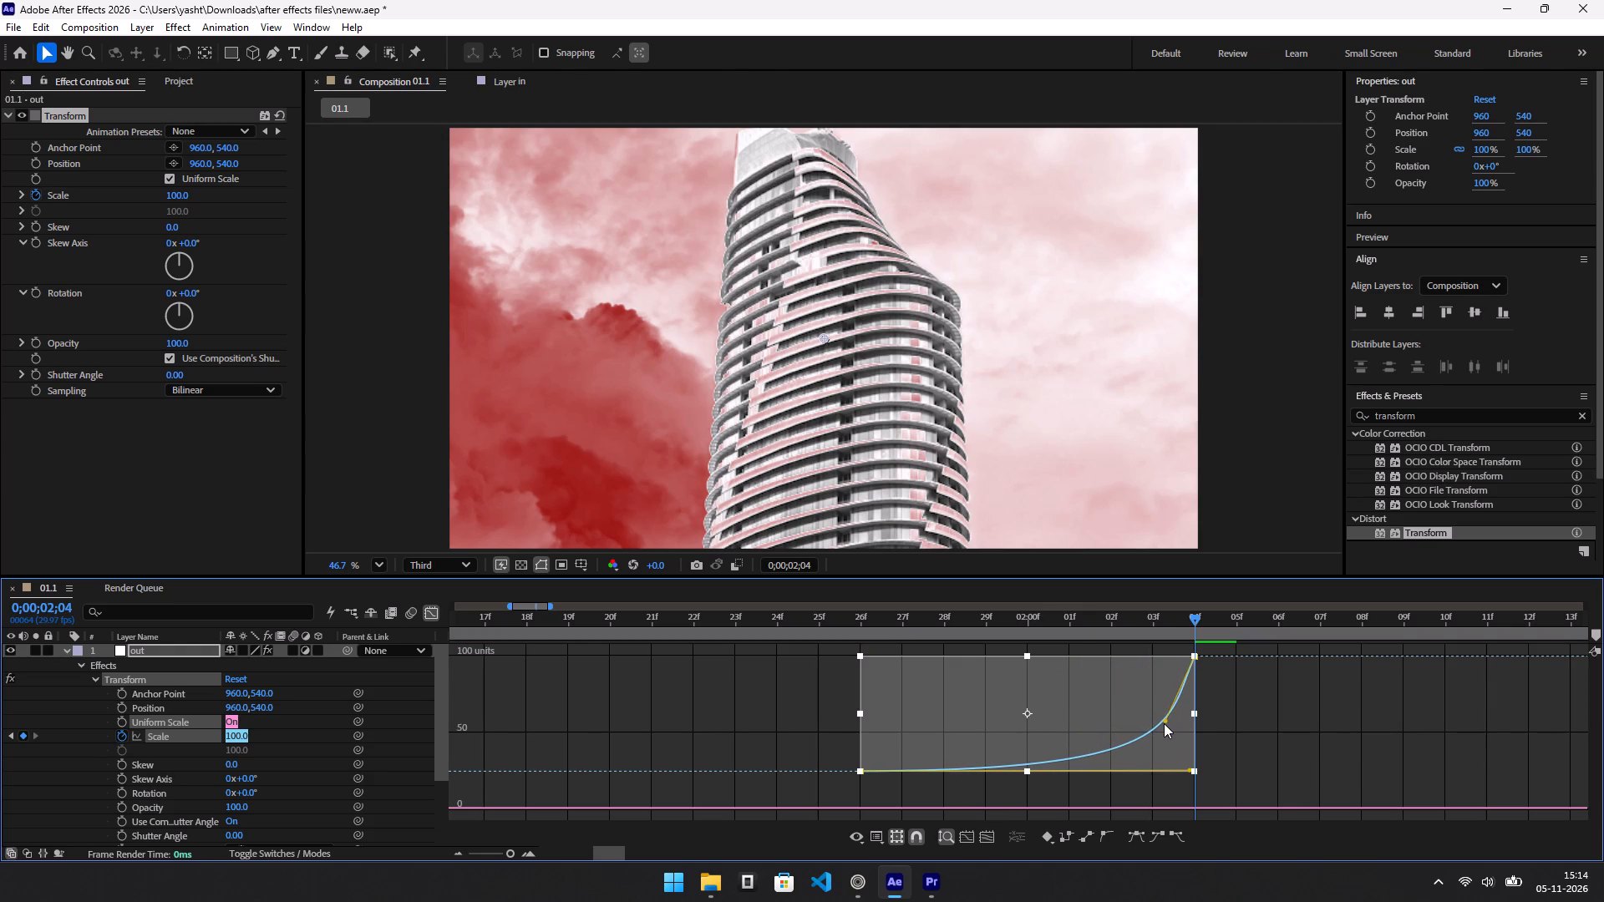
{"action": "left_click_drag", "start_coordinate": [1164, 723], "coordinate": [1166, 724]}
After checking the tutorial, make the curve fast-start by extending the last keyframe's handle back to 0;00;01;26 and shortening the first keyframe's handle.
{"action": "key", "text": "alt+Tab"}
{"action": "key", "text": "space"}
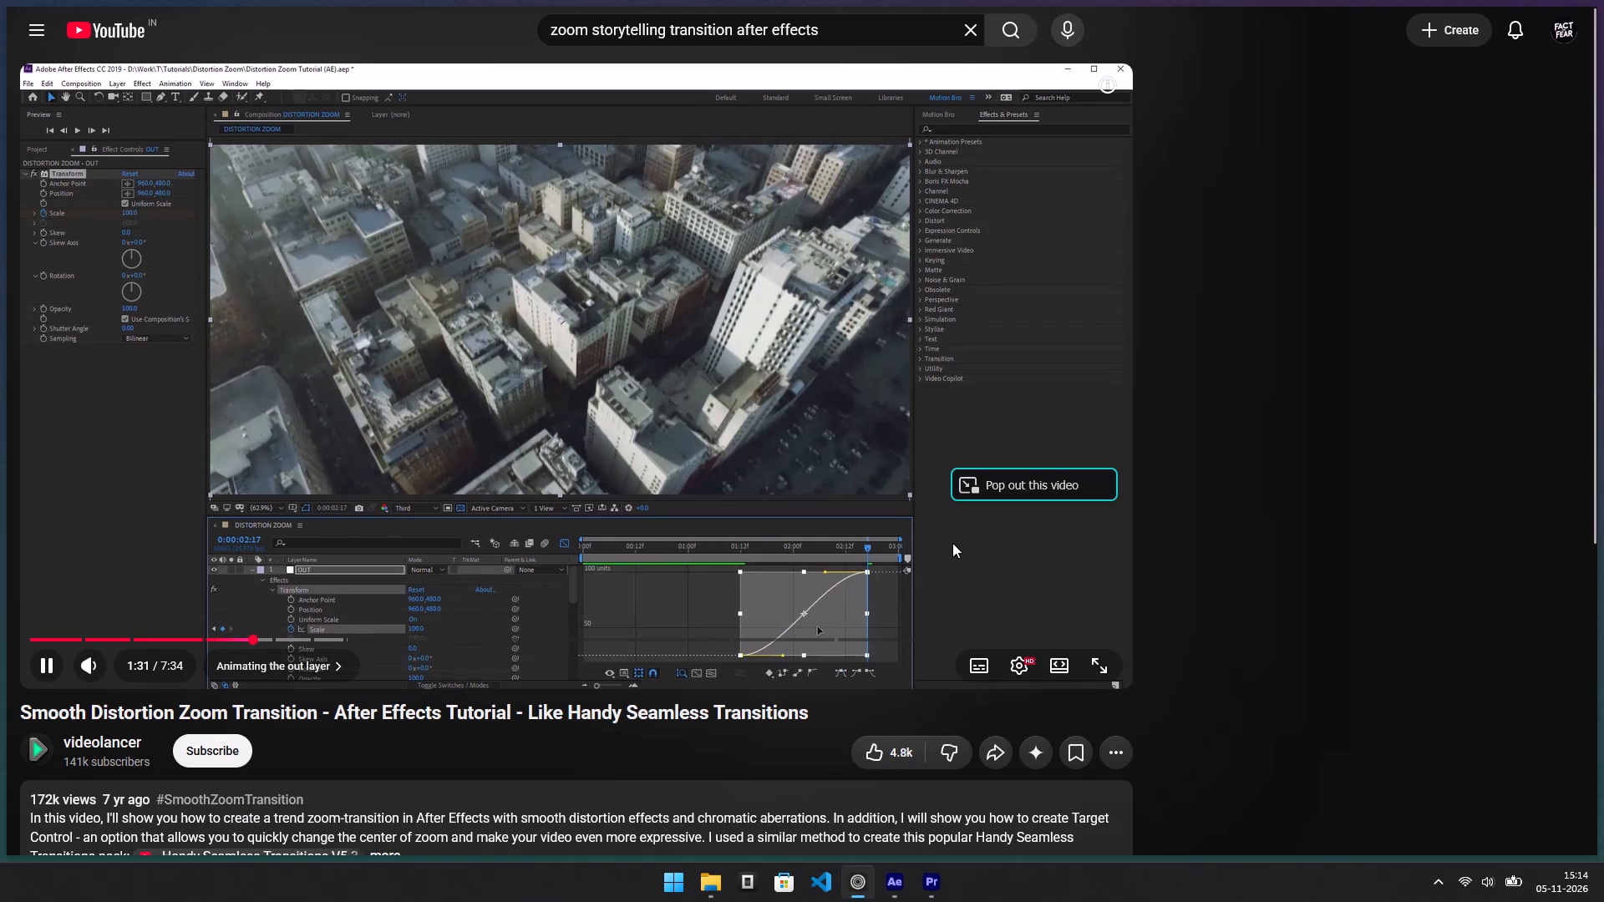
{"action": "key", "text": "alt+Tab"}
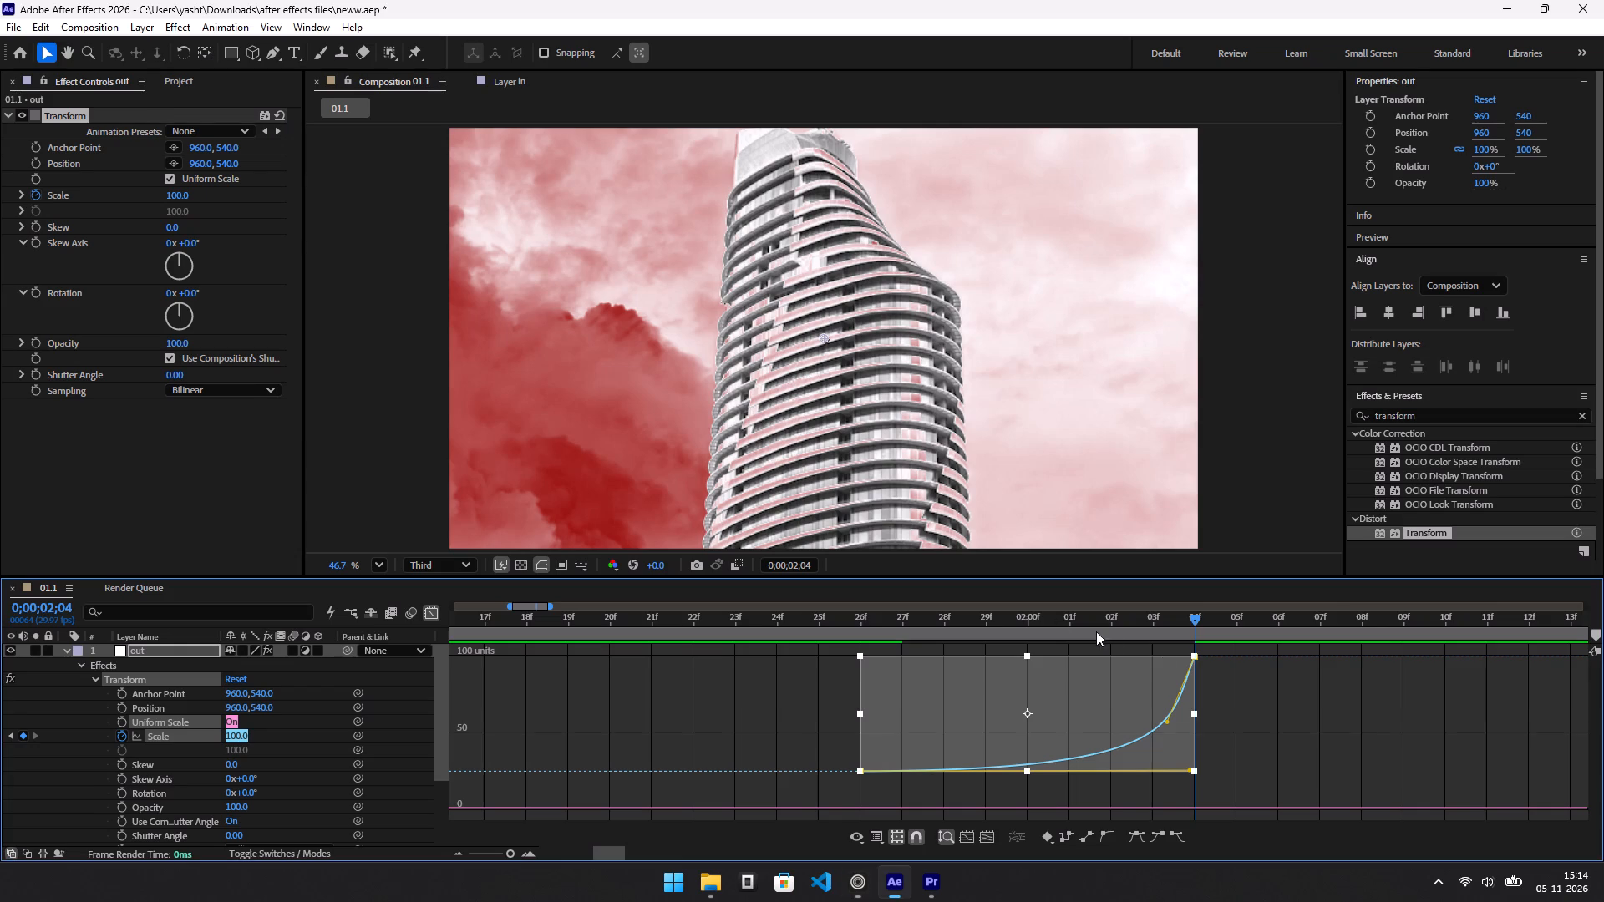
{"action": "left_click_drag", "start_coordinate": [1162, 724], "coordinate": [952, 674]}
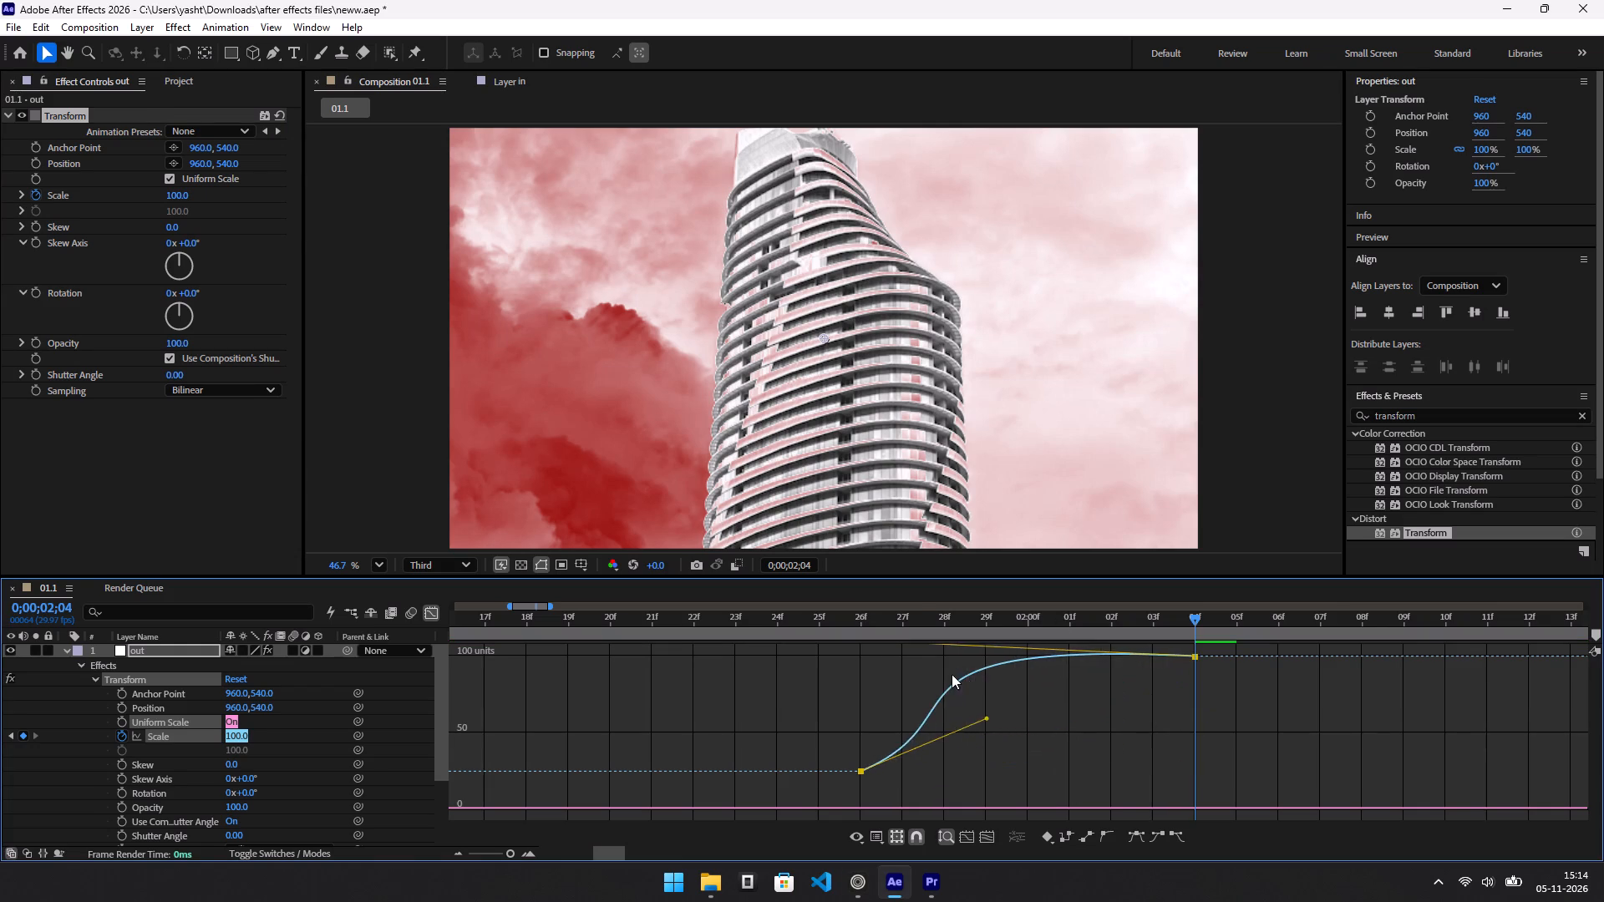
{"action": "left_click_drag", "start_coordinate": [952, 674], "coordinate": [919, 684]}
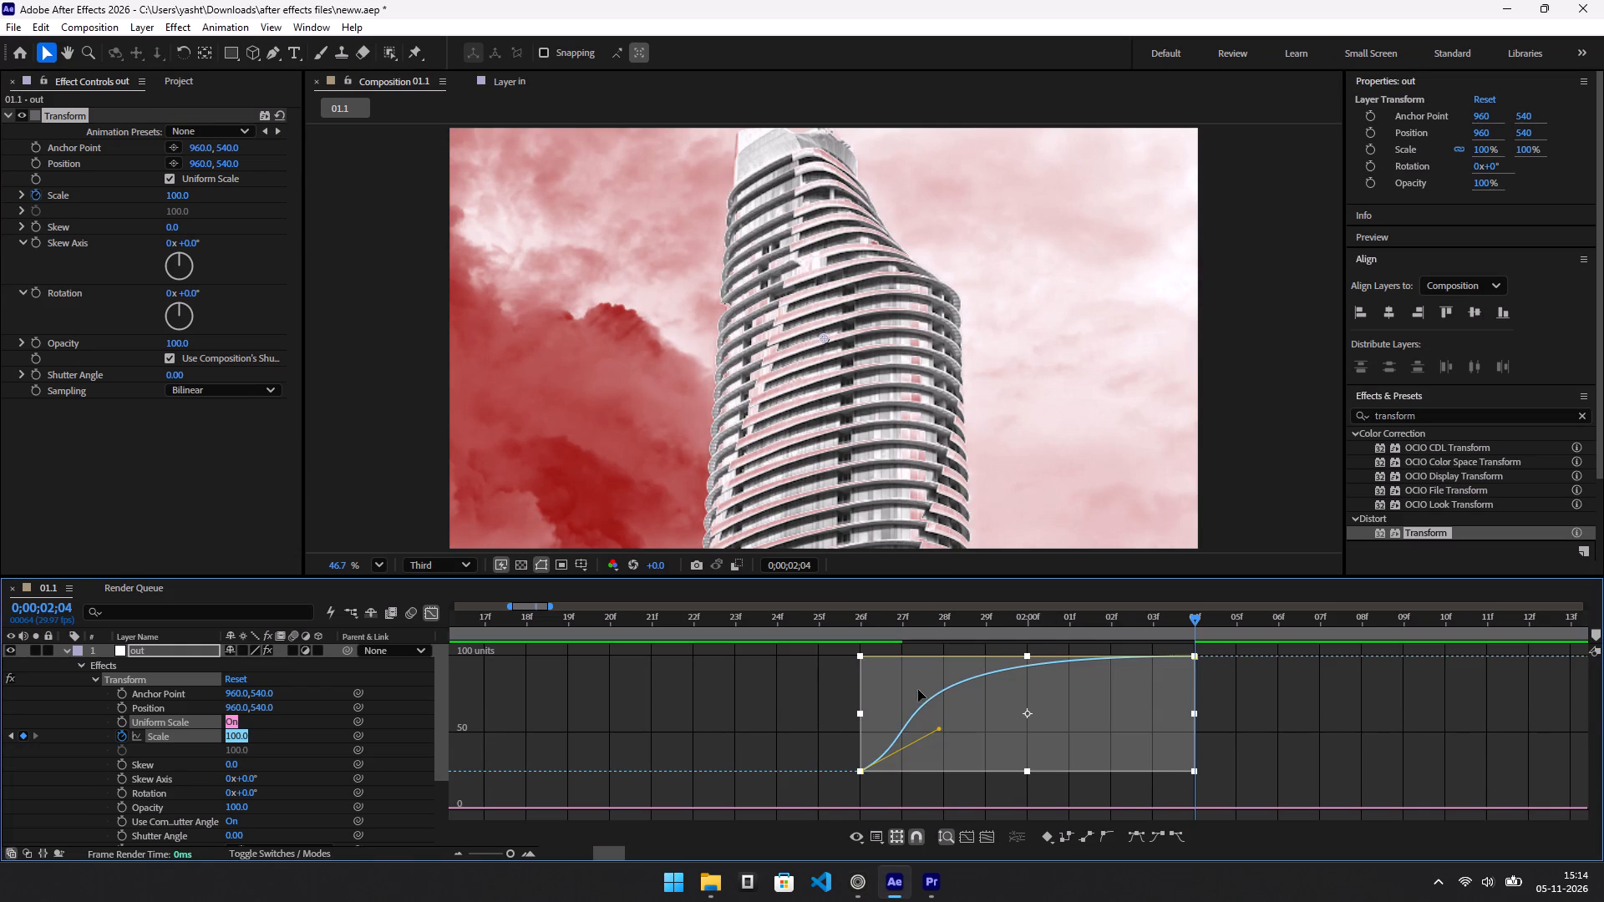
{"action": "left_click_drag", "start_coordinate": [936, 731], "coordinate": [1084, 765]}
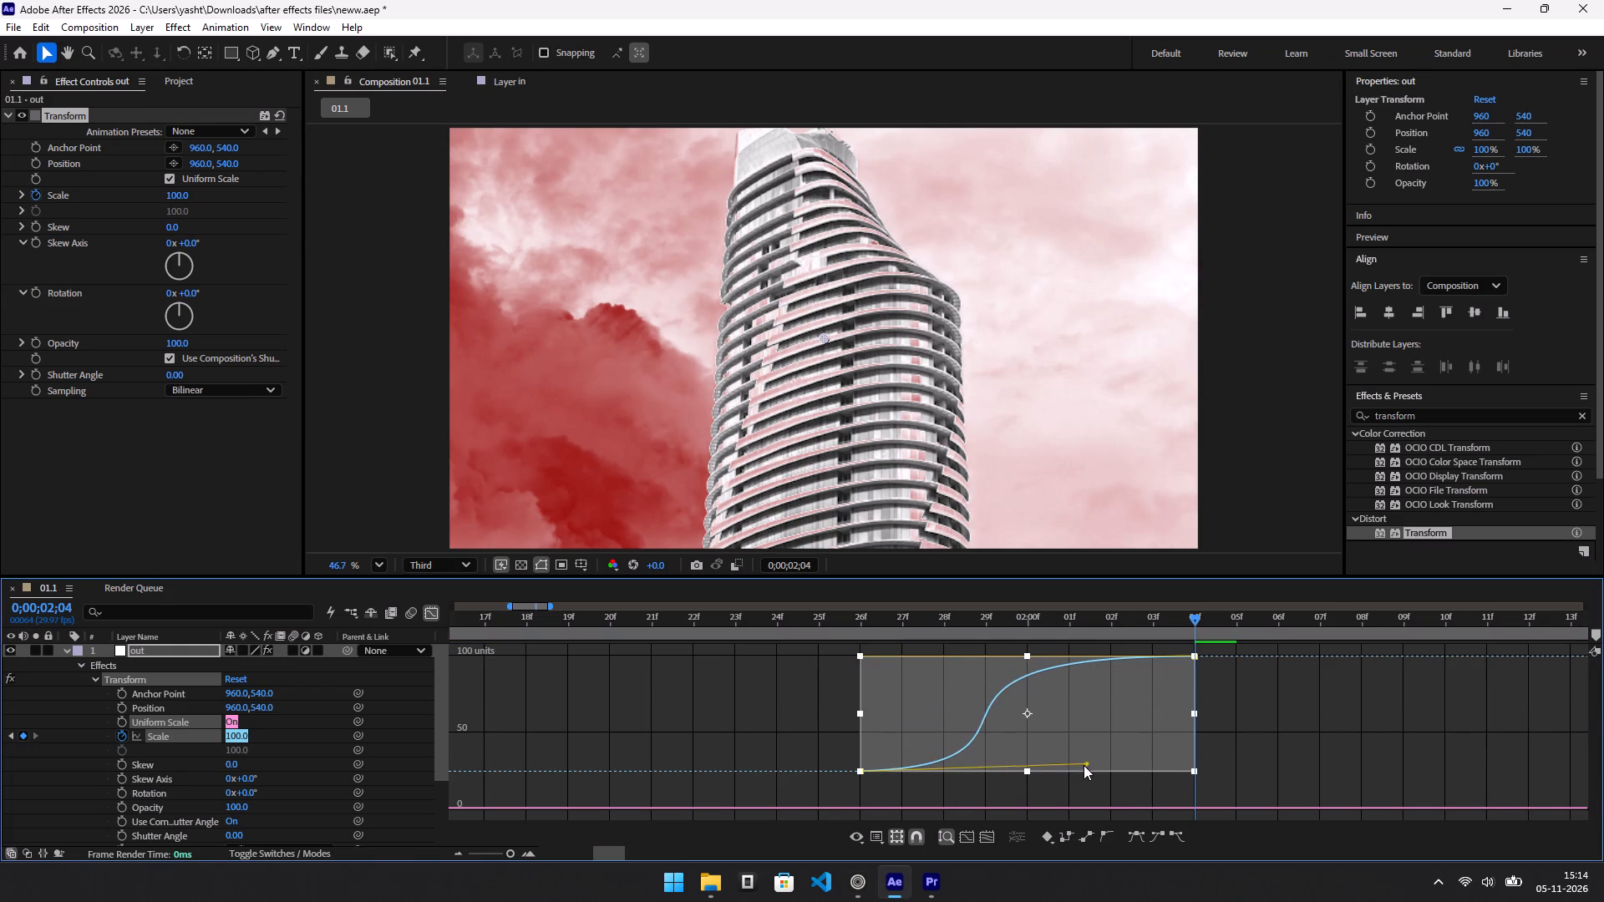
{"action": "left_click_drag", "start_coordinate": [1084, 765], "coordinate": [938, 777]}
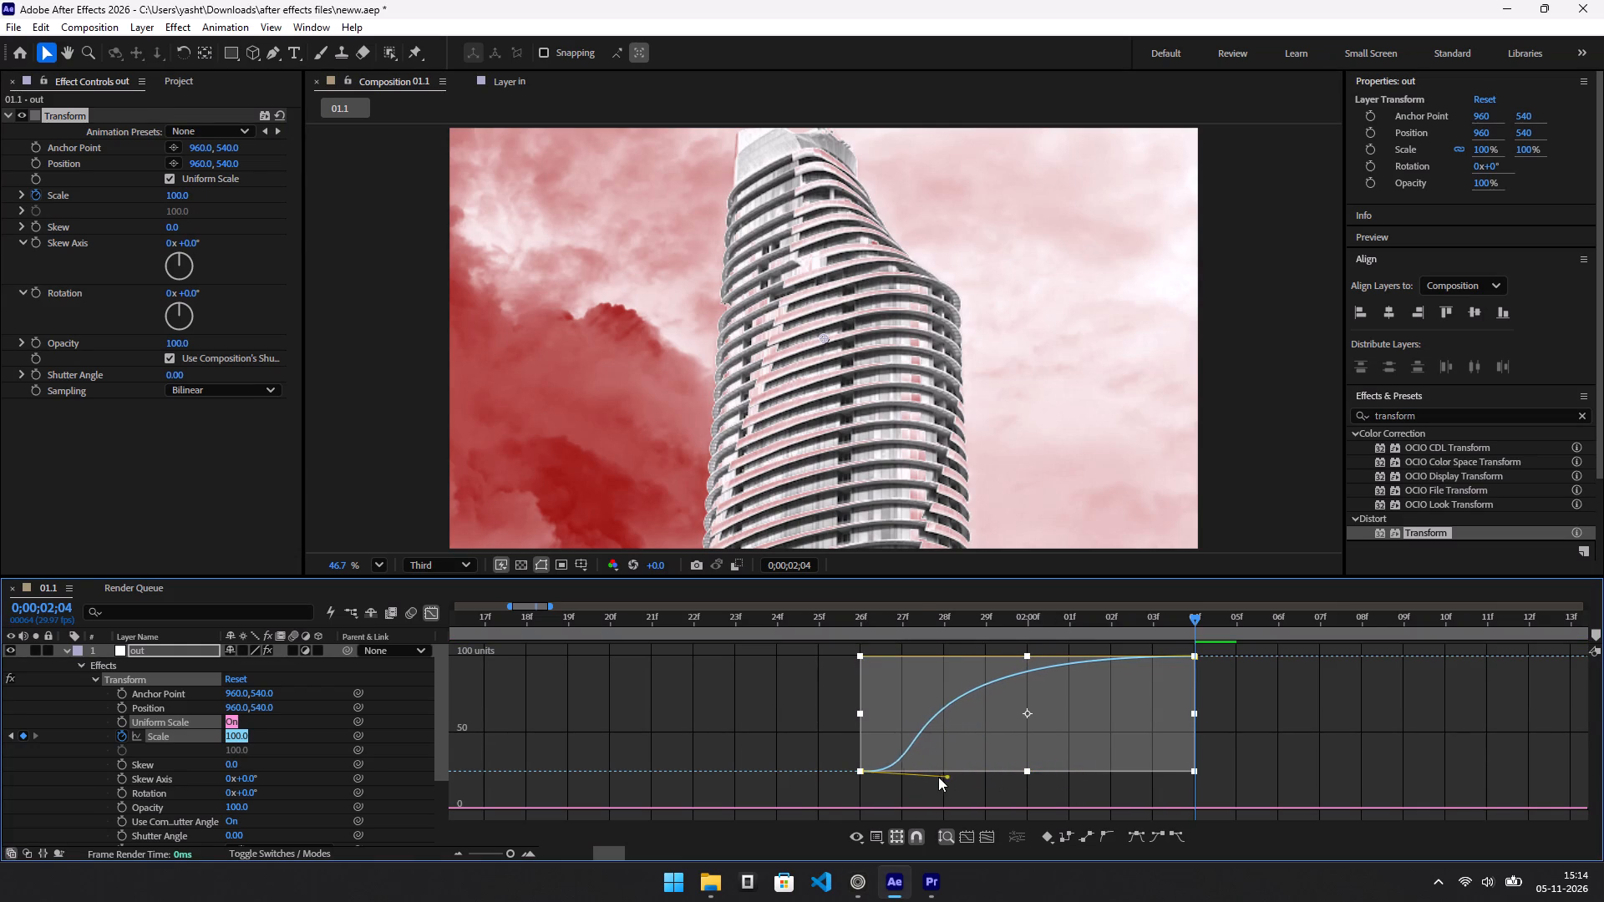
{"action": "left_click_drag", "start_coordinate": [938, 777], "coordinate": [871, 771]}
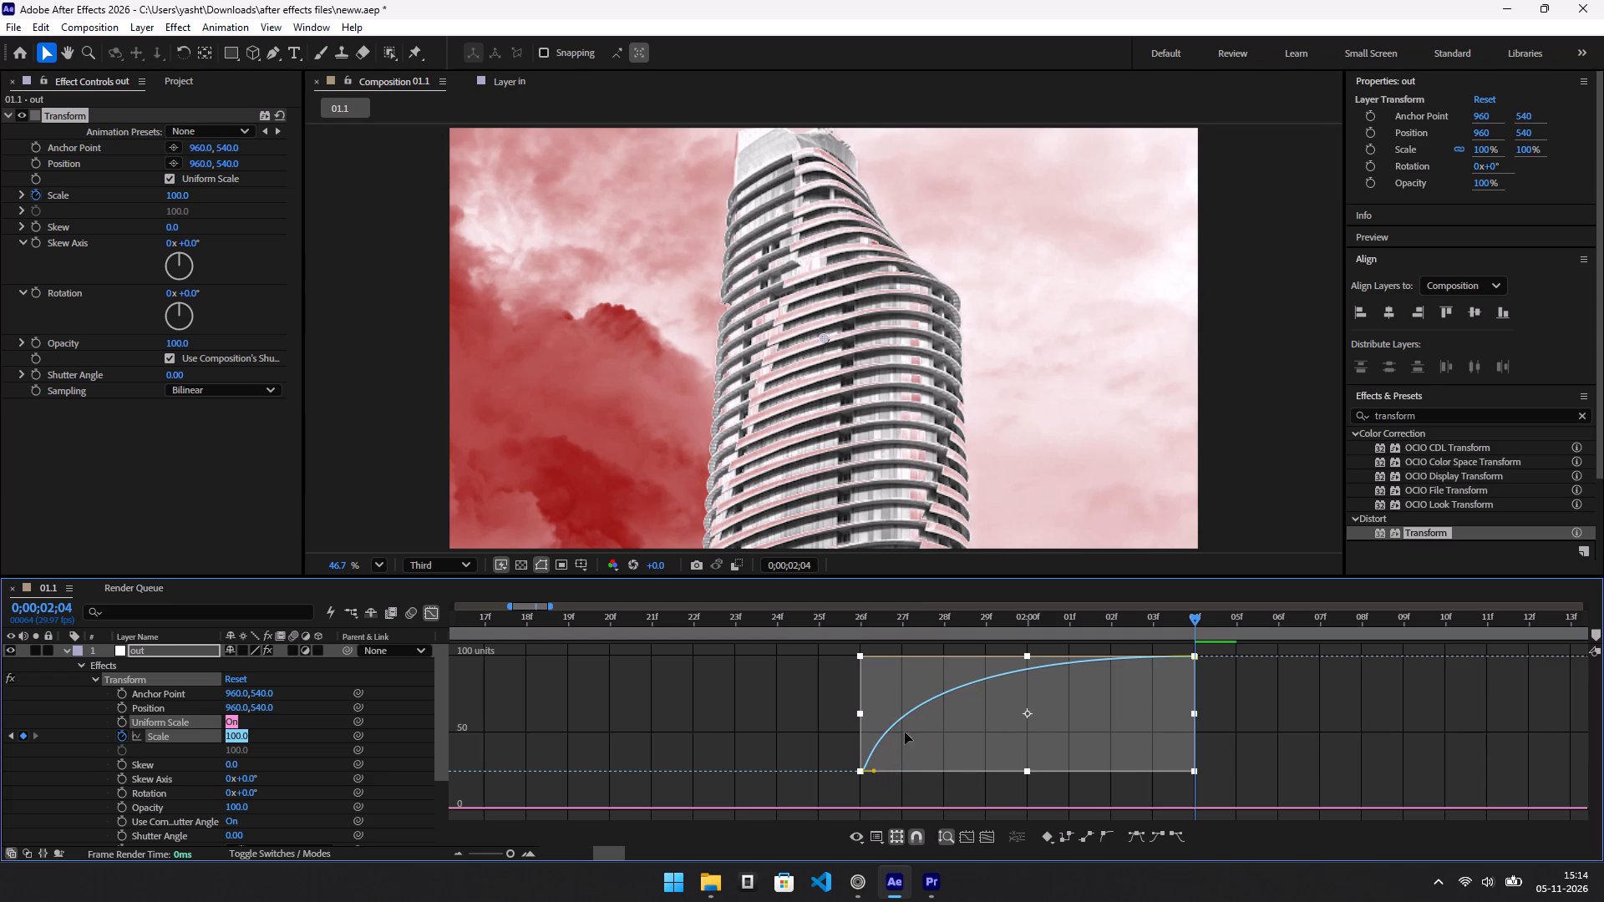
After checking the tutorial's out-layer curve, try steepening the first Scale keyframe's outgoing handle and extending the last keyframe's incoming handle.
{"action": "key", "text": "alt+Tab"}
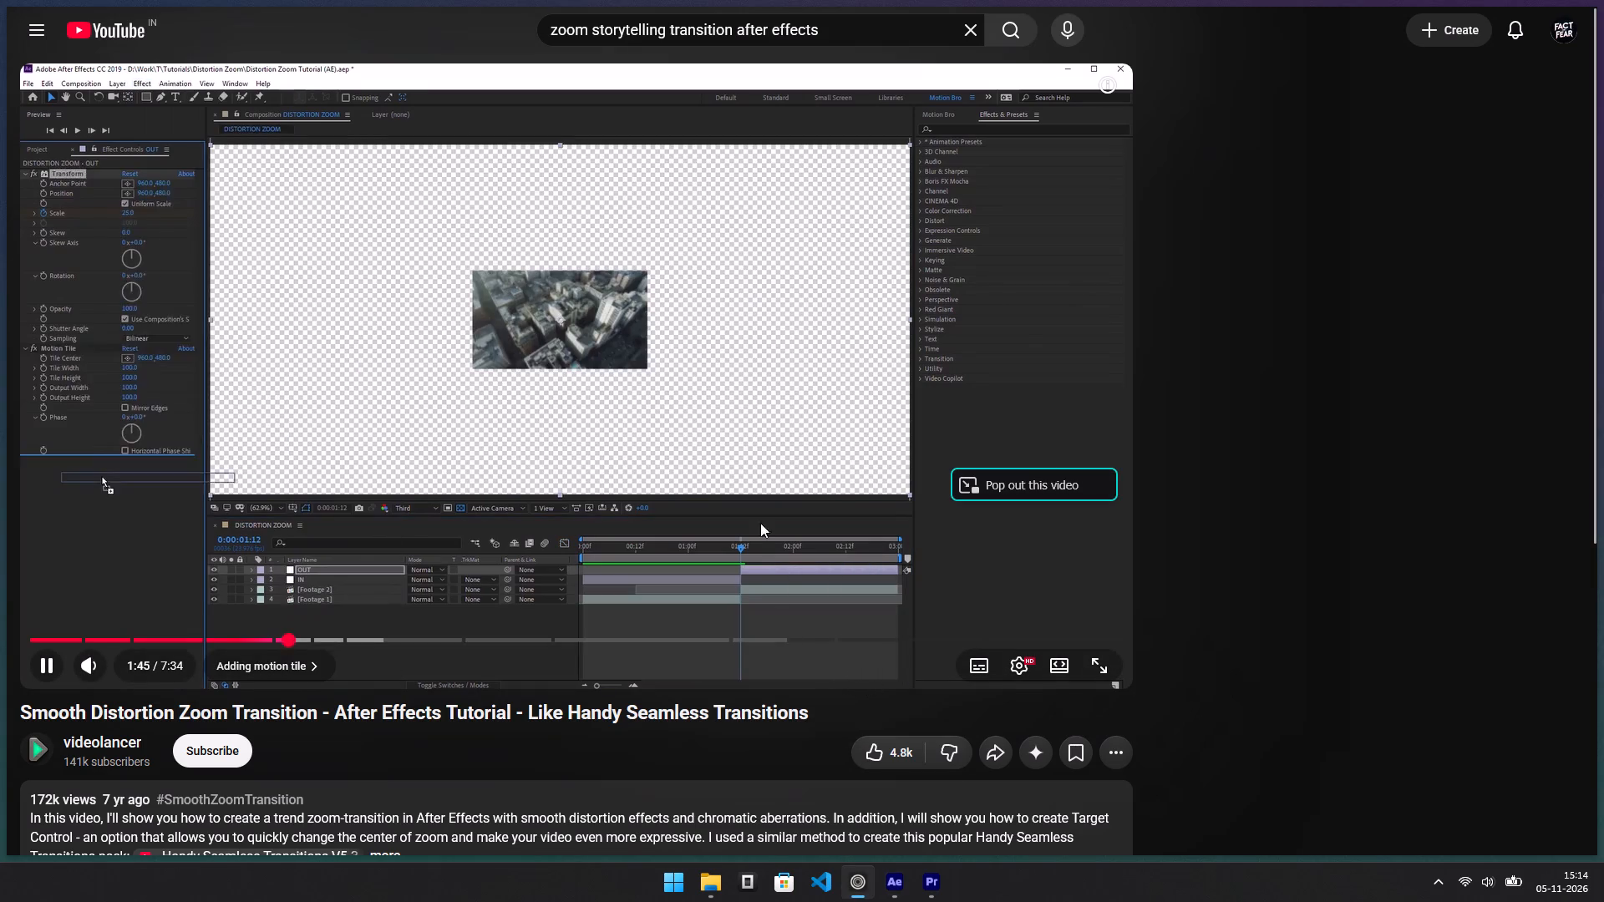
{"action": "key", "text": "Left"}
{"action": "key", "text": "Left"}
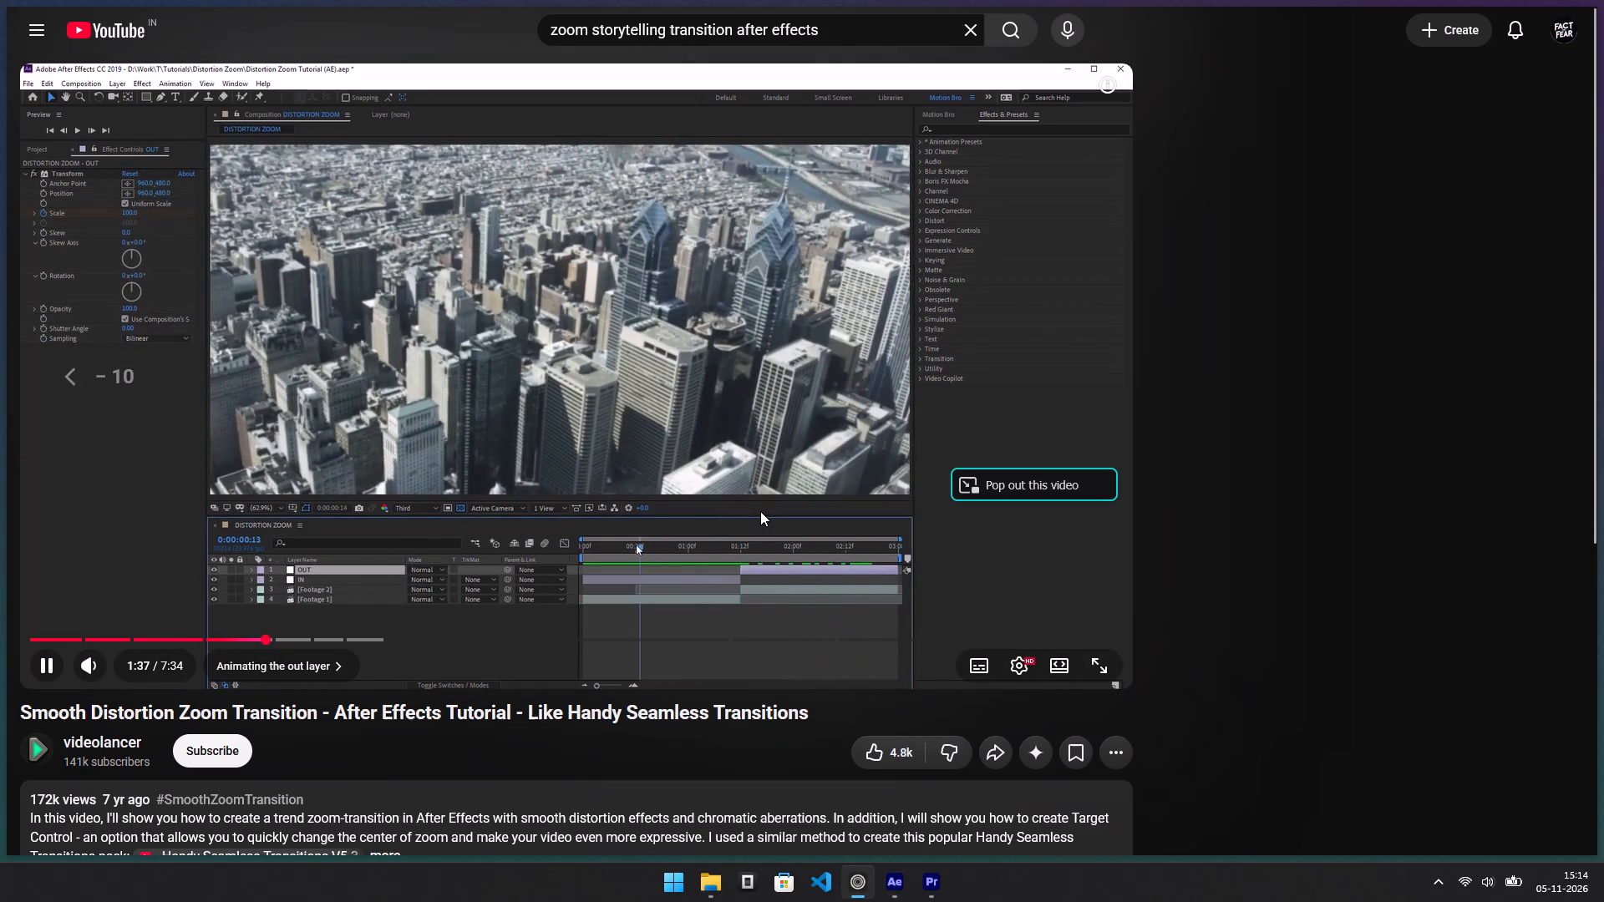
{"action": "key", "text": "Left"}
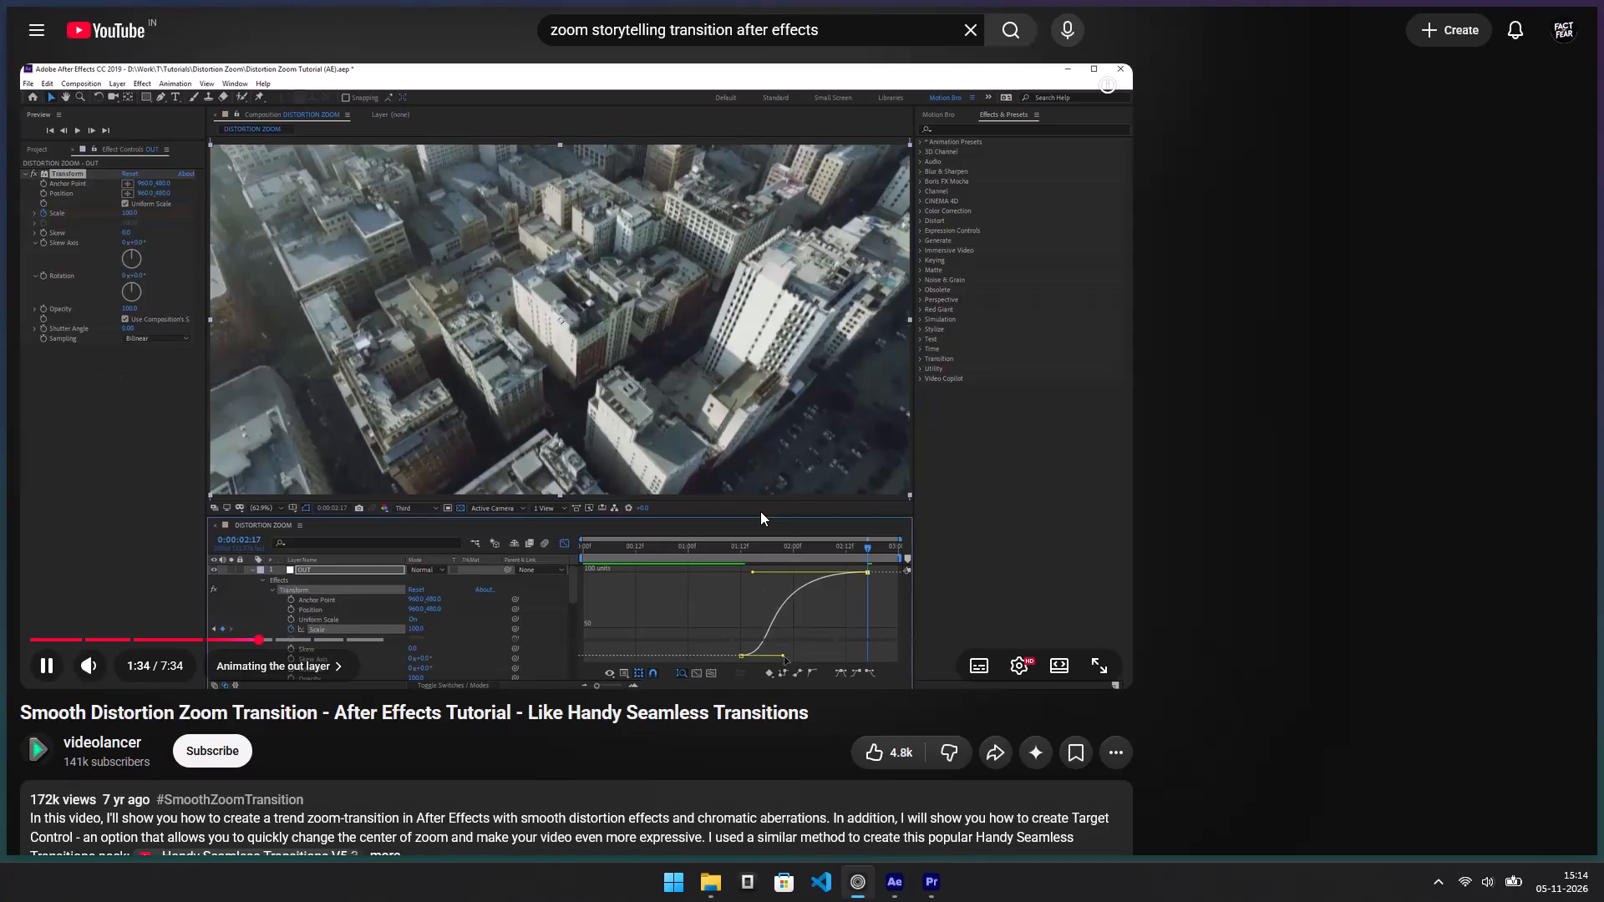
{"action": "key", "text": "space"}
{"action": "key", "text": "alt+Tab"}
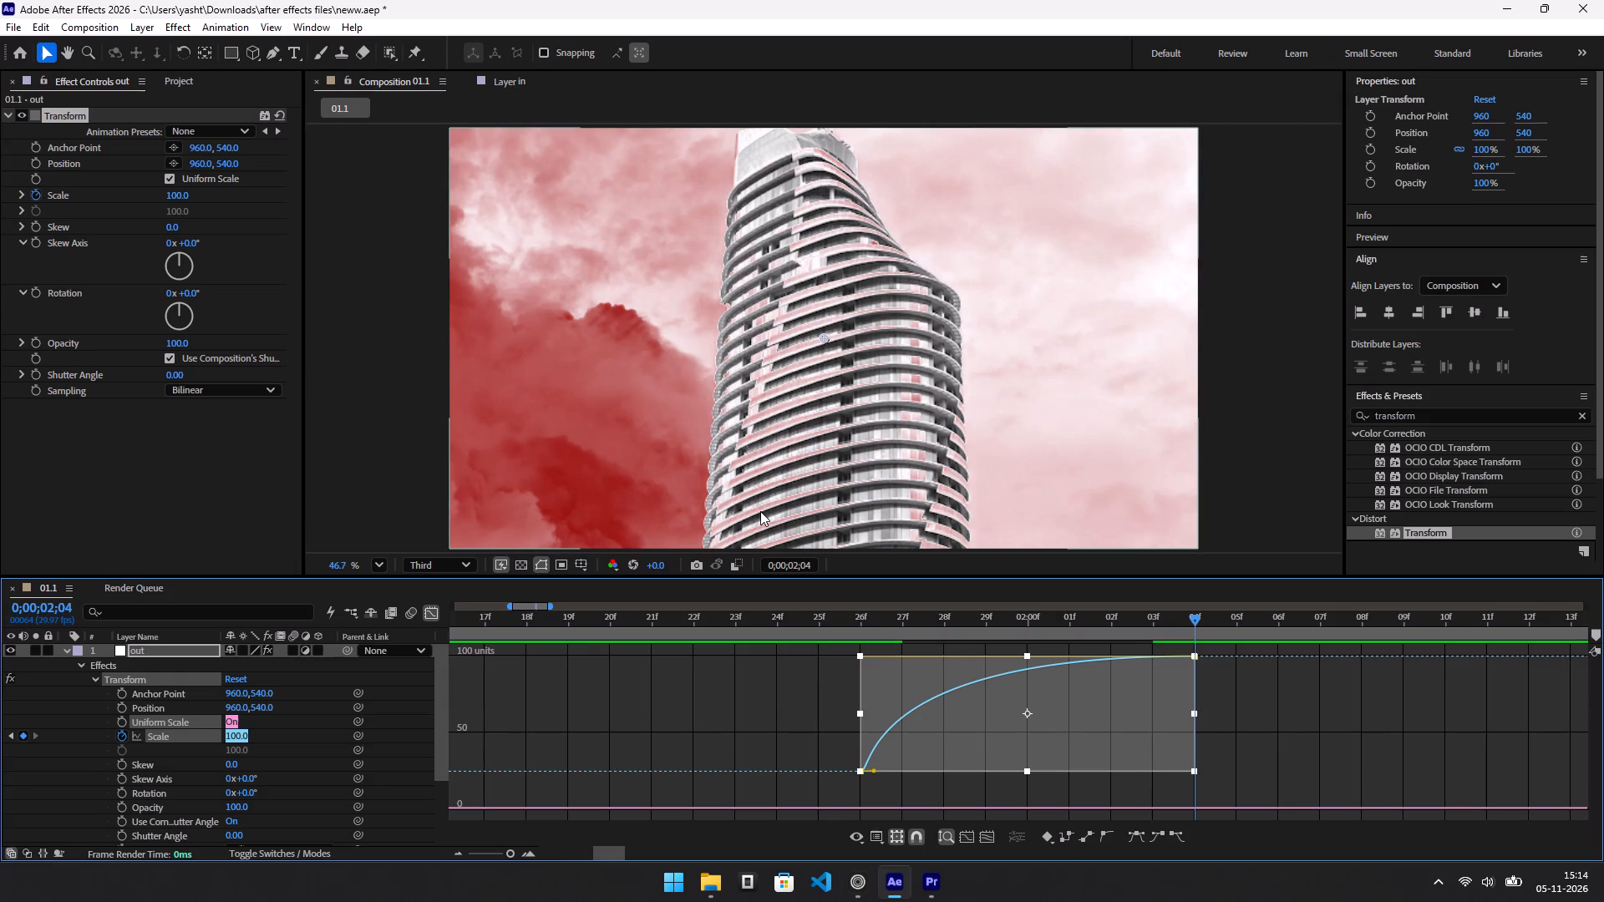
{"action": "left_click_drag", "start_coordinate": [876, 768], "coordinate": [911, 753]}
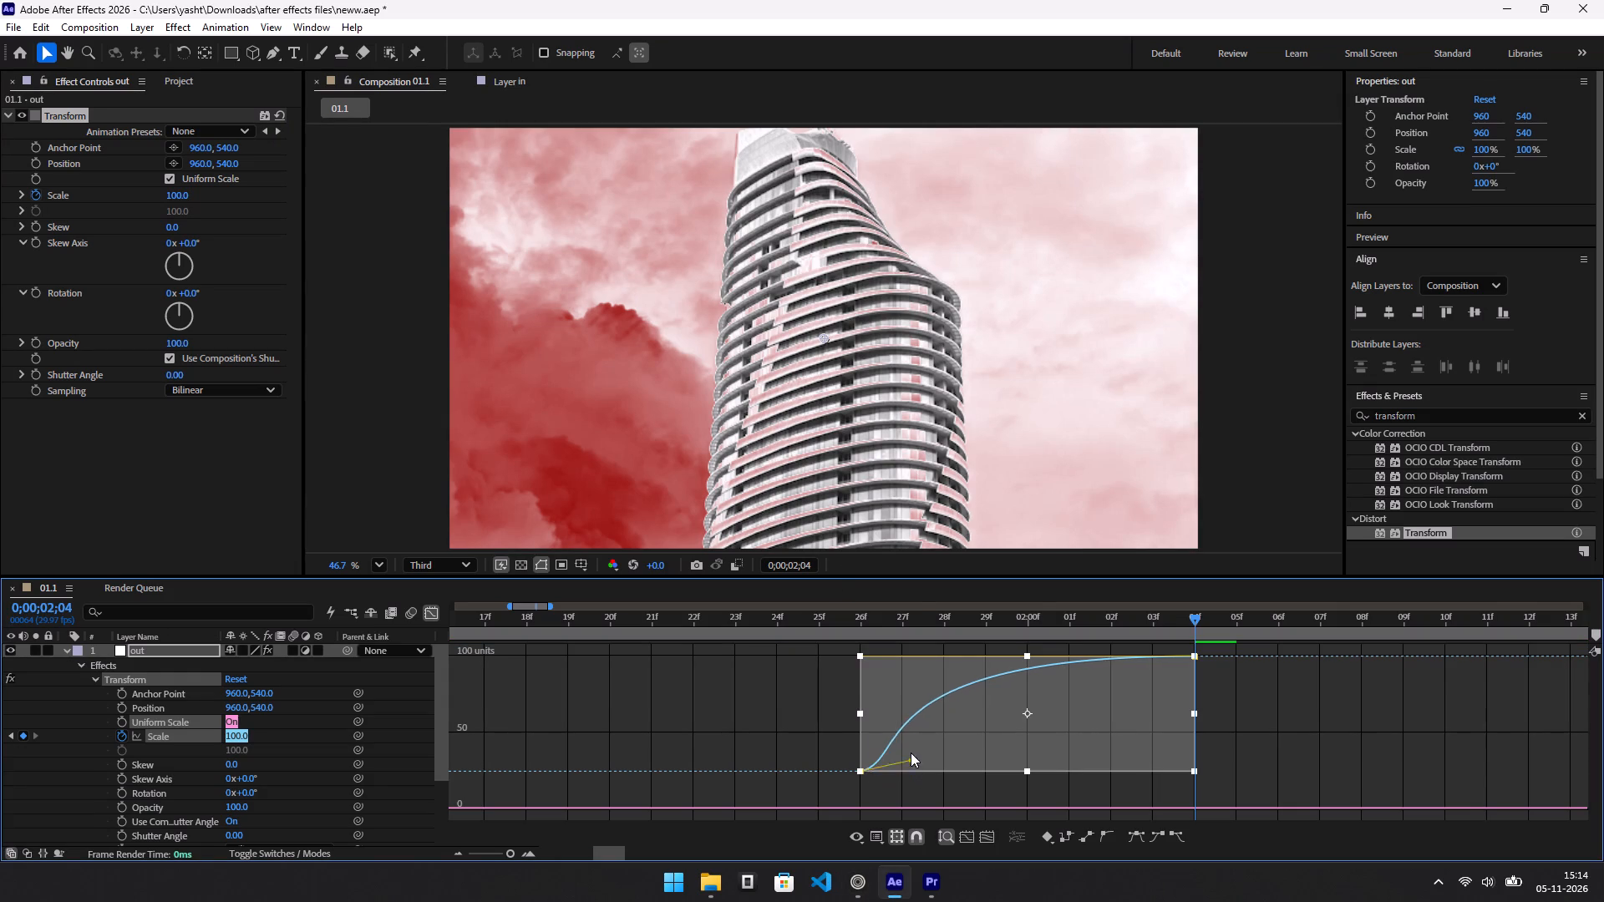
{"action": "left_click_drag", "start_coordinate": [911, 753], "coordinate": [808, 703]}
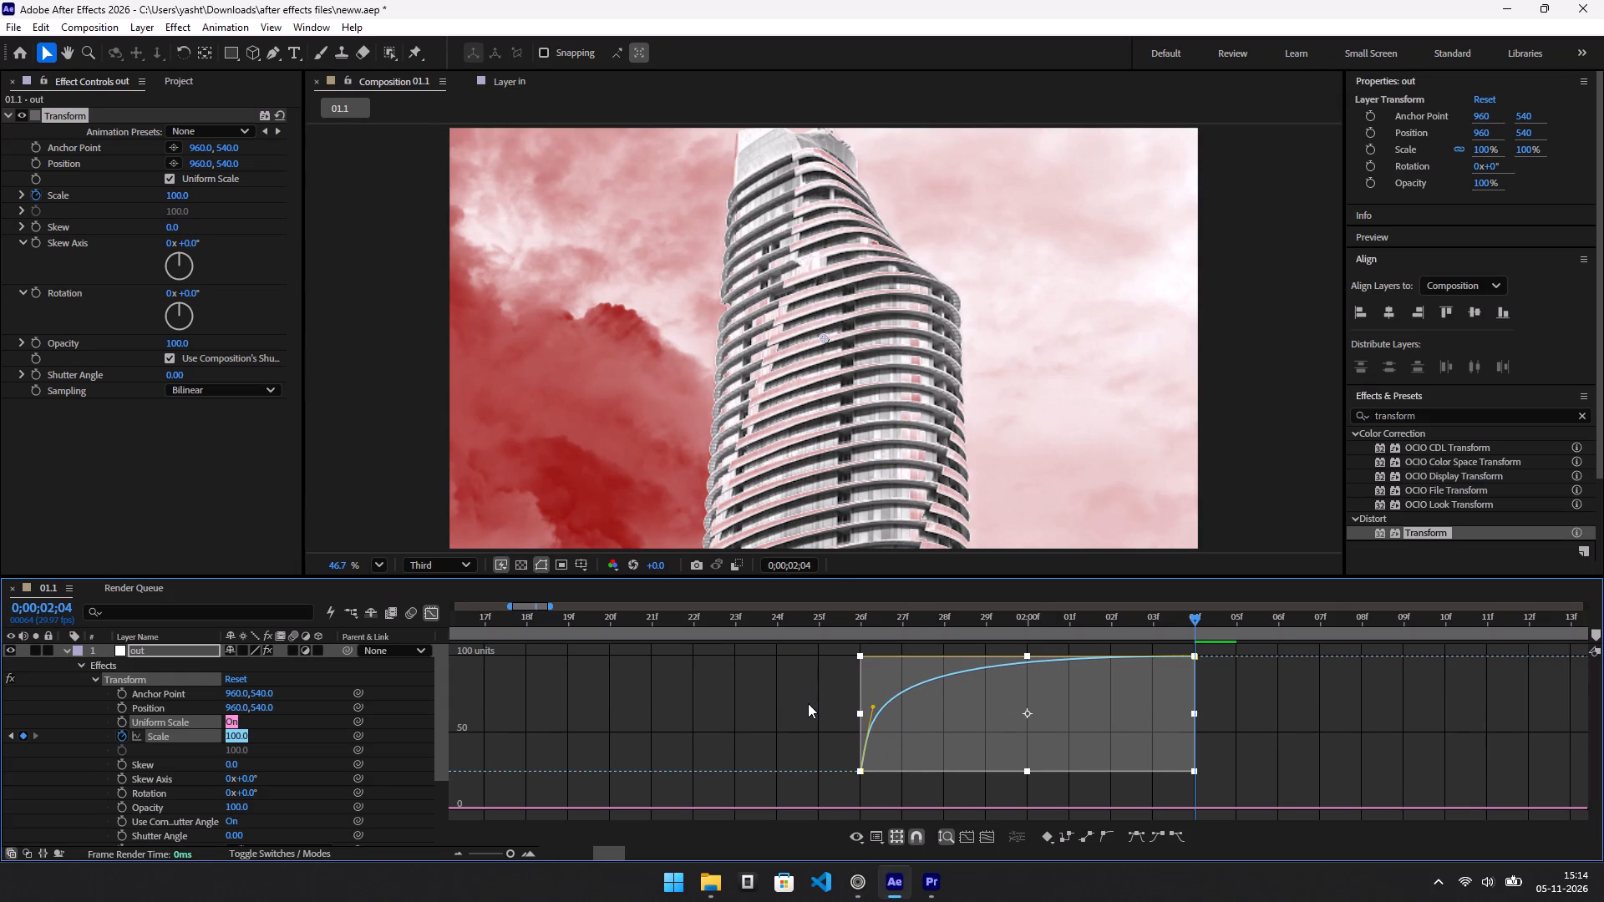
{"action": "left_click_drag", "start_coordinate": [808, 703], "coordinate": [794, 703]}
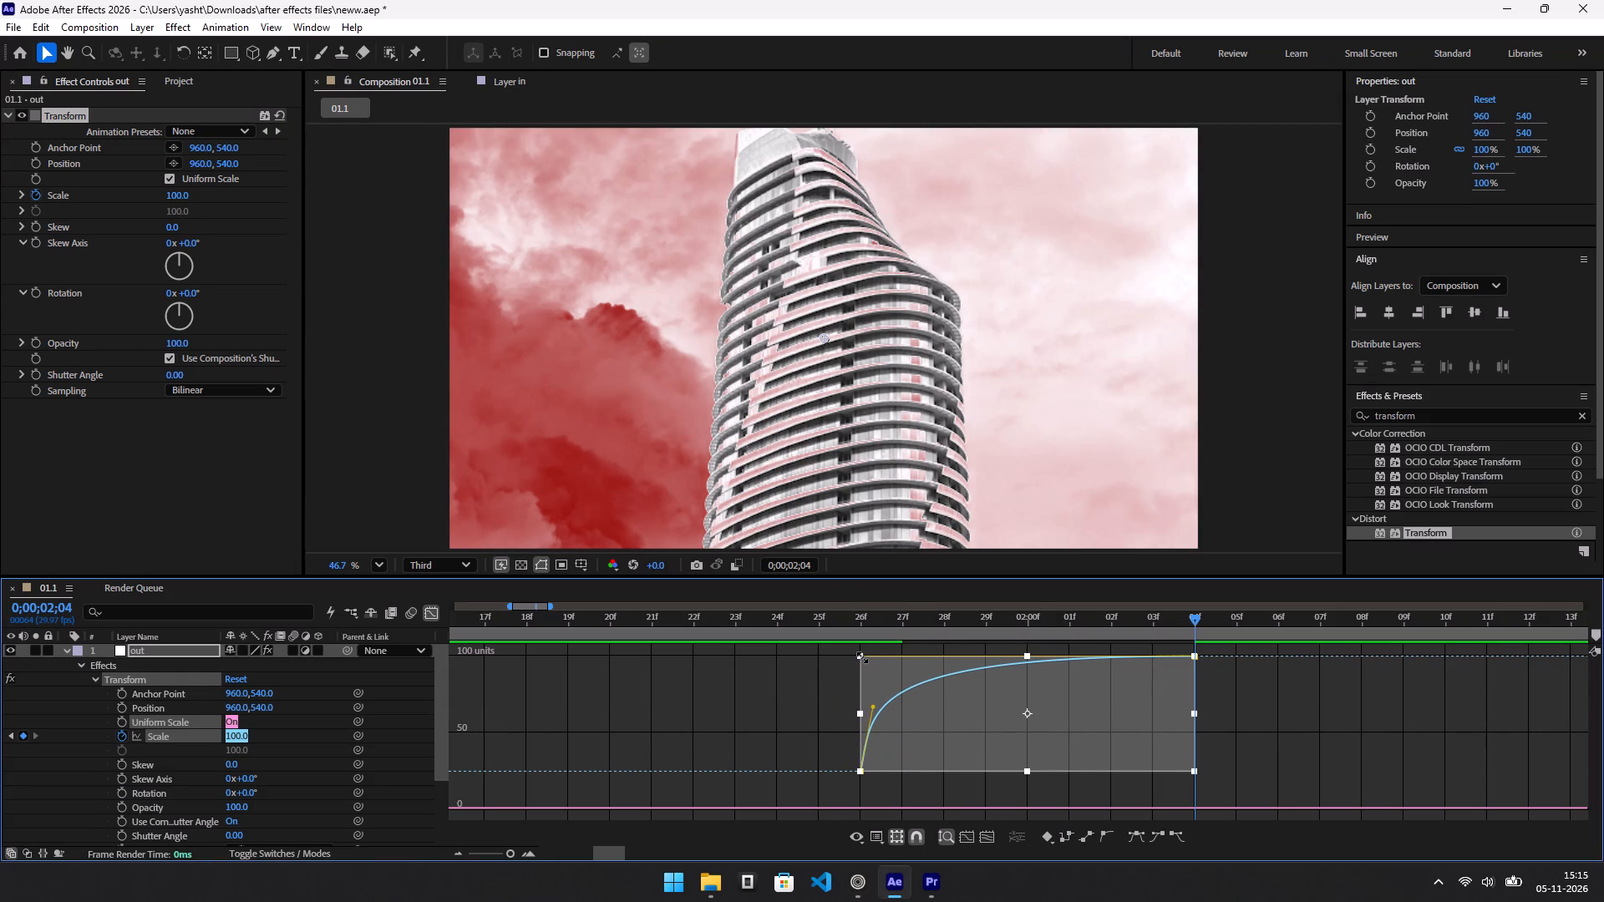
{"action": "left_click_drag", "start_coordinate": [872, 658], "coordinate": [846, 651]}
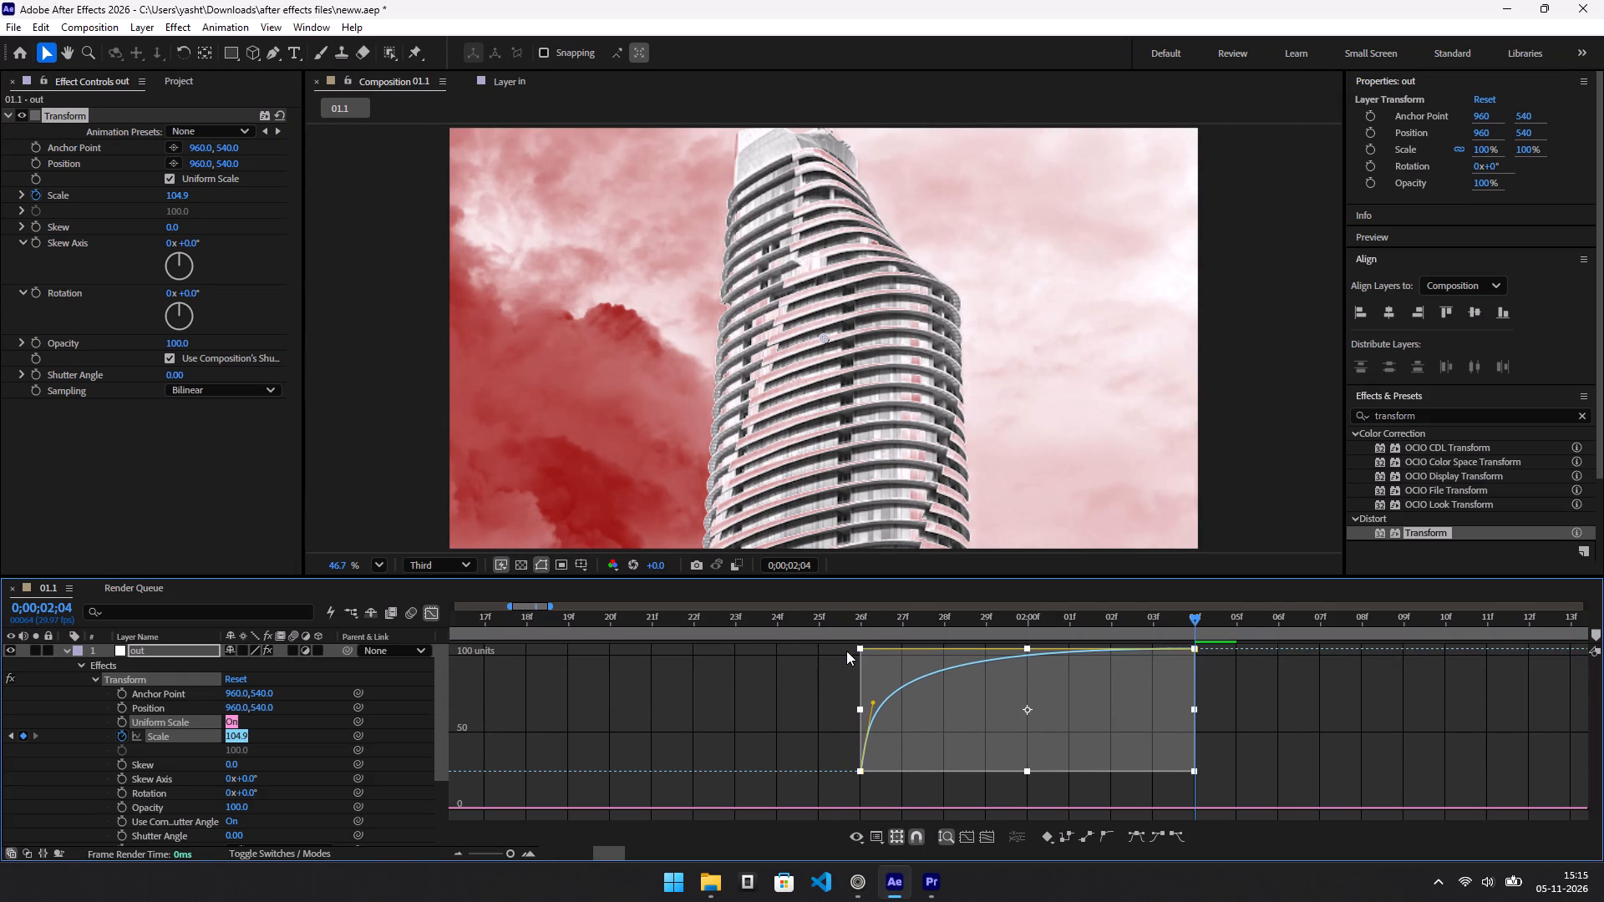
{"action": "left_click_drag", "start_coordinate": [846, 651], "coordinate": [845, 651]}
Undo the out layer's Scale curve edits and easing back to linear keyframes.
{"action": "key", "text": "ctrl+z"}
{"action": "key", "text": "ctrl+z"}
{"action": "key", "text": "ctrl+z"}
{"action": "key", "text": "ctrl+z"}
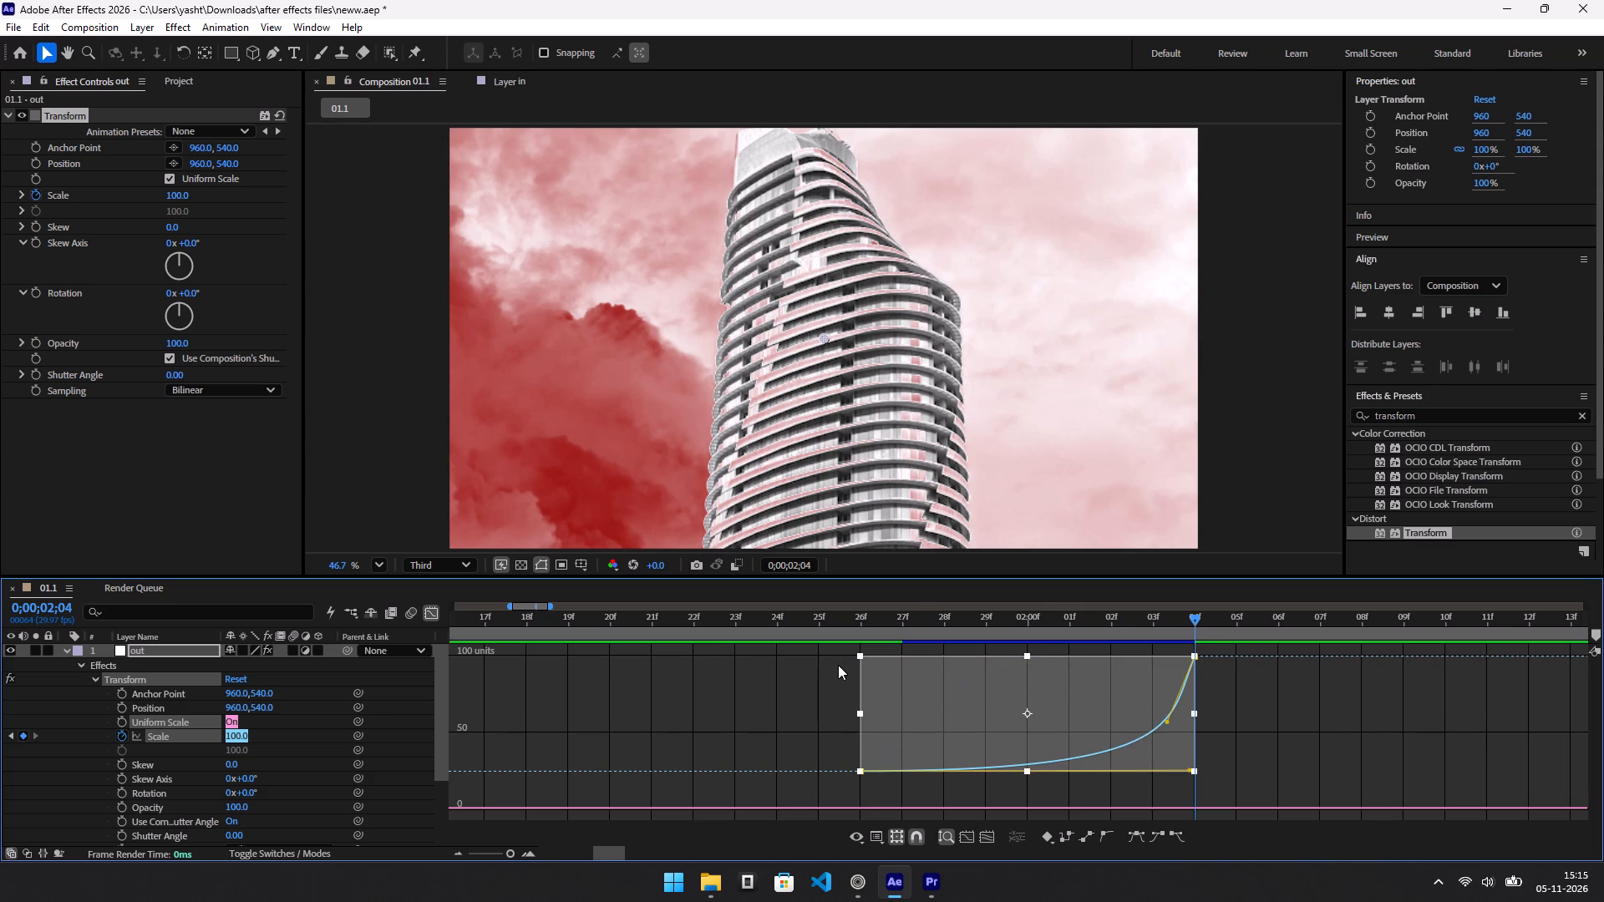
{"action": "key", "text": "ctrl+z"}
{"action": "key", "text": "ctrl+z"}
{"action": "key", "text": "ctrl+z"}
{"action": "key", "text": "ctrl+z"}
{"action": "key", "text": "ctrl+z"}
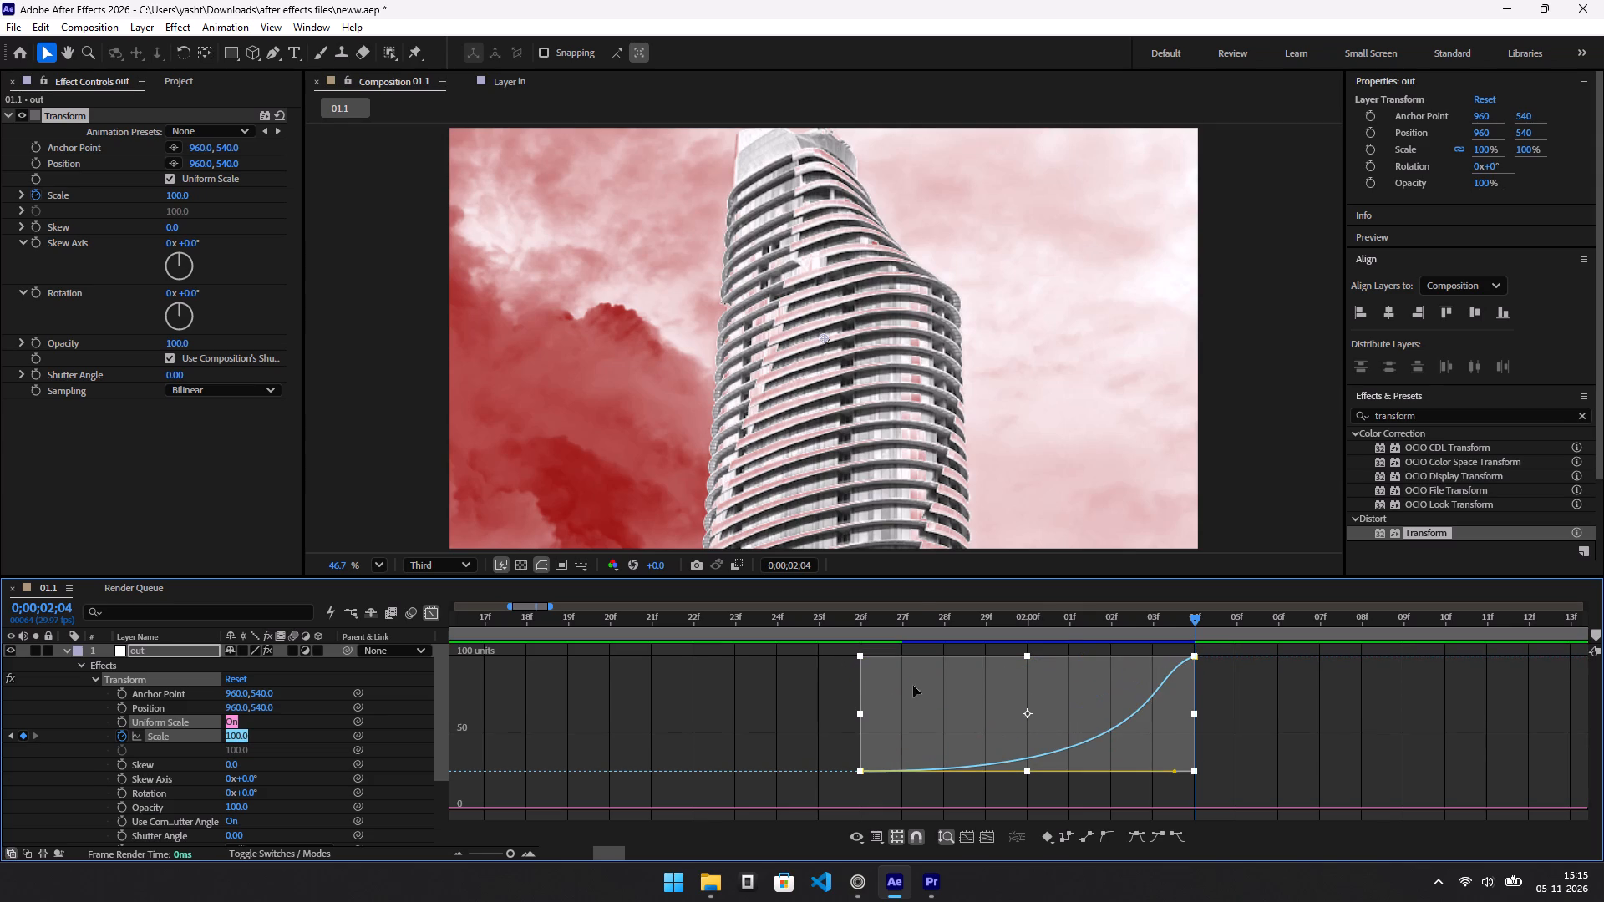
{"action": "key", "text": "ctrl+z"}
{"action": "key", "text": "ctrl+z"}
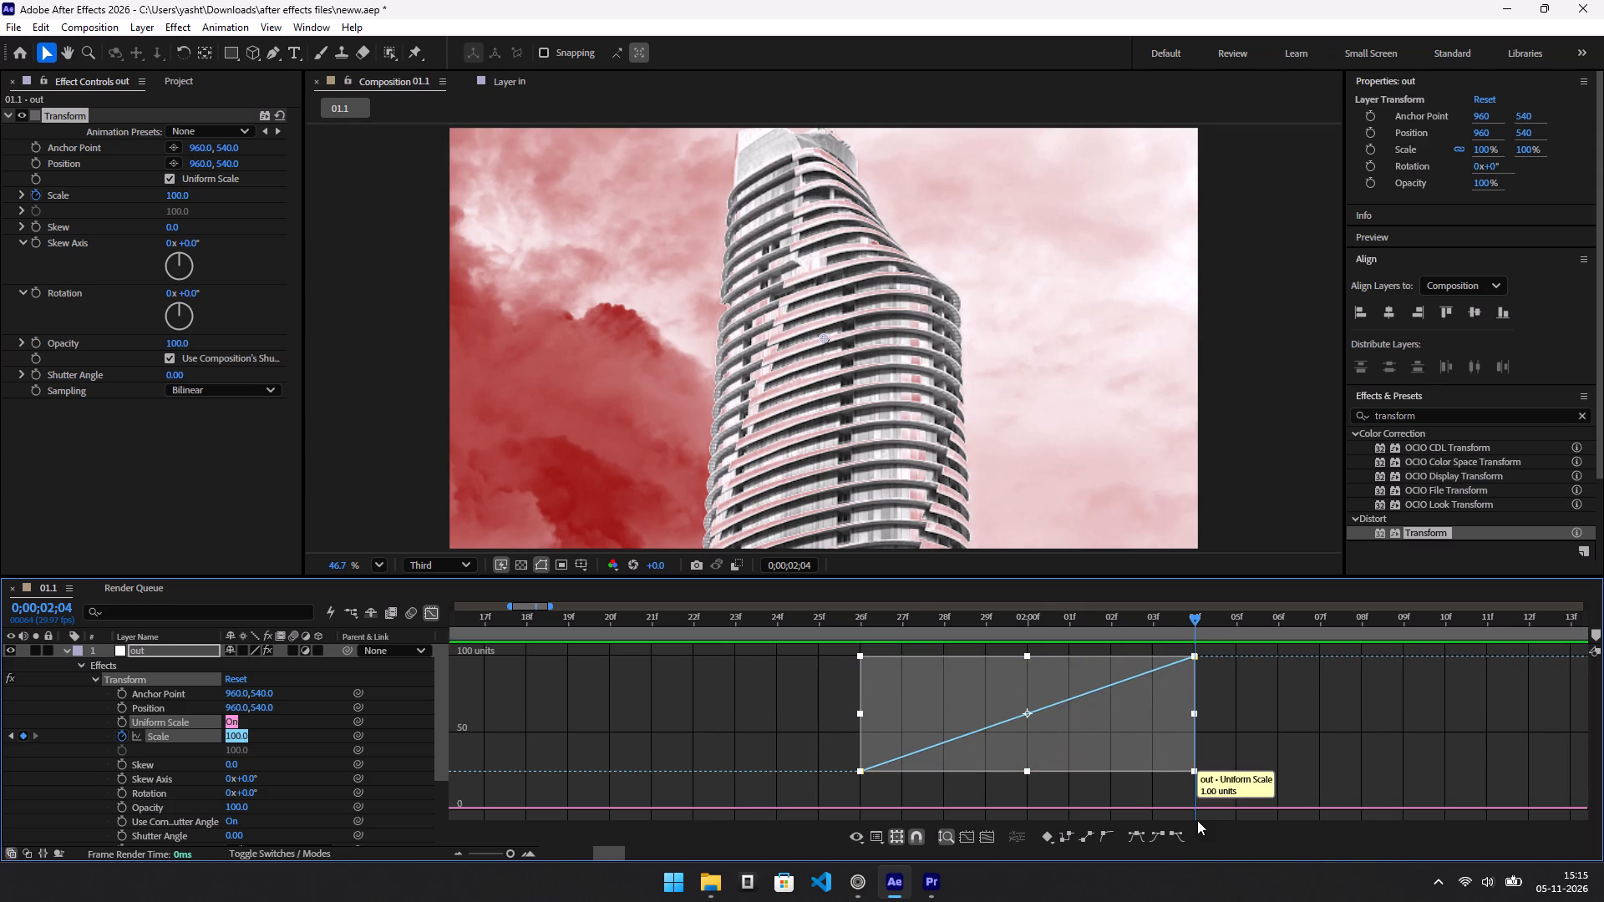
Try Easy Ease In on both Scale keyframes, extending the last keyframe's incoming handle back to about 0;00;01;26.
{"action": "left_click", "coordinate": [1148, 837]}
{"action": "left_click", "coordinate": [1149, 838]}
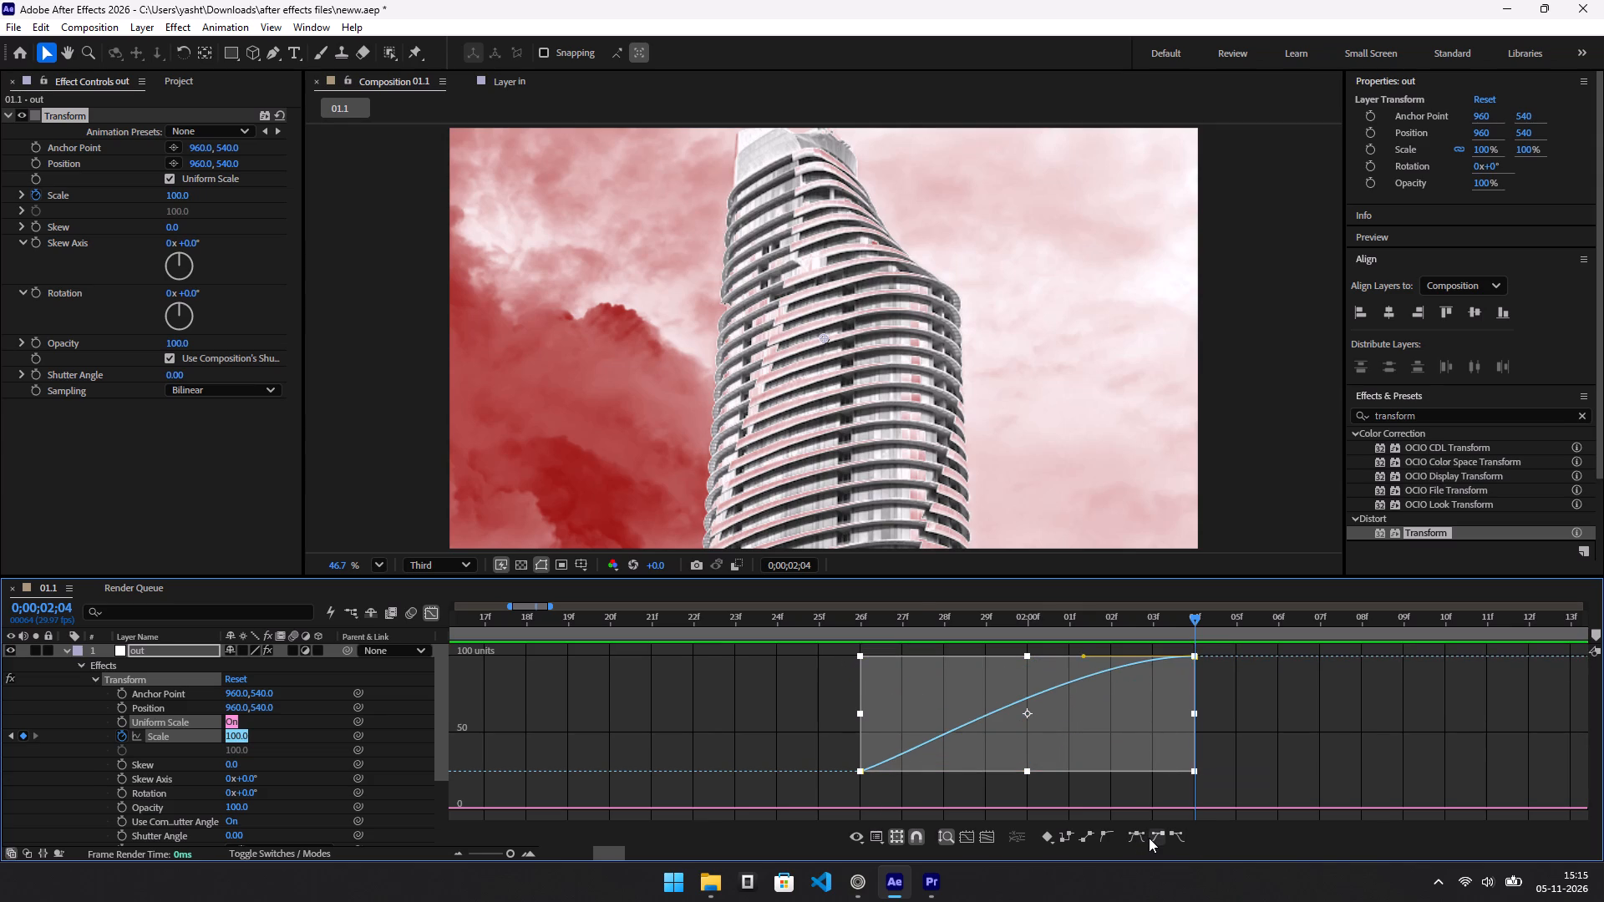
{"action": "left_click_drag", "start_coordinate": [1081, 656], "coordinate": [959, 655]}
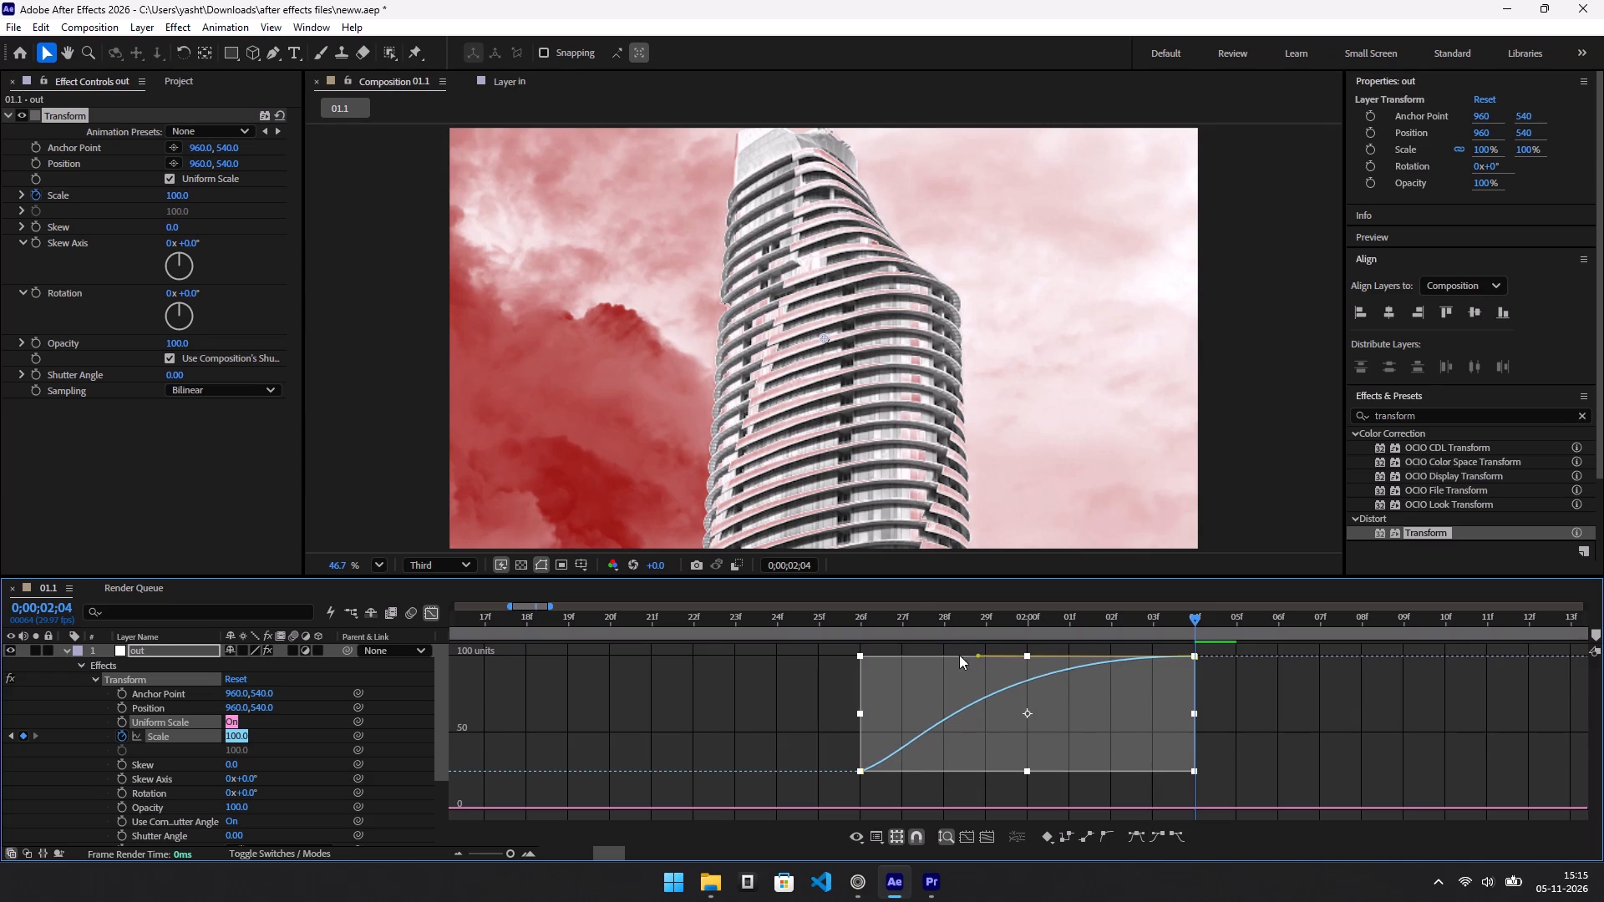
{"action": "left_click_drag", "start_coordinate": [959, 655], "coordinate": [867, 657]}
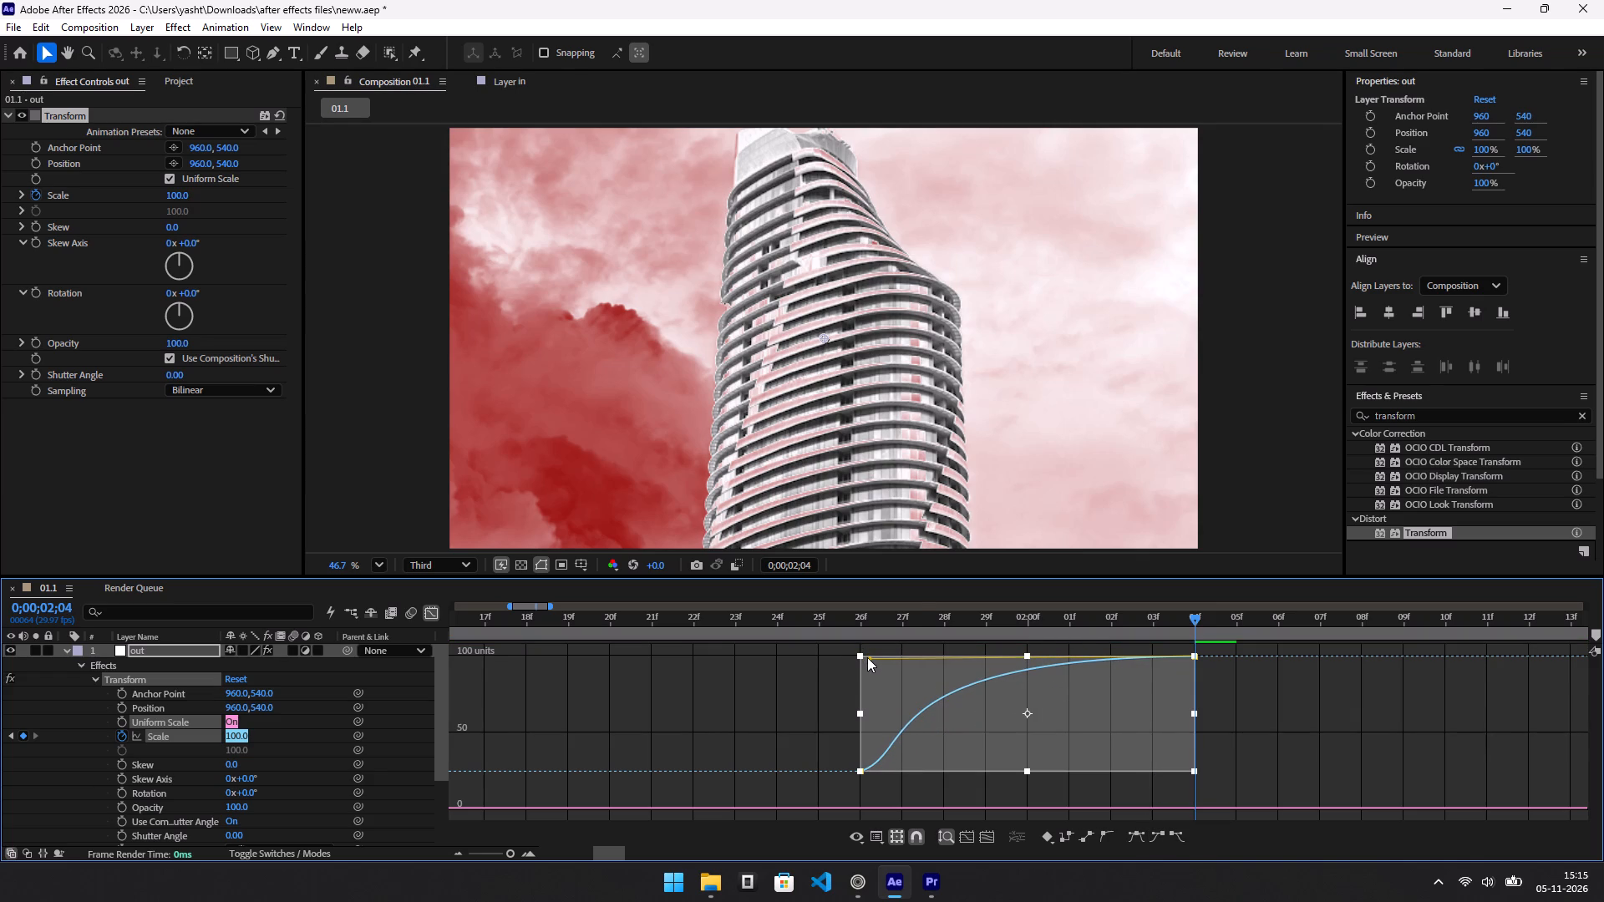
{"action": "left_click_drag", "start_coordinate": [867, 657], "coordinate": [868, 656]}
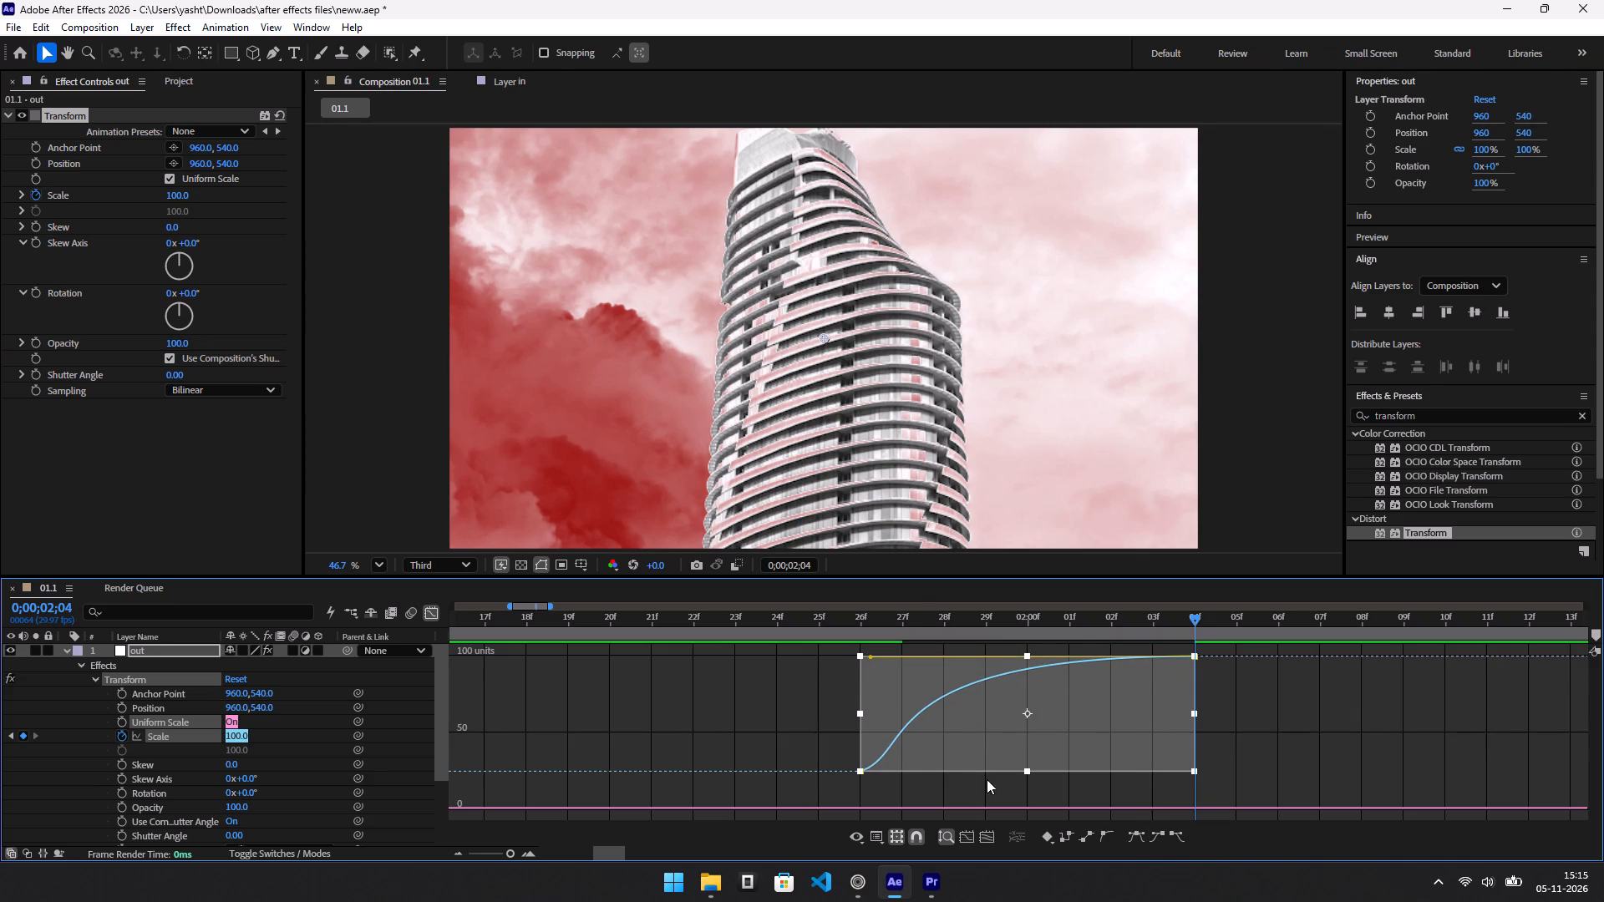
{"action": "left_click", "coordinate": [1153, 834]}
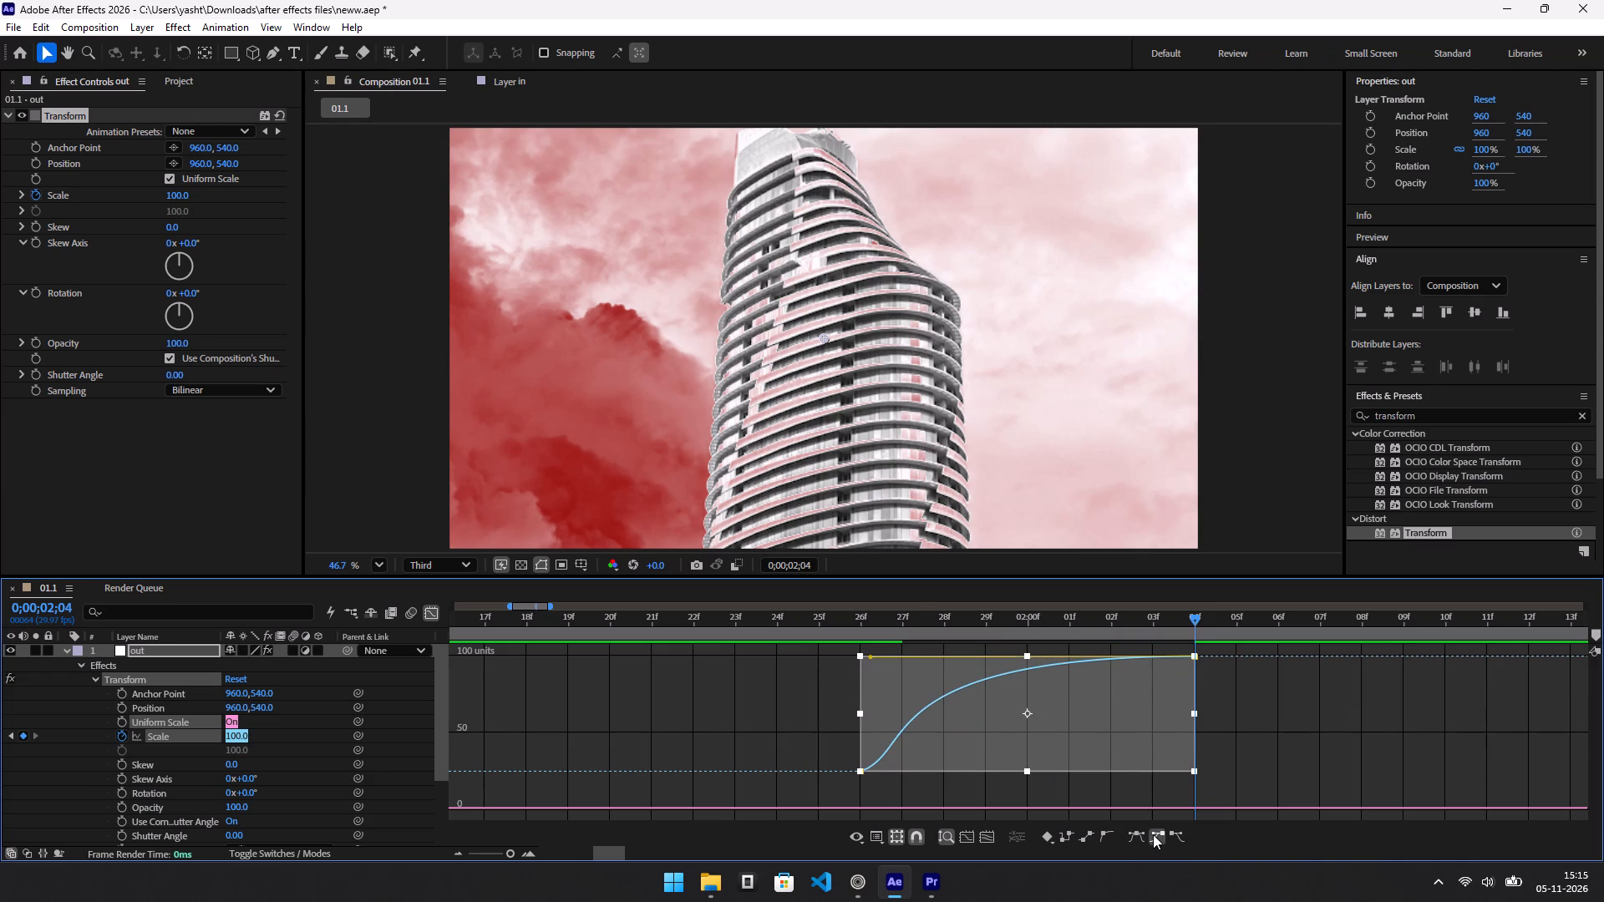
Apply Easy Ease to both Scale keyframes, extend the last keyframe's handle back to about 0;00;01;26 and steepen the first keyframe's handle upward.
{"action": "left_click", "coordinate": [1134, 838]}
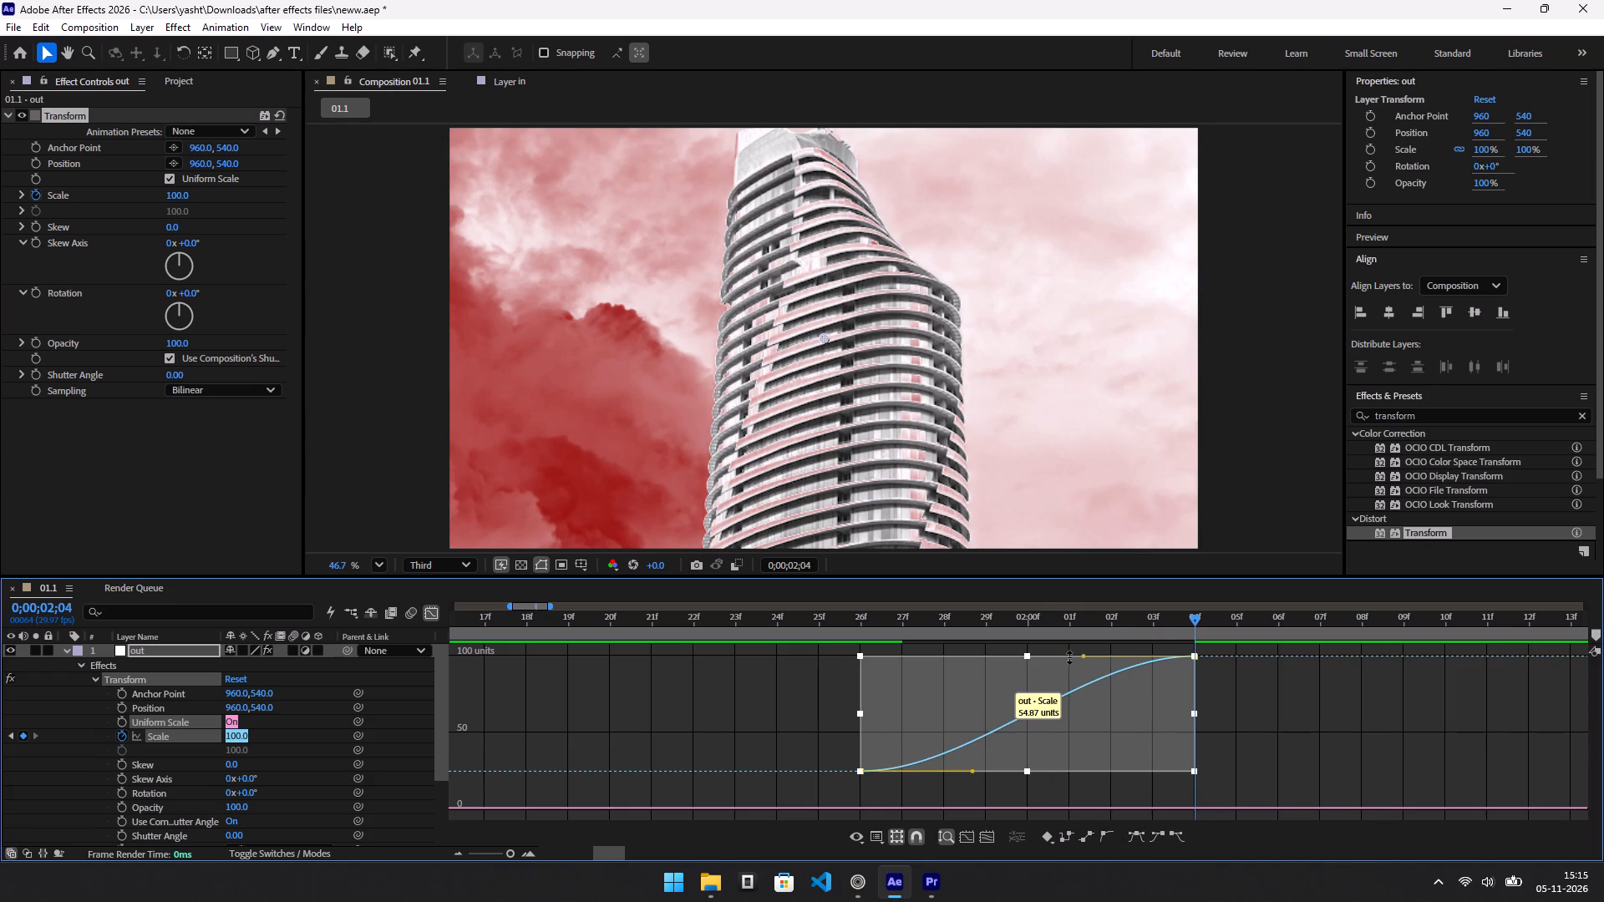
{"action": "left_click_drag", "start_coordinate": [1082, 658], "coordinate": [883, 661]}
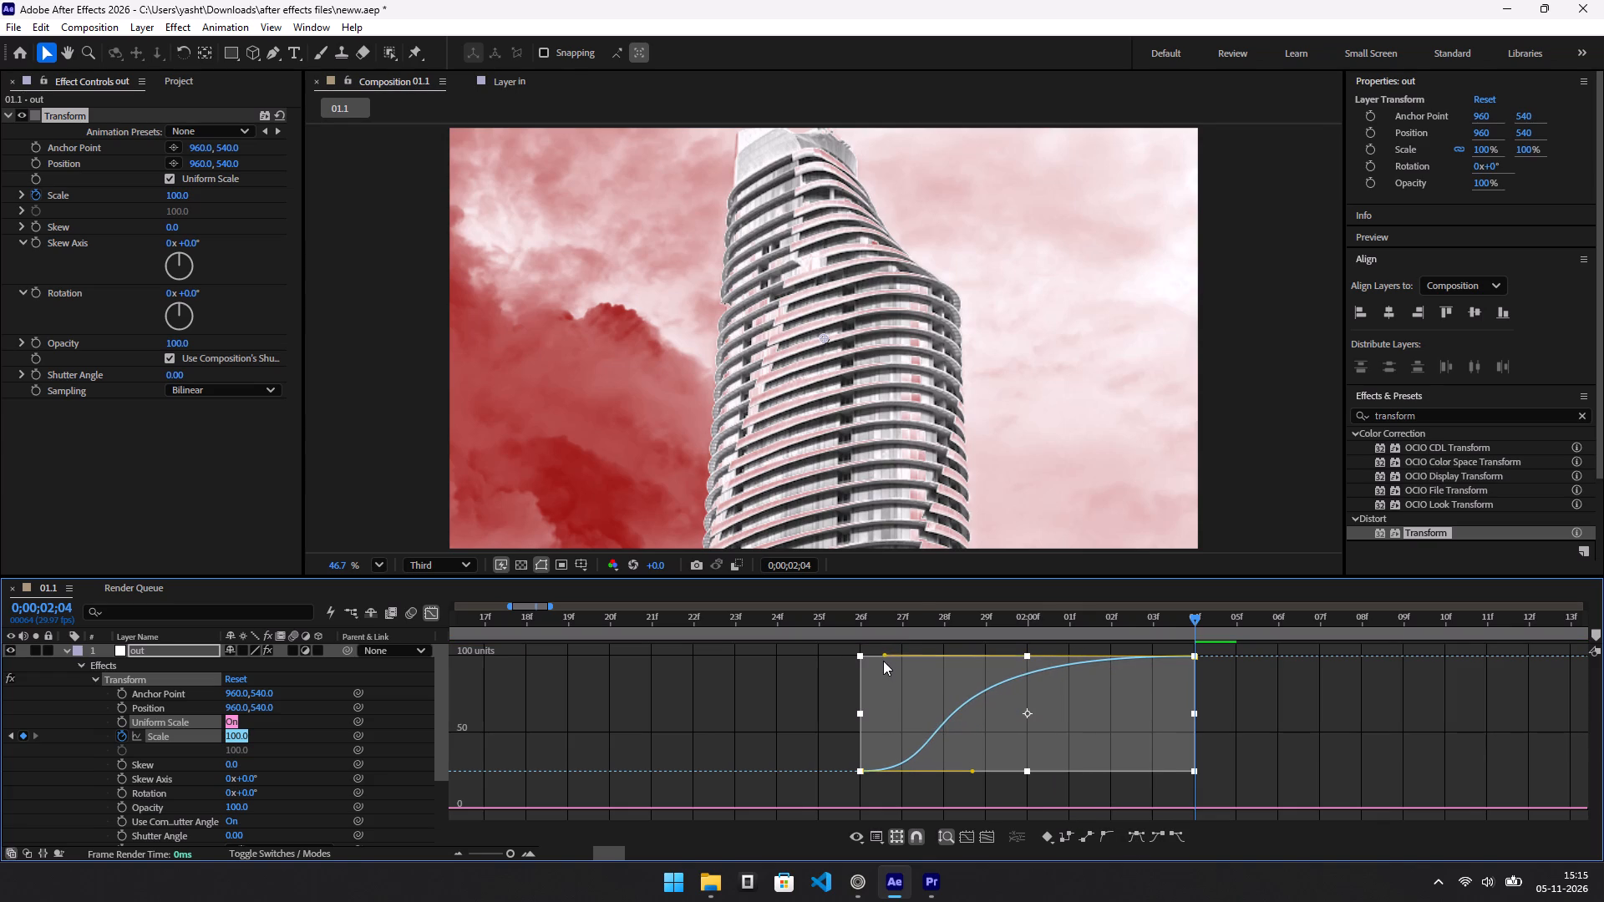
{"action": "left_click_drag", "start_coordinate": [883, 661], "coordinate": [873, 662]}
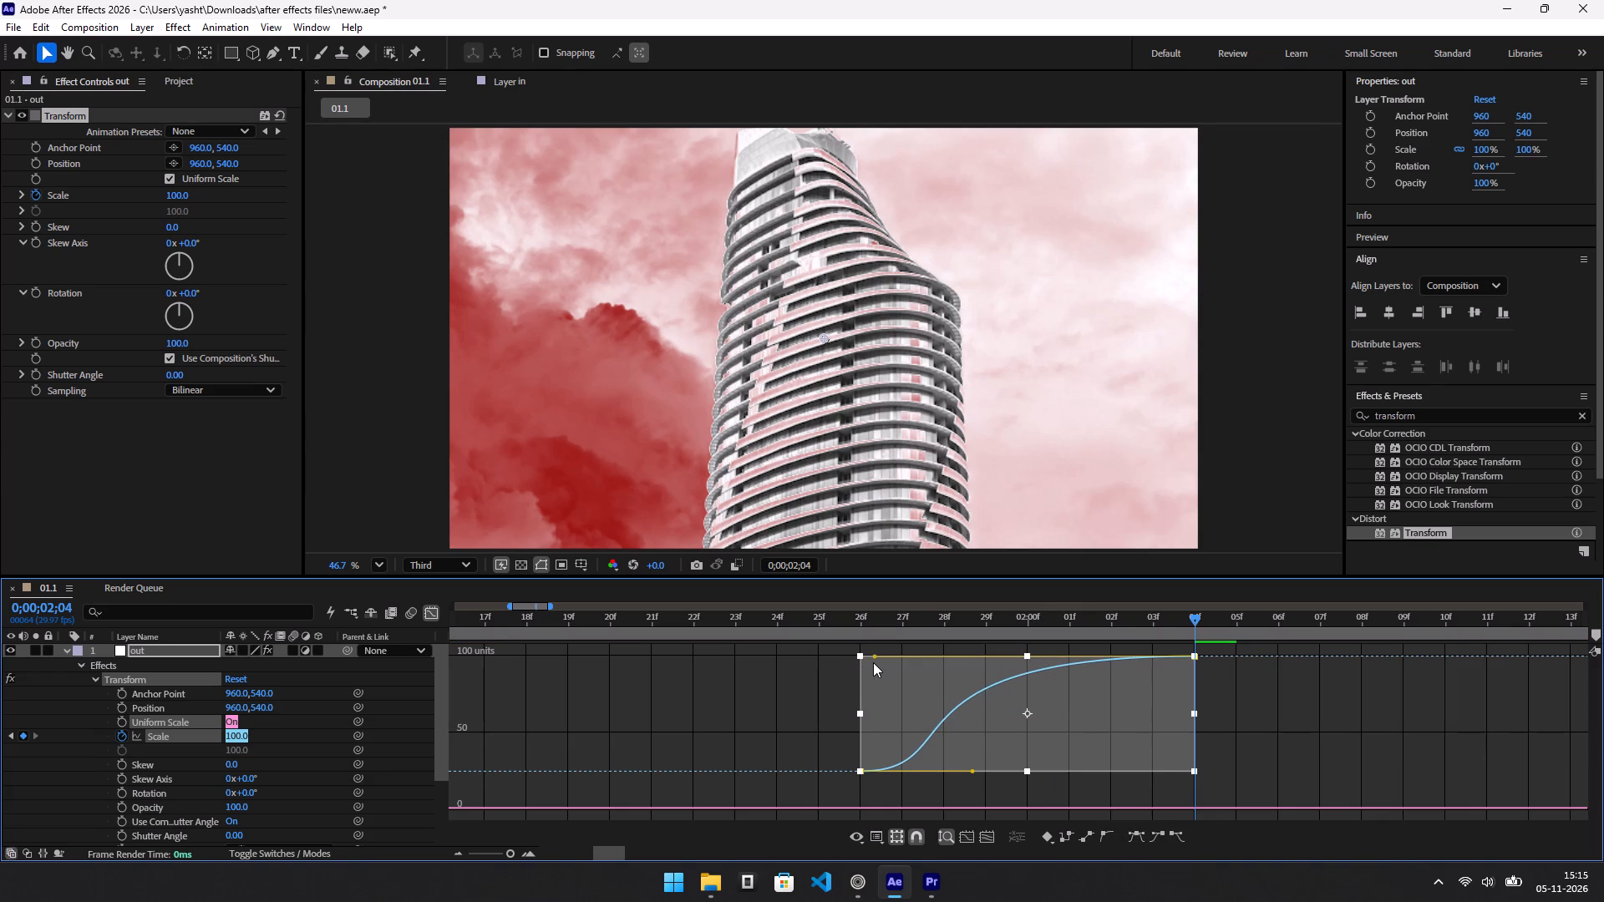
{"action": "left_click_drag", "start_coordinate": [873, 662], "coordinate": [872, 662]}
{"action": "left_click_drag", "start_coordinate": [969, 772], "coordinate": [870, 687]}
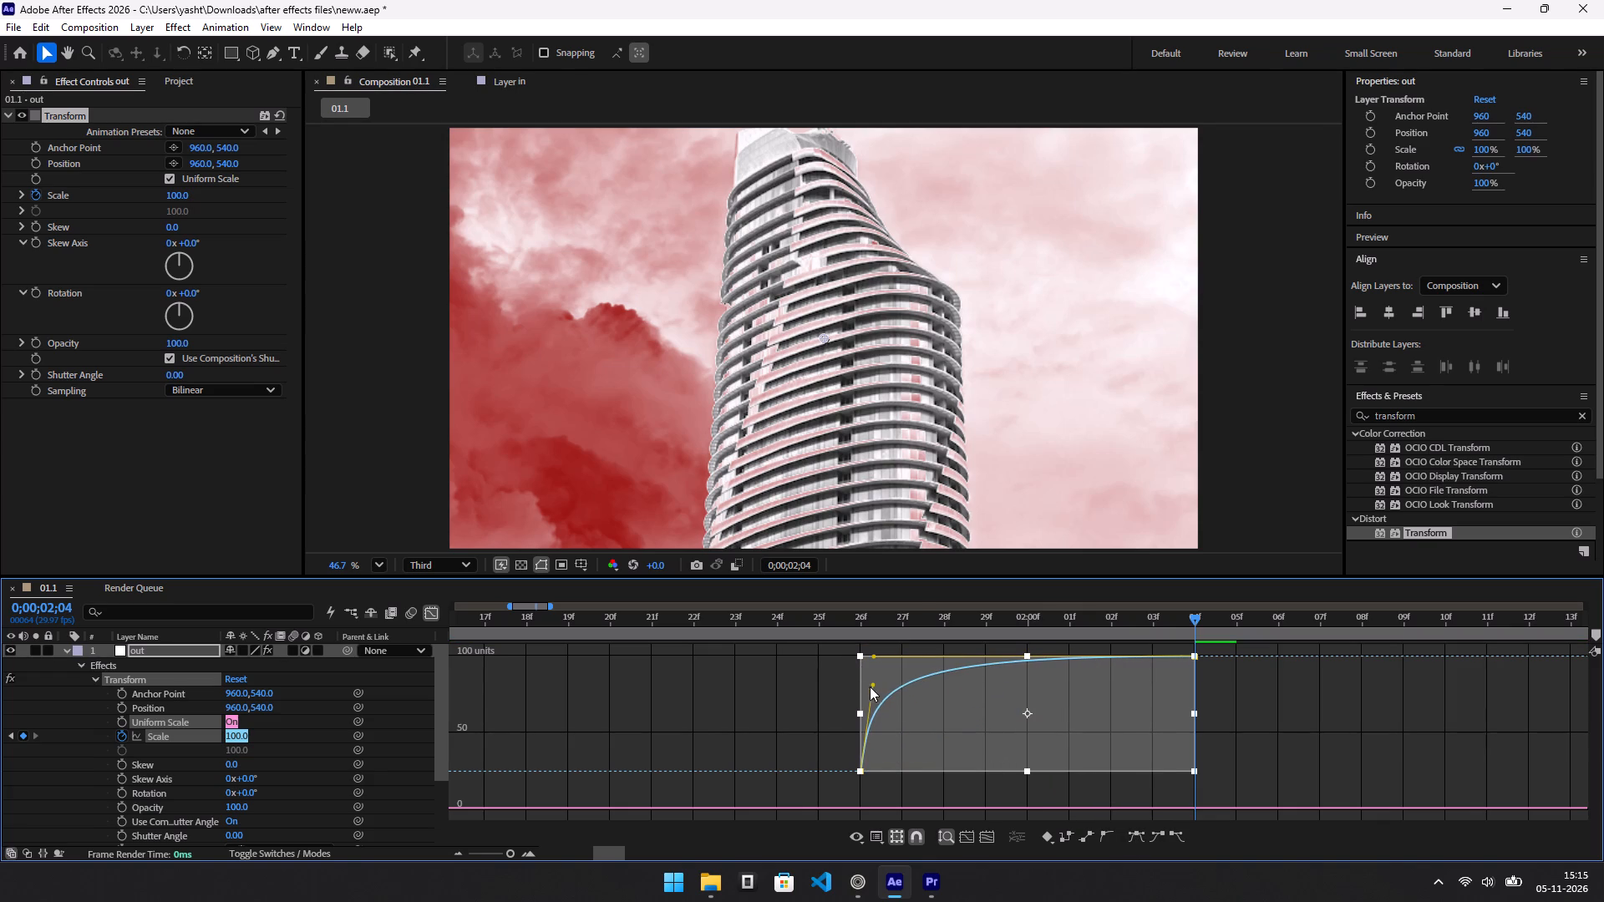
{"action": "left_click_drag", "start_coordinate": [870, 687], "coordinate": [835, 719]}
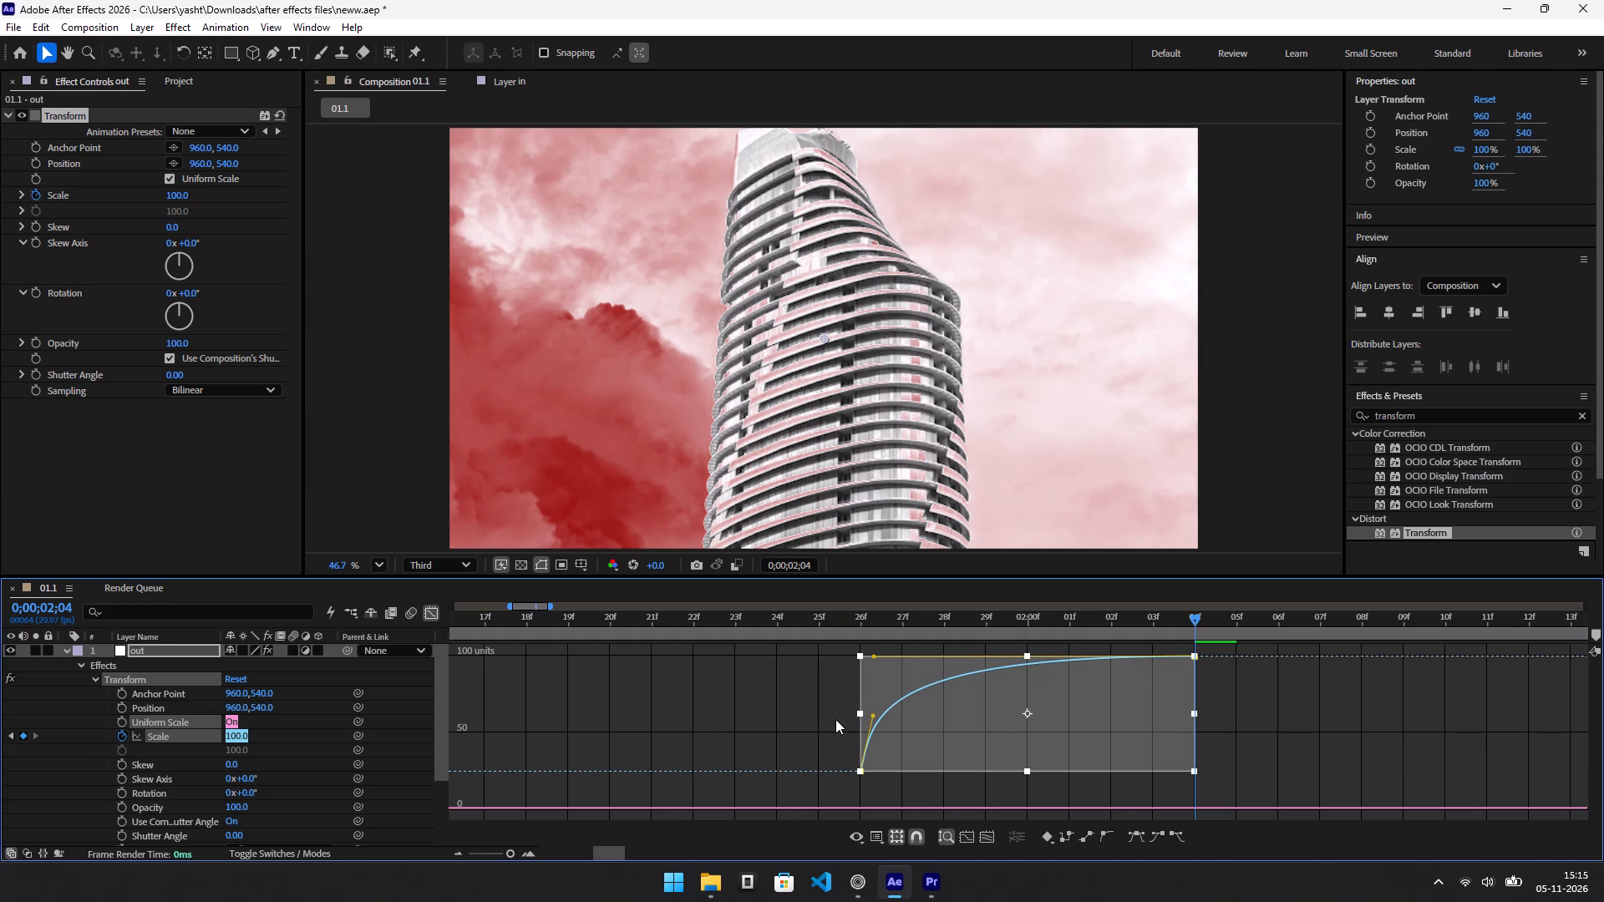
{"action": "left_click_drag", "start_coordinate": [835, 719], "coordinate": [817, 732]}
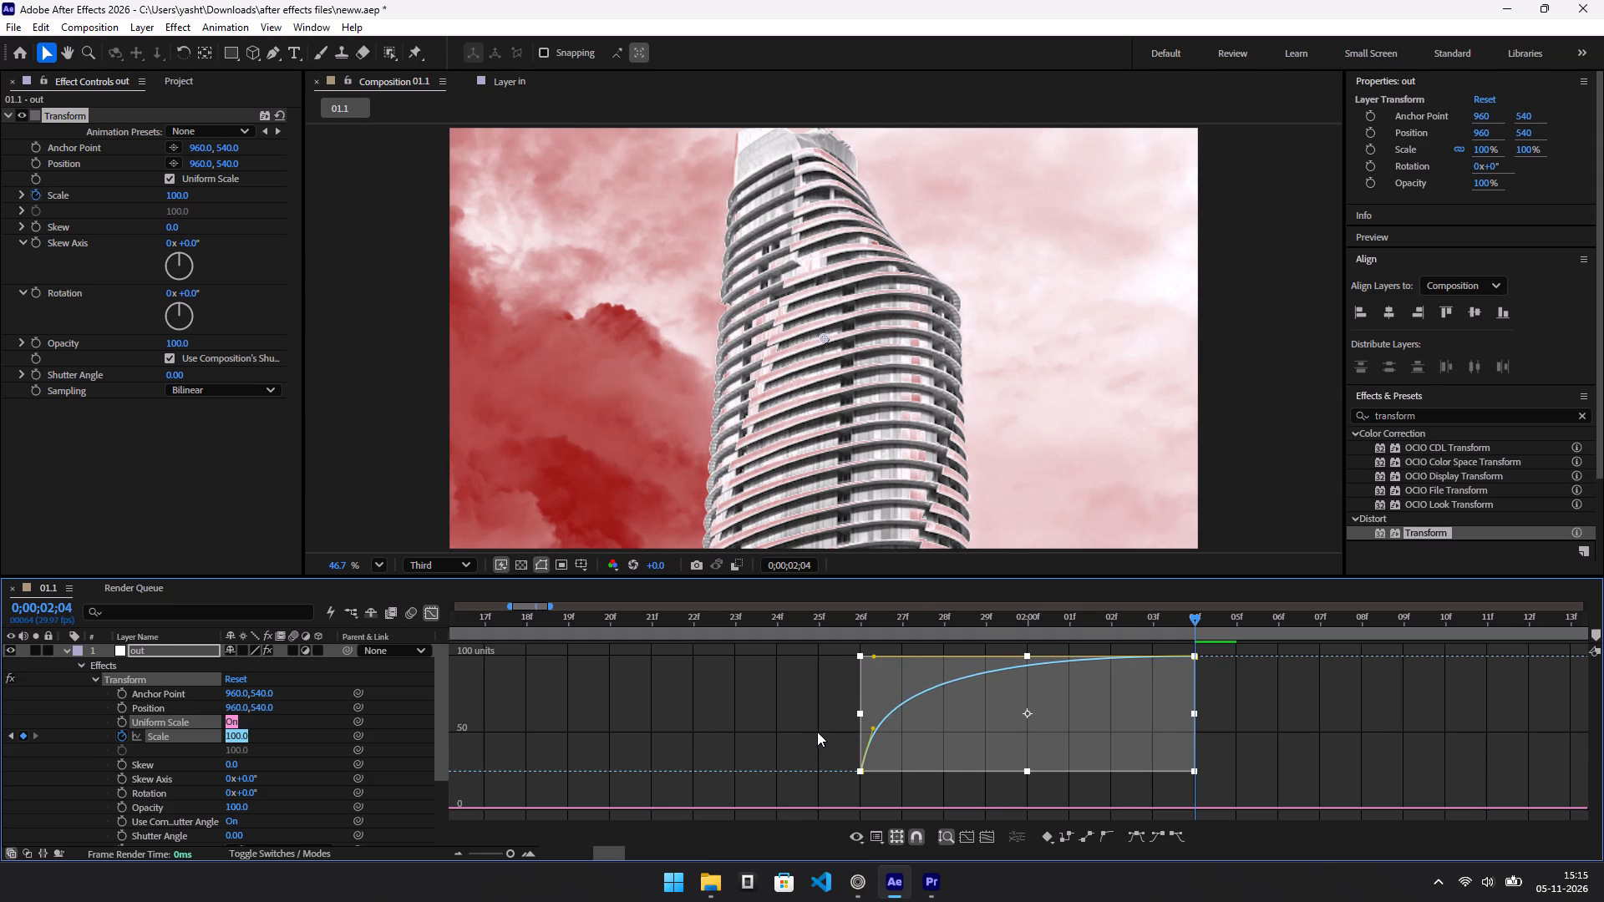
{"action": "left_click_drag", "start_coordinate": [817, 732], "coordinate": [808, 716]}
Compare the Scale curve with the tutorial, scrub through 0;00;01;26, and preview the zoom from 0;00;01;24.
{"action": "key", "text": "alt+Tab"}
{"action": "left_click", "coordinate": [625, 544]}
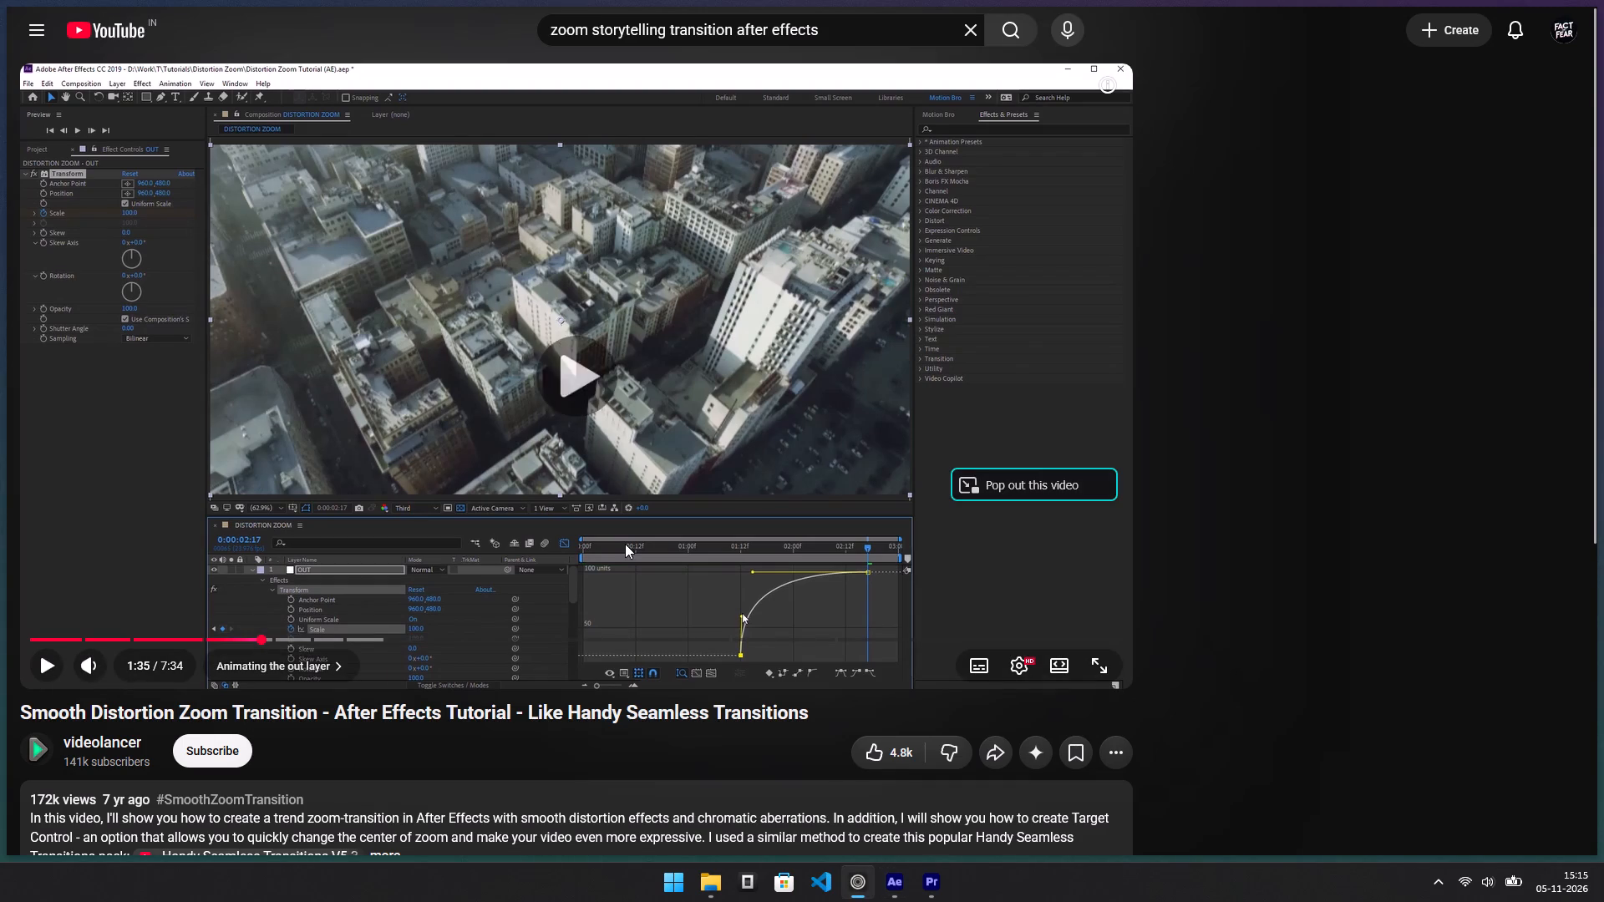
{"action": "key", "text": "alt+Tab"}
{"action": "key", "text": "alt+Tab"}
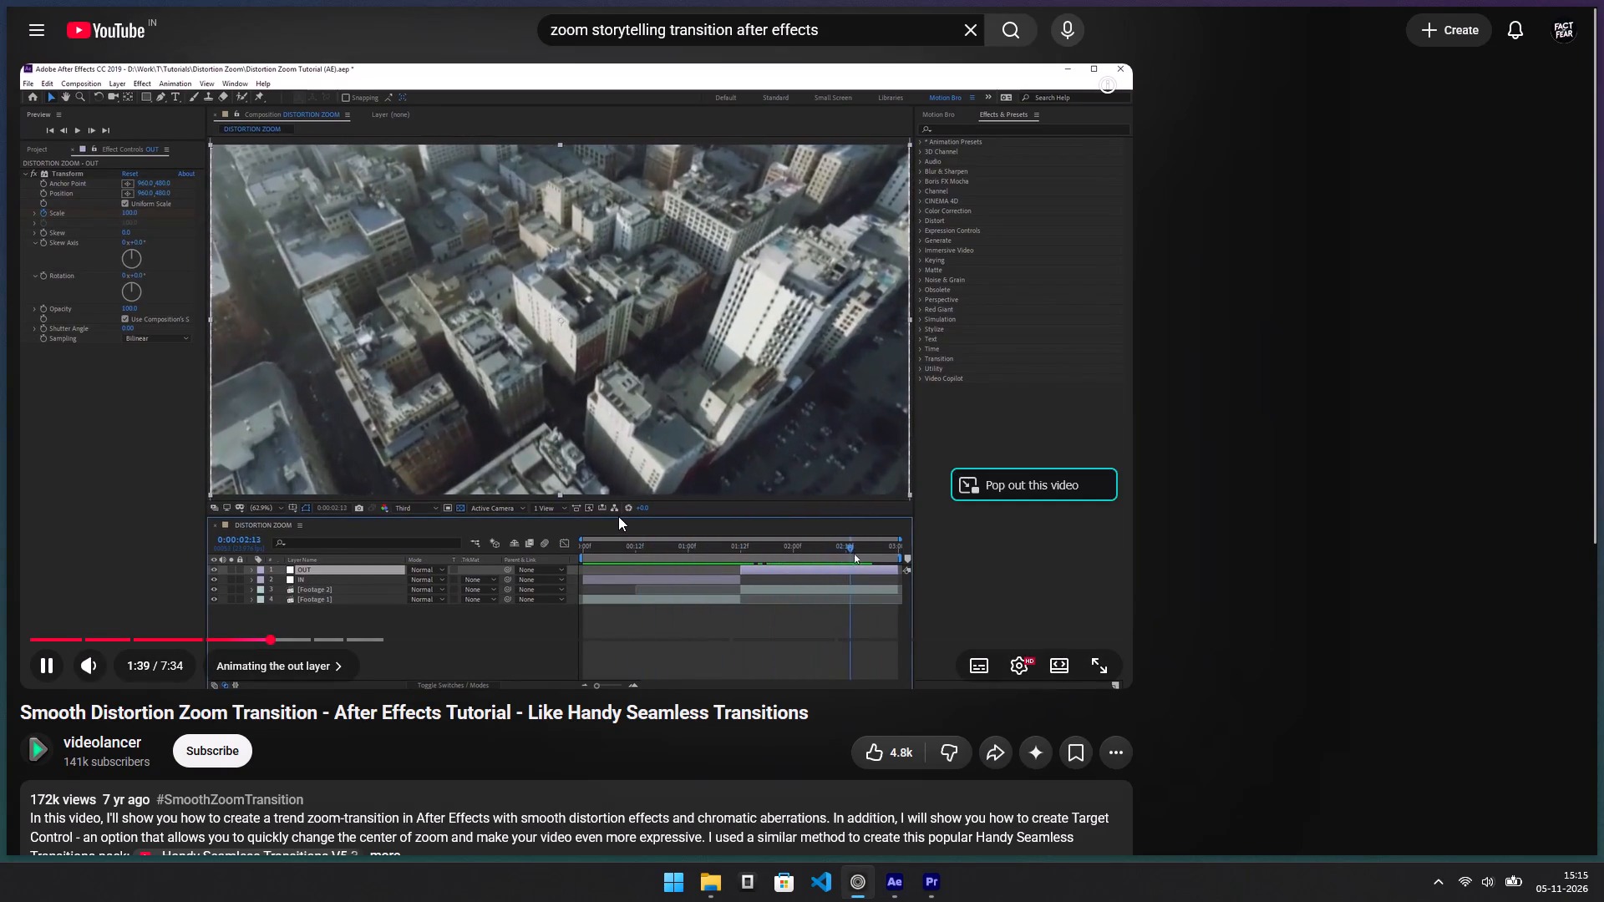
{"action": "key", "text": "alt+Tab"}
{"action": "left_click_drag", "start_coordinate": [808, 616], "coordinate": [871, 651]}
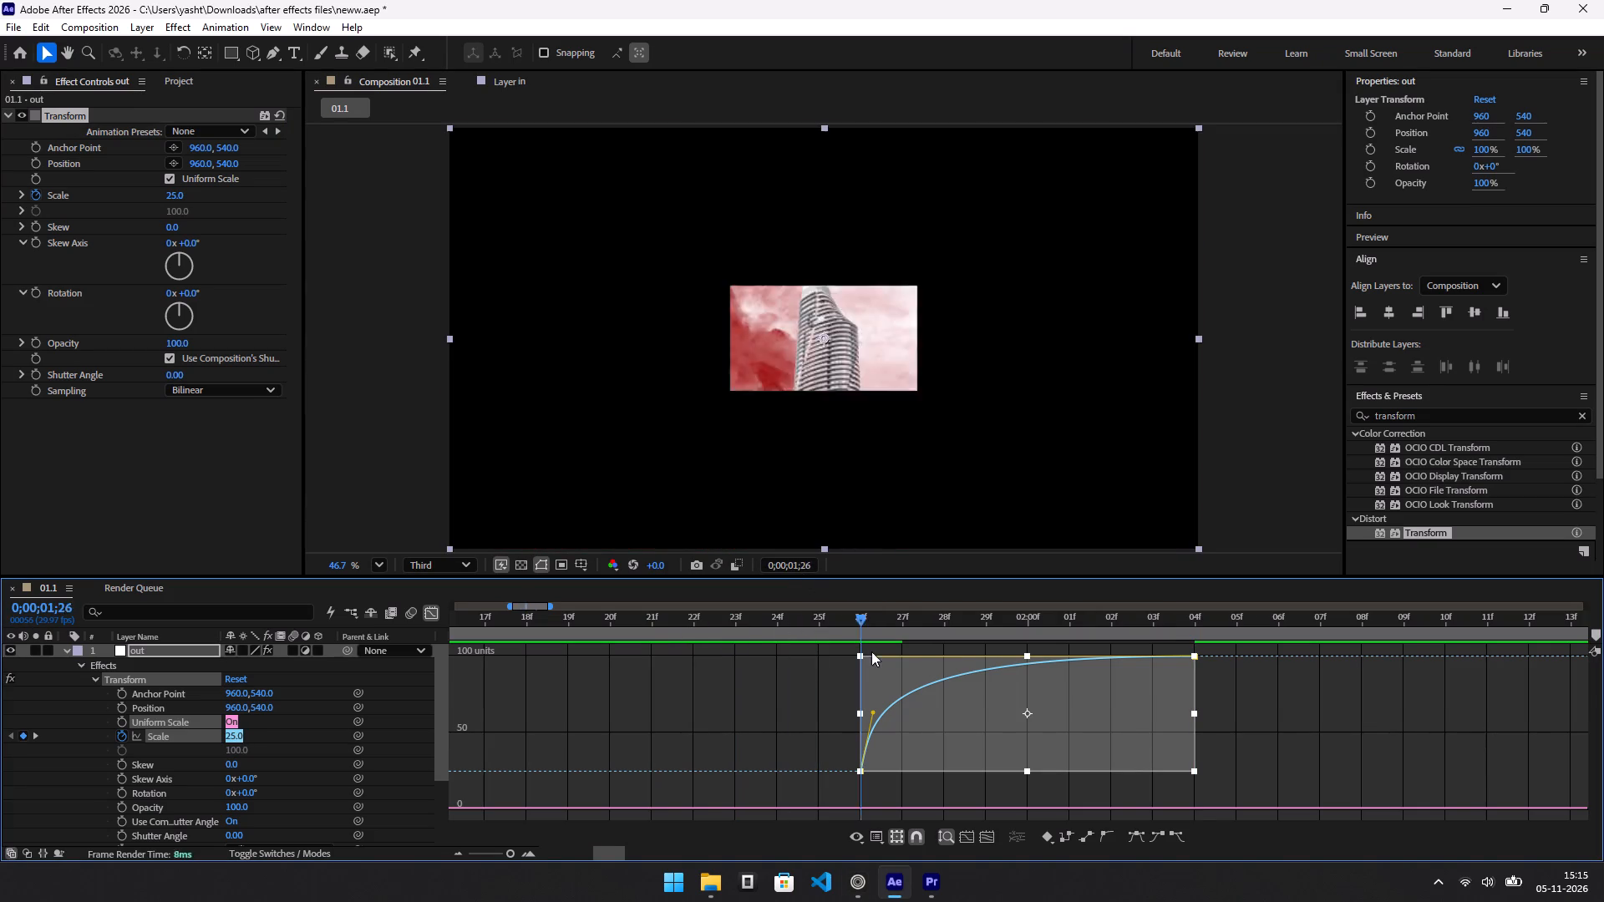
{"action": "left_click_drag", "start_coordinate": [871, 651], "coordinate": [930, 672]}
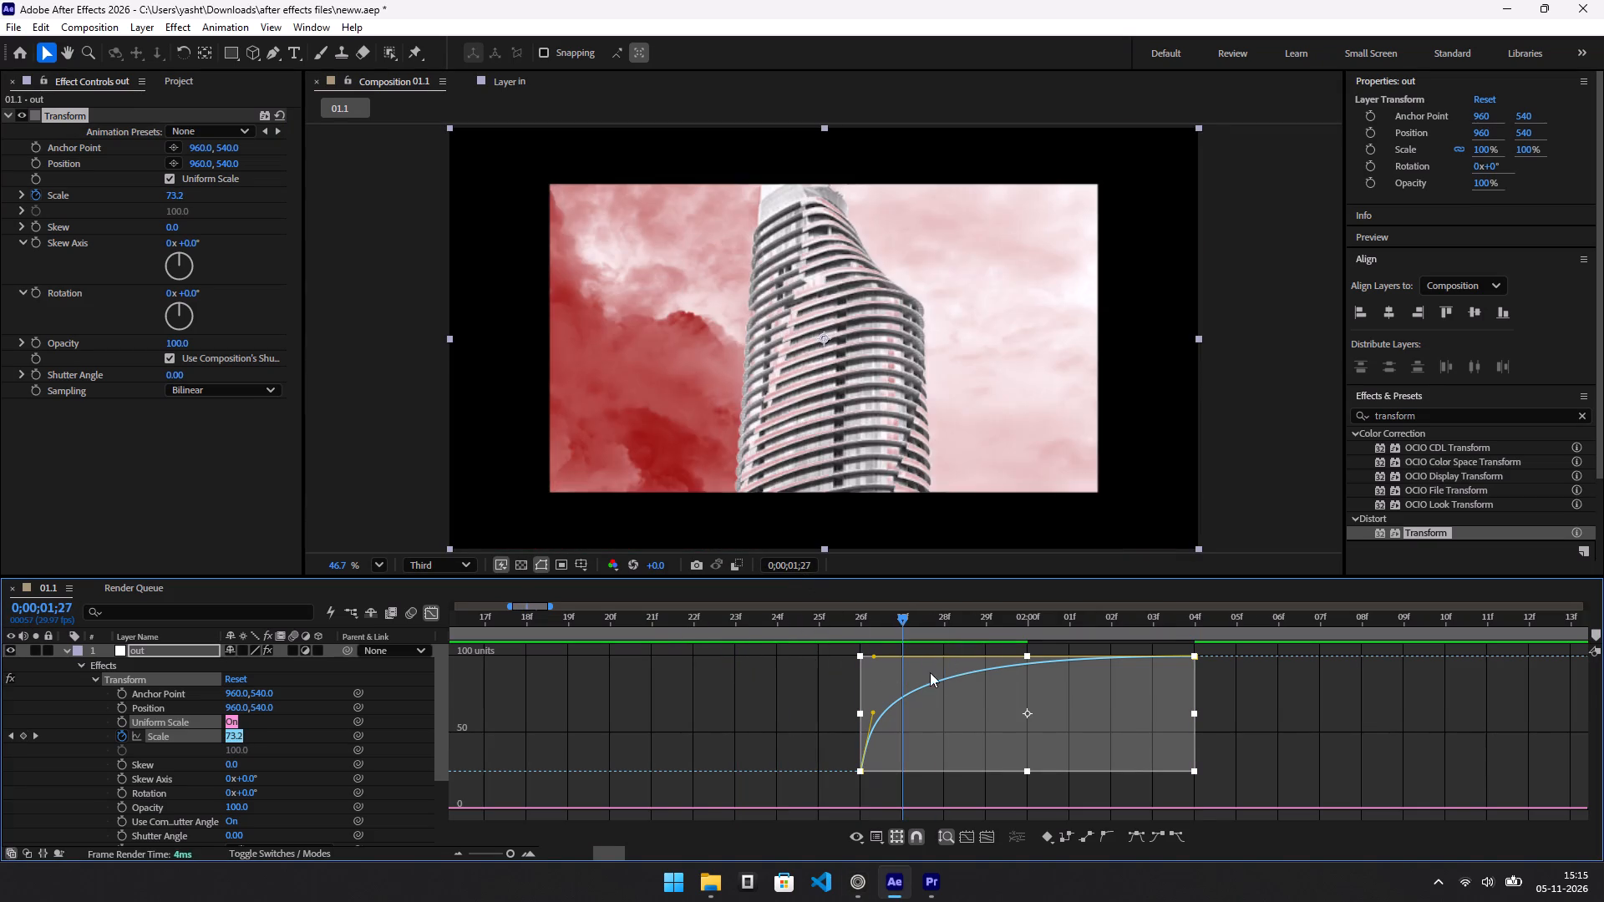
{"action": "left_click_drag", "start_coordinate": [930, 672], "coordinate": [780, 667]}
{"action": "key", "text": "space"}
{"action": "key", "text": "space"}
{"action": "left_click", "coordinate": [778, 667]}
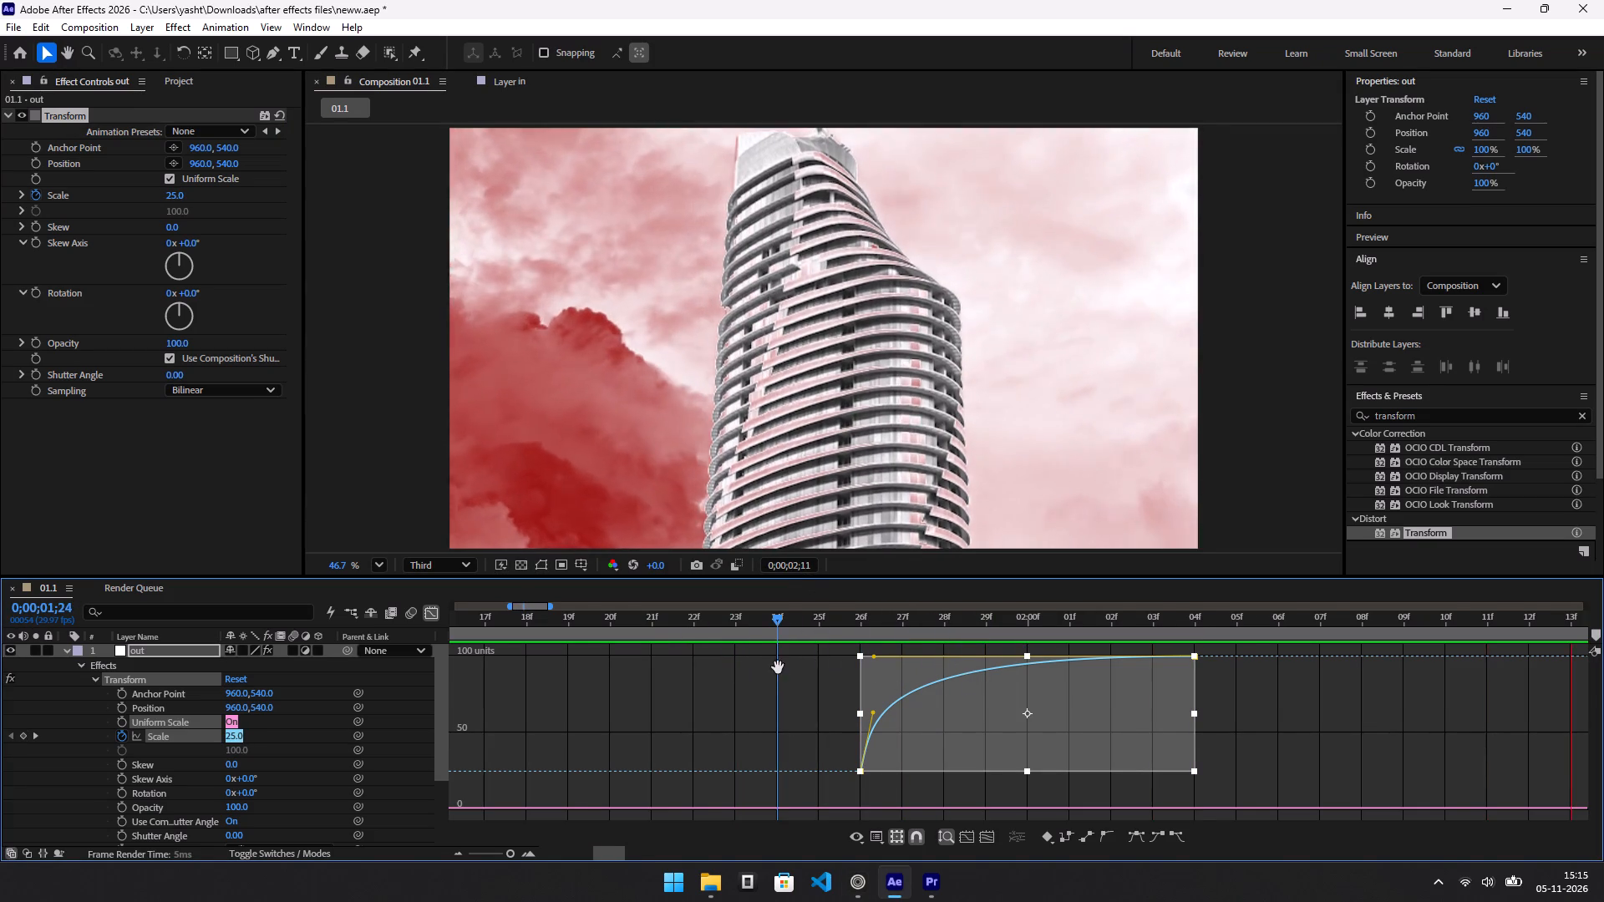
Close the graph editor to return the timeline to layer bars and keyframes.
{"action": "scroll", "coordinate": [855, 750], "scroll_direction": "down", "scroll_amount": 6, "text": "alt"}
{"action": "scroll", "coordinate": [855, 750], "scroll_direction": "up", "scroll_amount": 2, "text": "alt"}
{"action": "left_click", "coordinate": [434, 616]}
Watch the tutorial section on adding Motion Tile to the out layer, replaying how the effect is chosen and ordered.
{"action": "key", "text": "alt+Tab"}
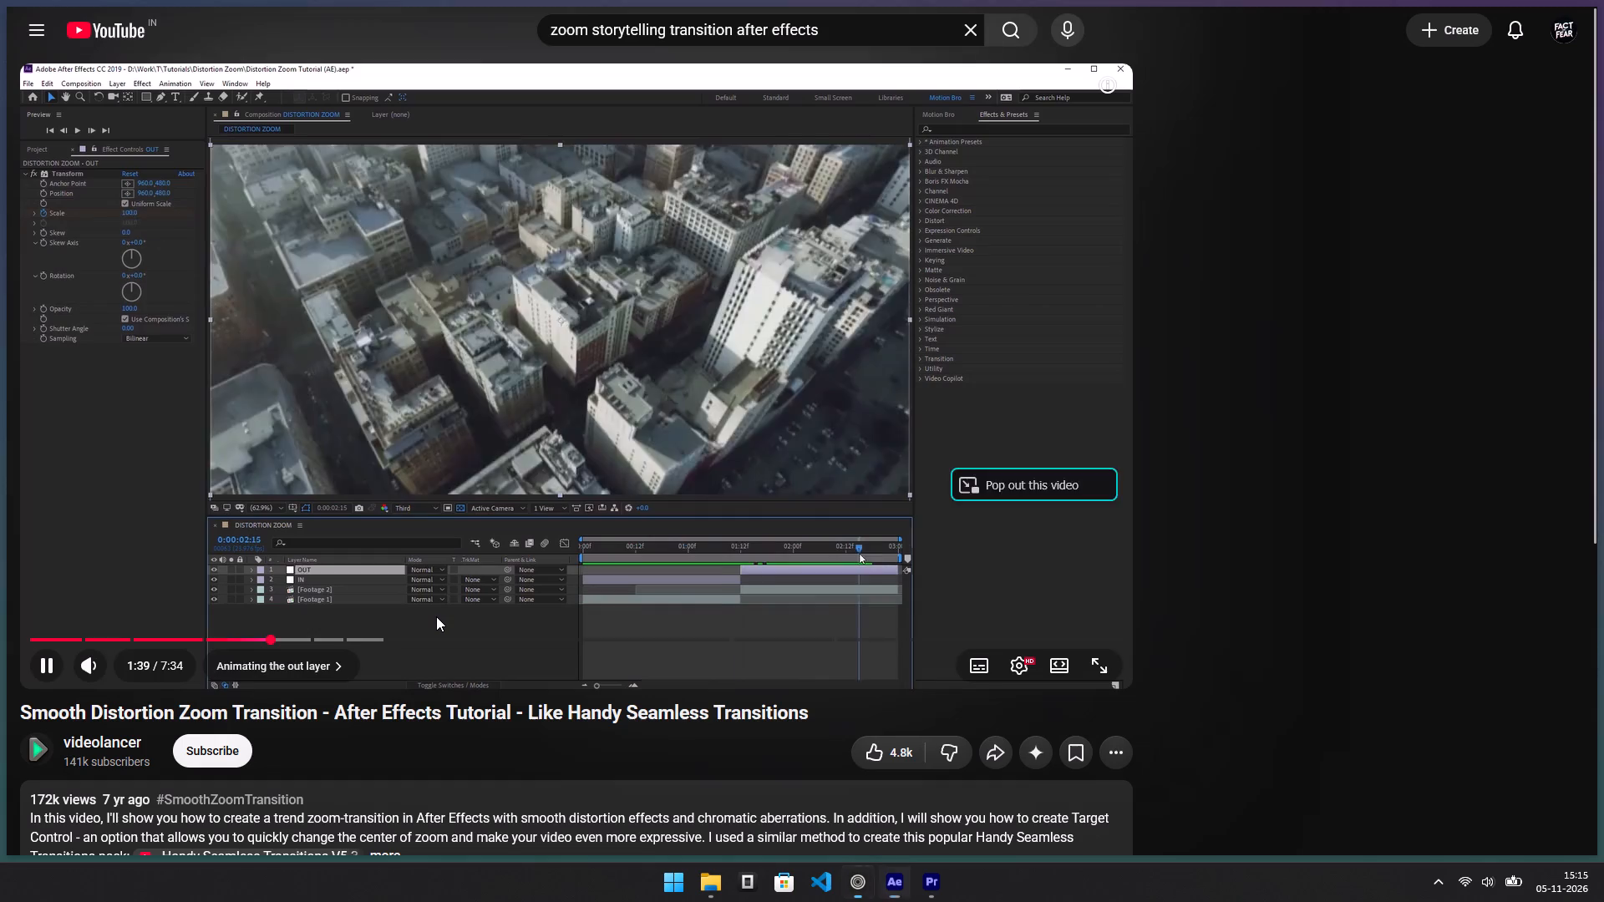
{"action": "key", "text": "Left"}
{"action": "key", "text": "Left"}
{"action": "key", "text": "space"}
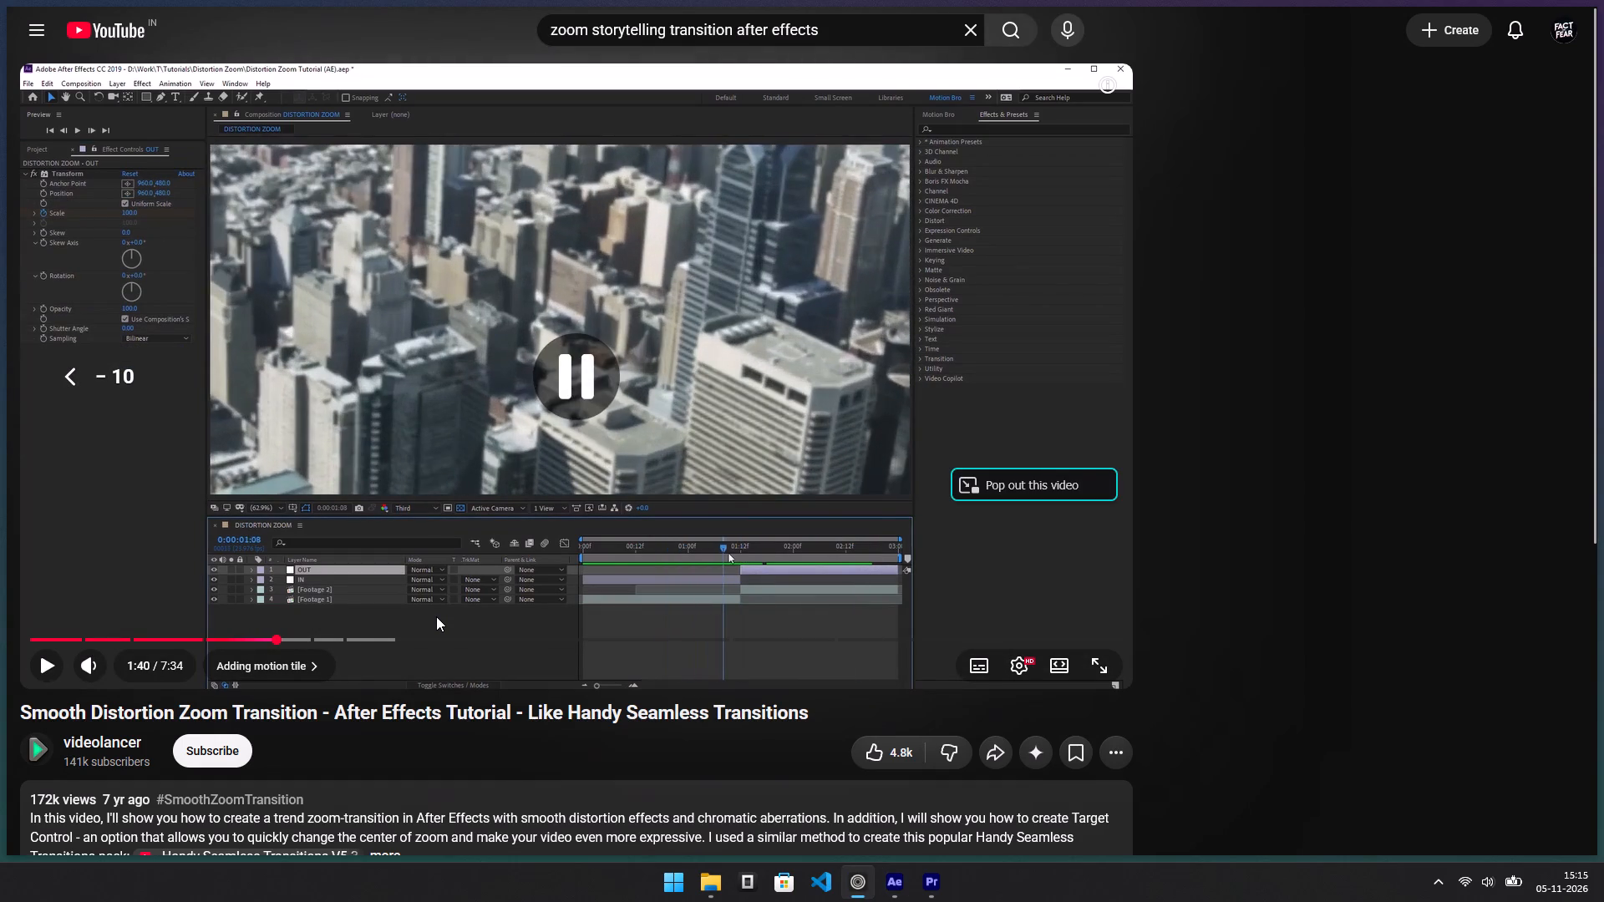
{"action": "key", "text": "space"}
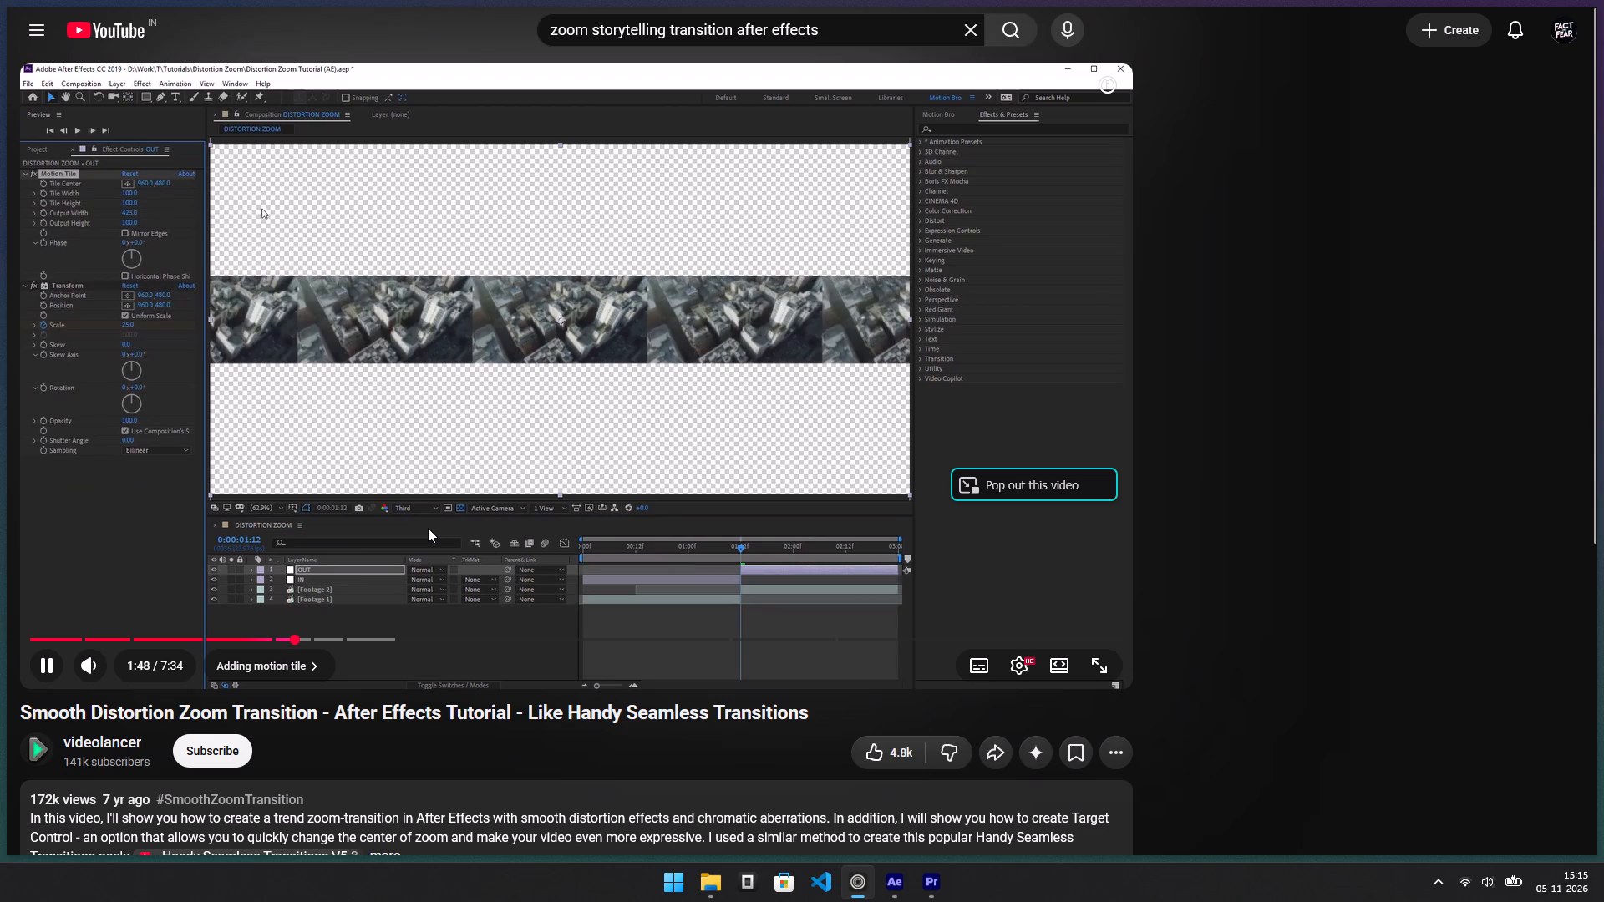
{"action": "key", "text": "Left"}
{"action": "key", "text": "Left"}
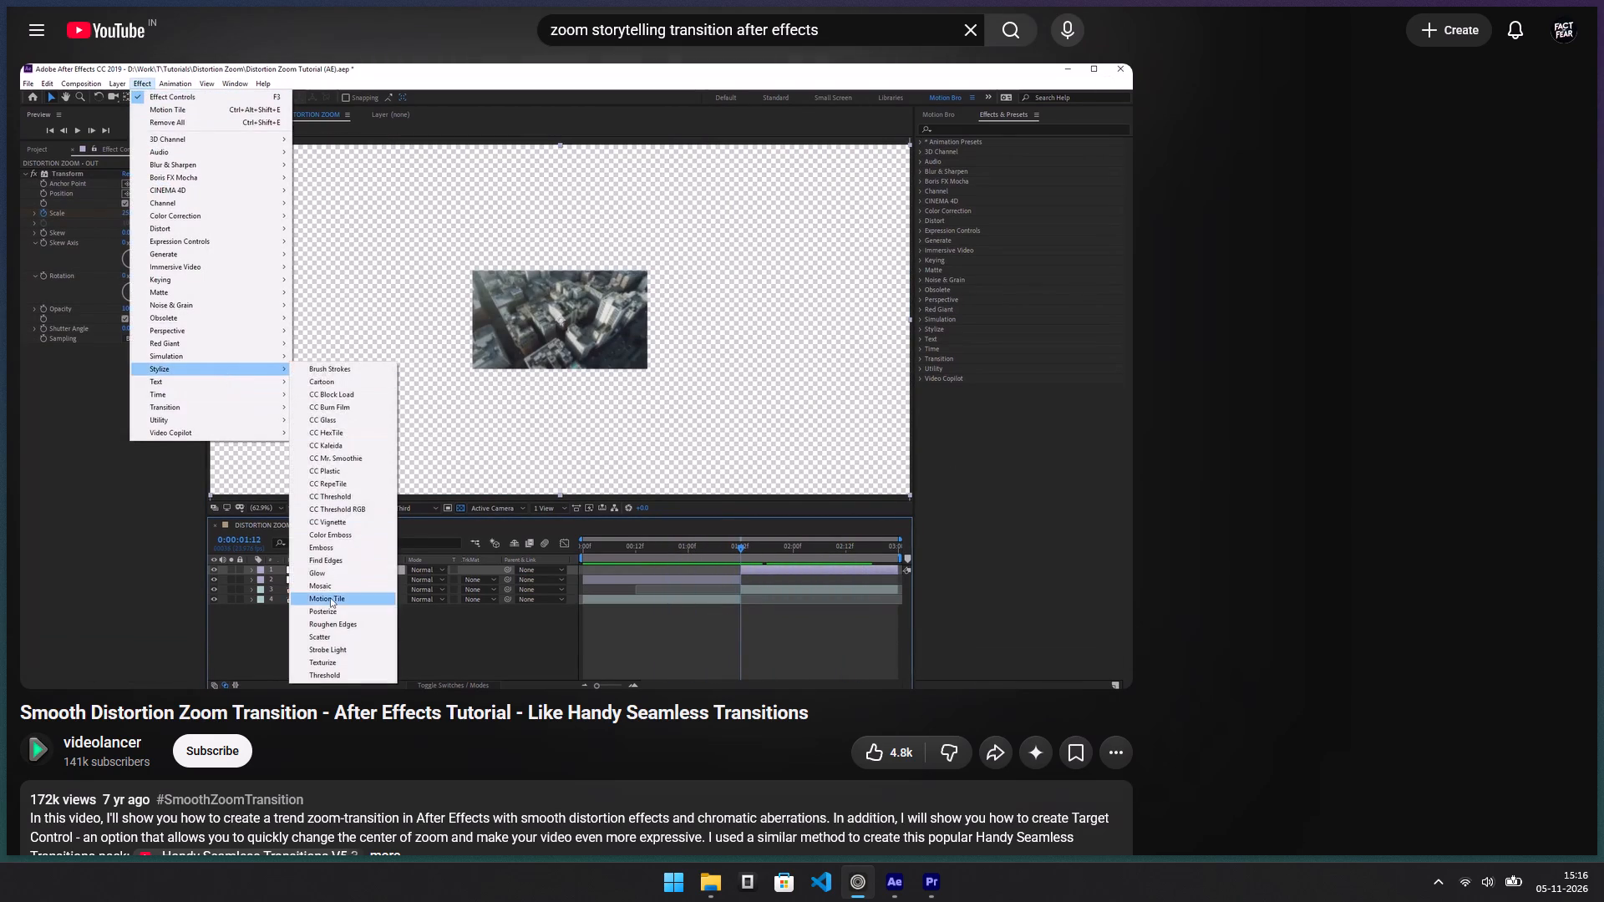
{"action": "key", "text": "space"}
{"action": "key", "text": "alt+Tab"}
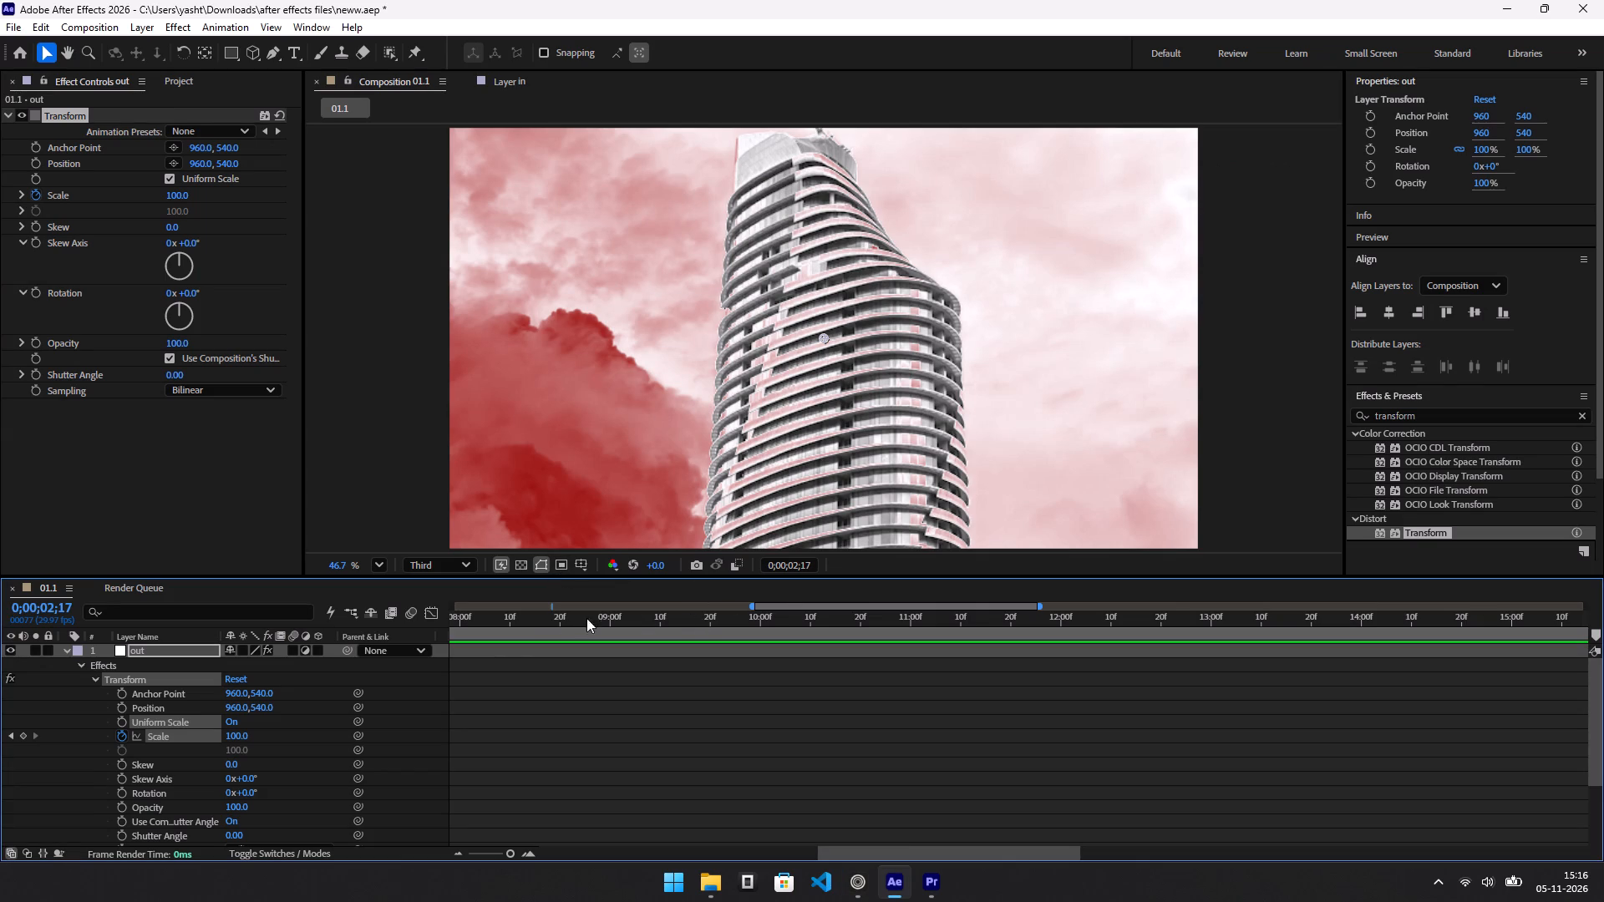
Return the timeline to its start and scrub across the cut from 0;00;01;26 back to 0;00;01;21.
{"action": "scroll", "coordinate": [581, 688], "scroll_direction": "up", "scroll_amount": 4}
{"action": "scroll", "coordinate": [581, 688], "scroll_direction": "down", "scroll_amount": 3}
{"action": "scroll", "coordinate": [732, 784], "scroll_direction": "down", "scroll_amount": 6}
{"action": "scroll", "coordinate": [732, 784], "scroll_direction": "up", "scroll_amount": 2}
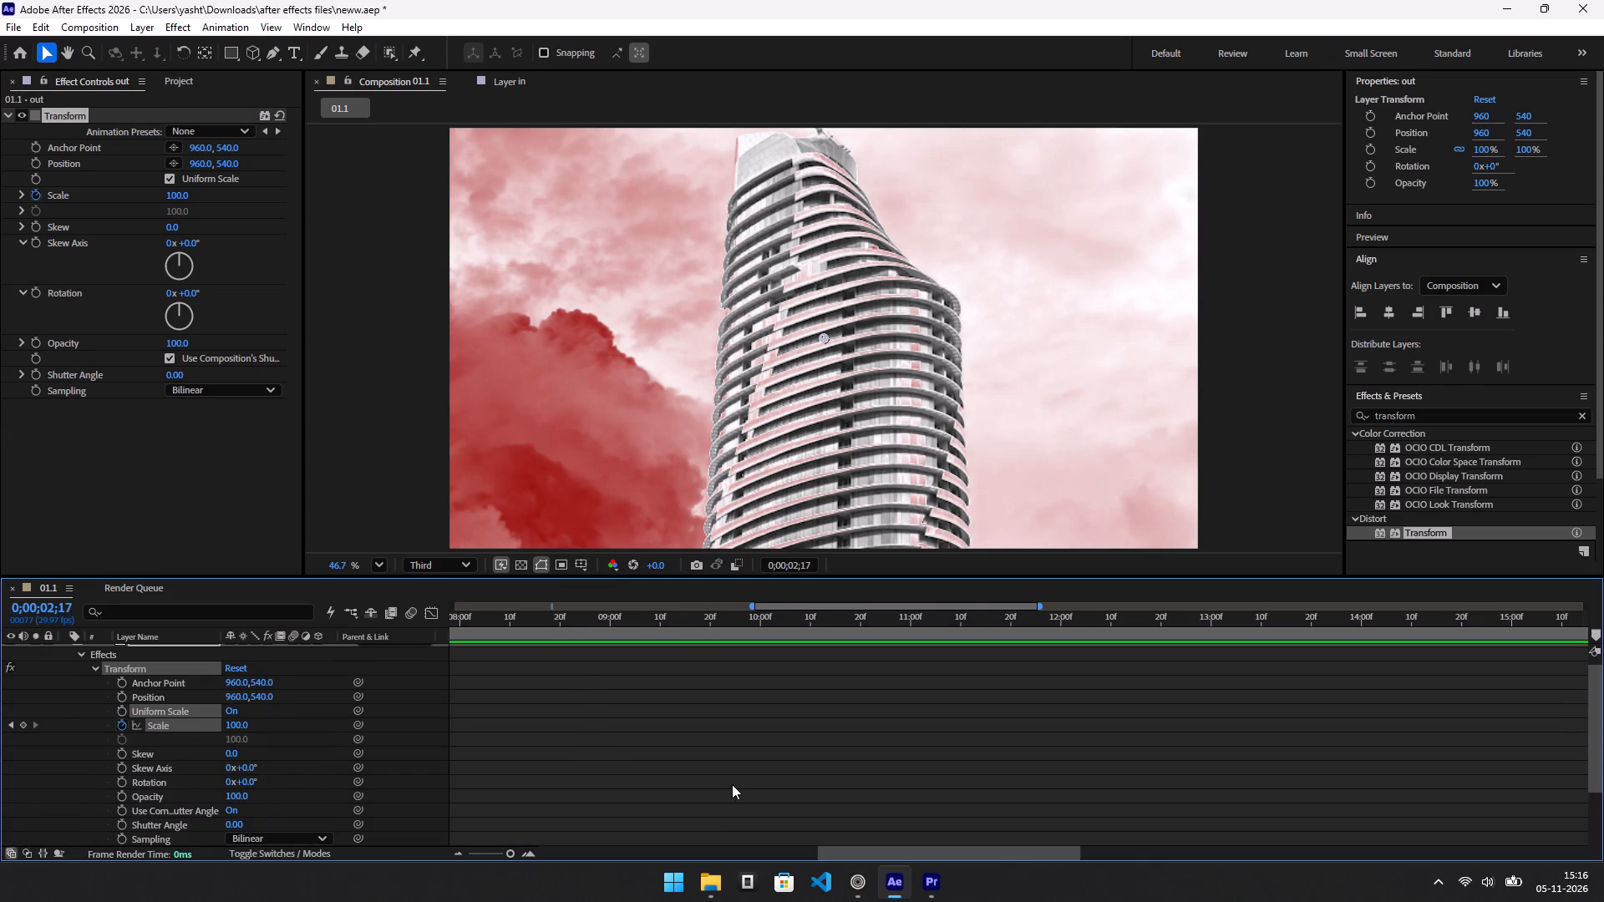
{"action": "scroll", "coordinate": [732, 784], "scroll_direction": "up", "scroll_amount": 6}
{"action": "left_click_drag", "start_coordinate": [900, 853], "coordinate": [435, 832]}
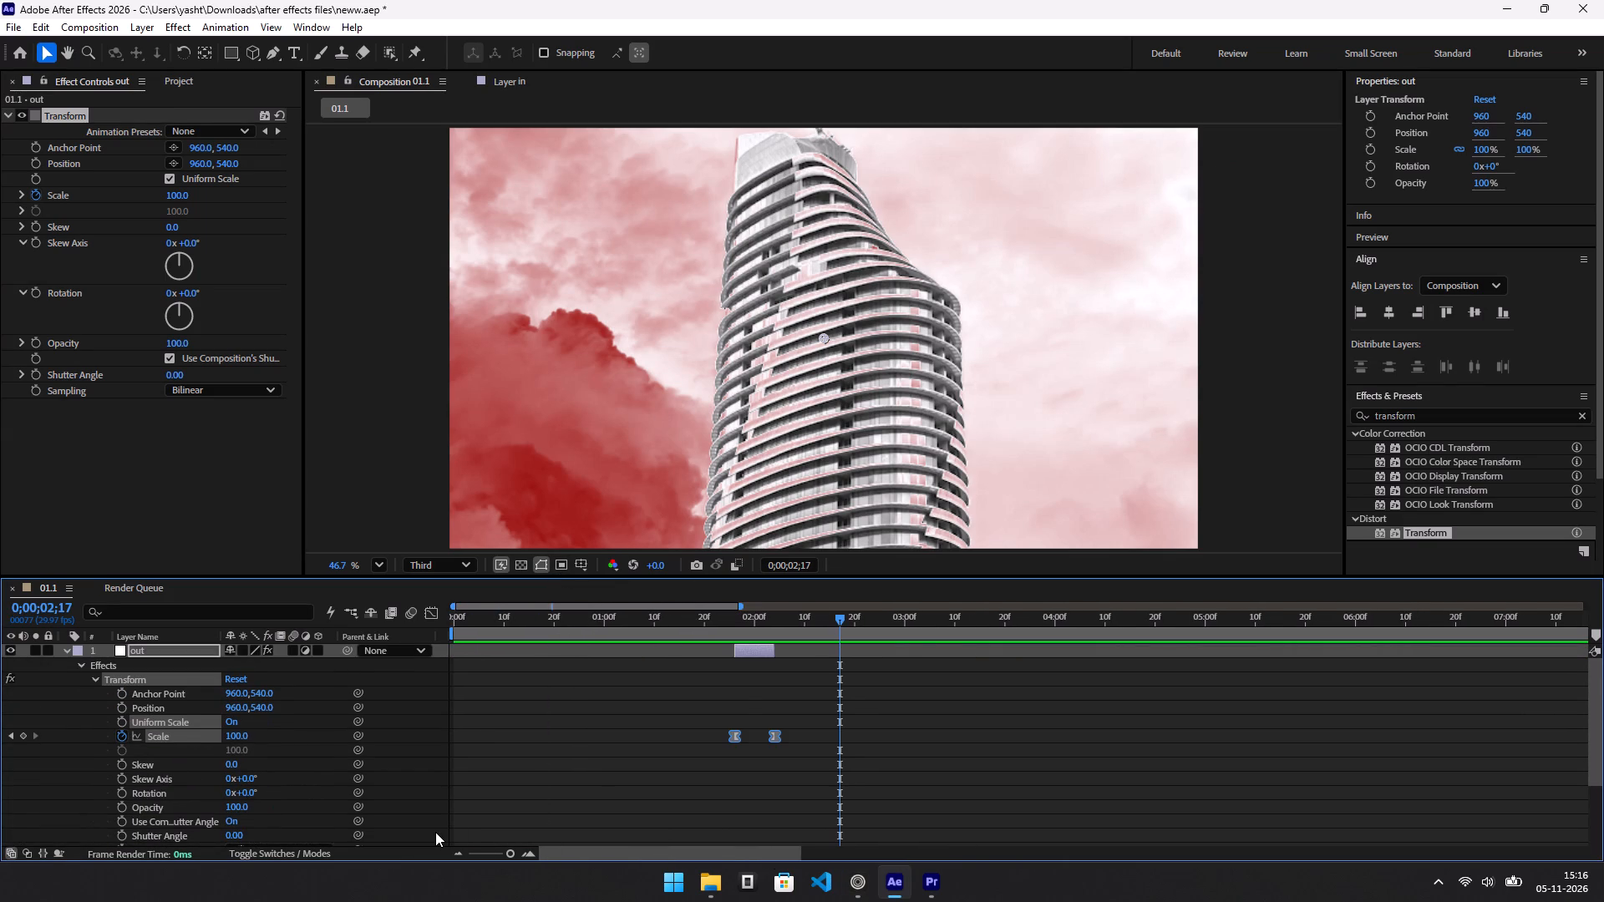
{"action": "left_click_drag", "start_coordinate": [435, 832], "coordinate": [427, 832]}
{"action": "scroll", "coordinate": [229, 672], "scroll_direction": "down", "scroll_amount": 5}
{"action": "scroll", "coordinate": [228, 672], "scroll_direction": "up", "scroll_amount": 2}
{"action": "scroll", "coordinate": [228, 672], "scroll_direction": "down", "scroll_amount": 4}
{"action": "scroll", "coordinate": [228, 672], "scroll_direction": "up", "scroll_amount": 6}
{"action": "left_click_drag", "start_coordinate": [841, 615], "coordinate": [738, 632]}
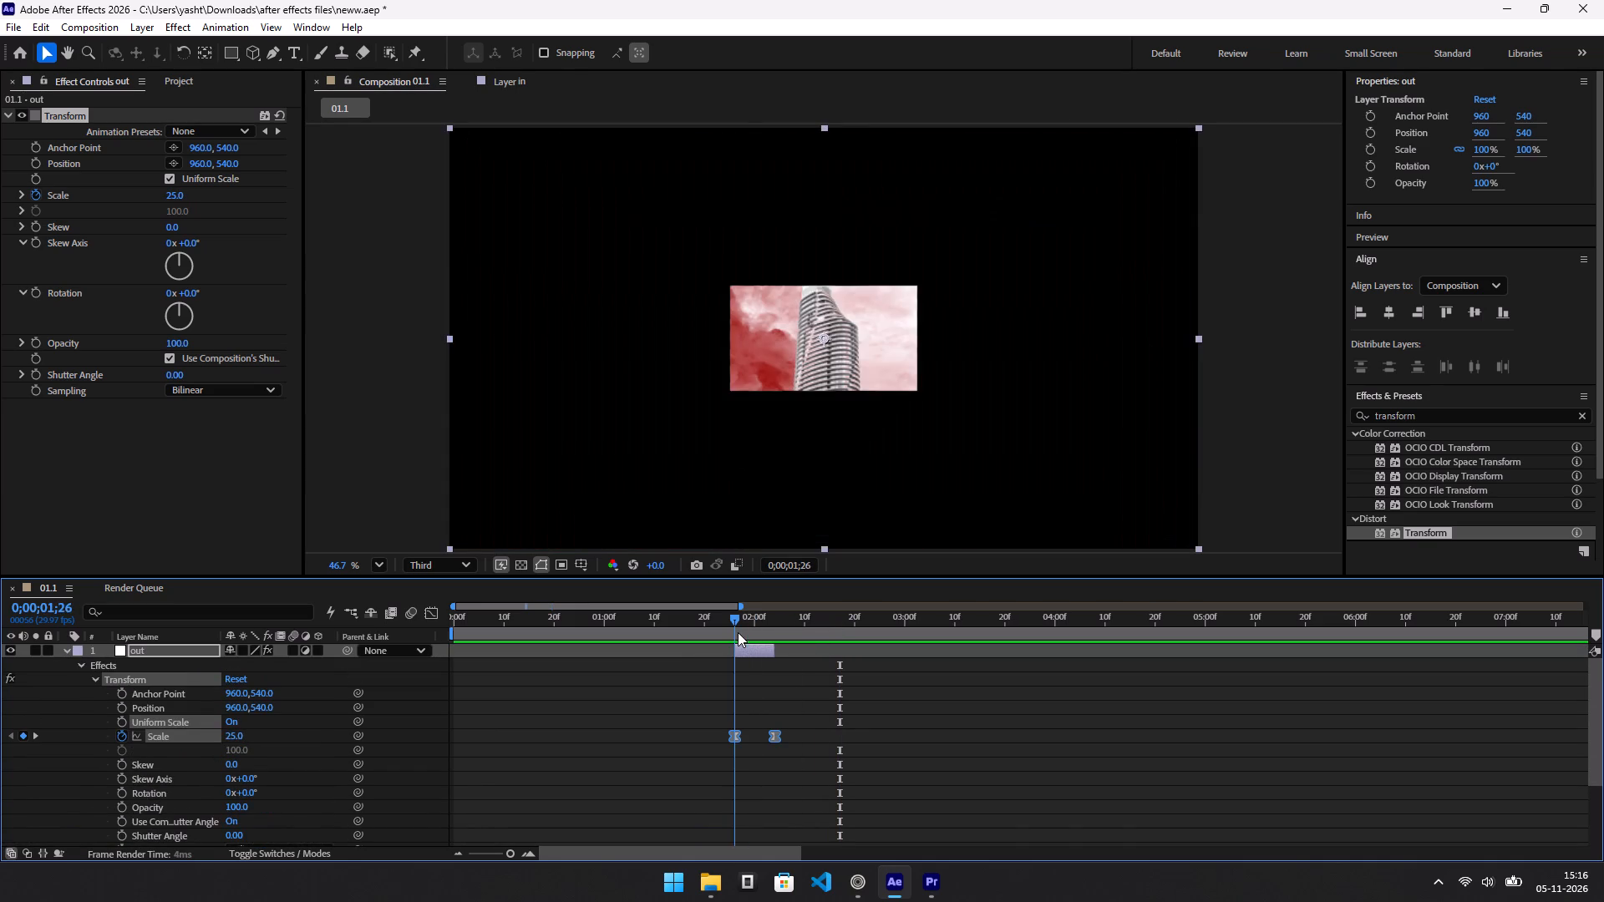
{"action": "left_click_drag", "start_coordinate": [738, 632], "coordinate": [708, 643]}
{"action": "scroll", "coordinate": [696, 760], "scroll_direction": "up", "scroll_amount": 4}
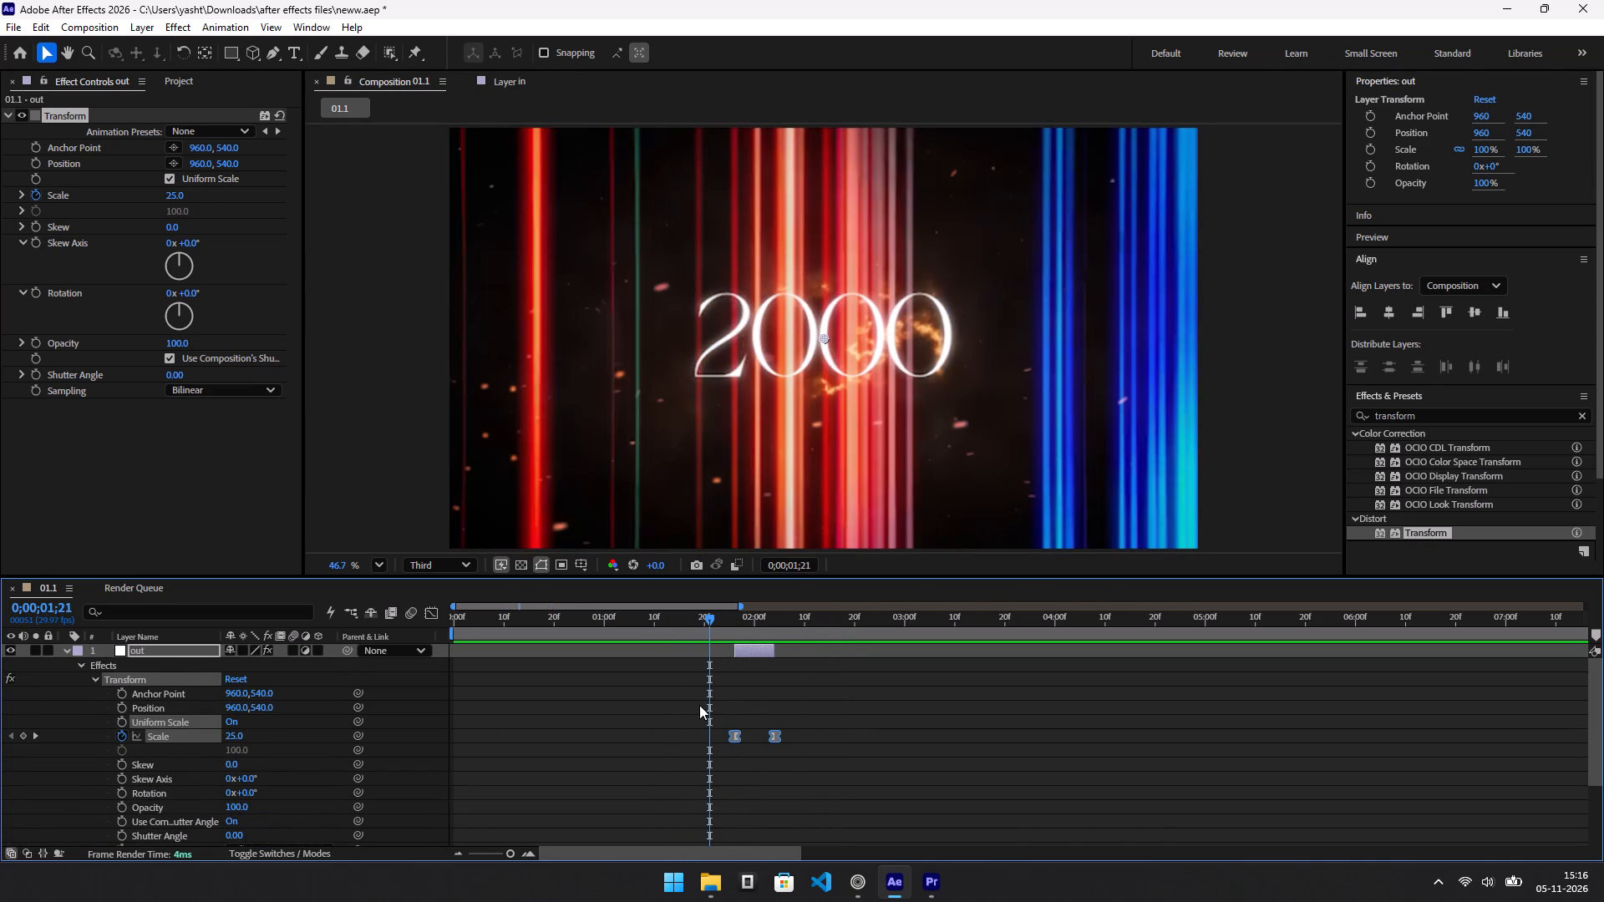
{"action": "scroll", "coordinate": [699, 705], "scroll_direction": "down", "scroll_amount": 1}
{"action": "left_click_drag", "start_coordinate": [703, 610], "coordinate": [686, 620]}
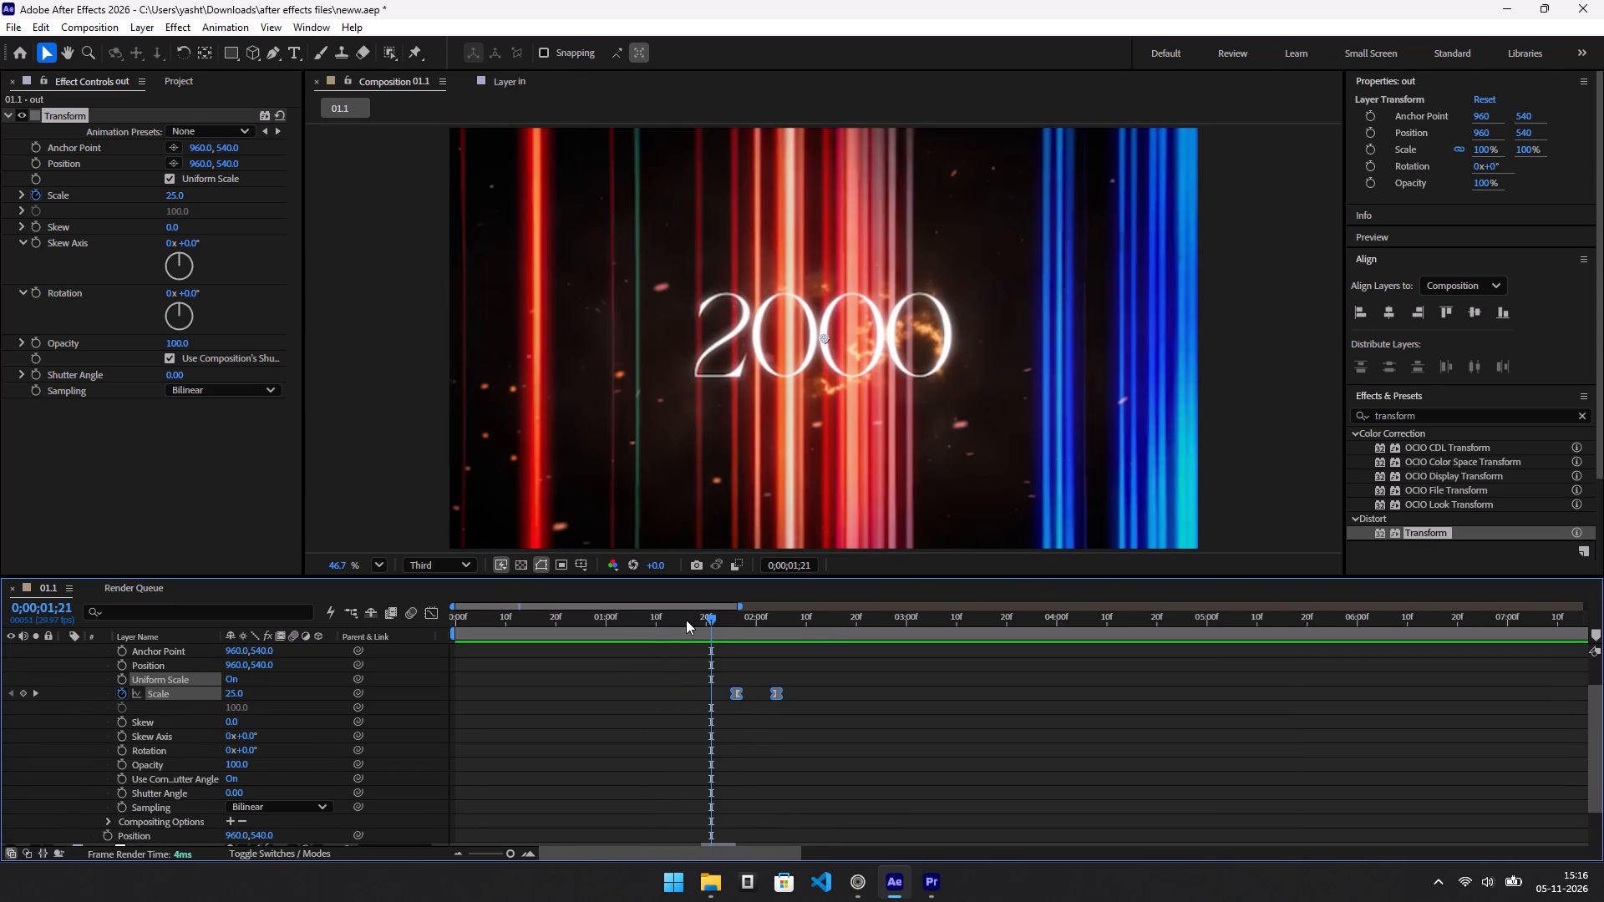
{"action": "left_click_drag", "start_coordinate": [686, 620], "coordinate": [684, 620]}
Collapse the effects and properties of the out layer in the timeline.
{"action": "scroll", "coordinate": [541, 724], "scroll_direction": "up", "scroll_amount": 2}
{"action": "left_click", "coordinate": [82, 665]}
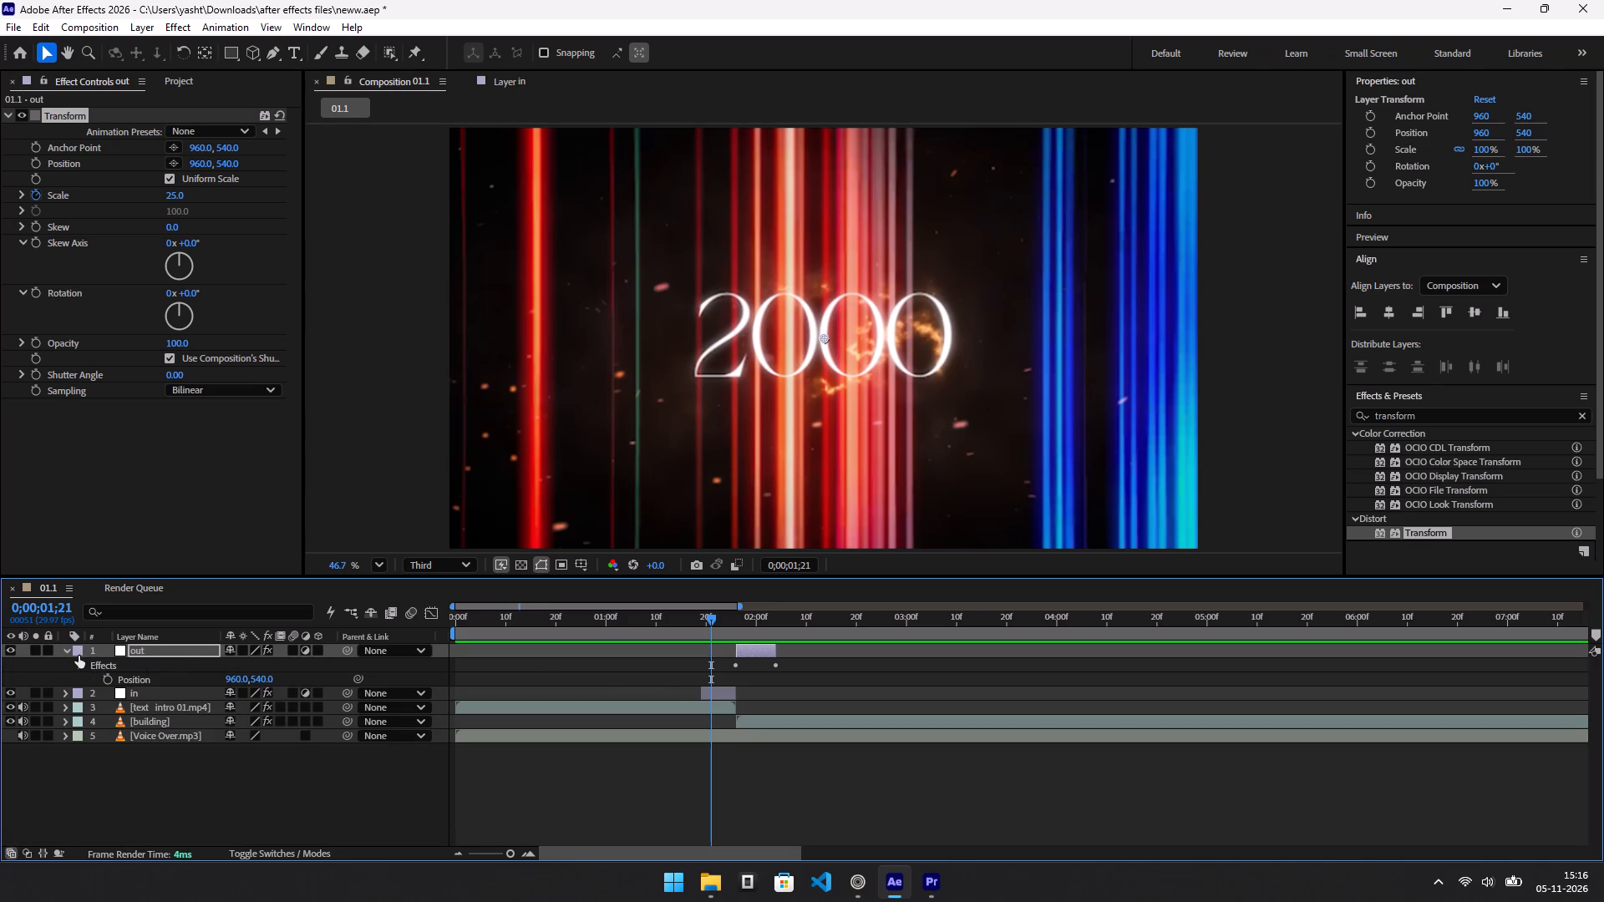
{"action": "left_click", "coordinate": [69, 652]}
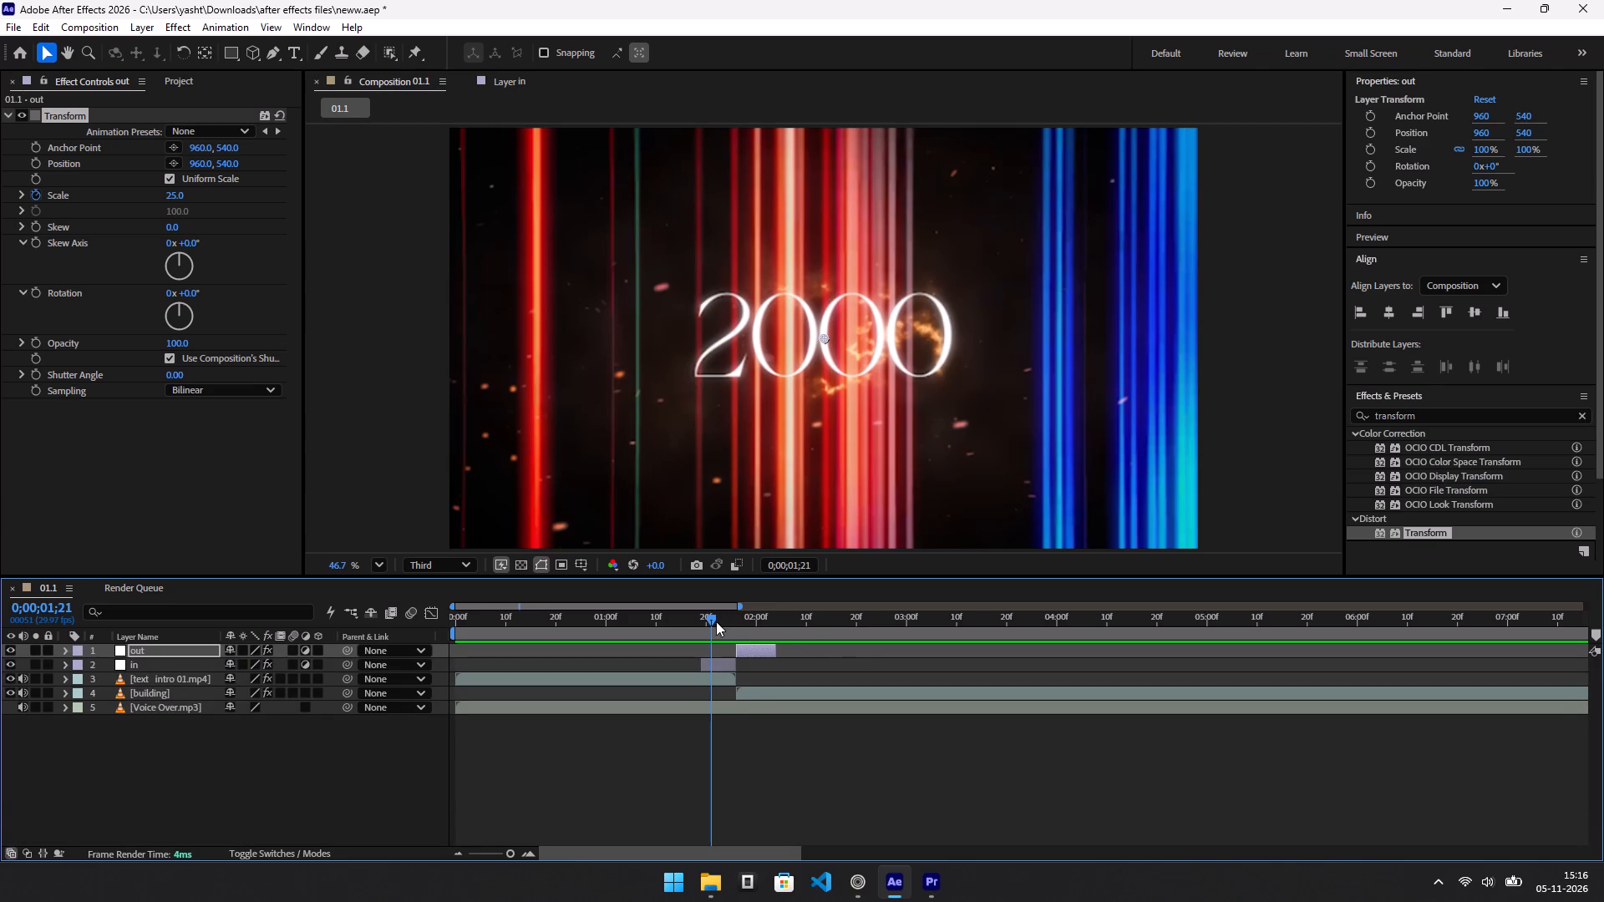
Move to 0;00;01;26, find Motion Tile among the effects and apply it to the out layer.
{"action": "left_click_drag", "start_coordinate": [713, 618], "coordinate": [736, 627]}
{"action": "left_click", "coordinate": [739, 653]}
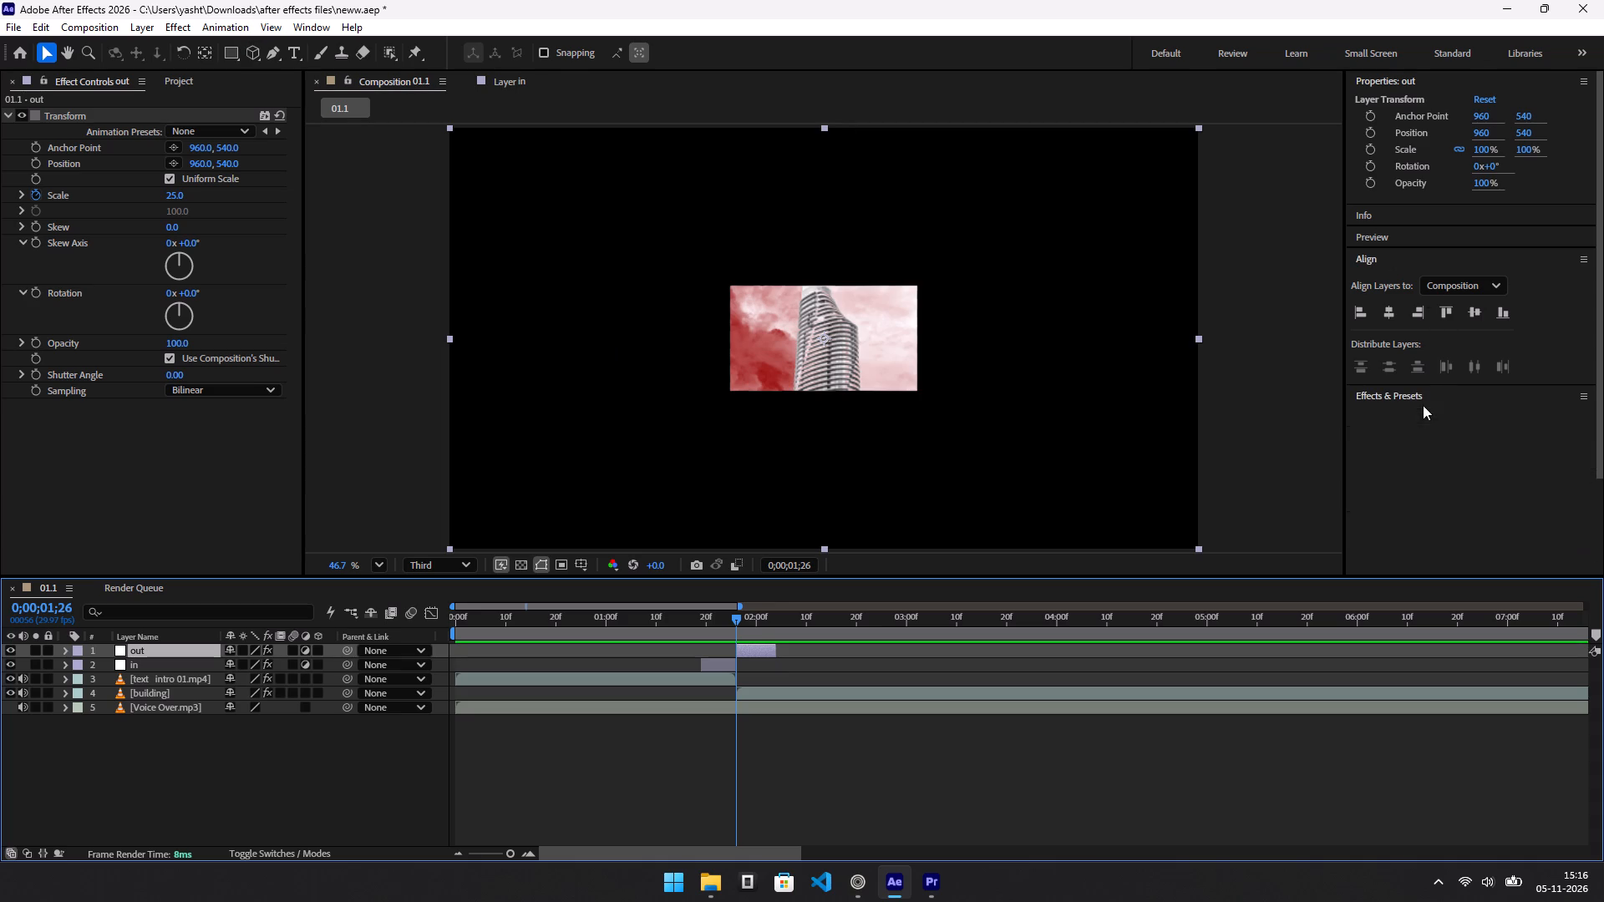
{"action": "left_click", "coordinate": [1423, 405]}
{"action": "left_click", "coordinate": [1414, 394]}
{"action": "left_click", "coordinate": [1414, 428]}
{"action": "triple_click", "coordinate": [1405, 417]}
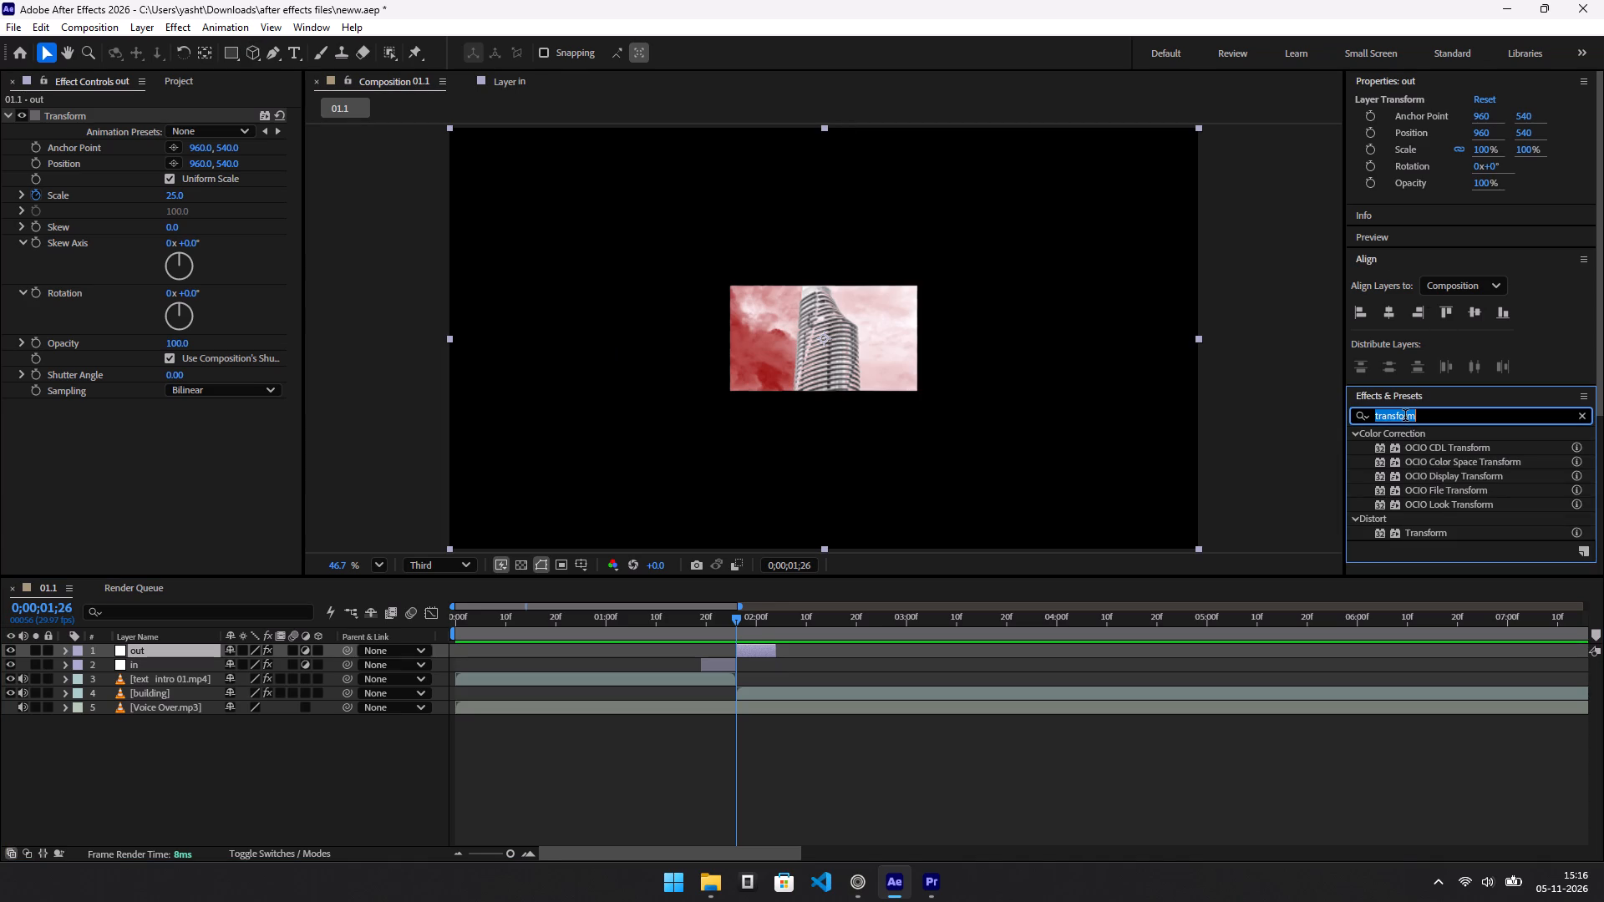
{"action": "type", "text": "motion"}
{"action": "key", "text": "space"}
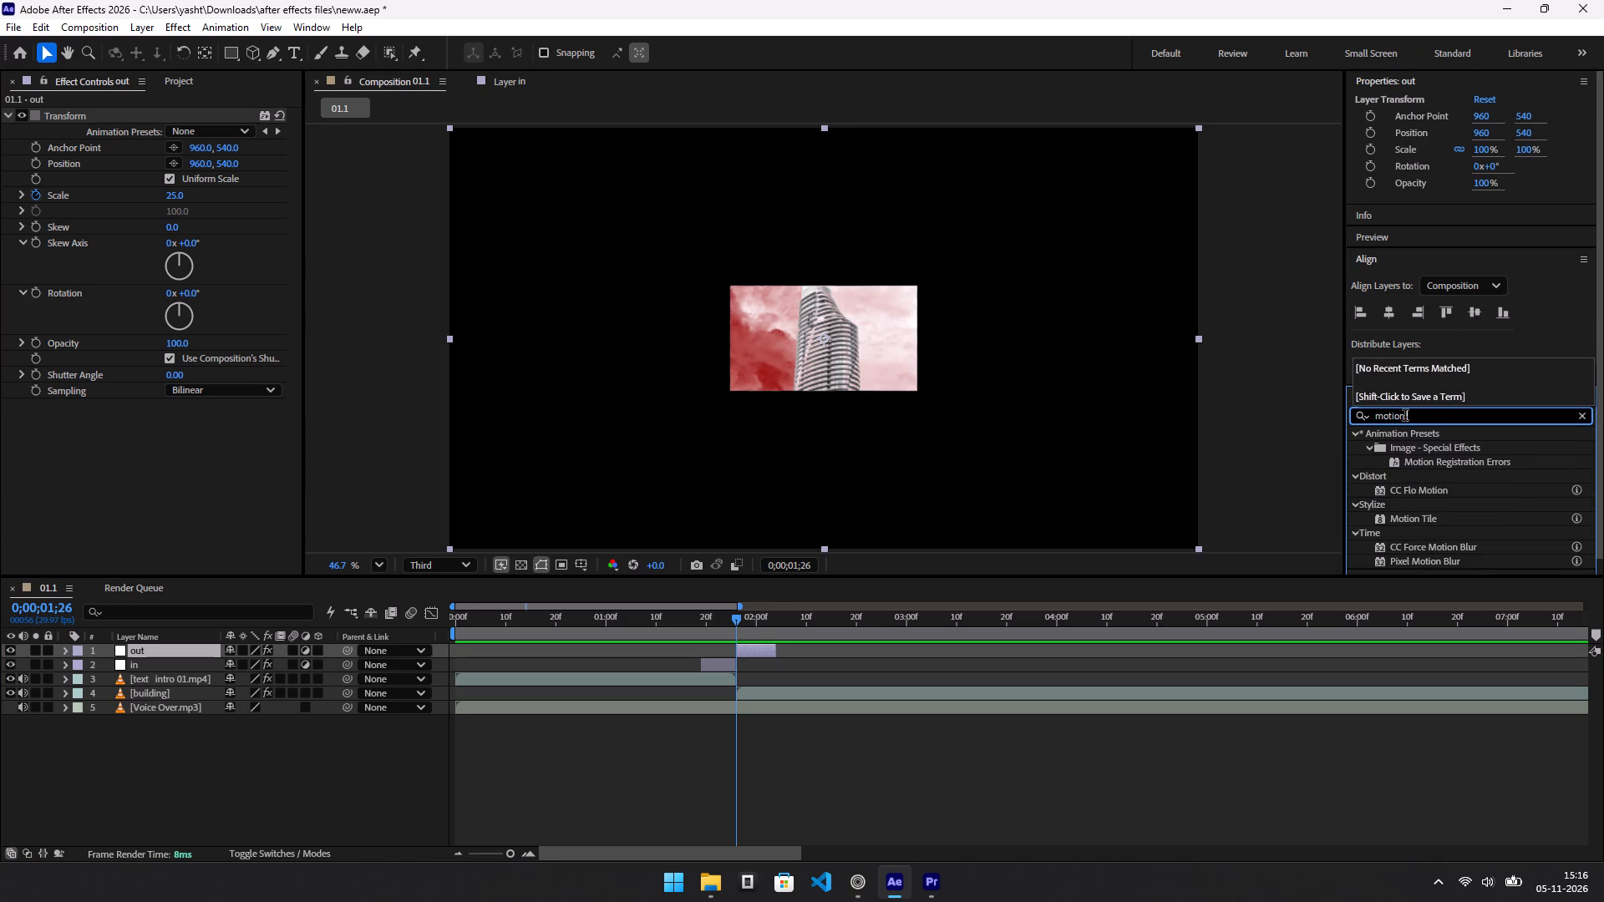
{"action": "type", "text": "tile"}
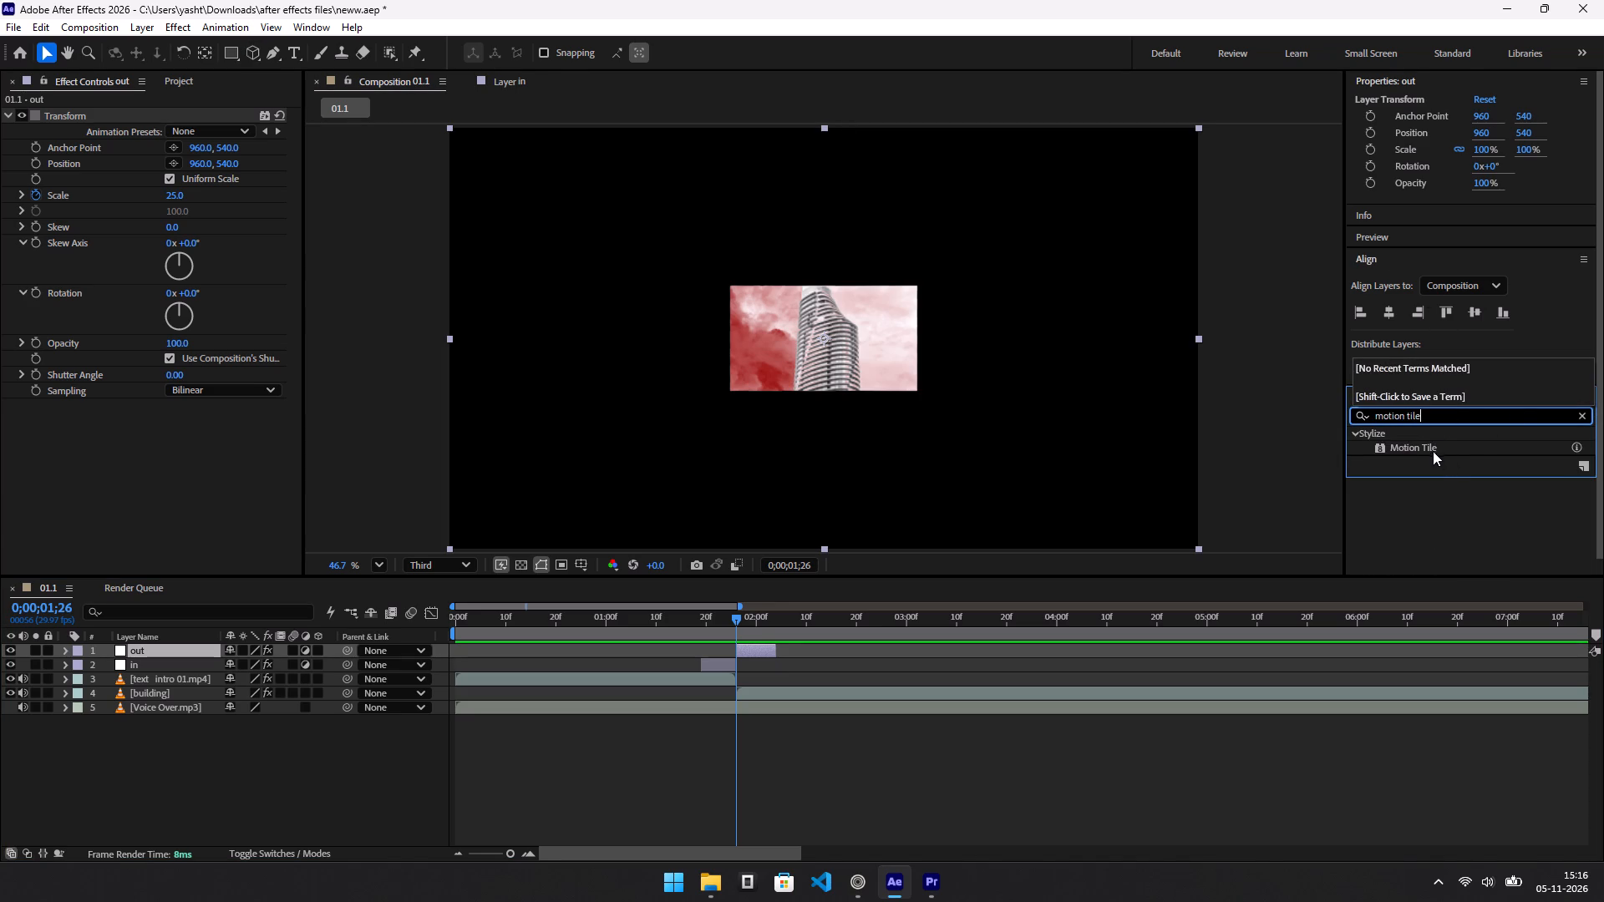
{"action": "left_click_drag", "start_coordinate": [1431, 450], "coordinate": [765, 653]}
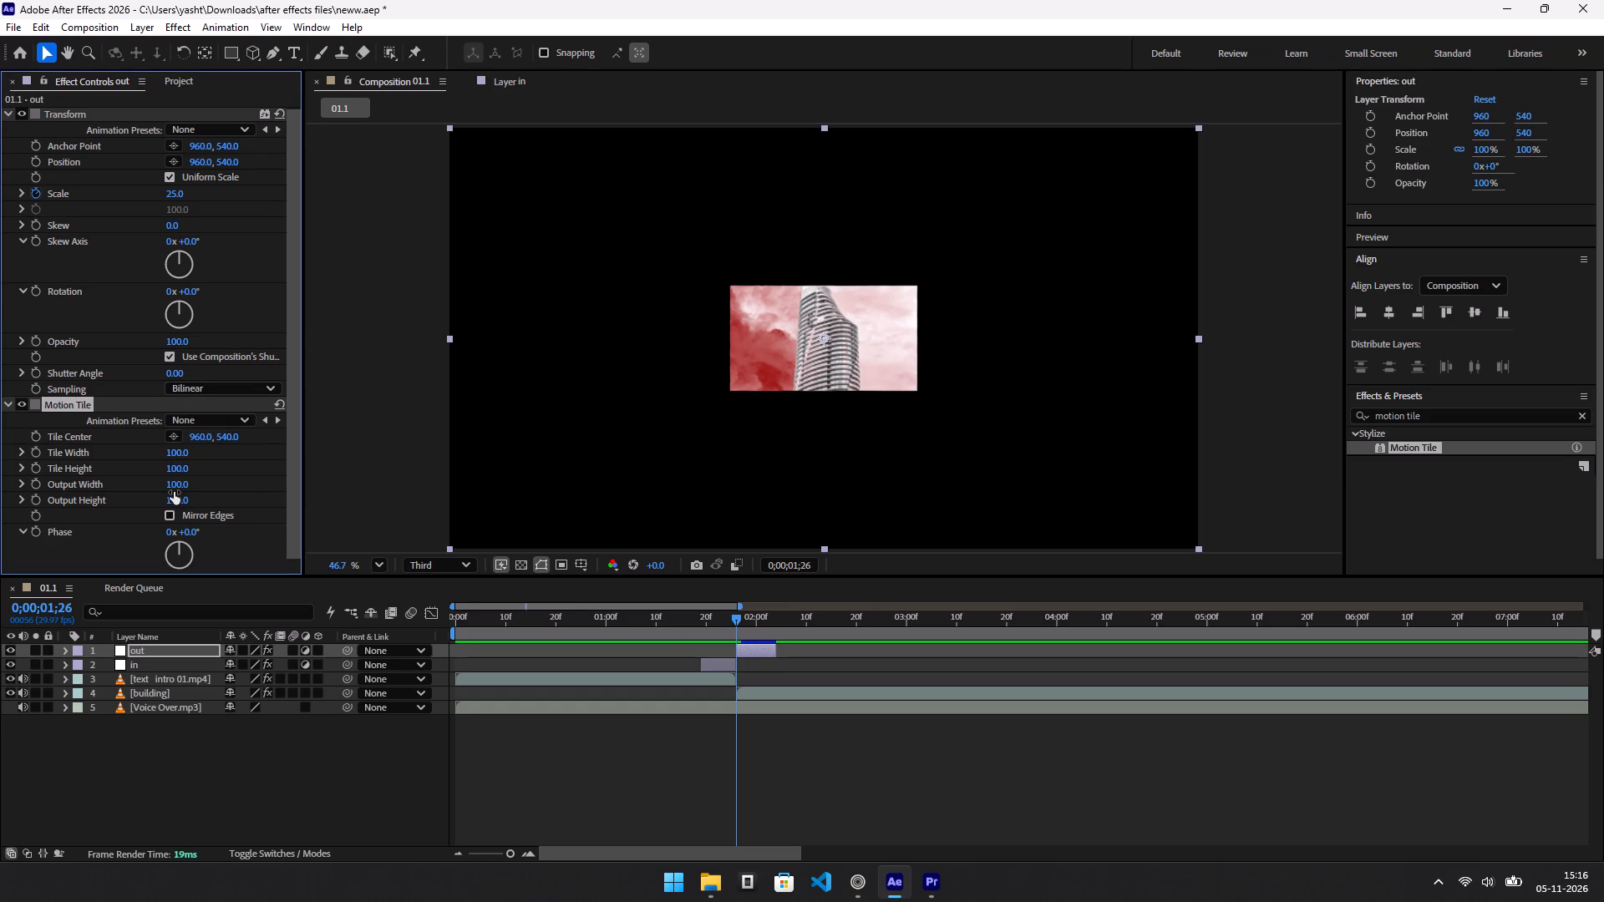
Set the out layer's Motion Tile Output Width to 3520.
{"action": "left_click_drag", "start_coordinate": [173, 483], "coordinate": [414, 482]}
{"action": "left_click_drag", "start_coordinate": [414, 482], "coordinate": [464, 486]}
{"action": "left_click_drag", "start_coordinate": [738, 604], "coordinate": [748, 612]}
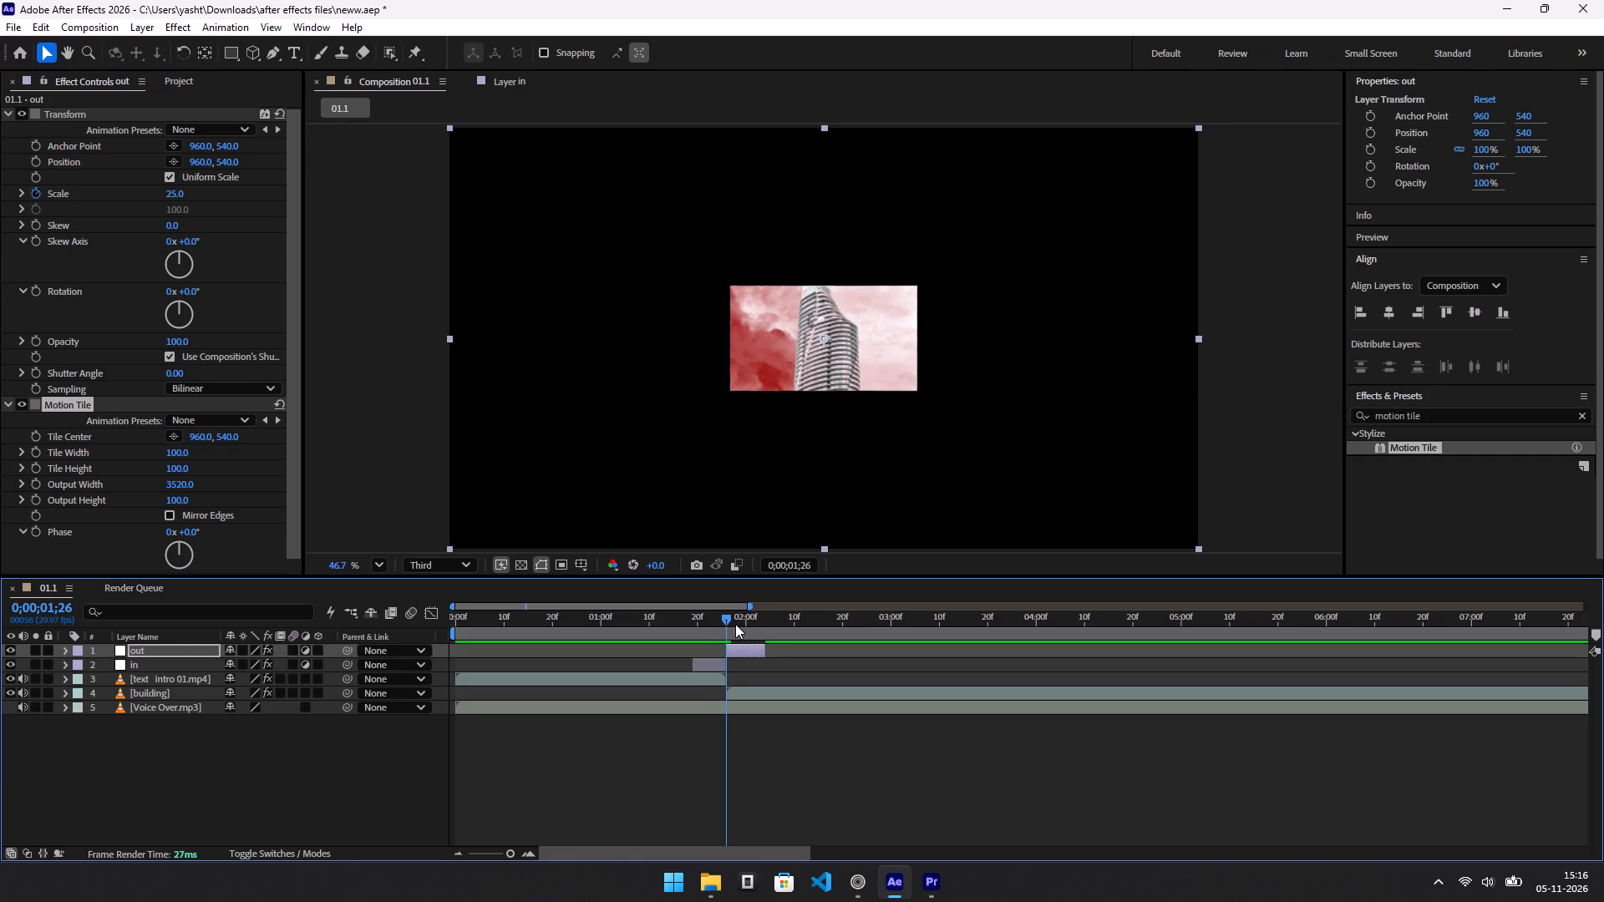
{"action": "left_click_drag", "start_coordinate": [733, 624], "coordinate": [724, 617]}
Switch to the YouTube tutorial and examine how Motion Tile's Output Width is adjusted on the out layer.
{"action": "key", "text": "alt+Tab"}
{"action": "left_click", "coordinate": [523, 451]}
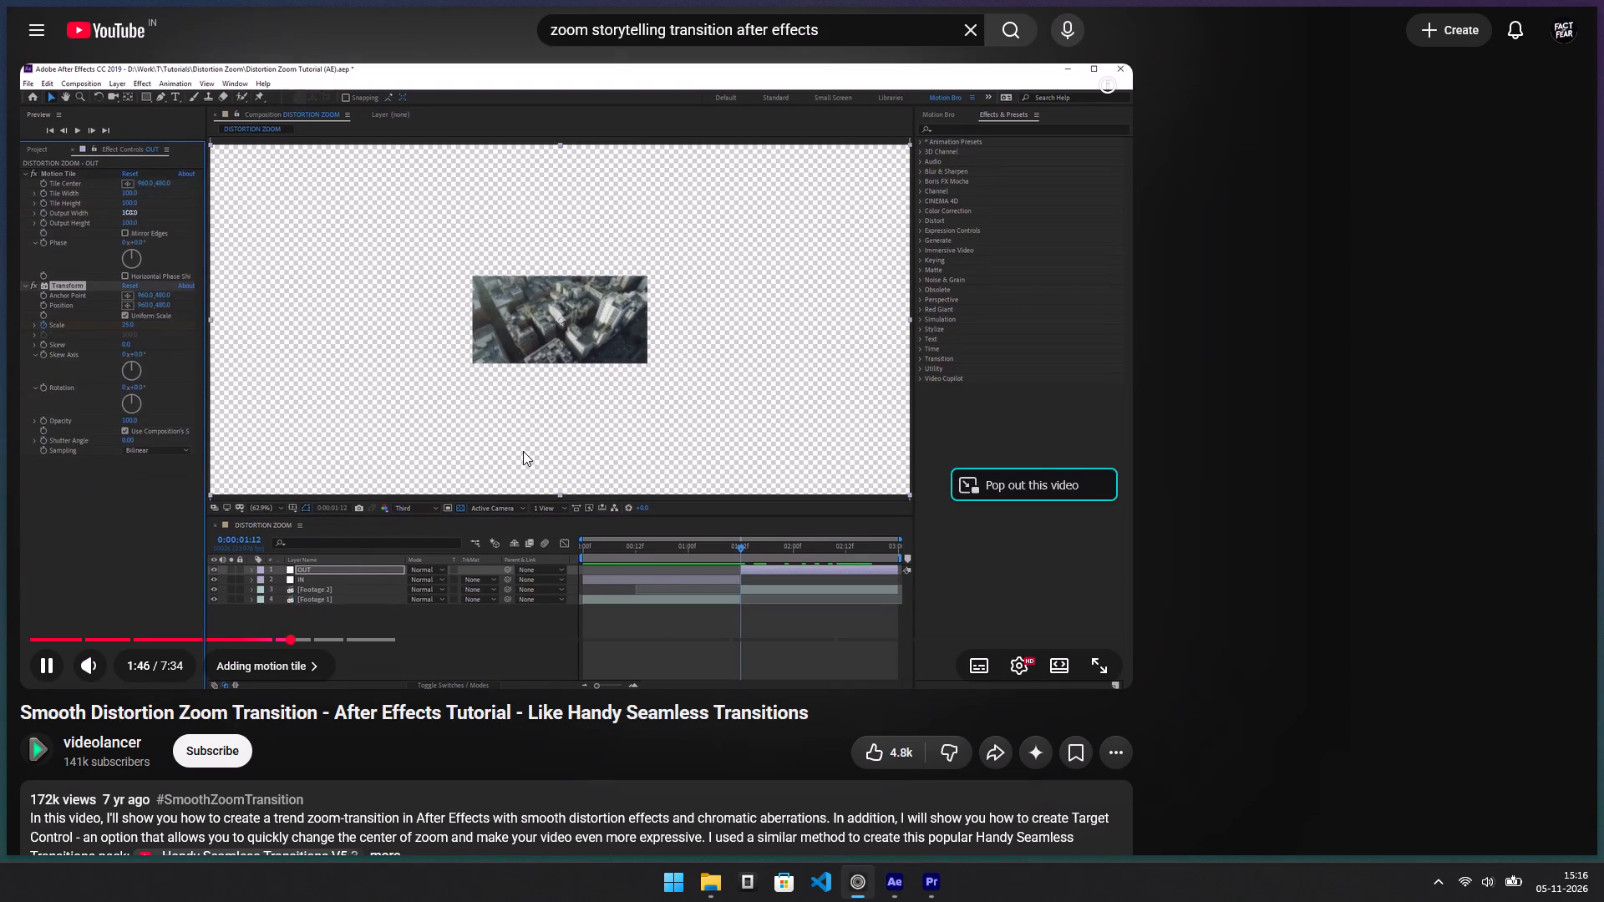
{"action": "key", "text": "space"}
{"action": "key", "text": "space"}
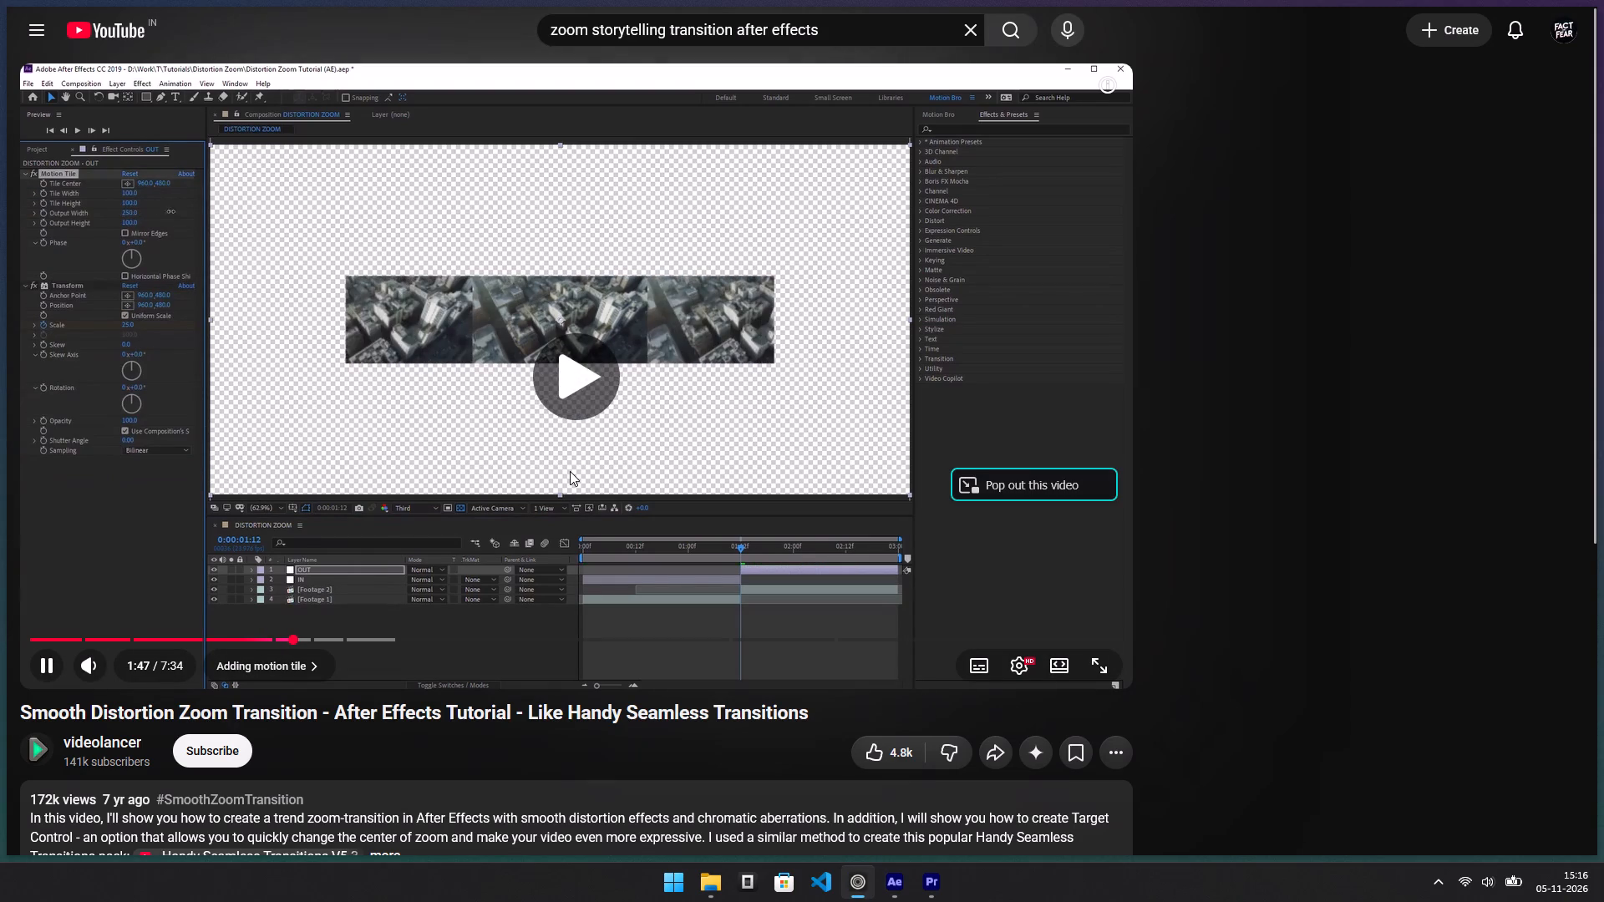
{"action": "key", "text": "space"}
{"action": "key", "text": "alt+Tab"}
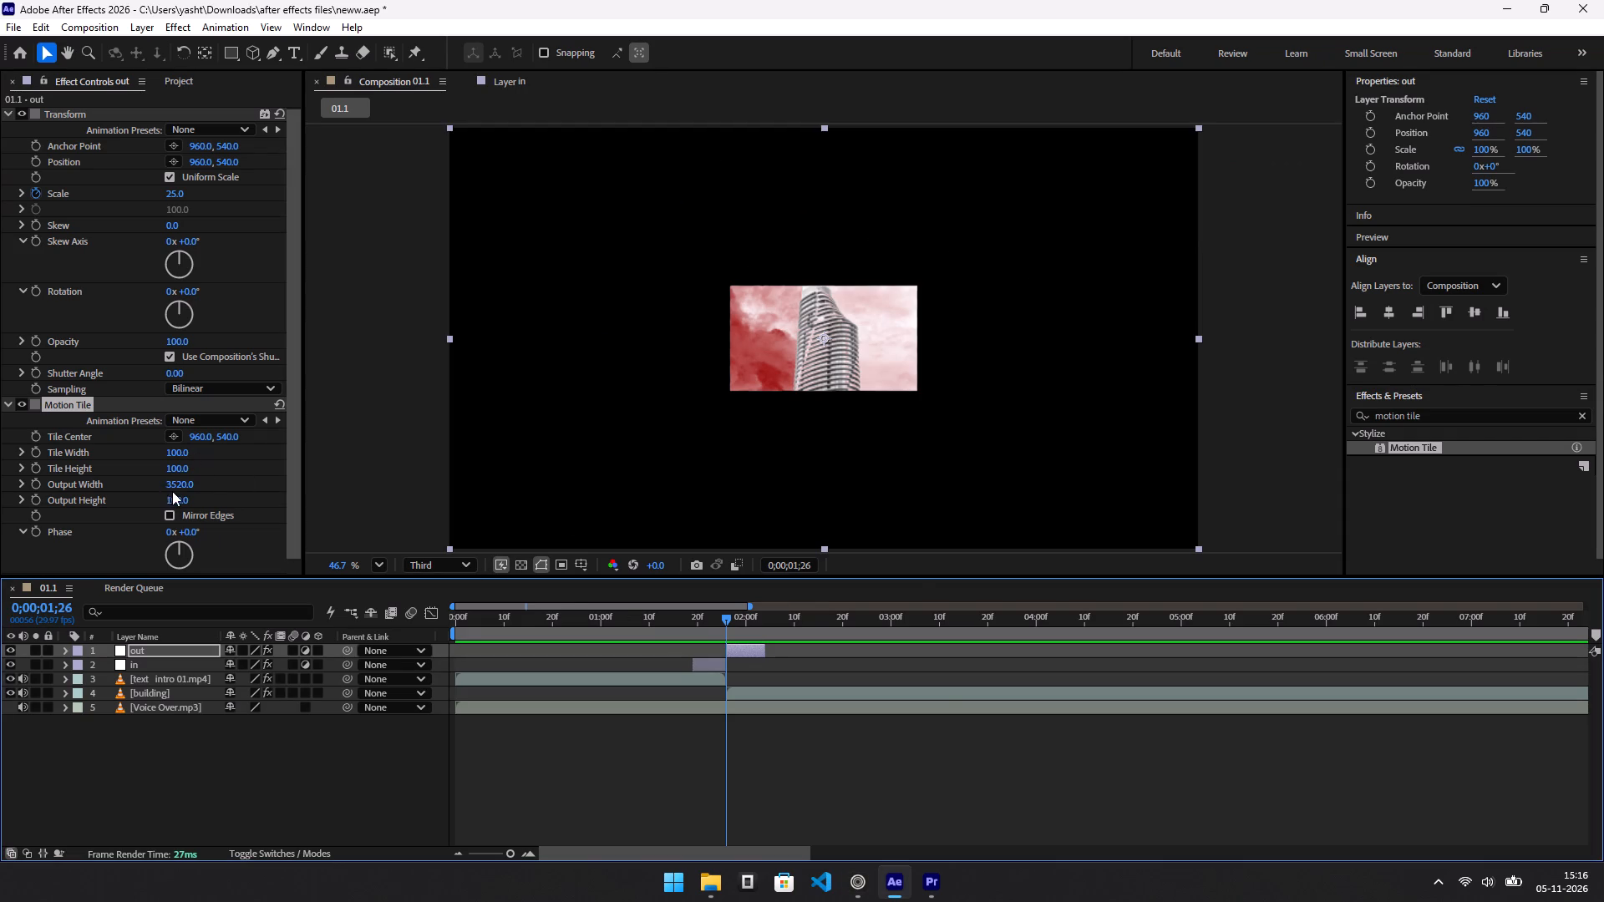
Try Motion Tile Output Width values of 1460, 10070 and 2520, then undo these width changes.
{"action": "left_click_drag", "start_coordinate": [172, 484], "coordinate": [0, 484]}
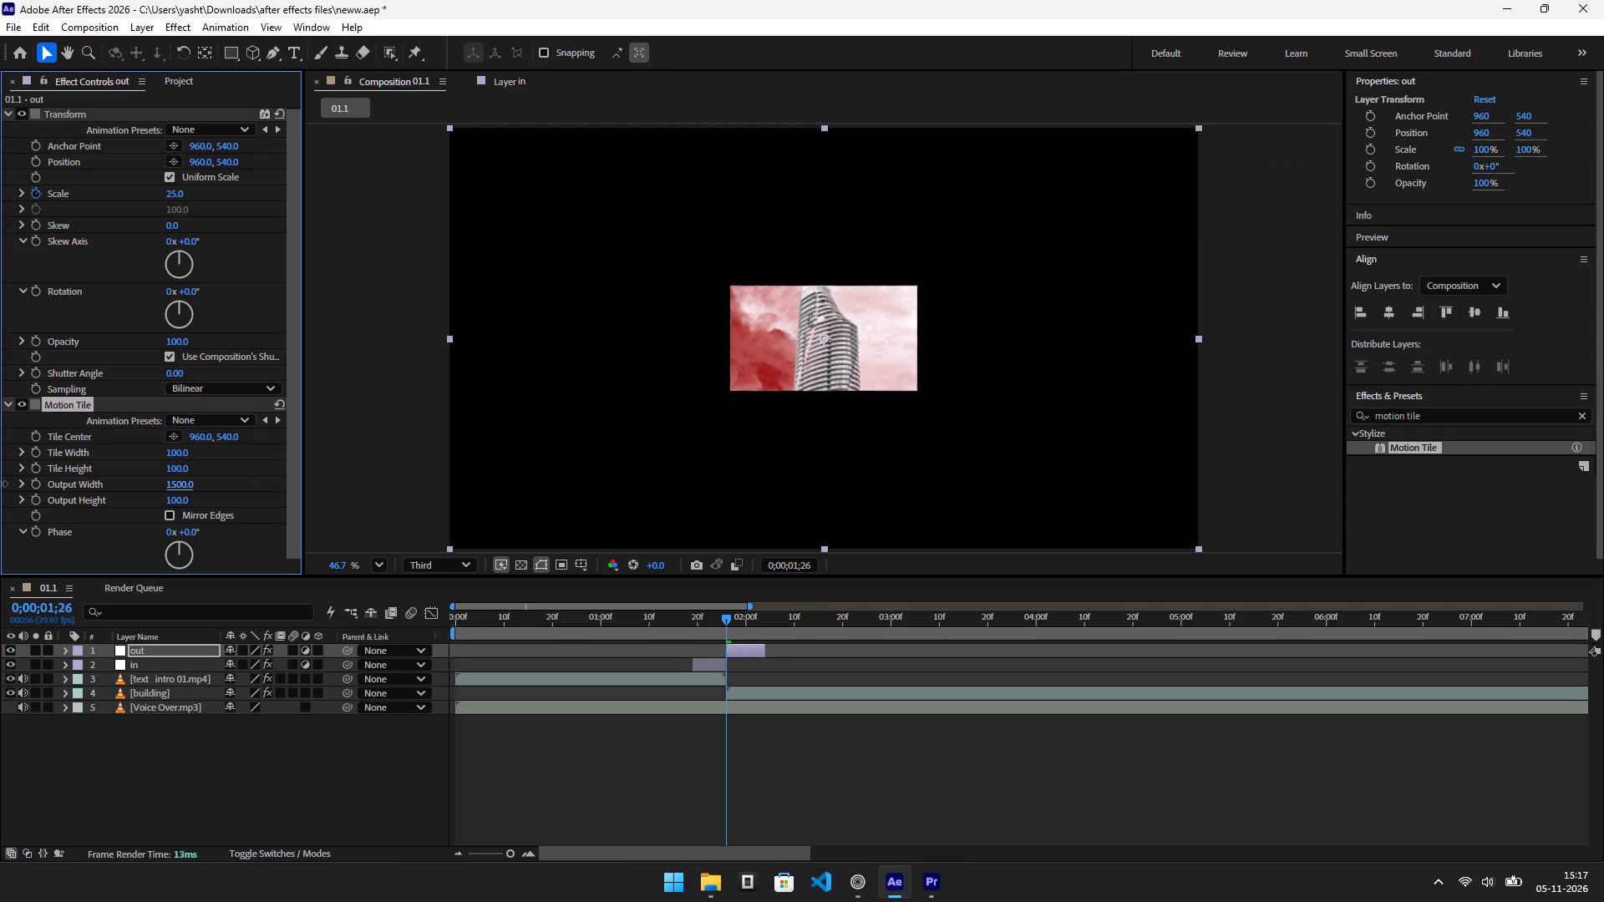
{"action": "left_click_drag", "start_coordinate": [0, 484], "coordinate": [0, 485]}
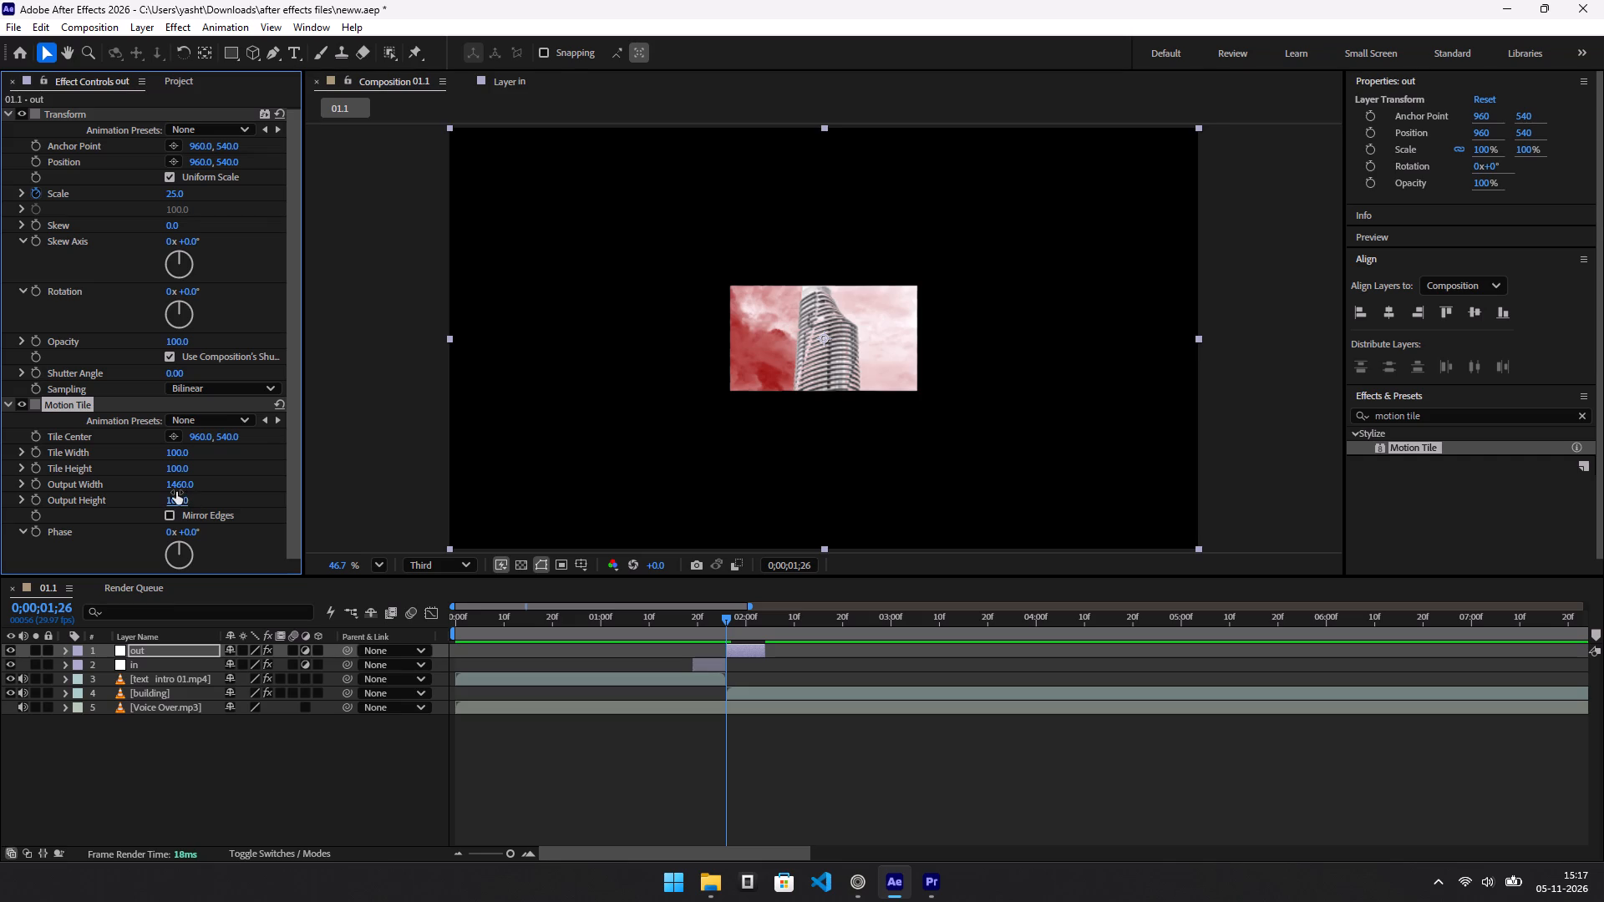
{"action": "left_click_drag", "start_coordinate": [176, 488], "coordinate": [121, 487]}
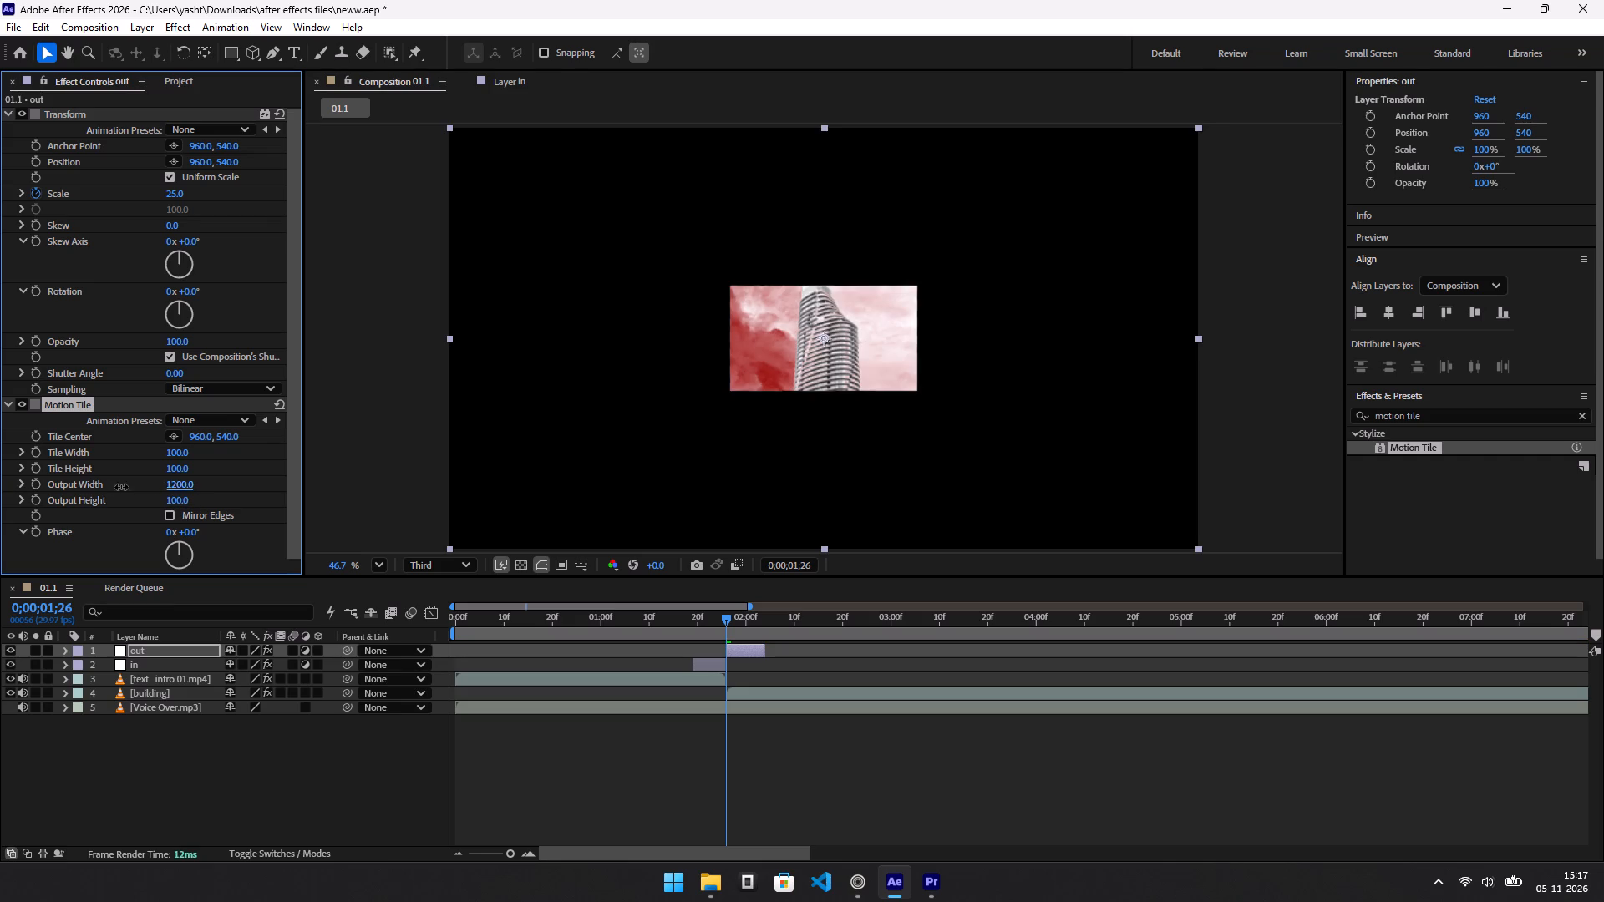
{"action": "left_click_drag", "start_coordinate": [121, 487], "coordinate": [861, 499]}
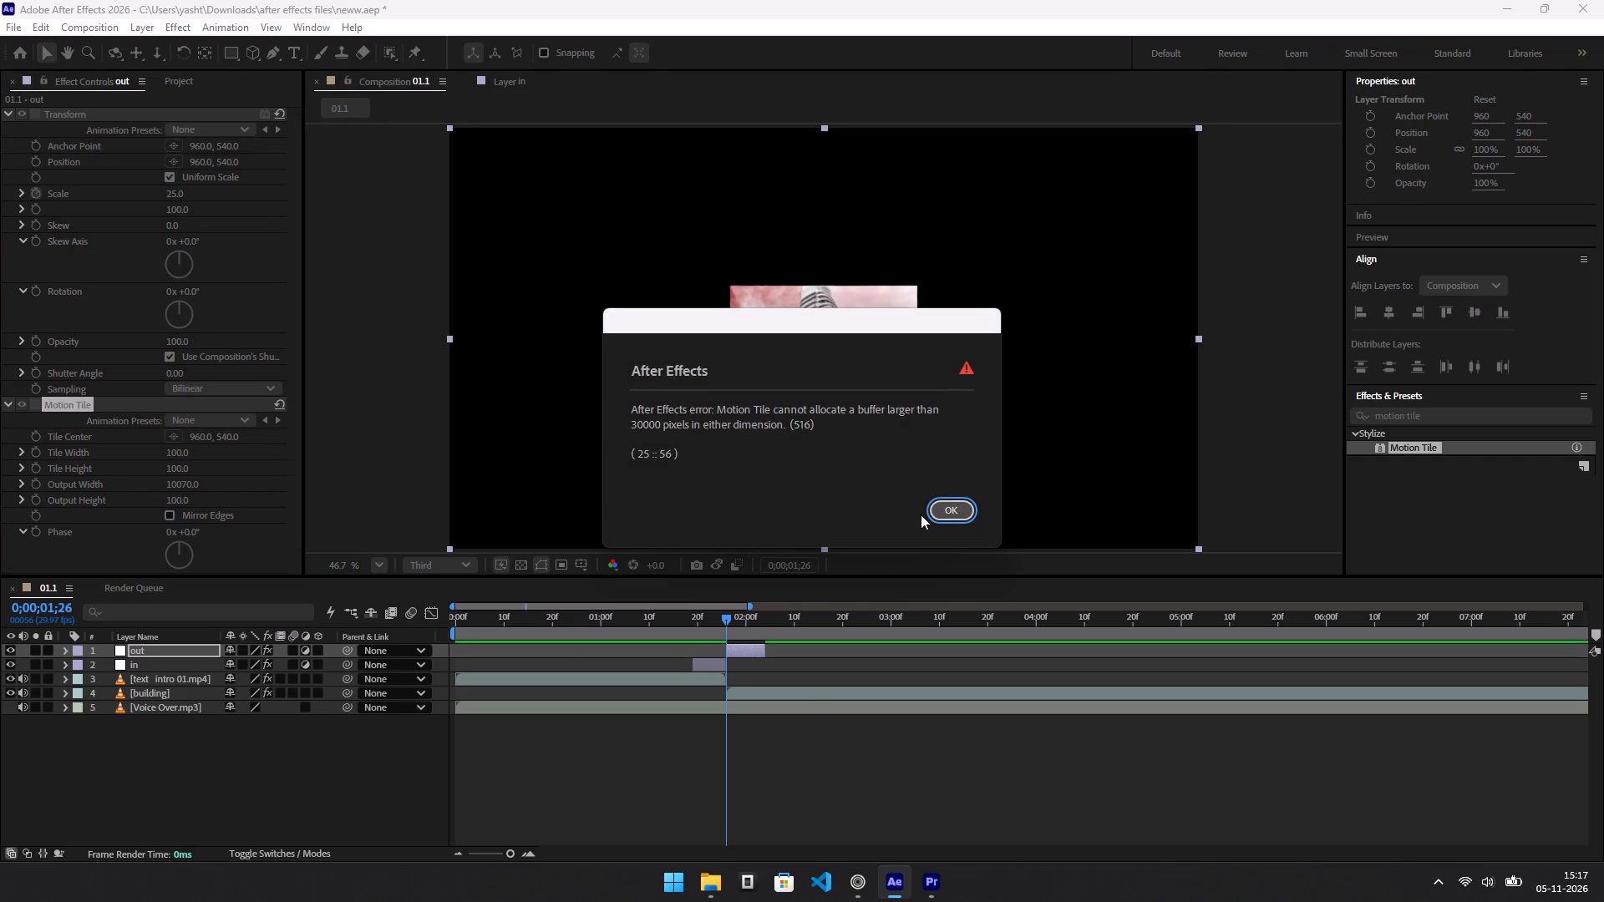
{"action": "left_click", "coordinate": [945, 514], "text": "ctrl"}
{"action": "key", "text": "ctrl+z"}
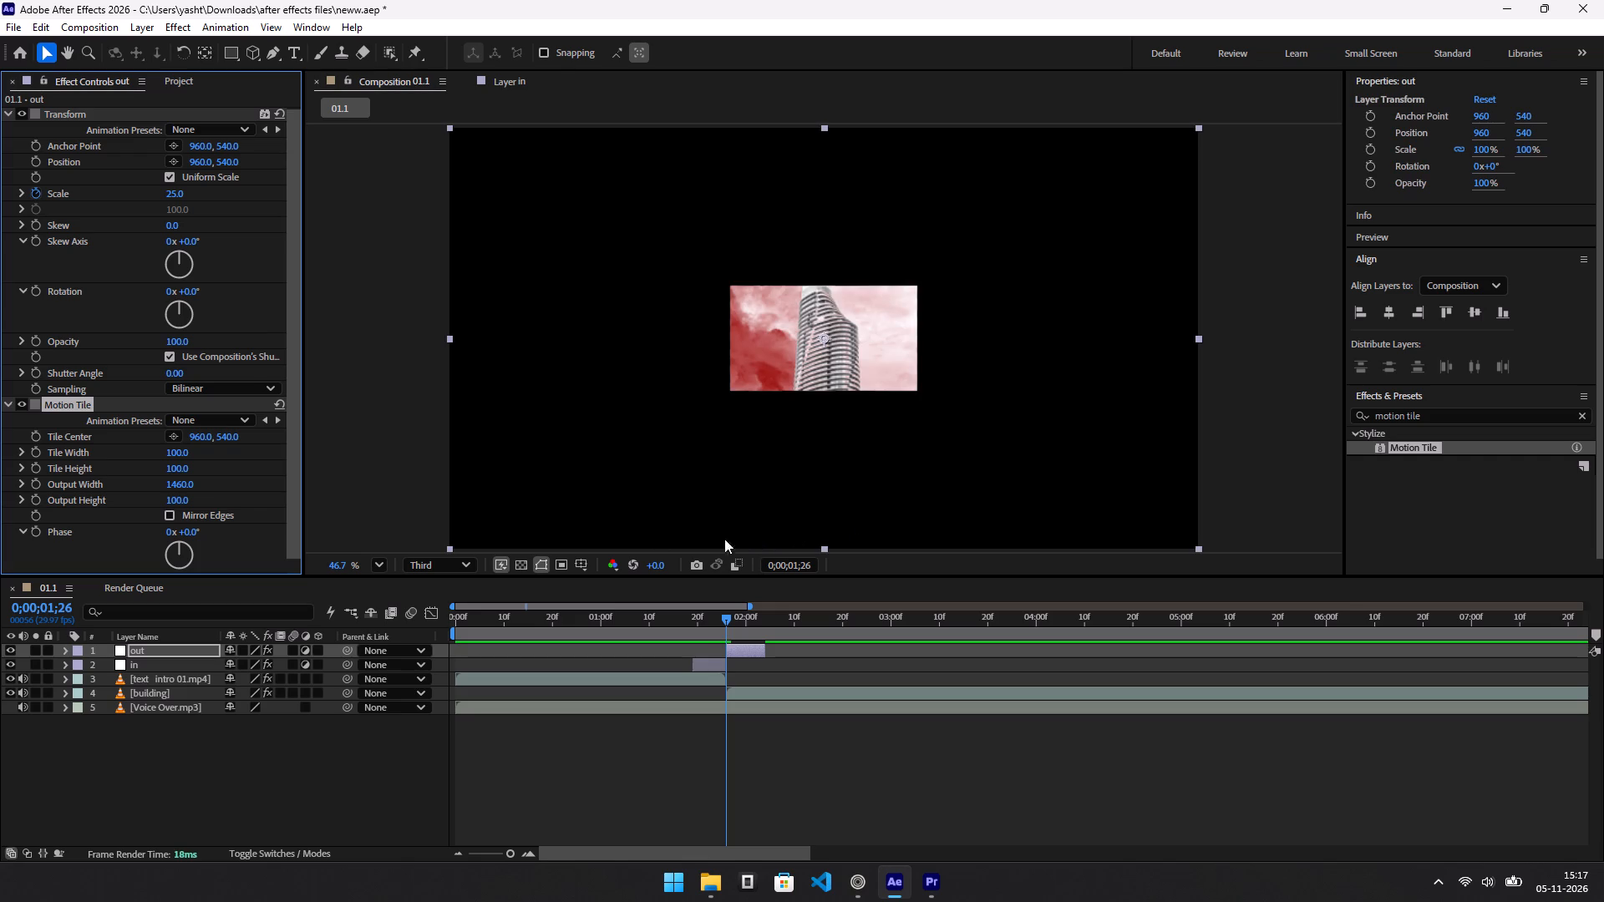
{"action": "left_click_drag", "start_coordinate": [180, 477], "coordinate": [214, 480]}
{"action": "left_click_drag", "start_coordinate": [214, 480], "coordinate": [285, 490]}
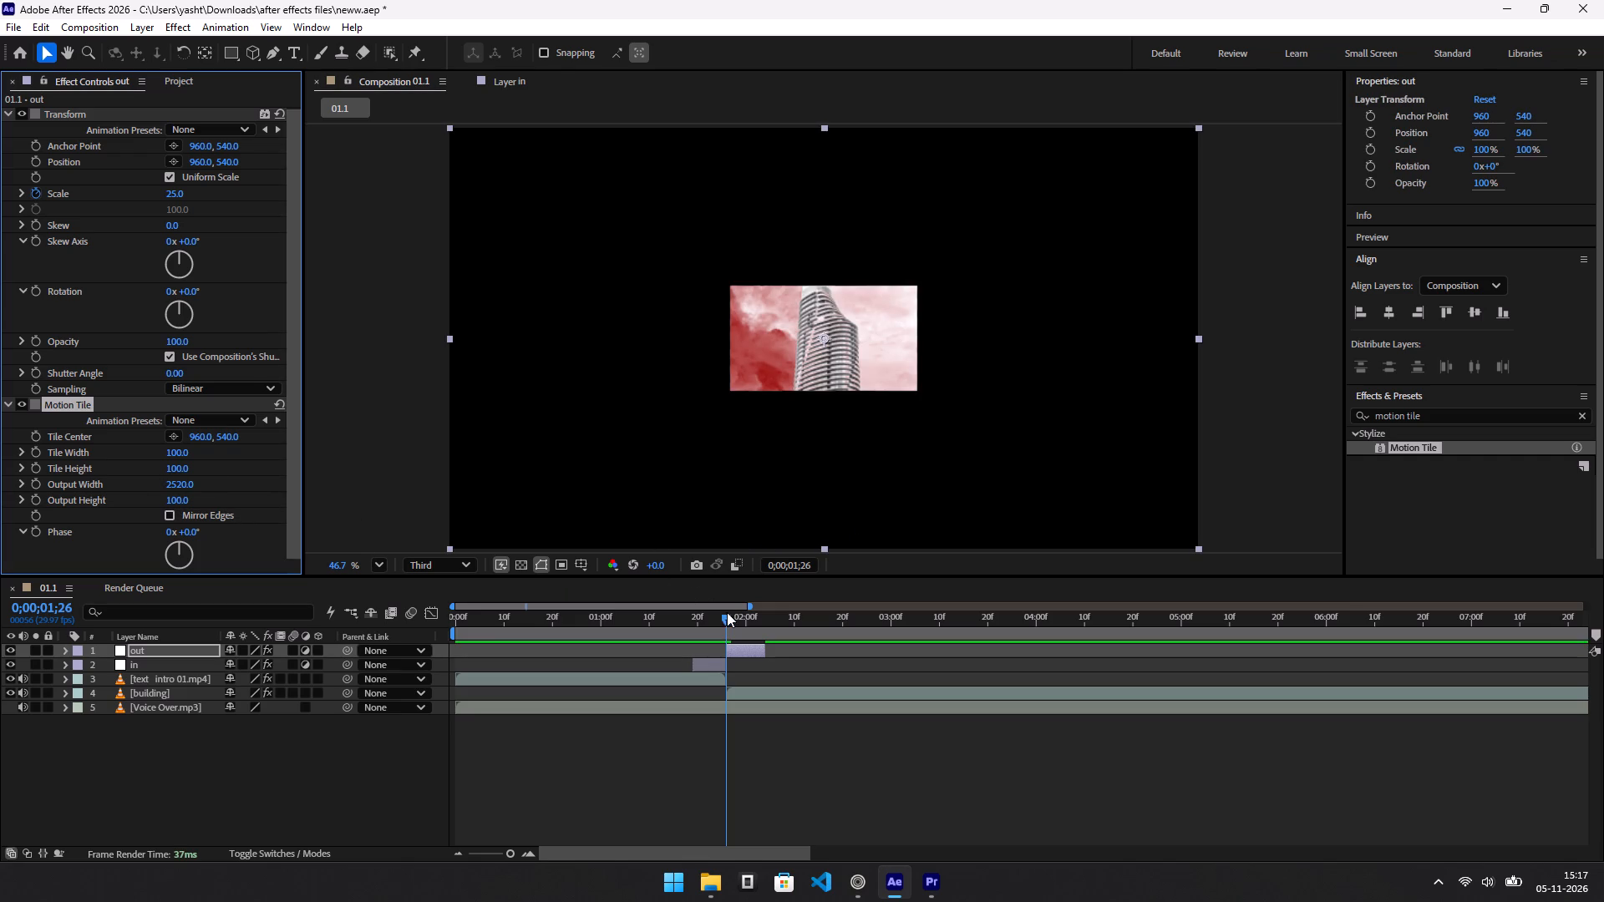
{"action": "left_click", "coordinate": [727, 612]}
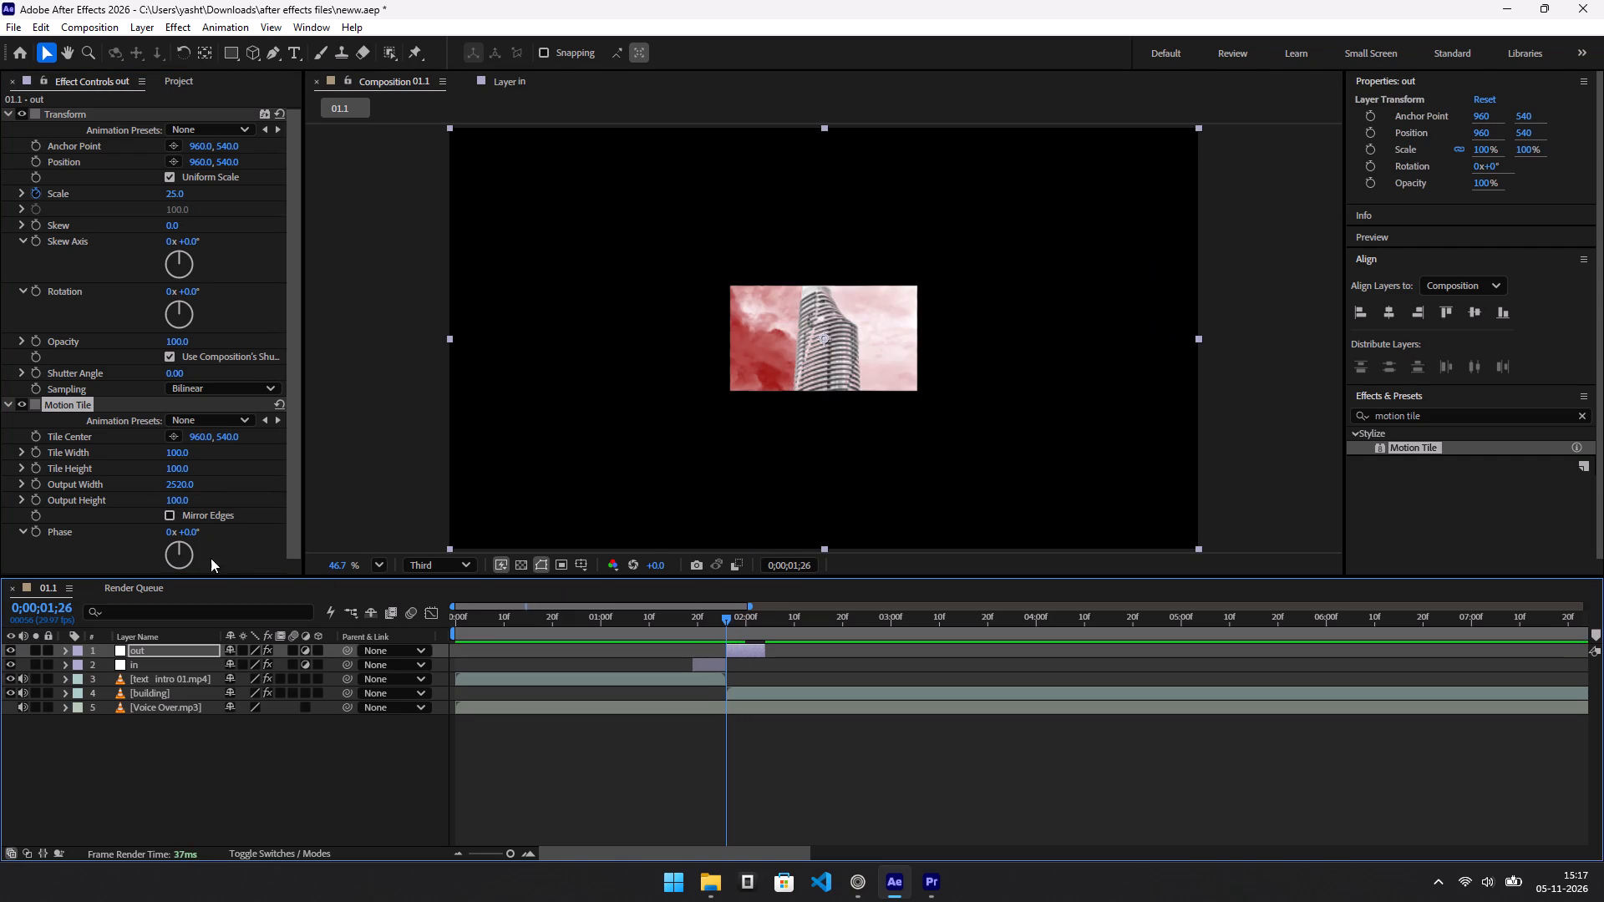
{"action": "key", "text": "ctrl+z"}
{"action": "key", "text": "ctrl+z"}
Set the out layer's Motion Tile Output Height to 600.
{"action": "left_click_drag", "start_coordinate": [181, 499], "coordinate": [200, 499]}
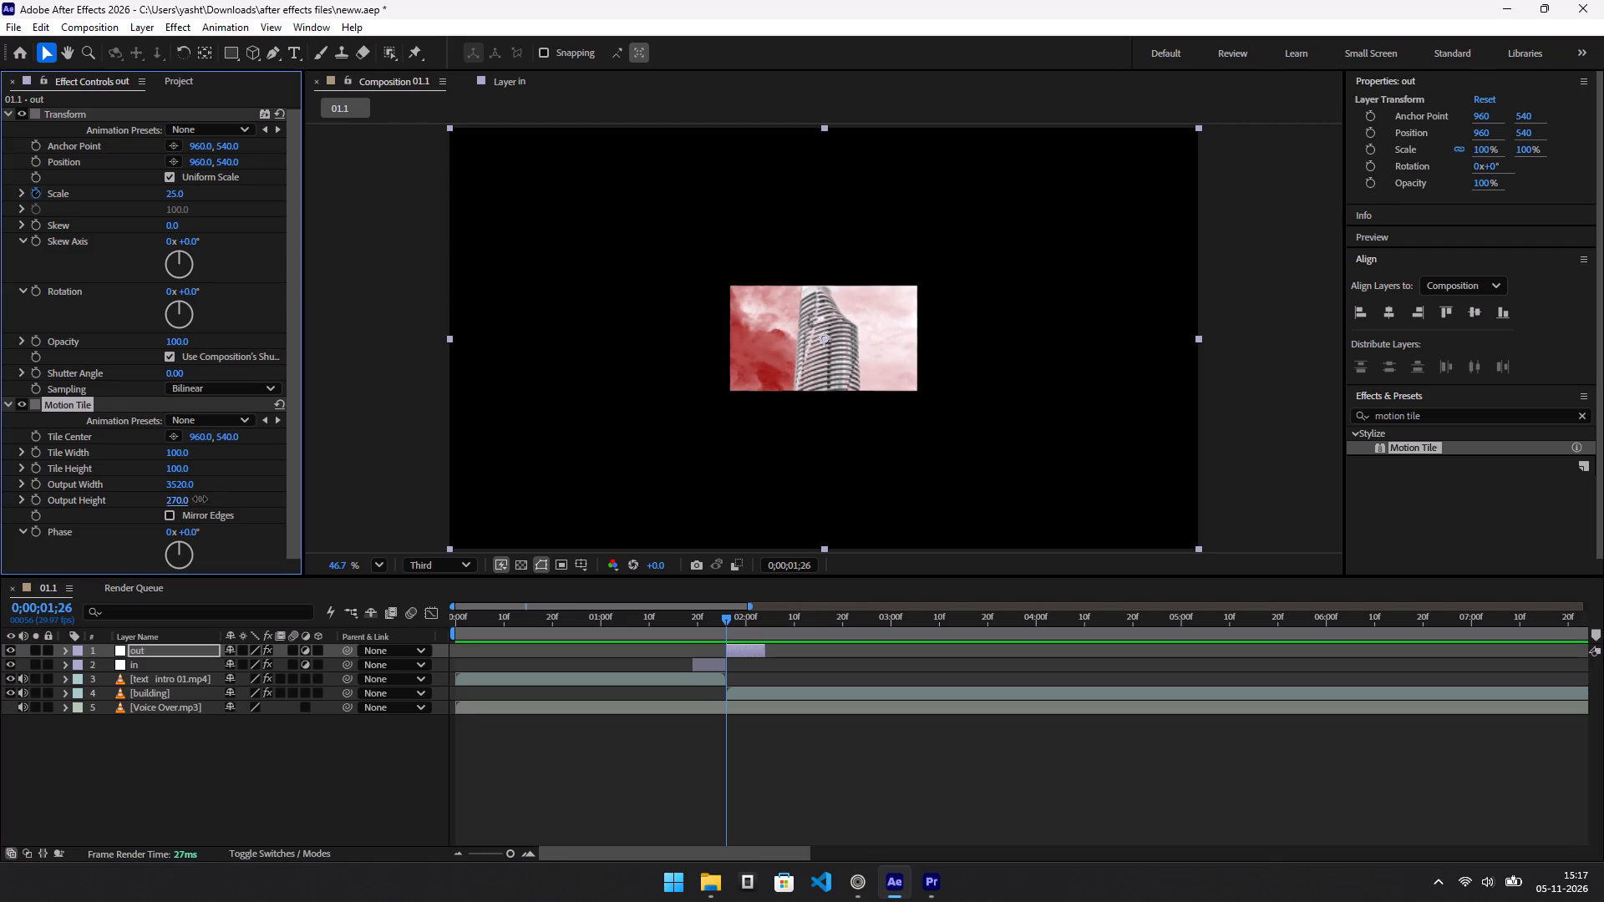
{"action": "left_click_drag", "start_coordinate": [200, 499], "coordinate": [234, 507]}
Switch to the YouTube tutorial and examine the Motion Tile Output Height adjustment and the effect order.
{"action": "key", "text": "alt+Tab"}
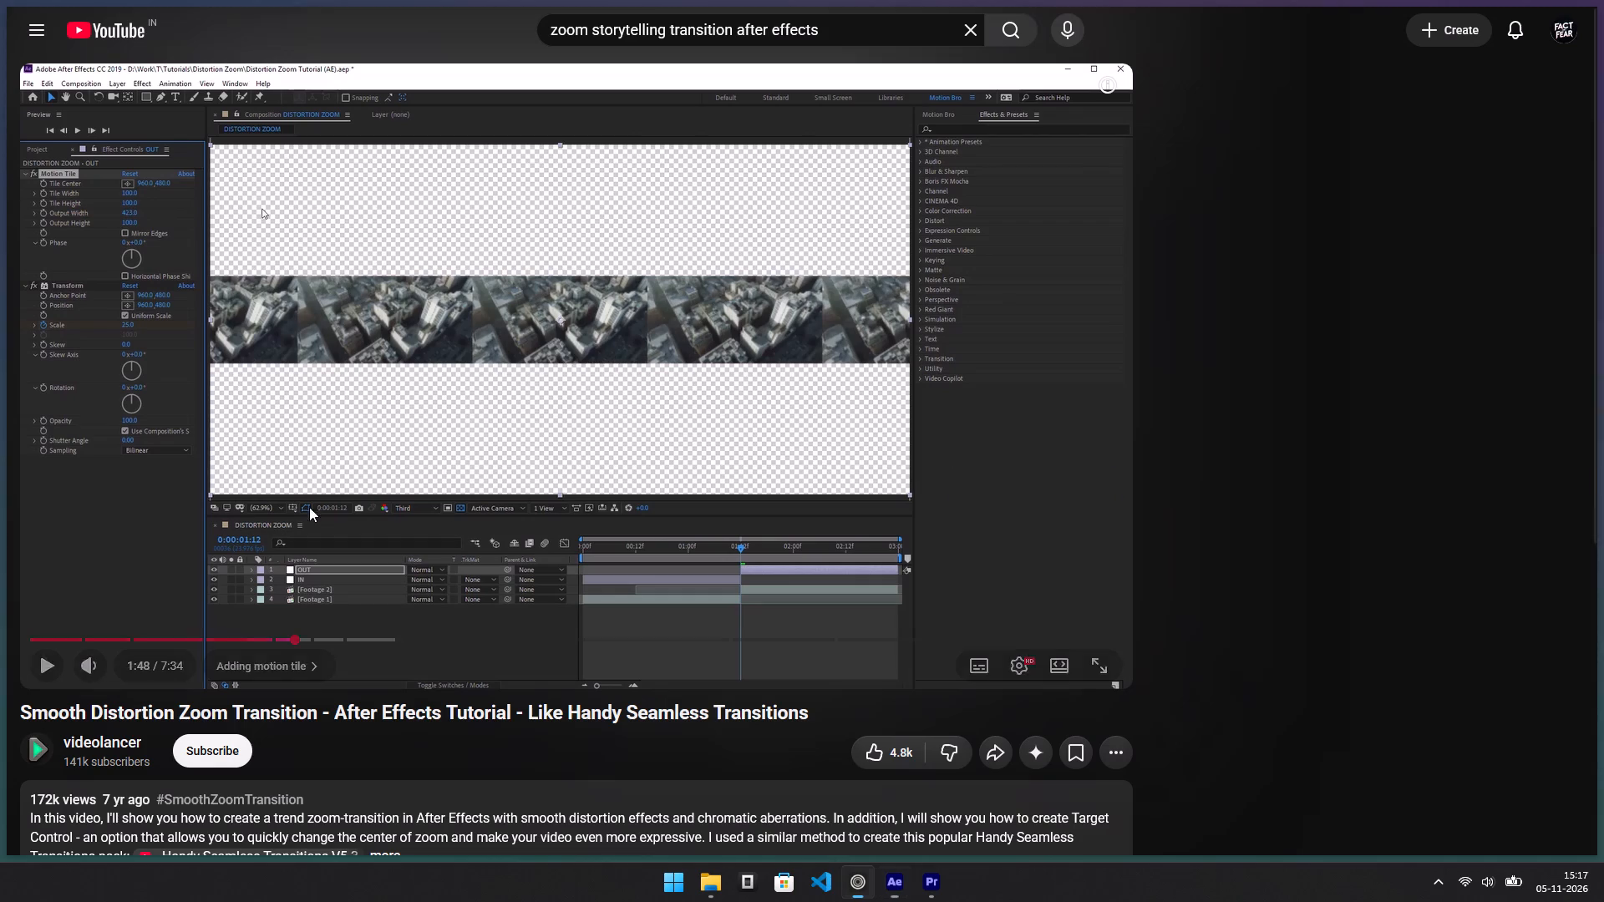
{"action": "left_click", "coordinate": [555, 482]}
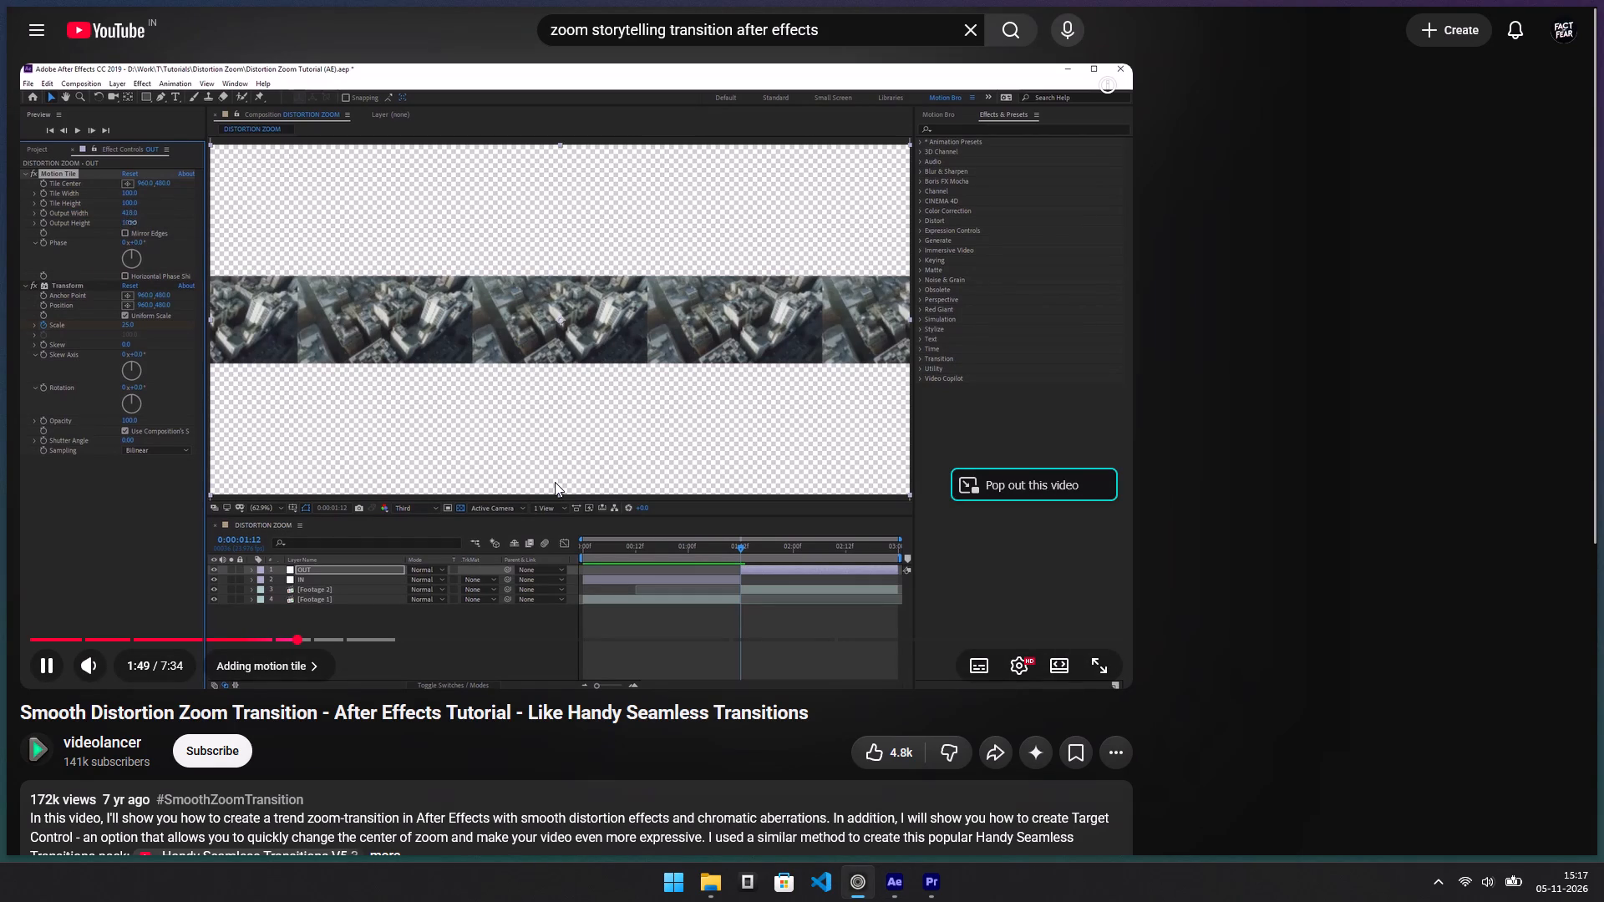
{"action": "key", "text": "space"}
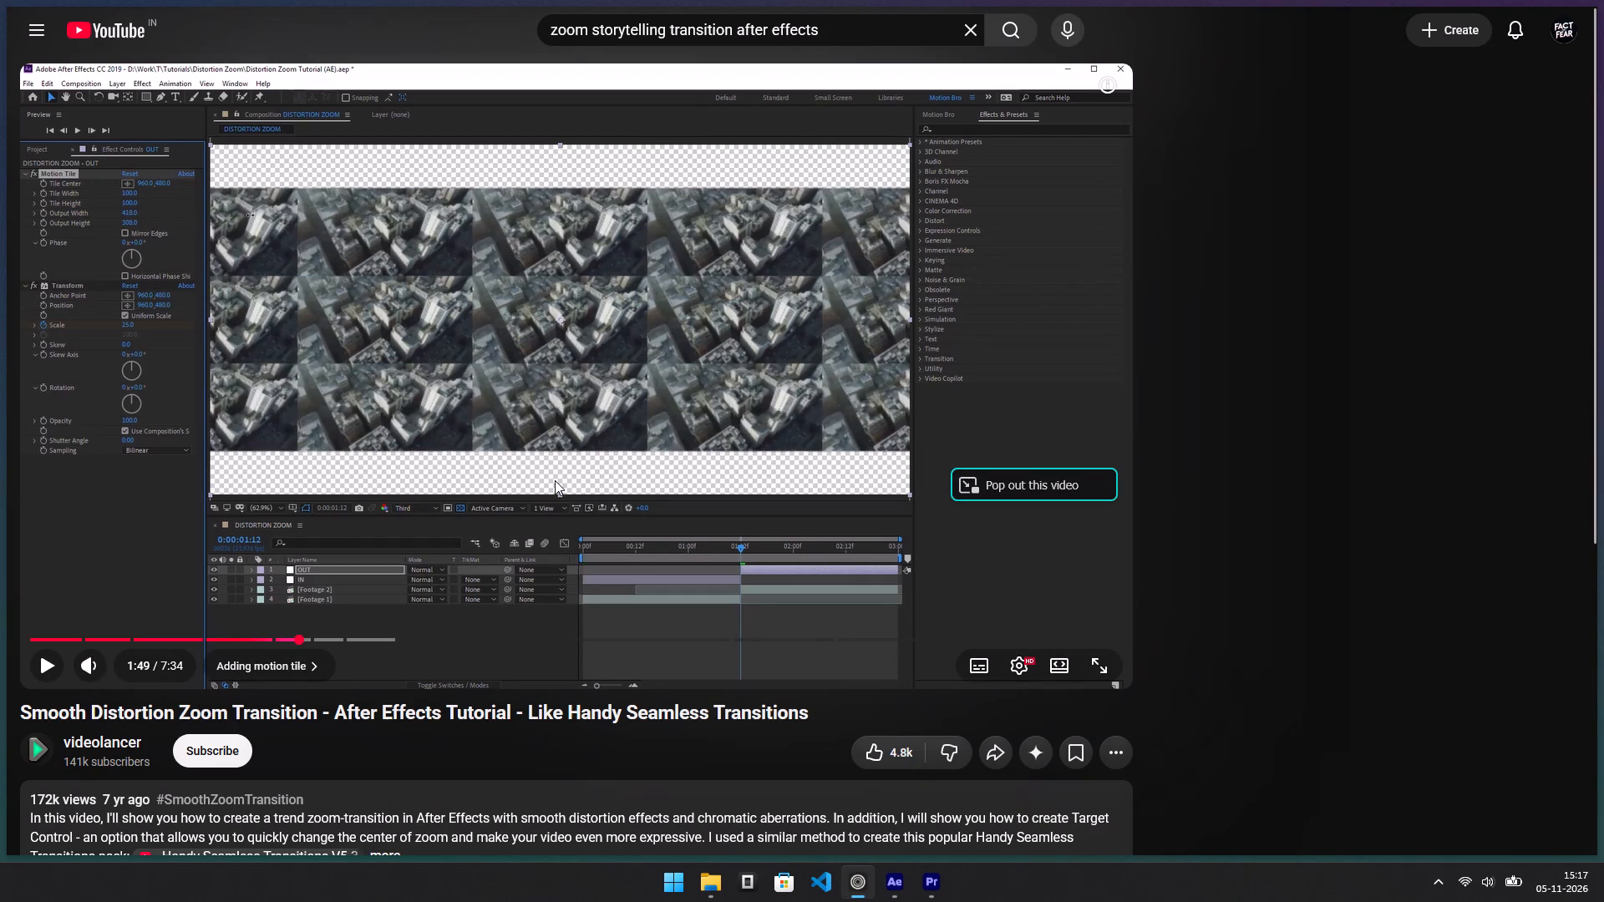
{"action": "key", "text": "alt+Tab"}
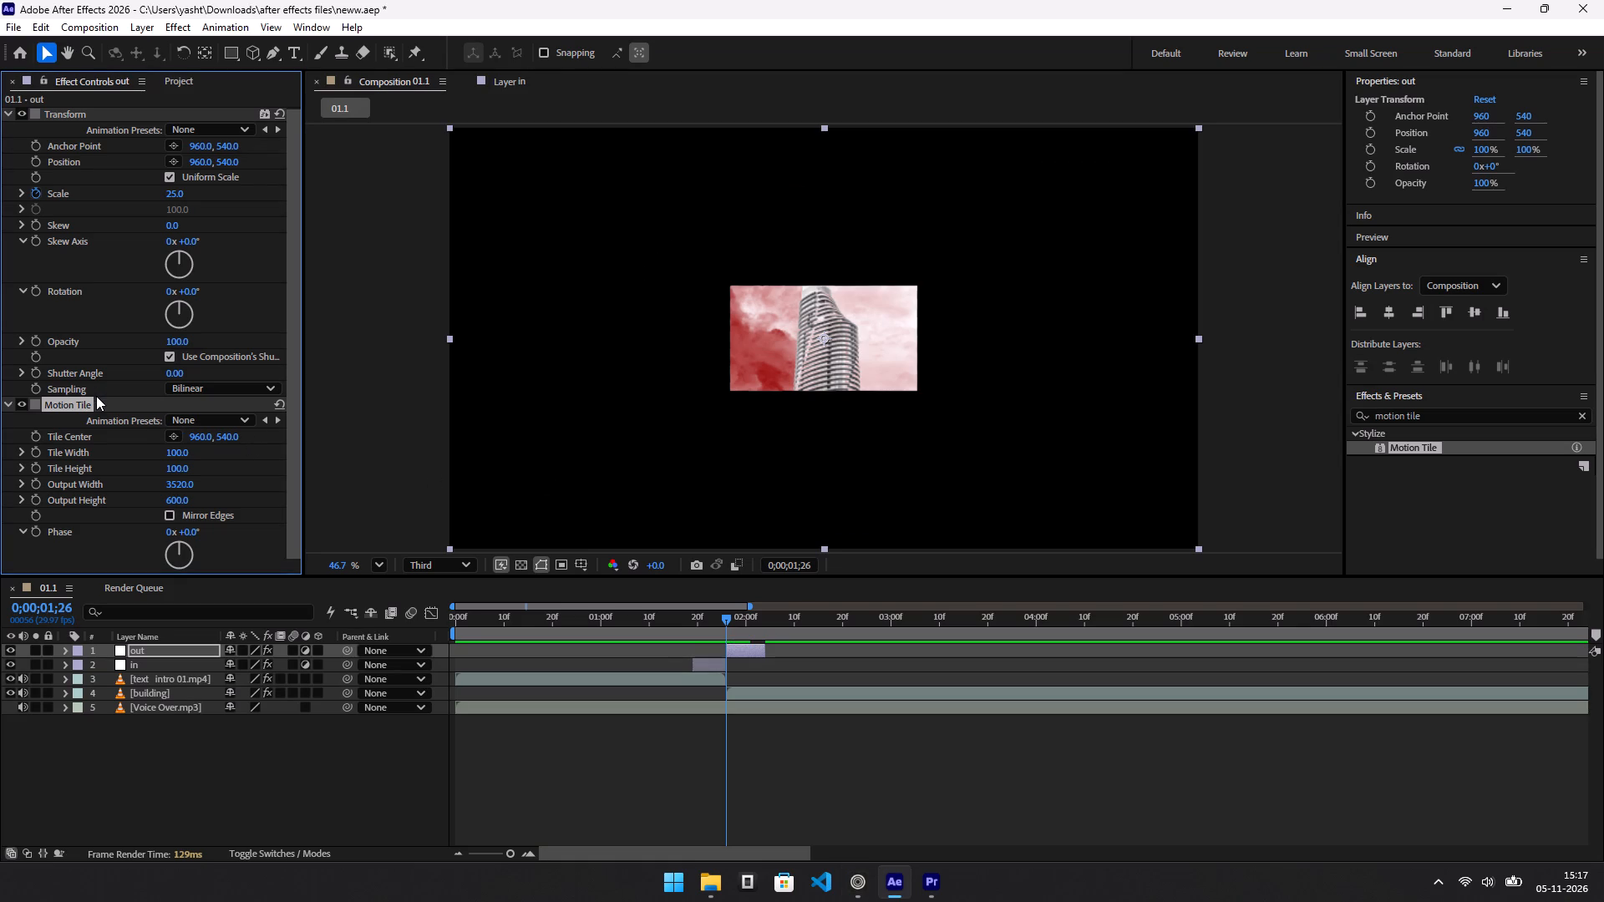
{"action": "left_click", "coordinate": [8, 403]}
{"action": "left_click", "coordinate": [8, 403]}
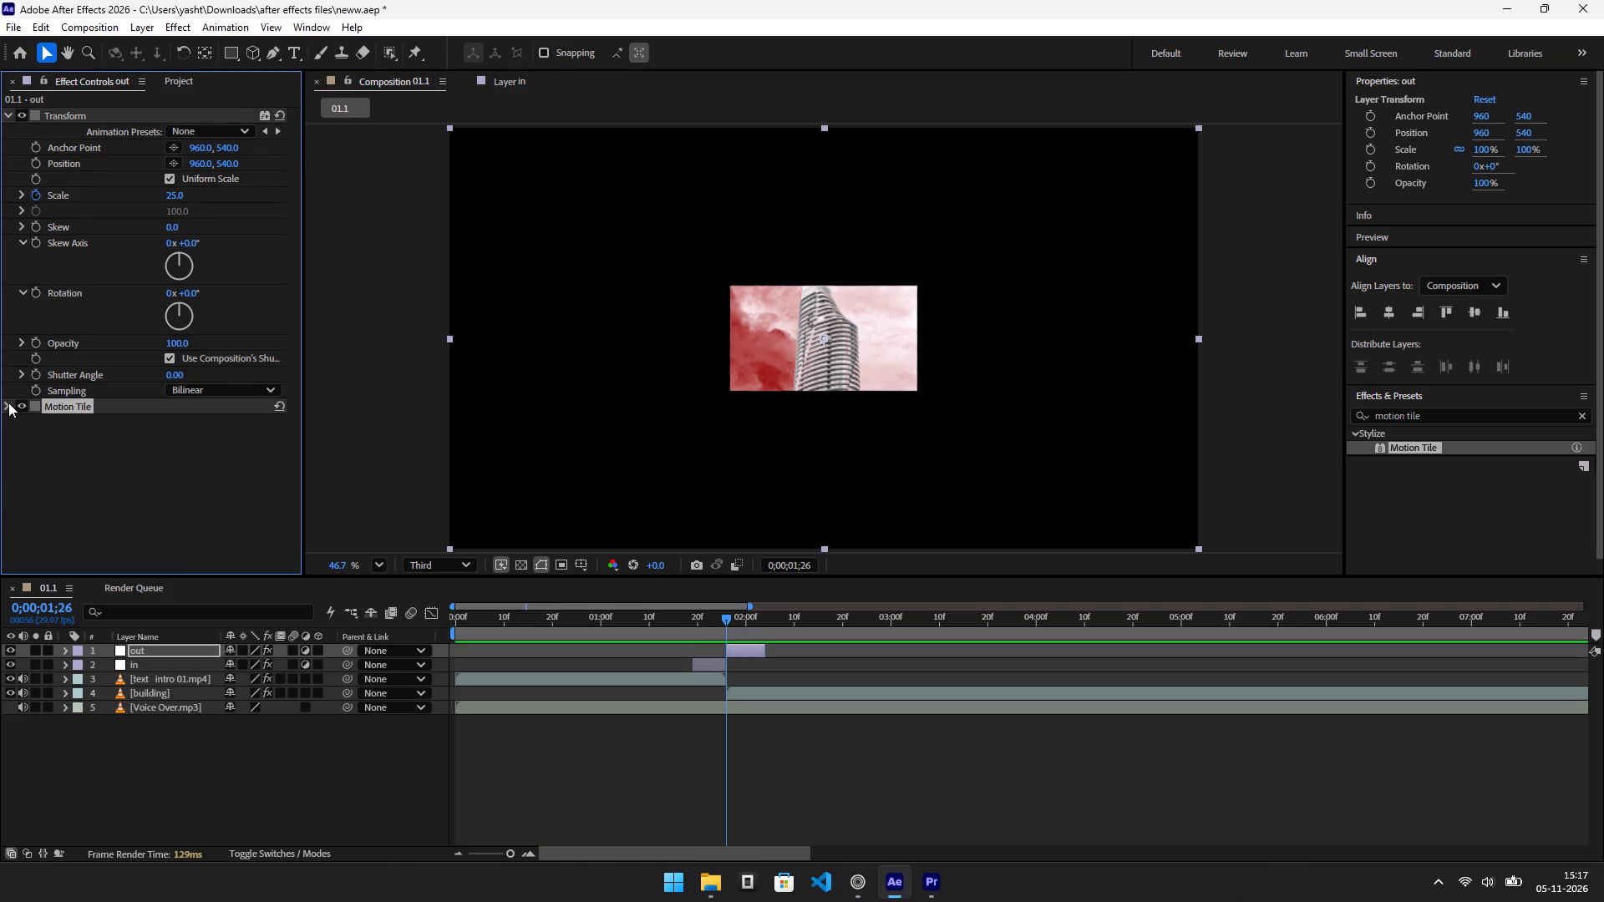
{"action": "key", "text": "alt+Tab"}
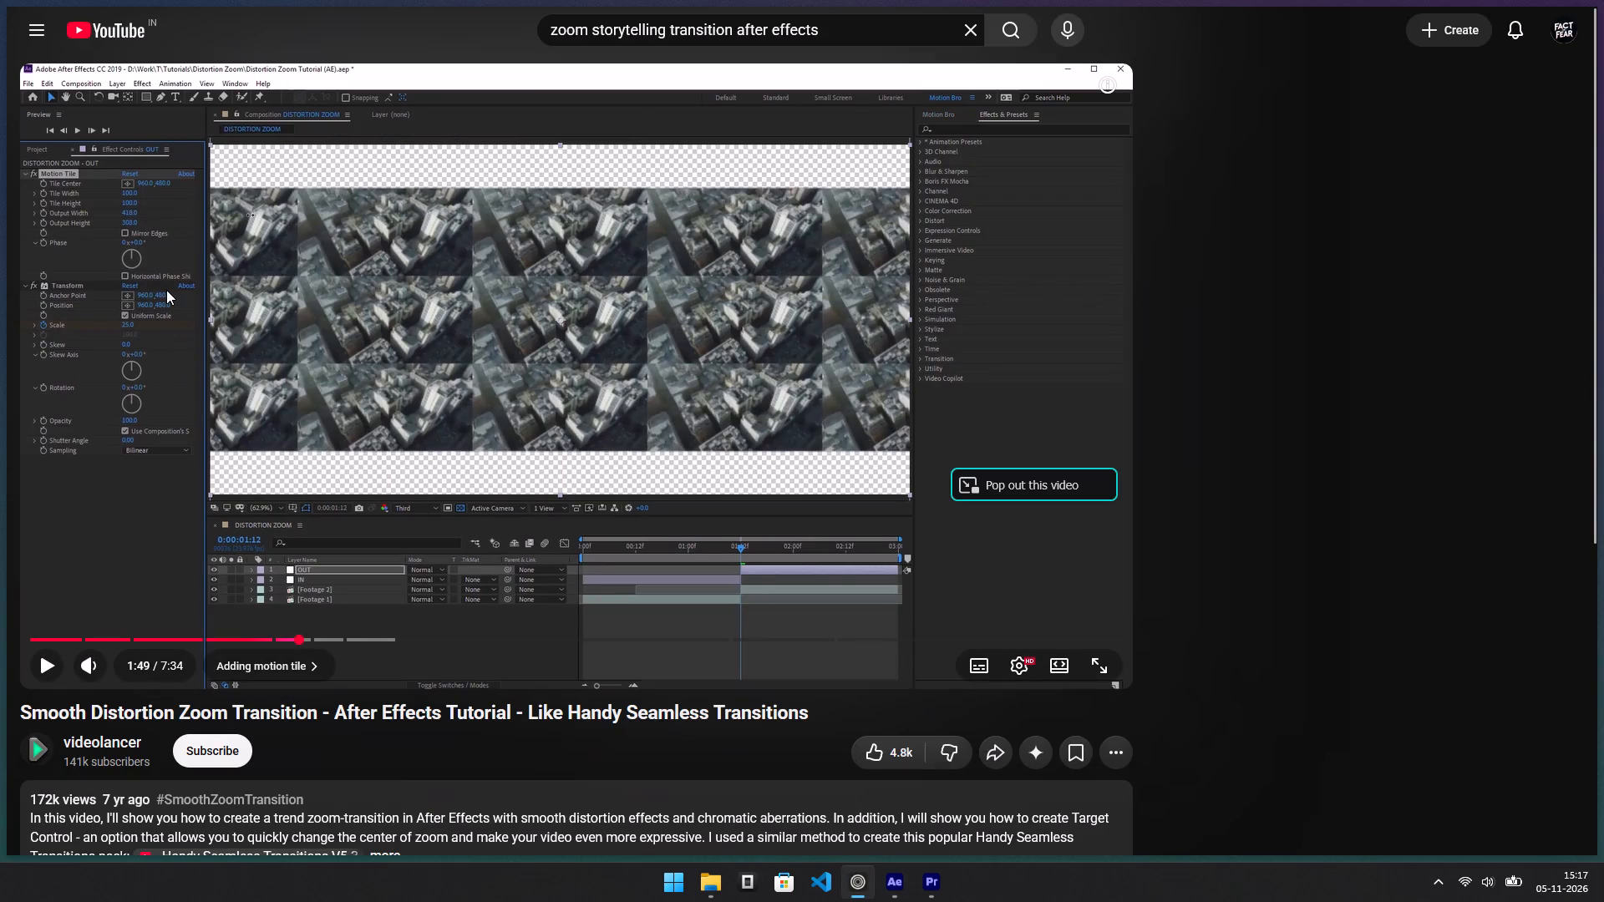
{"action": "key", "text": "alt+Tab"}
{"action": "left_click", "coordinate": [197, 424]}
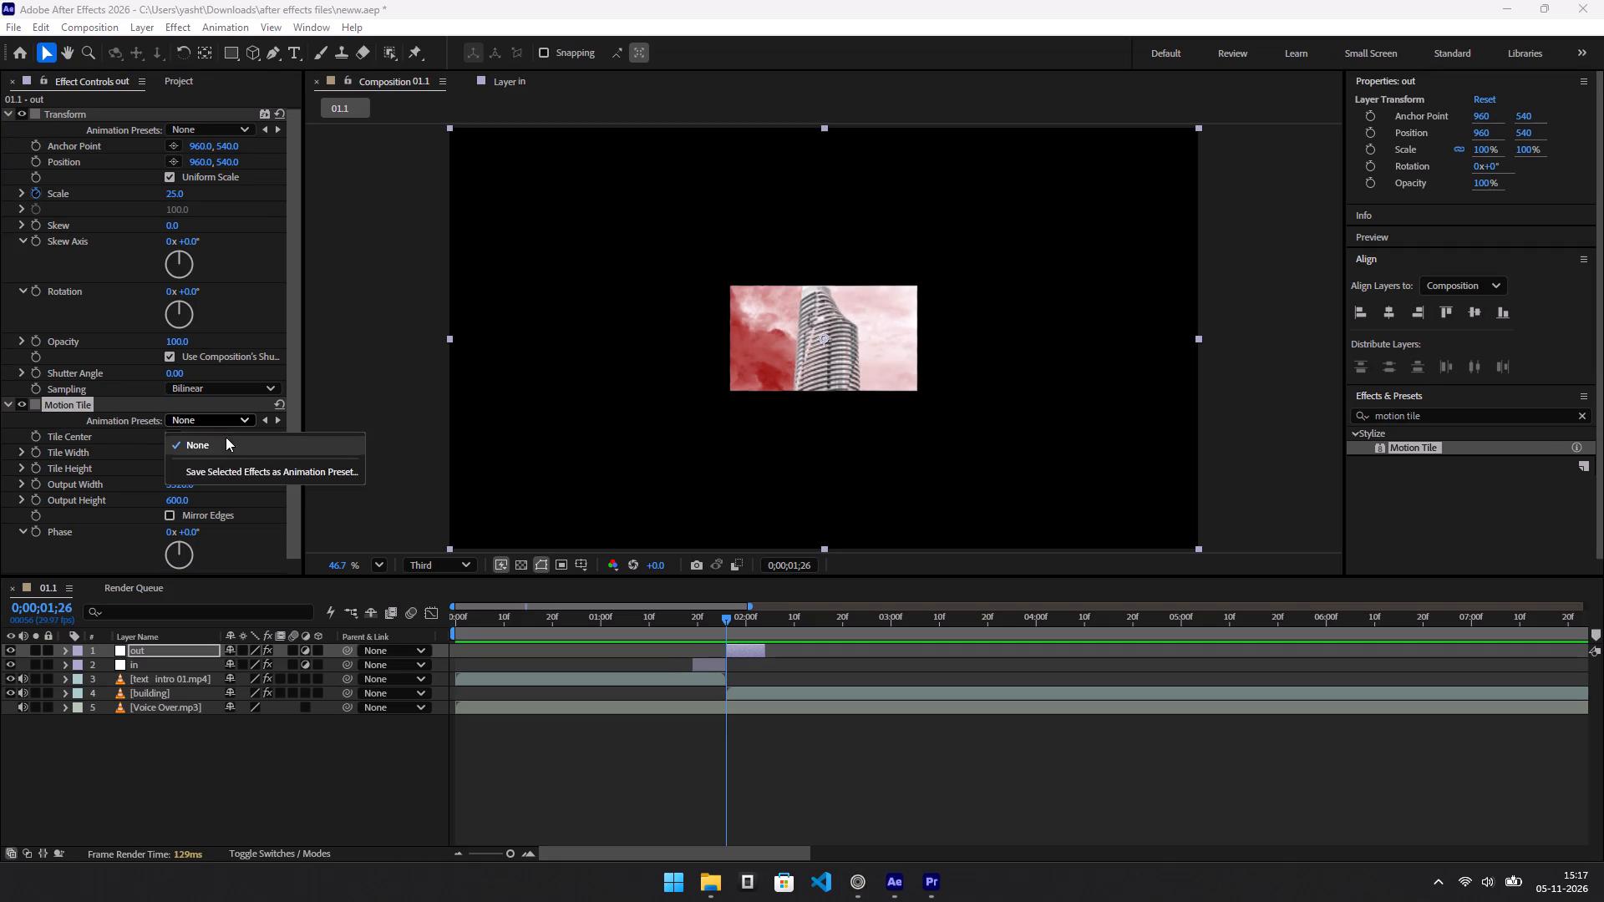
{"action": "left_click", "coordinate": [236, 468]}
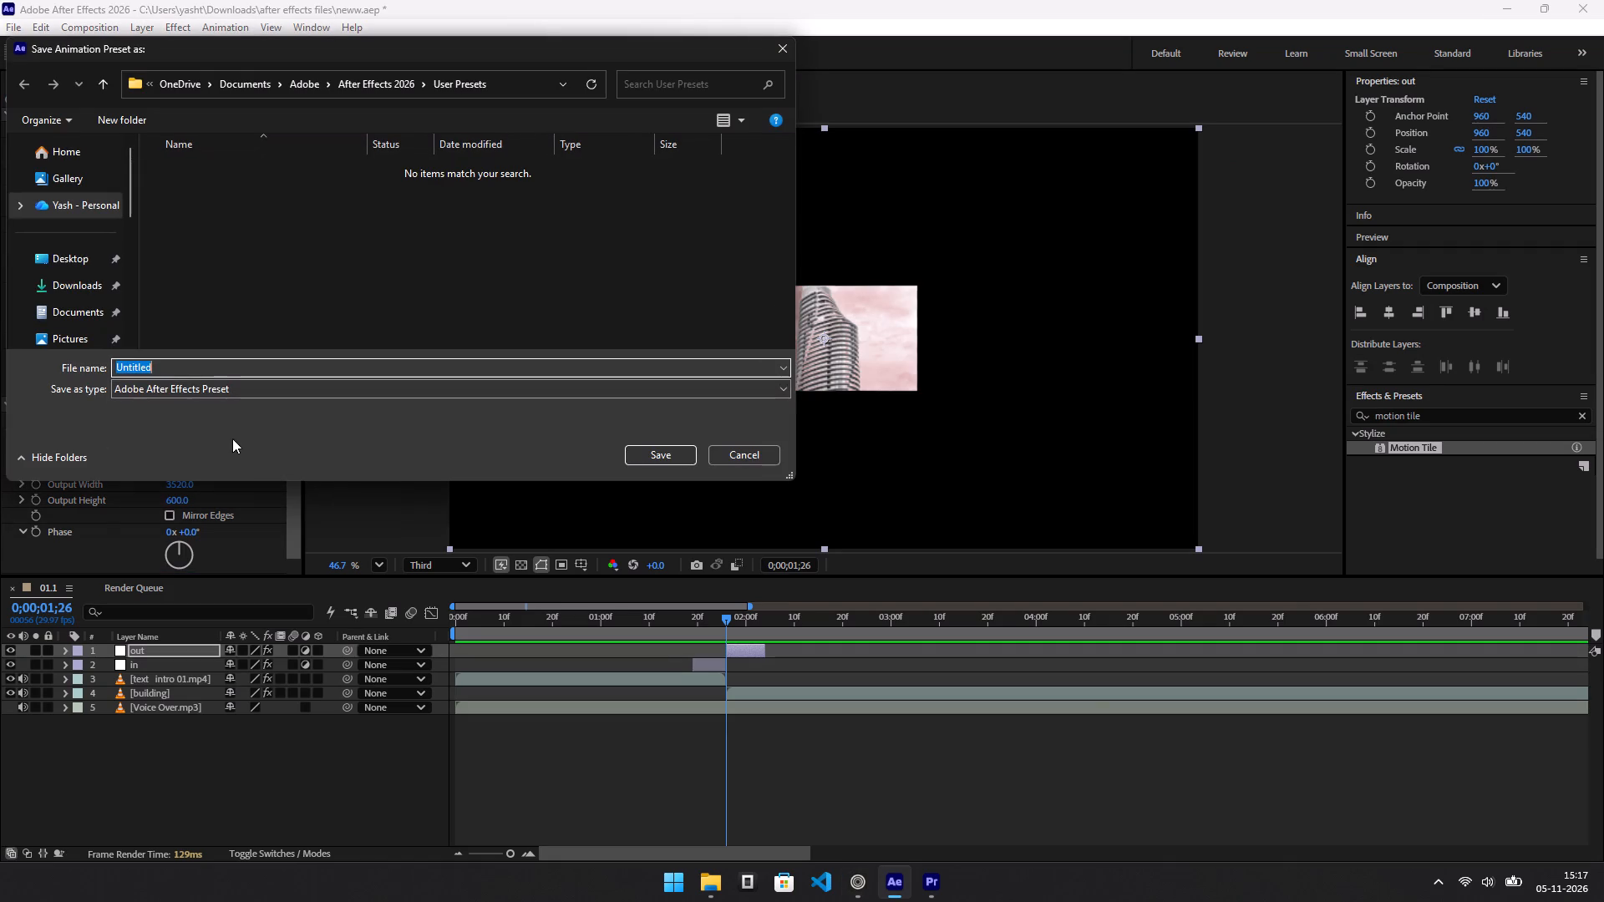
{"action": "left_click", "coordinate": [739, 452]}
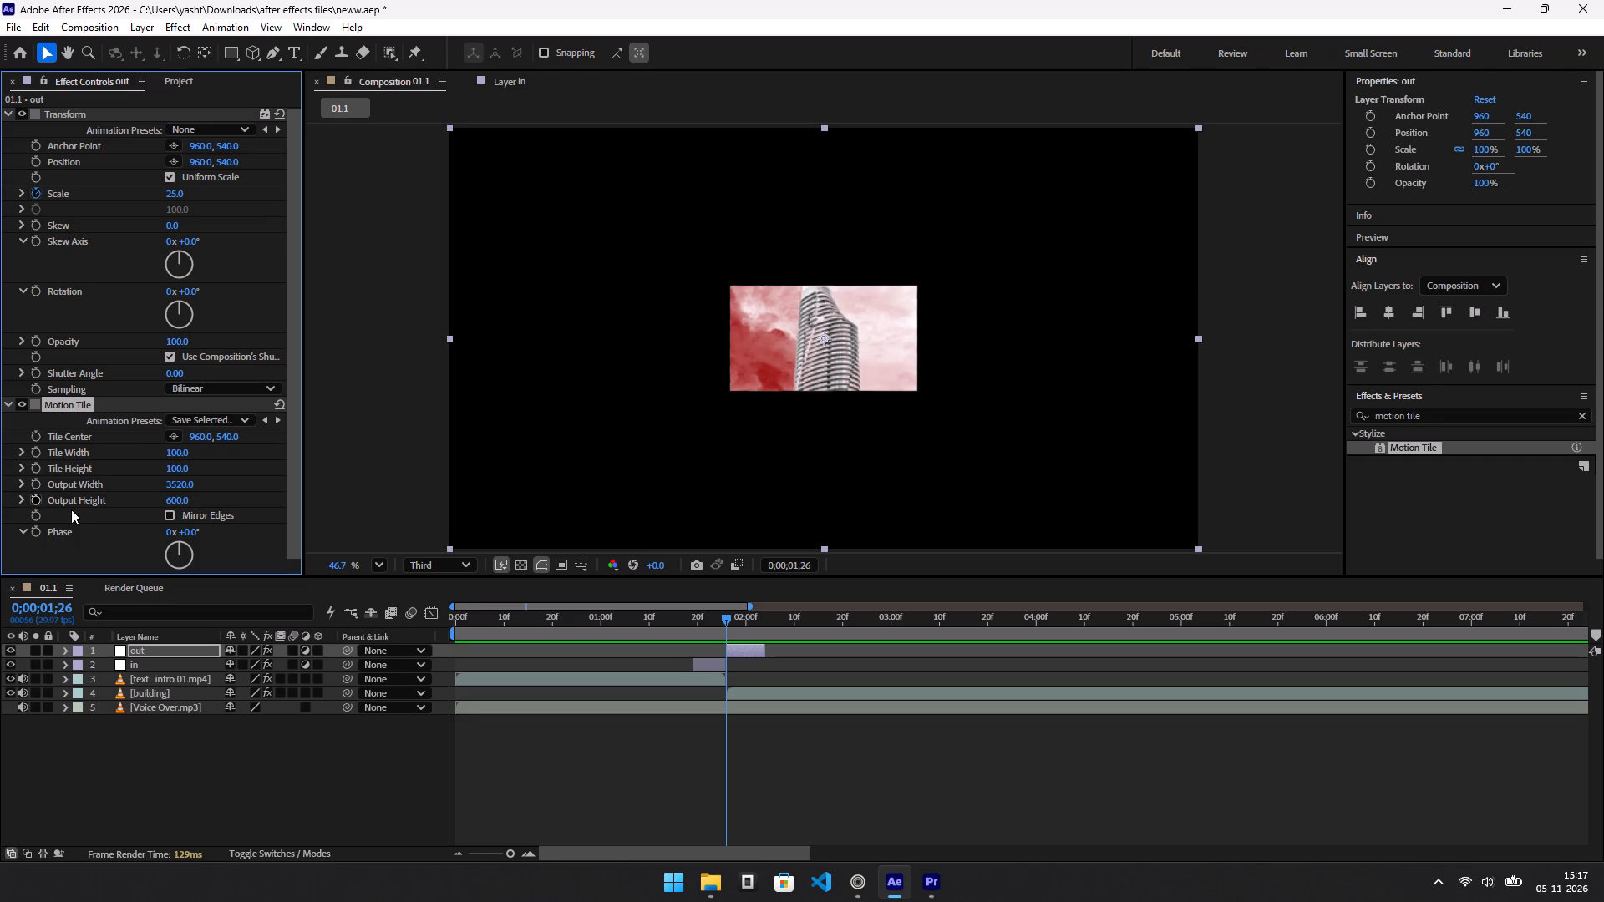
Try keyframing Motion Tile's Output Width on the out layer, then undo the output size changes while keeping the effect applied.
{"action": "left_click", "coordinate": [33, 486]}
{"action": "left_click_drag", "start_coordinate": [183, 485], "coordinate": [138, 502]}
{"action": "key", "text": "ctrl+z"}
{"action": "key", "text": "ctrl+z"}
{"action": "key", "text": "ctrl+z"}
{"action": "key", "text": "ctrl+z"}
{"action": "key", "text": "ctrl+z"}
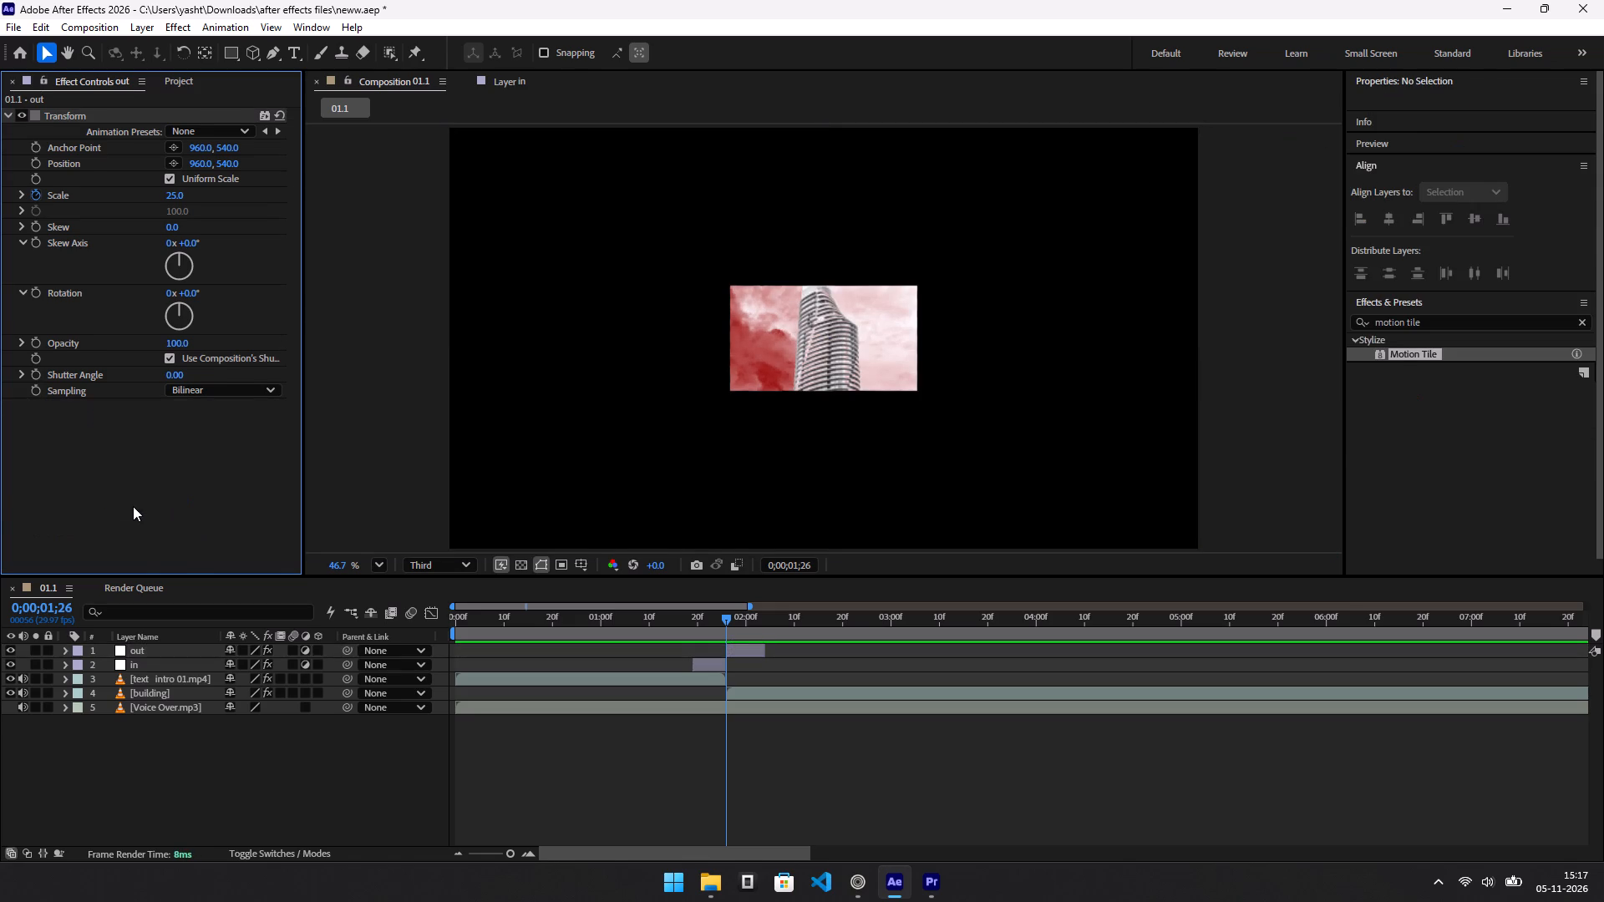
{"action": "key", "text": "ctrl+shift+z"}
Switch to the YouTube tutorial and rewatch how Motion Tile is added and the Transform effect is reordered on the out layer.
{"action": "scroll", "coordinate": [180, 504], "scroll_direction": "down", "scroll_amount": 1}
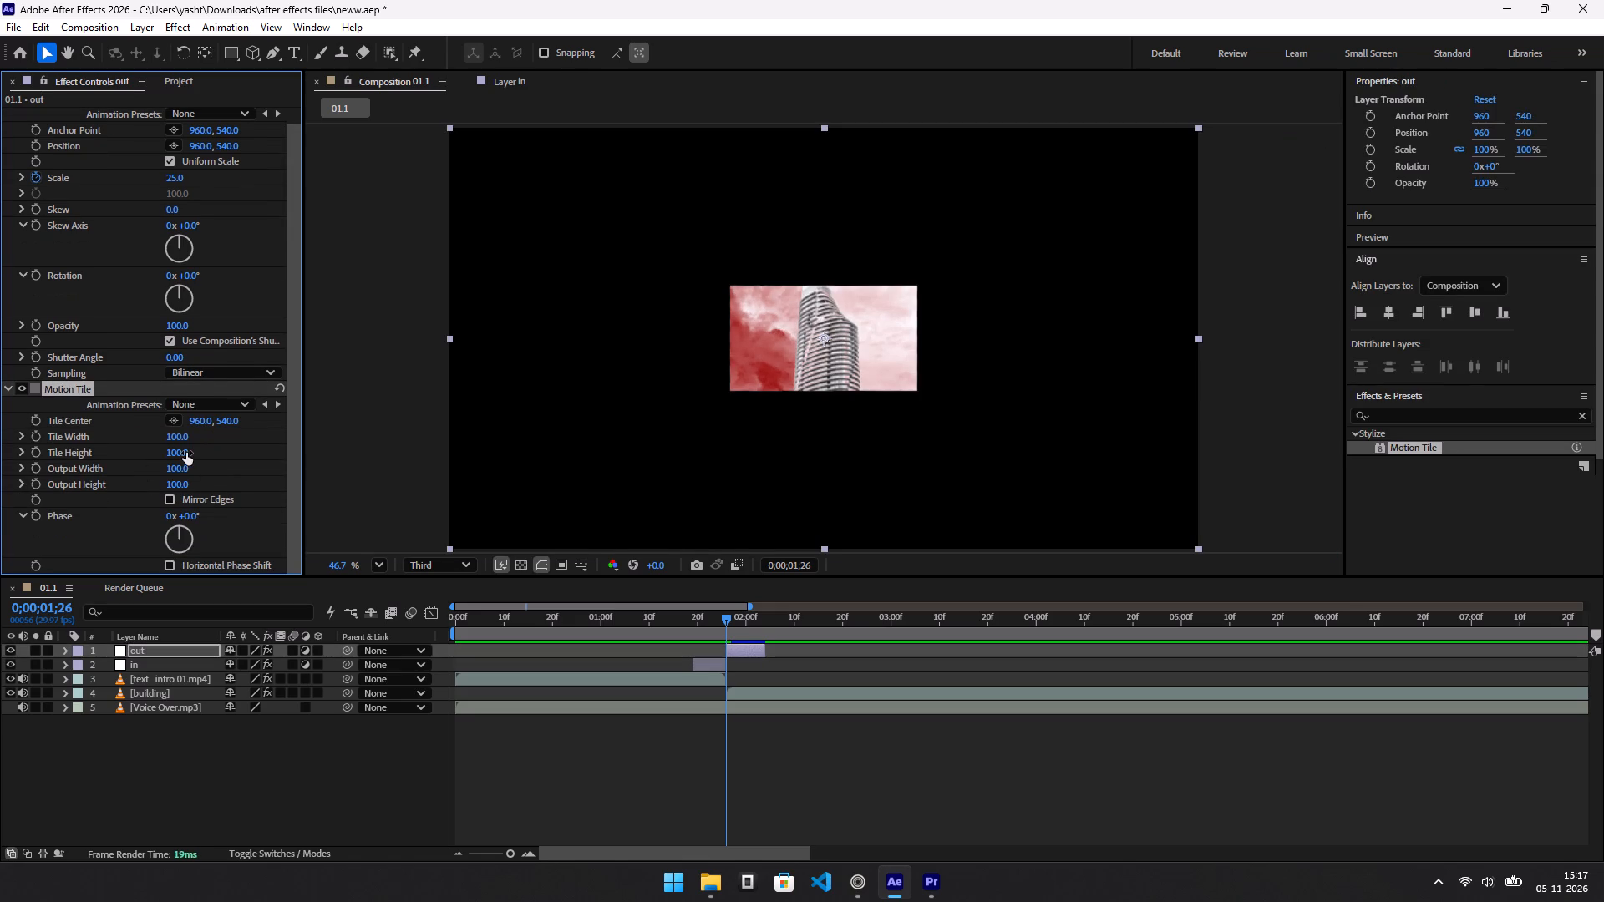
{"action": "scroll", "coordinate": [186, 453], "scroll_direction": "down", "scroll_amount": 1}
{"action": "scroll", "coordinate": [180, 540], "scroll_direction": "down", "scroll_amount": 2}
{"action": "key", "text": "alt+Tab"}
{"action": "key", "text": "Left"}
{"action": "key", "text": "Left"}
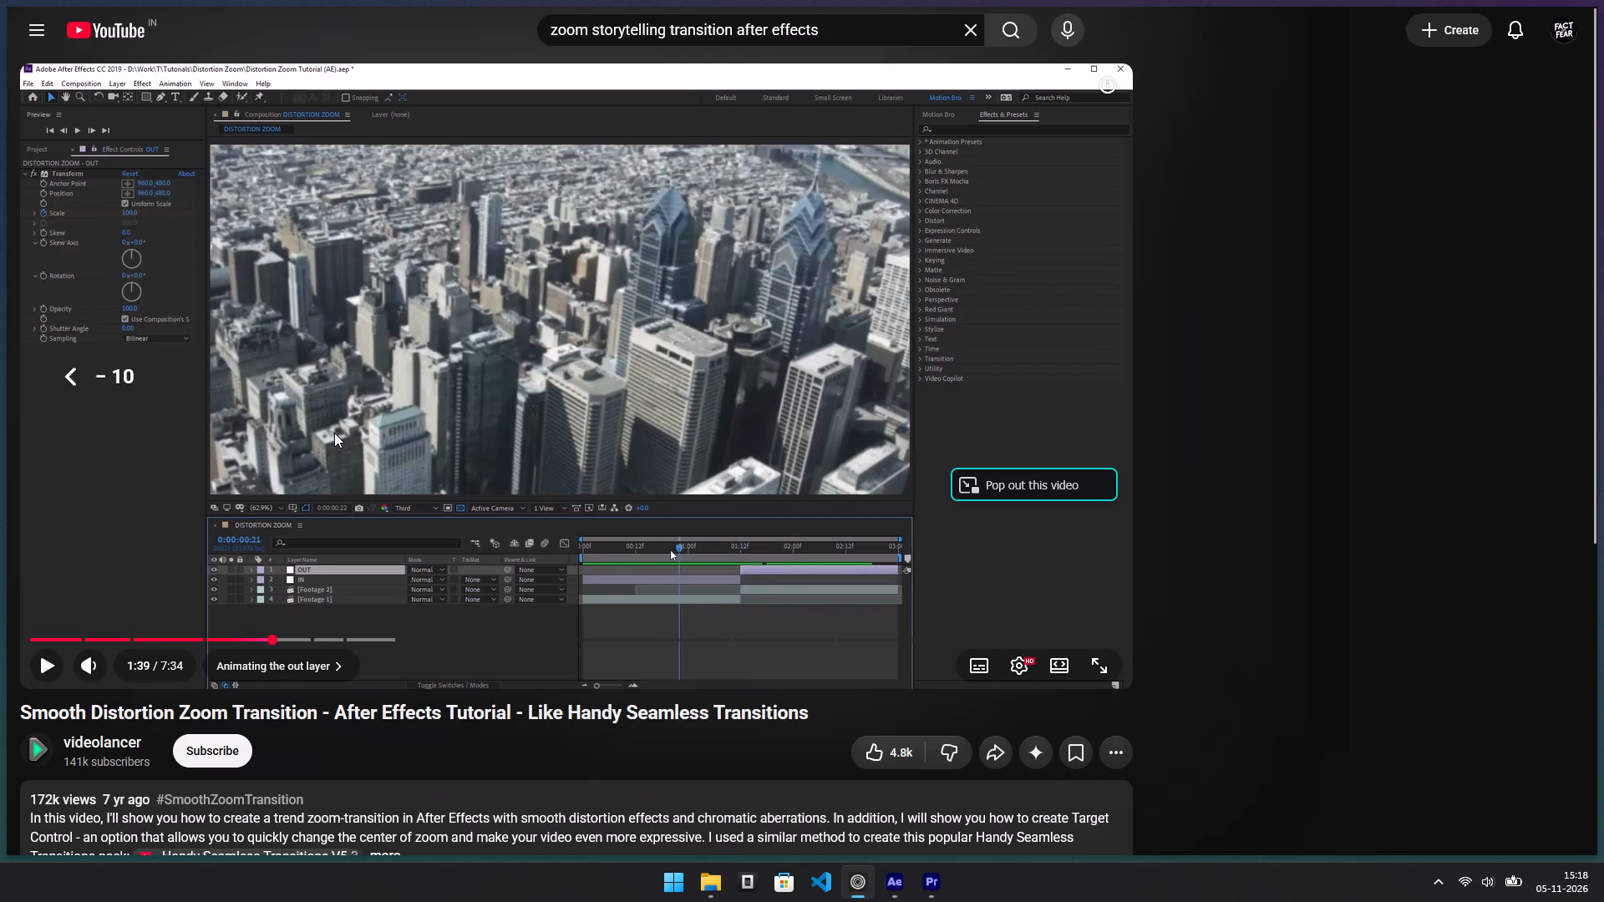
{"action": "key", "text": "space"}
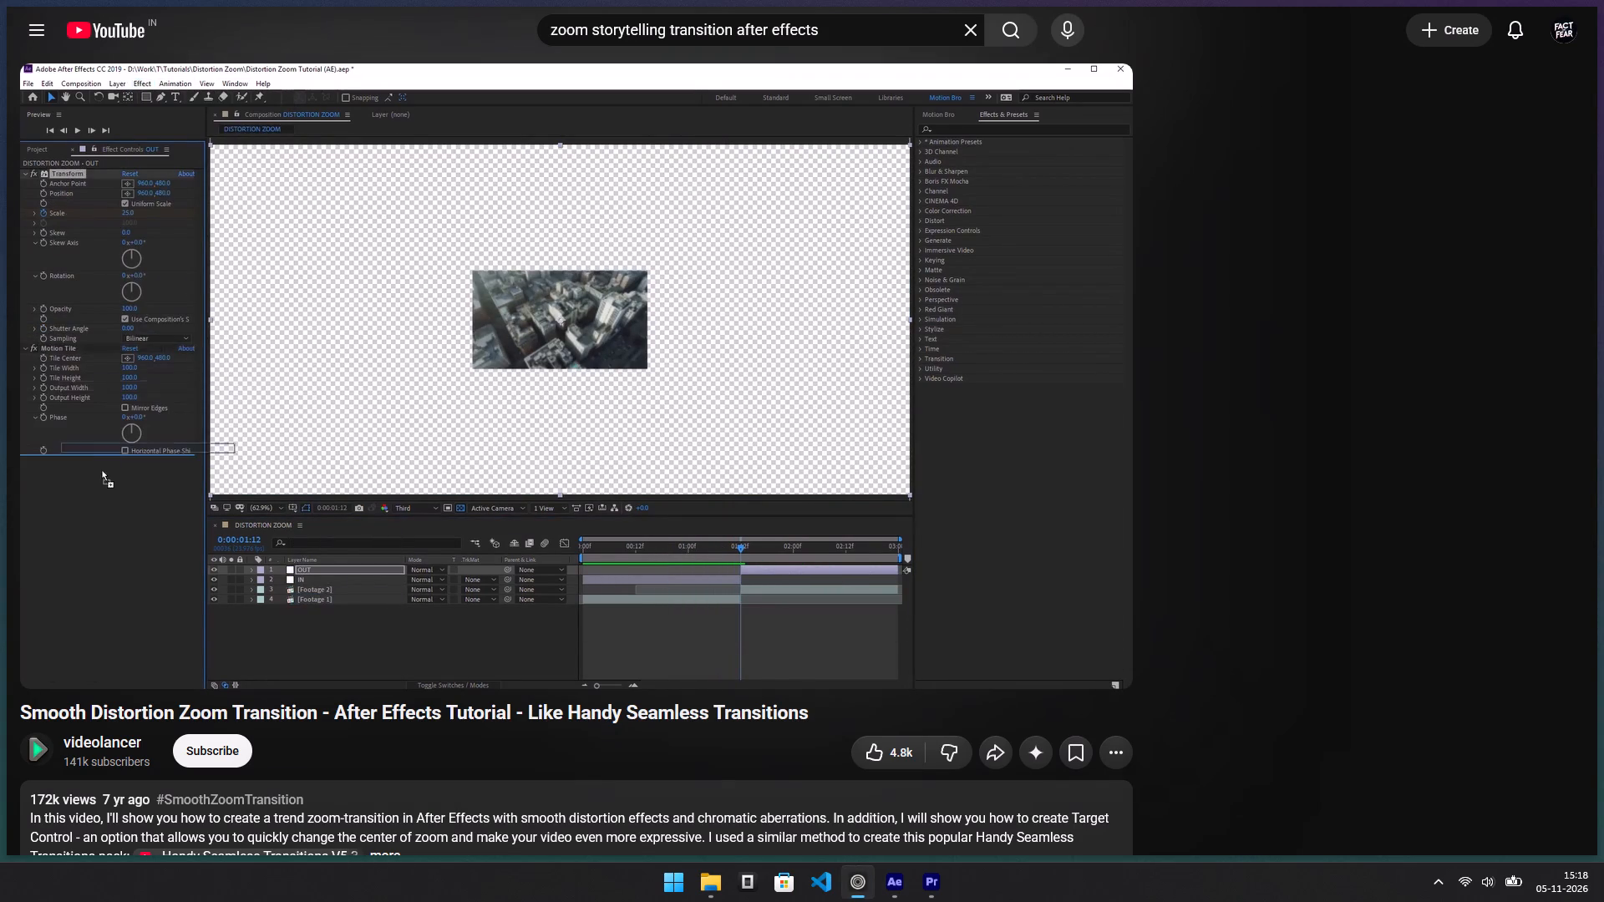
{"action": "key", "text": "space"}
{"action": "key", "text": "alt+Tab"}
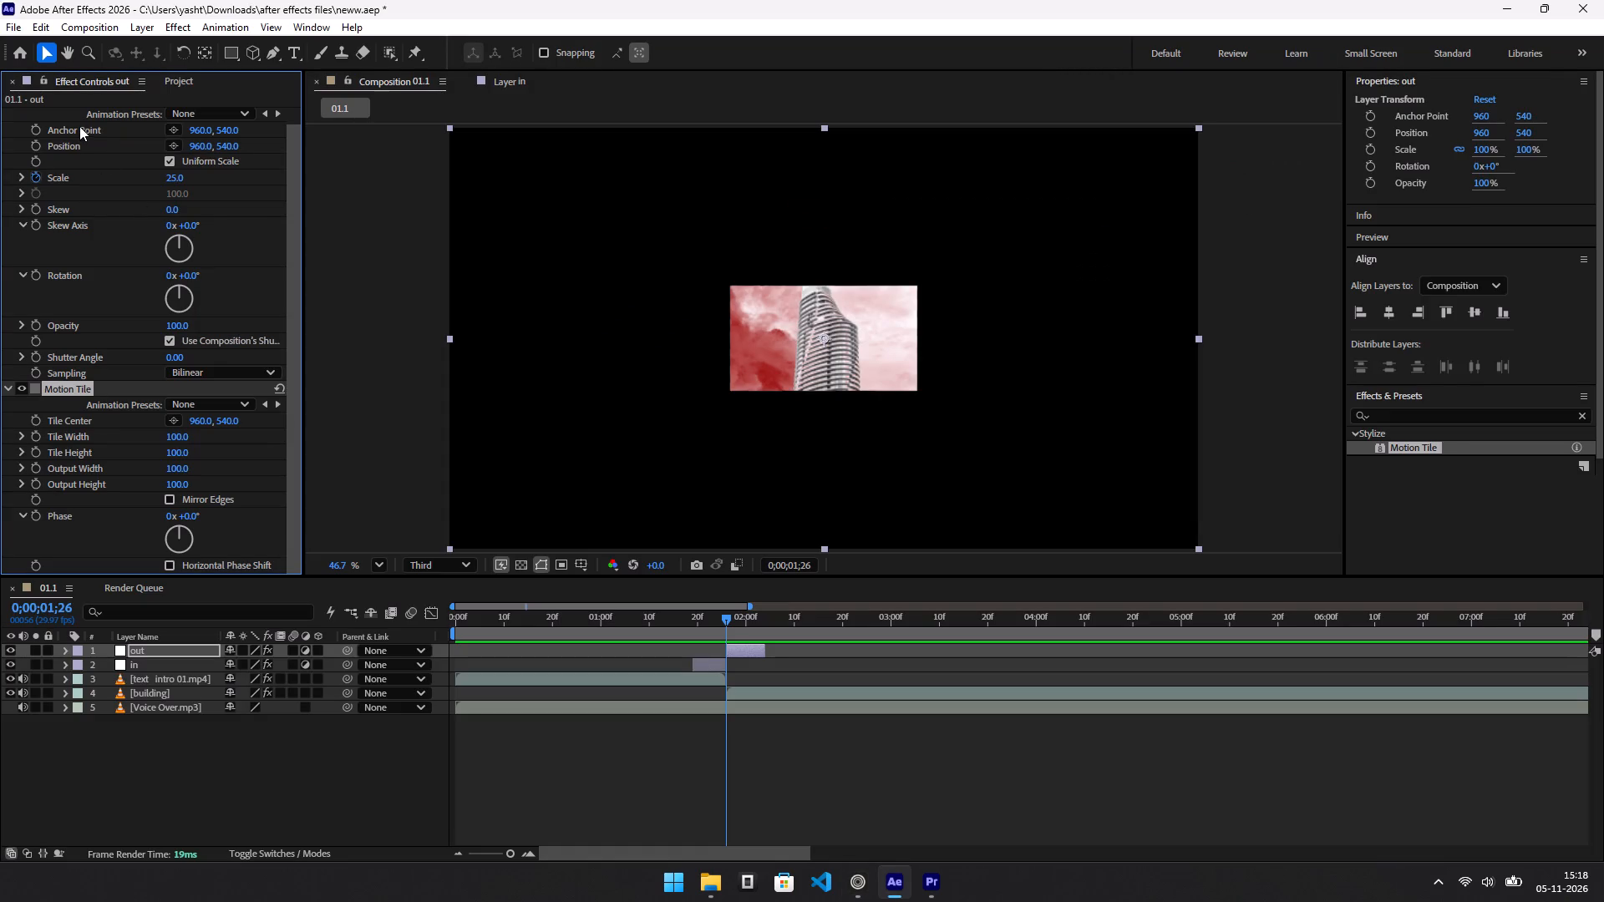
Move the Transform effect below Motion Tile in the out layer's effect order.
{"action": "scroll", "coordinate": [28, 163], "scroll_direction": "up", "scroll_amount": 3}
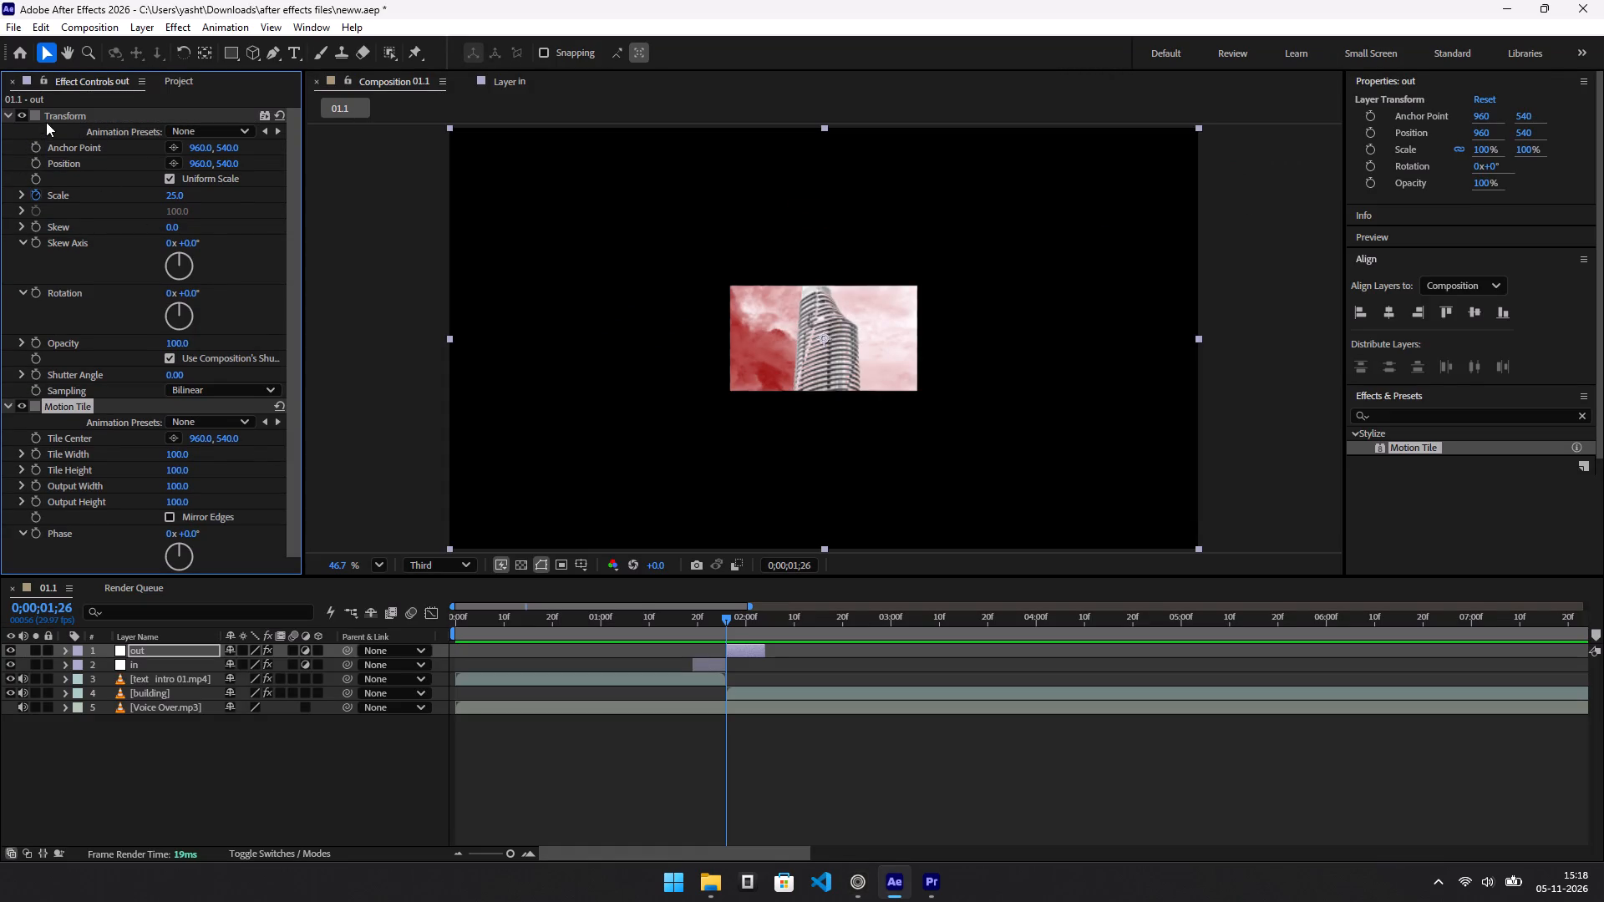
{"action": "left_click_drag", "start_coordinate": [46, 118], "coordinate": [58, 410]}
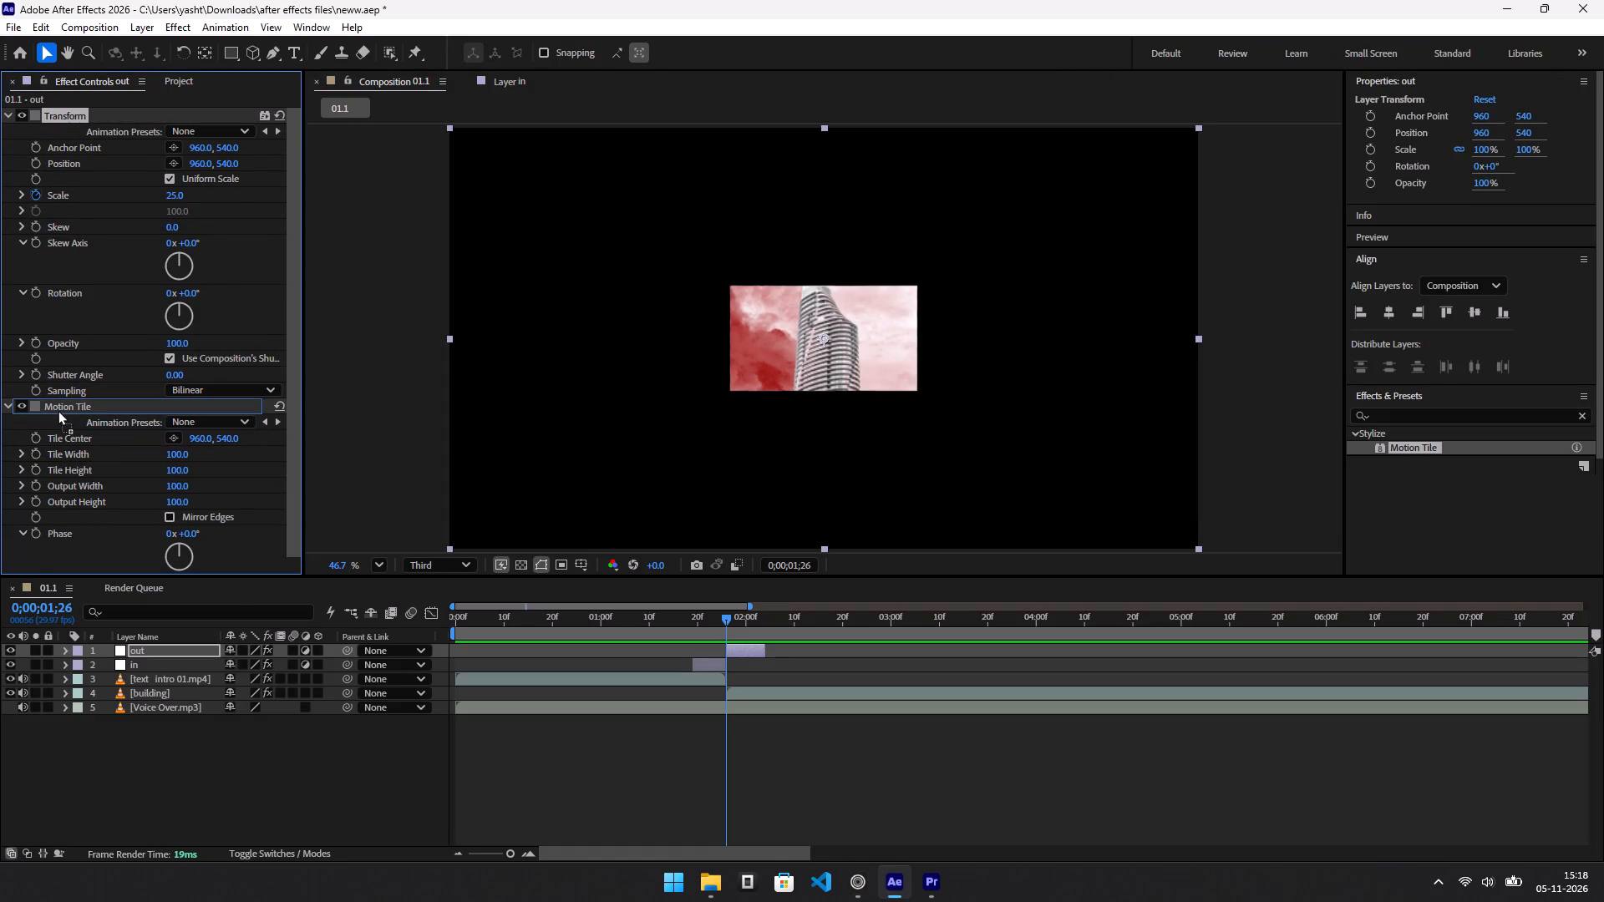
{"action": "left_click_drag", "start_coordinate": [58, 410], "coordinate": [58, 423]}
{"action": "scroll", "coordinate": [94, 328], "scroll_direction": "up", "scroll_amount": 2}
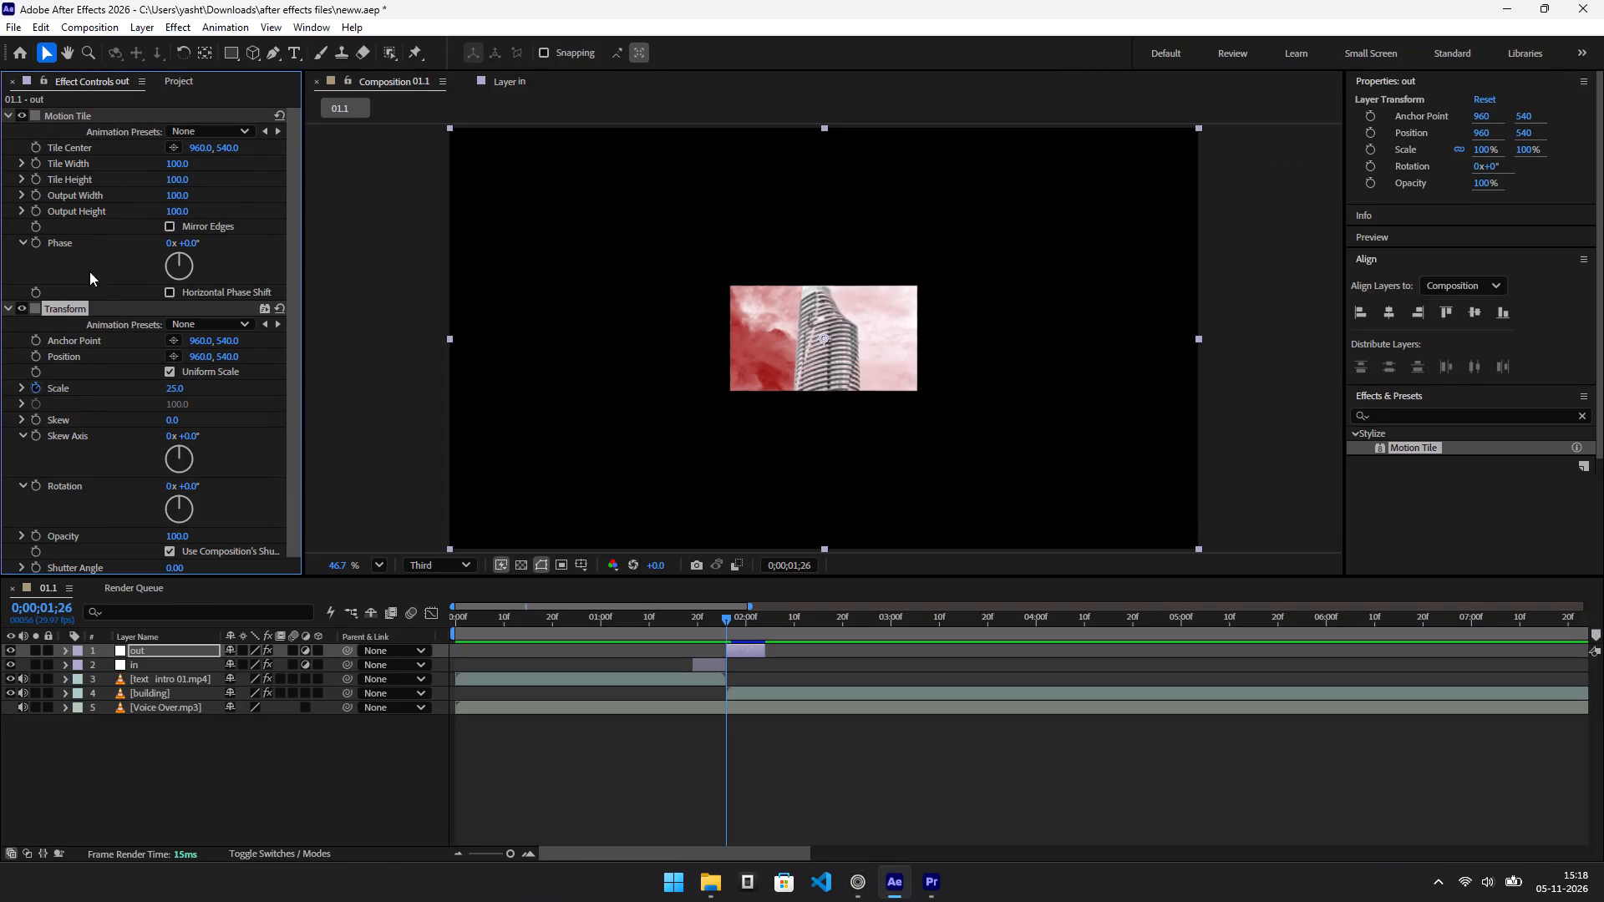
Set the out layer's Motion Tile Output Width to 410 and Output Height to 450.
{"action": "left_click_drag", "start_coordinate": [175, 190], "coordinate": [211, 199]}
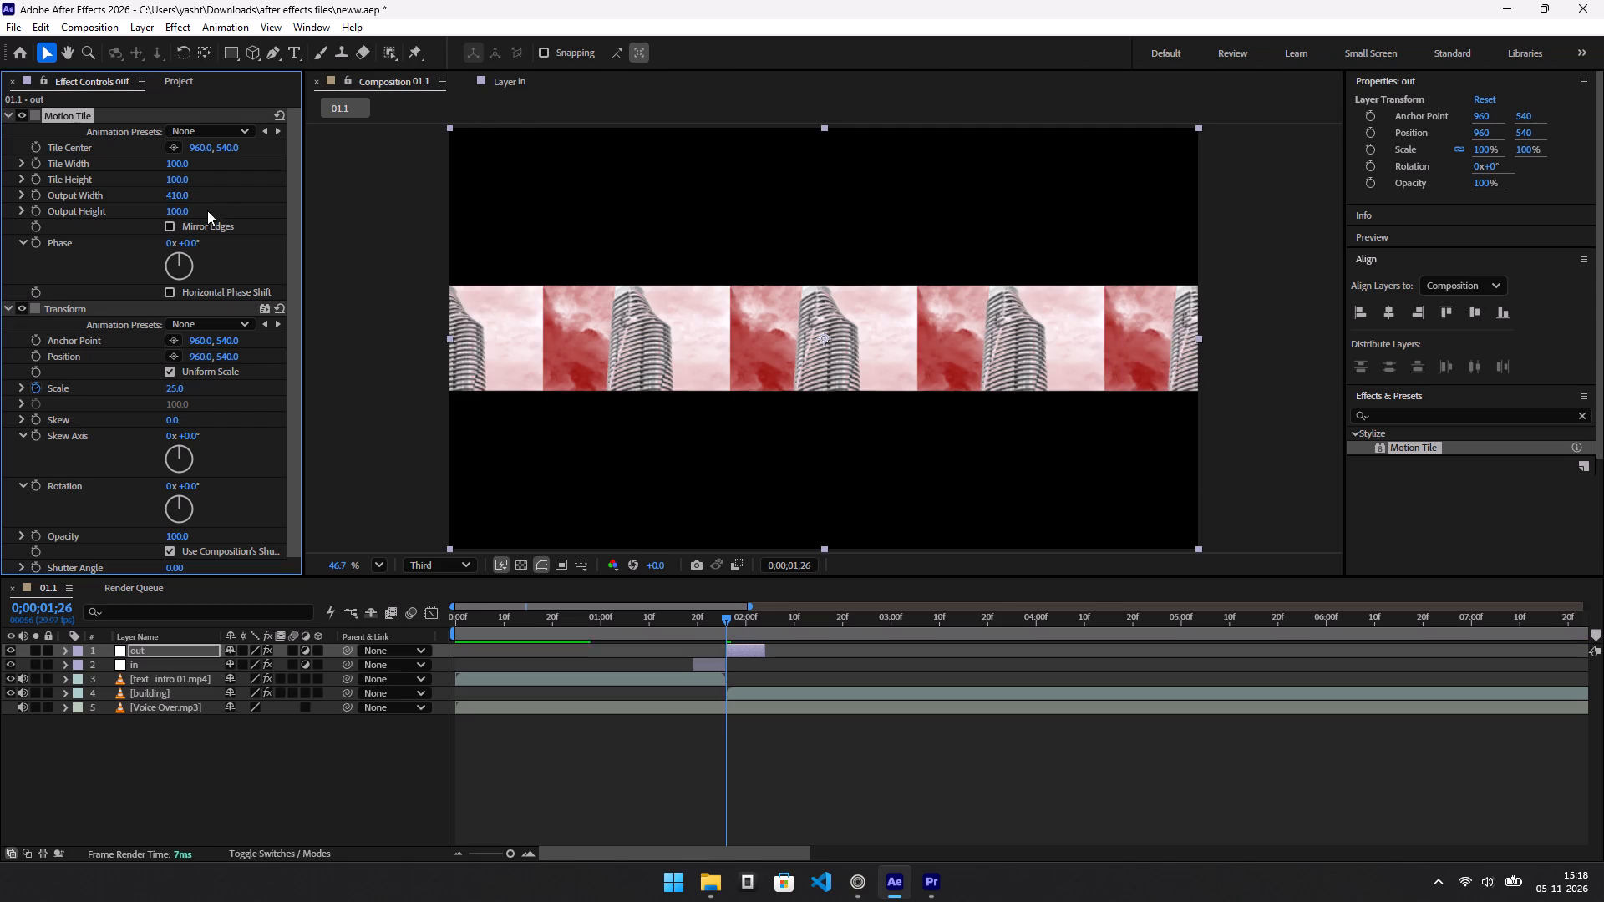
{"action": "left_click_drag", "start_coordinate": [169, 210], "coordinate": [193, 210]}
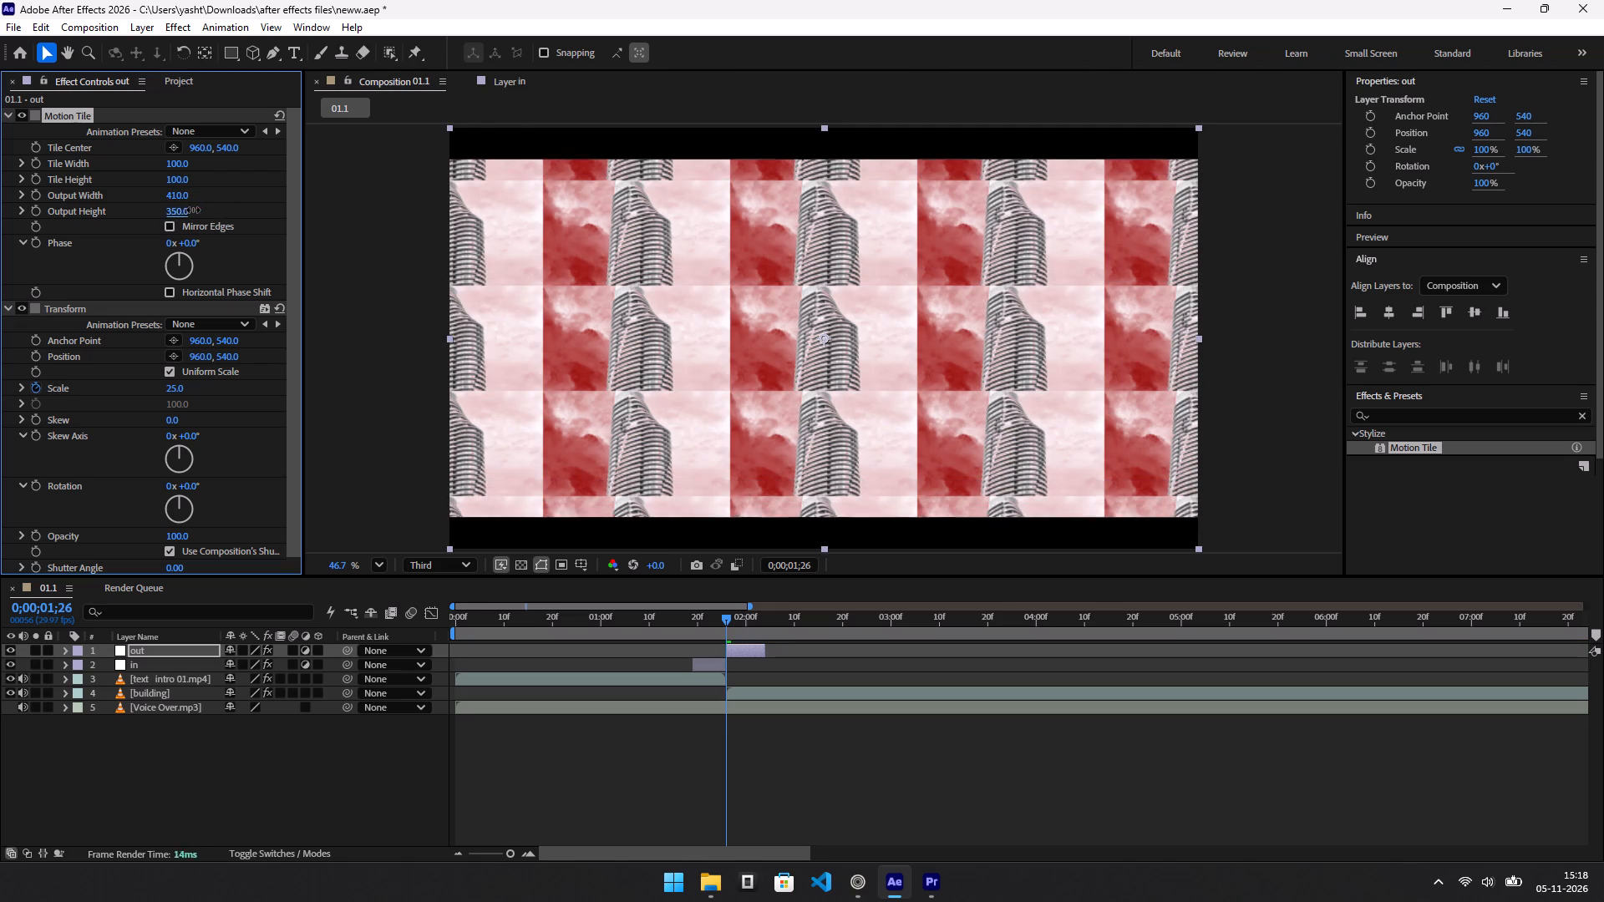
{"action": "left_click_drag", "start_coordinate": [193, 210], "coordinate": [202, 211]}
Check the YouTube tutorial's next setting and enable Mirror Edges on the out layer's Motion Tile.
{"action": "key", "text": "alt+Tab"}
{"action": "key", "text": "space"}
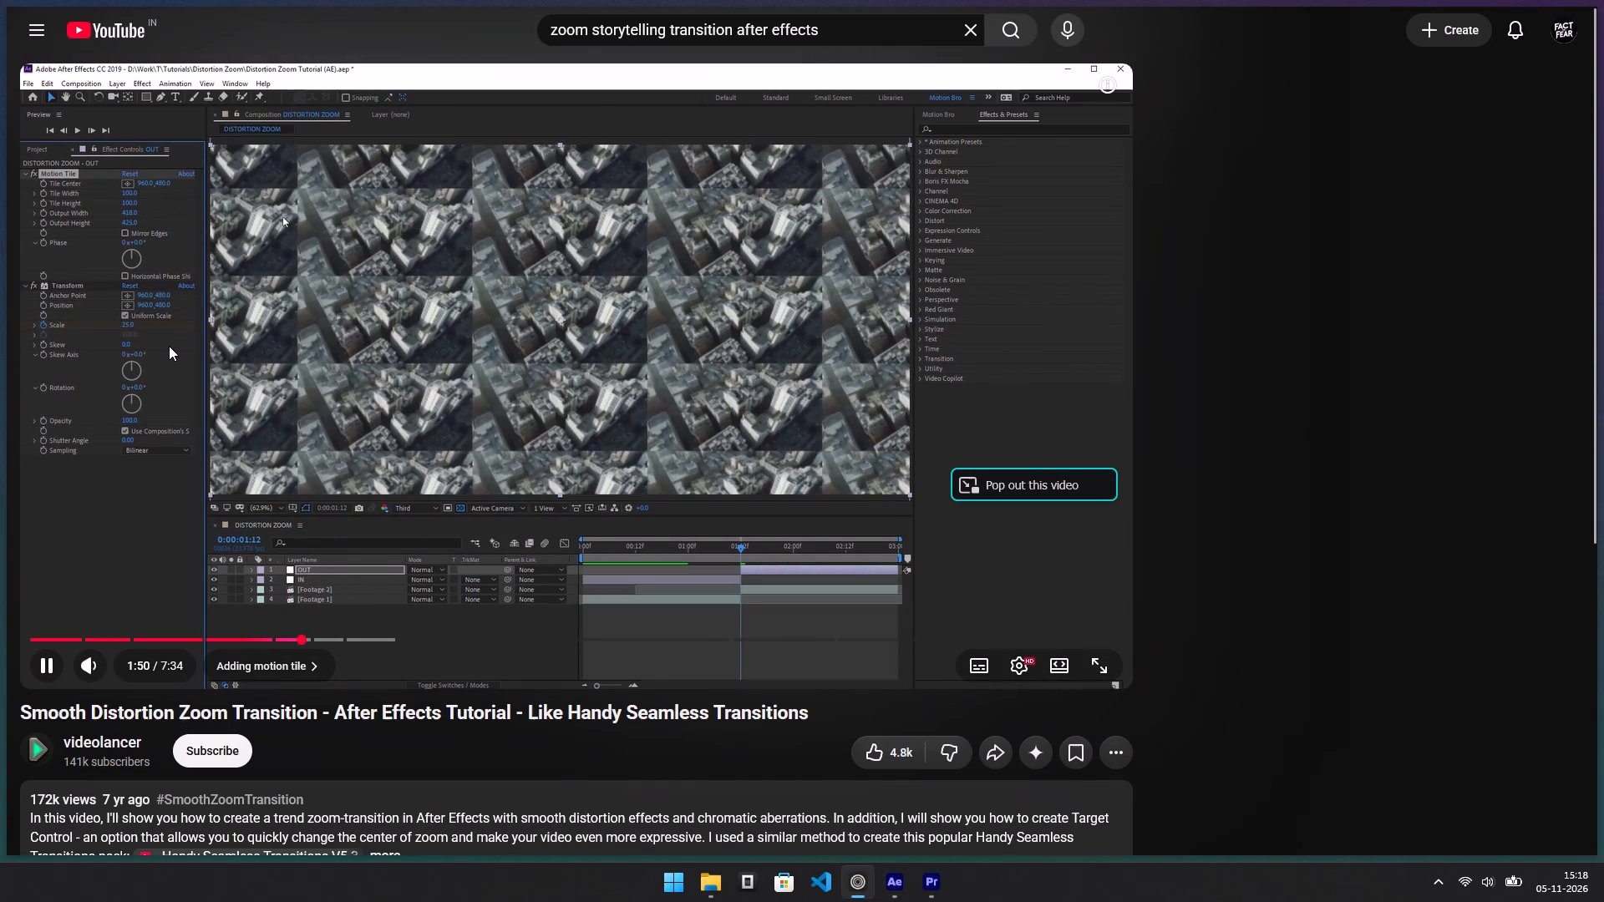
{"action": "key", "text": "alt+Tab"}
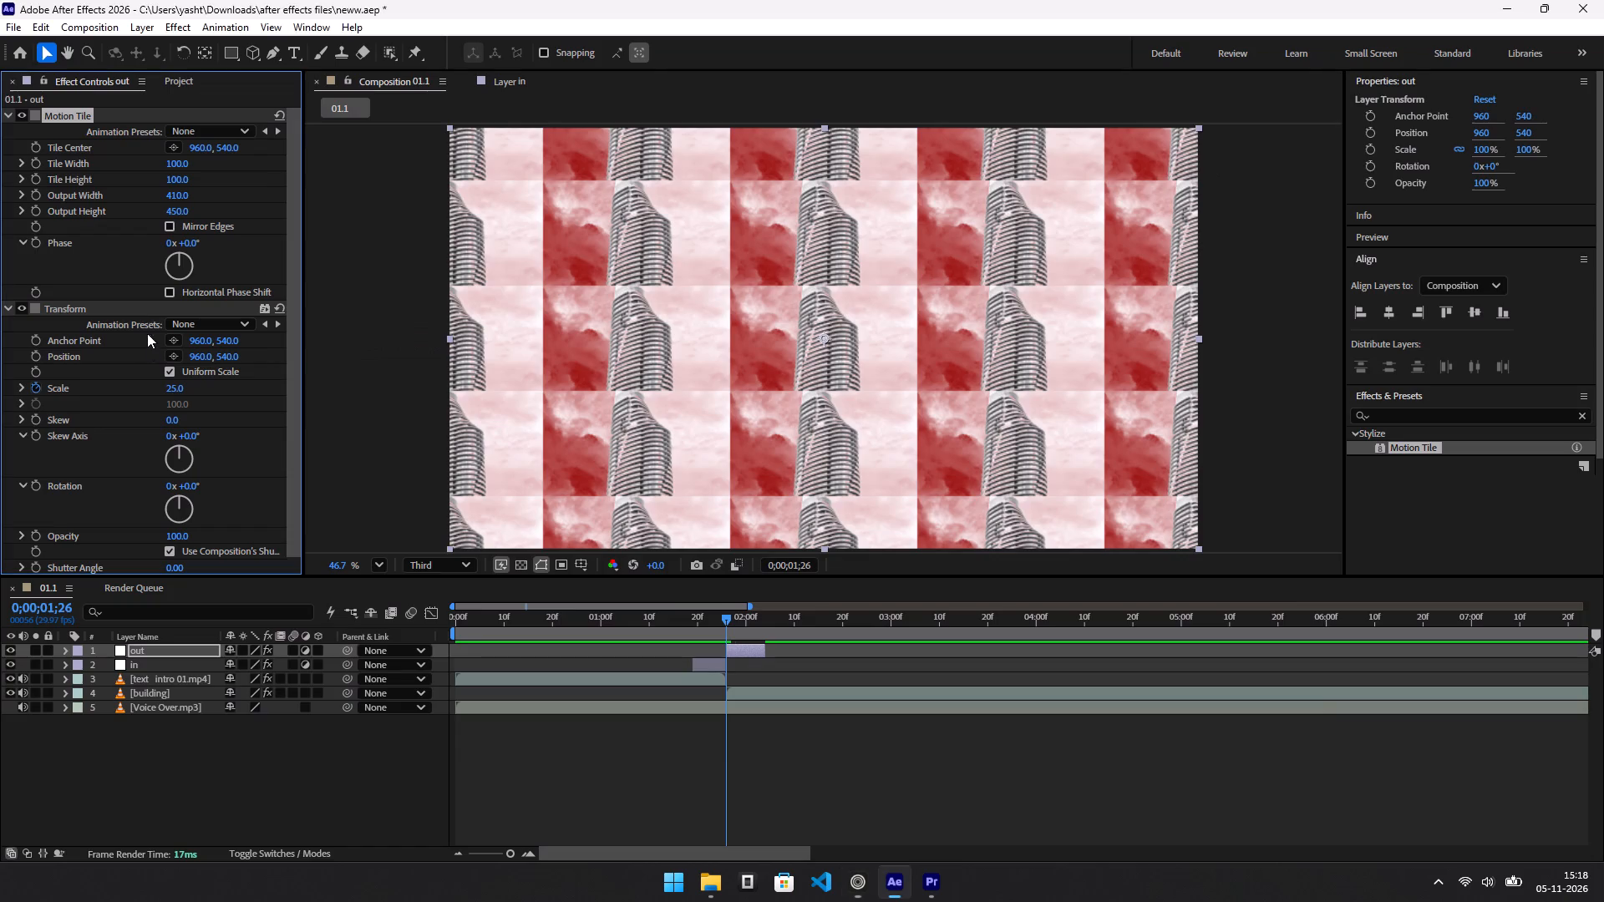
{"action": "key", "text": "alt+Tab"}
{"action": "key", "text": "space"}
{"action": "key", "text": "alt+Tab"}
{"action": "left_click", "coordinate": [167, 225]}
Following the YouTube tutorial, disable Use Composition's Shutter Angle in the out layer's Transform and set Shutter Angle to 360.
{"action": "key", "text": "alt+Tab"}
{"action": "key", "text": "space"}
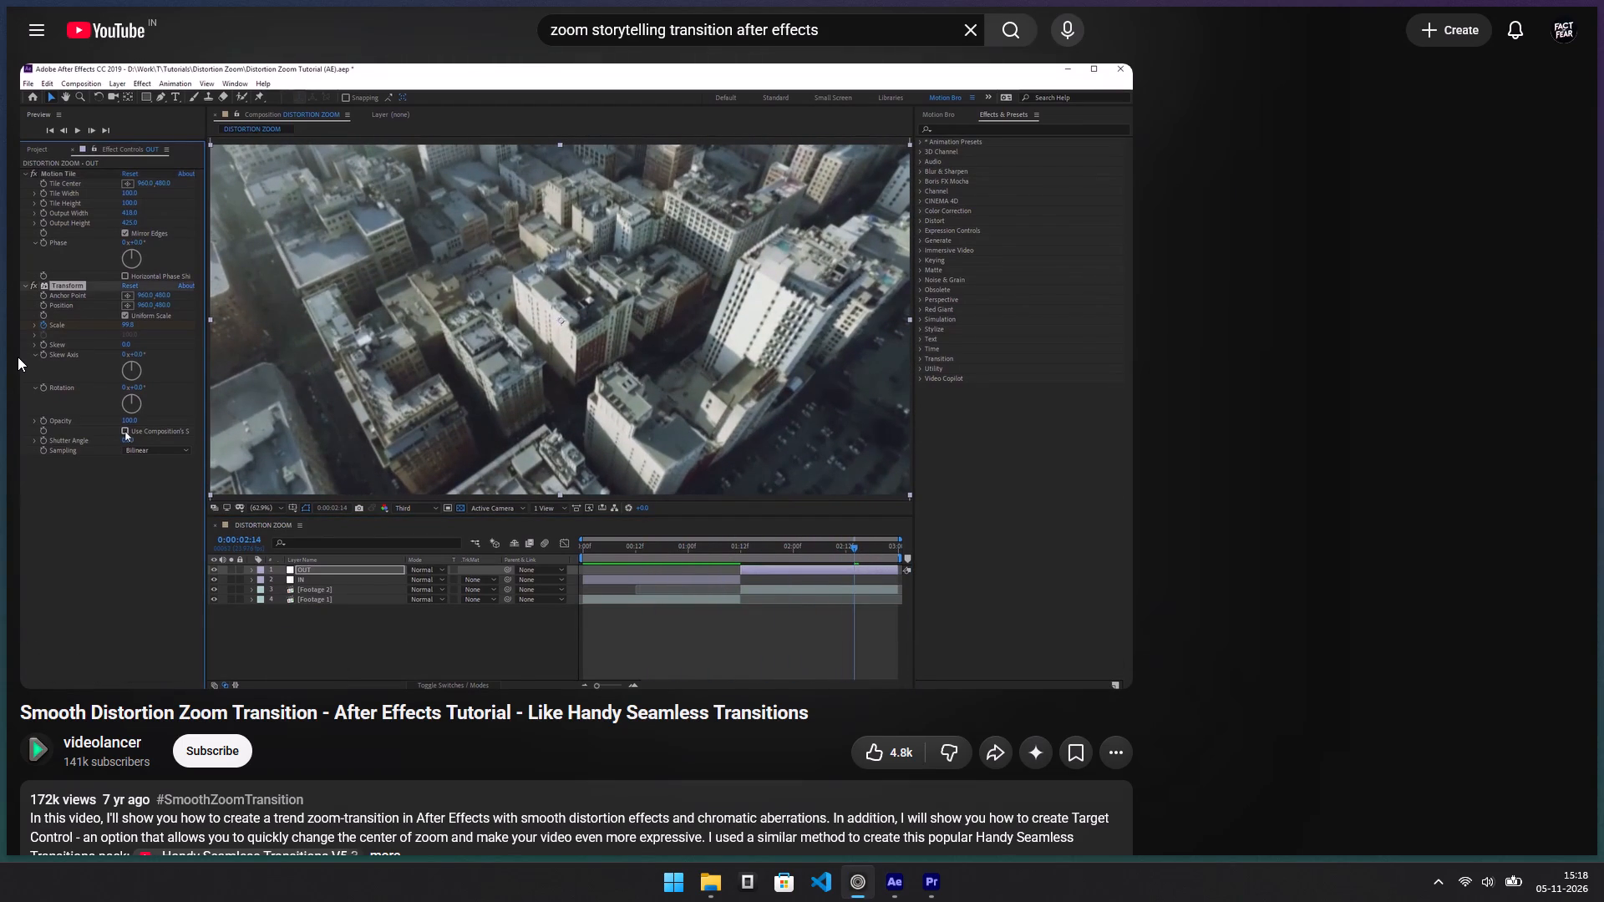
{"action": "key", "text": "space"}
{"action": "key", "text": "alt+Tab"}
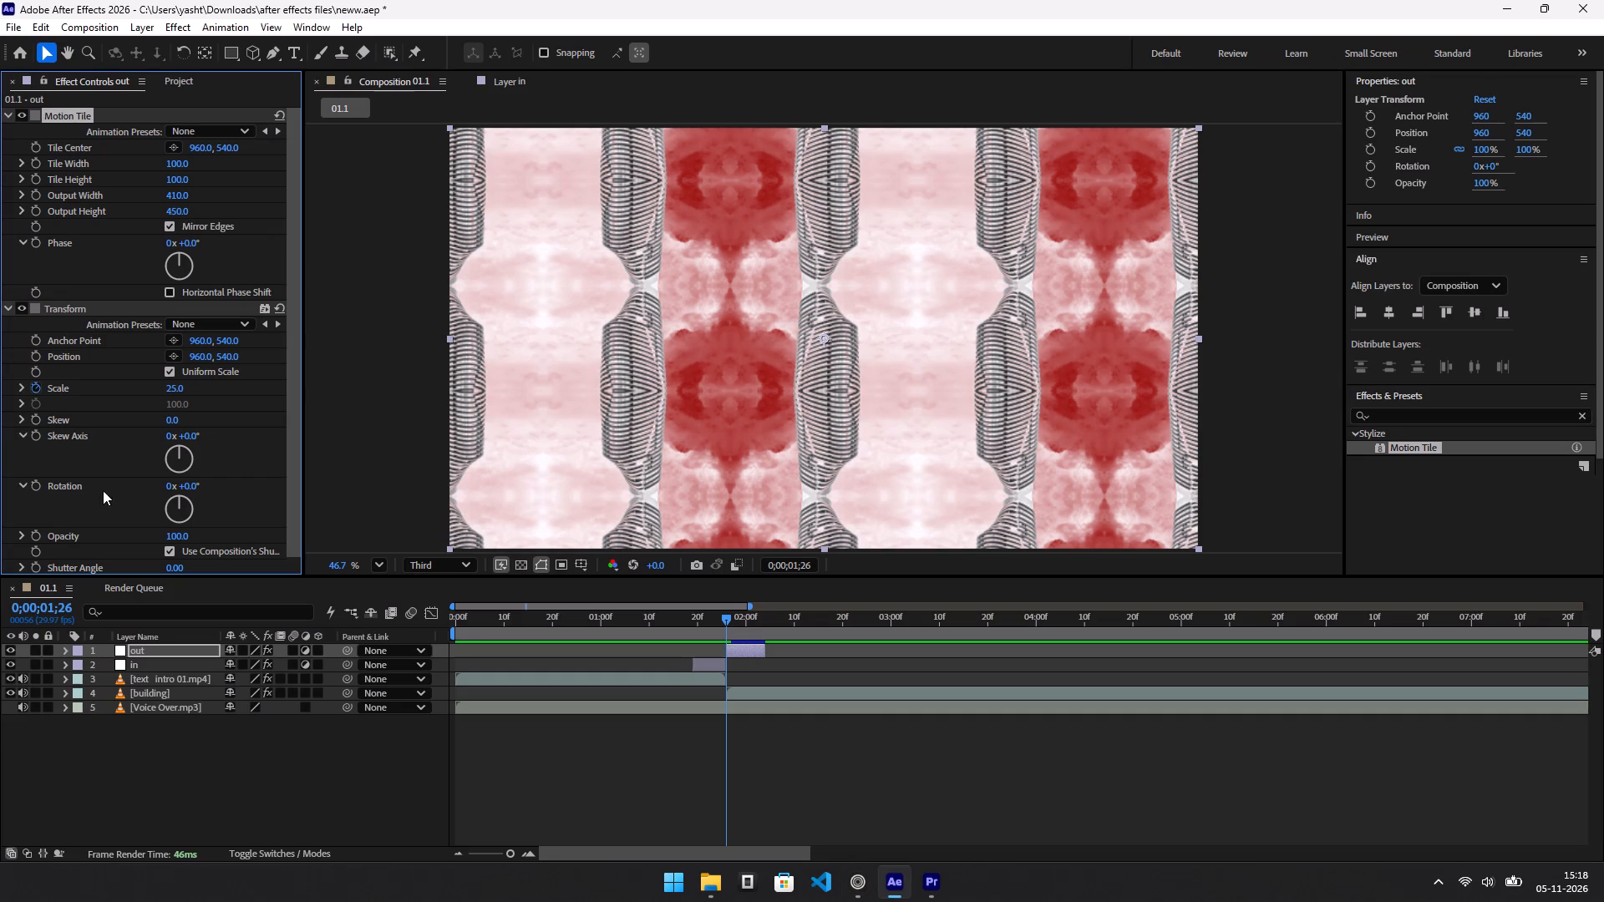
{"action": "scroll", "coordinate": [146, 512], "scroll_direction": "down", "scroll_amount": 2}
{"action": "left_click", "coordinate": [170, 530]}
{"action": "key", "text": "alt+Tab"}
{"action": "key", "text": "space"}
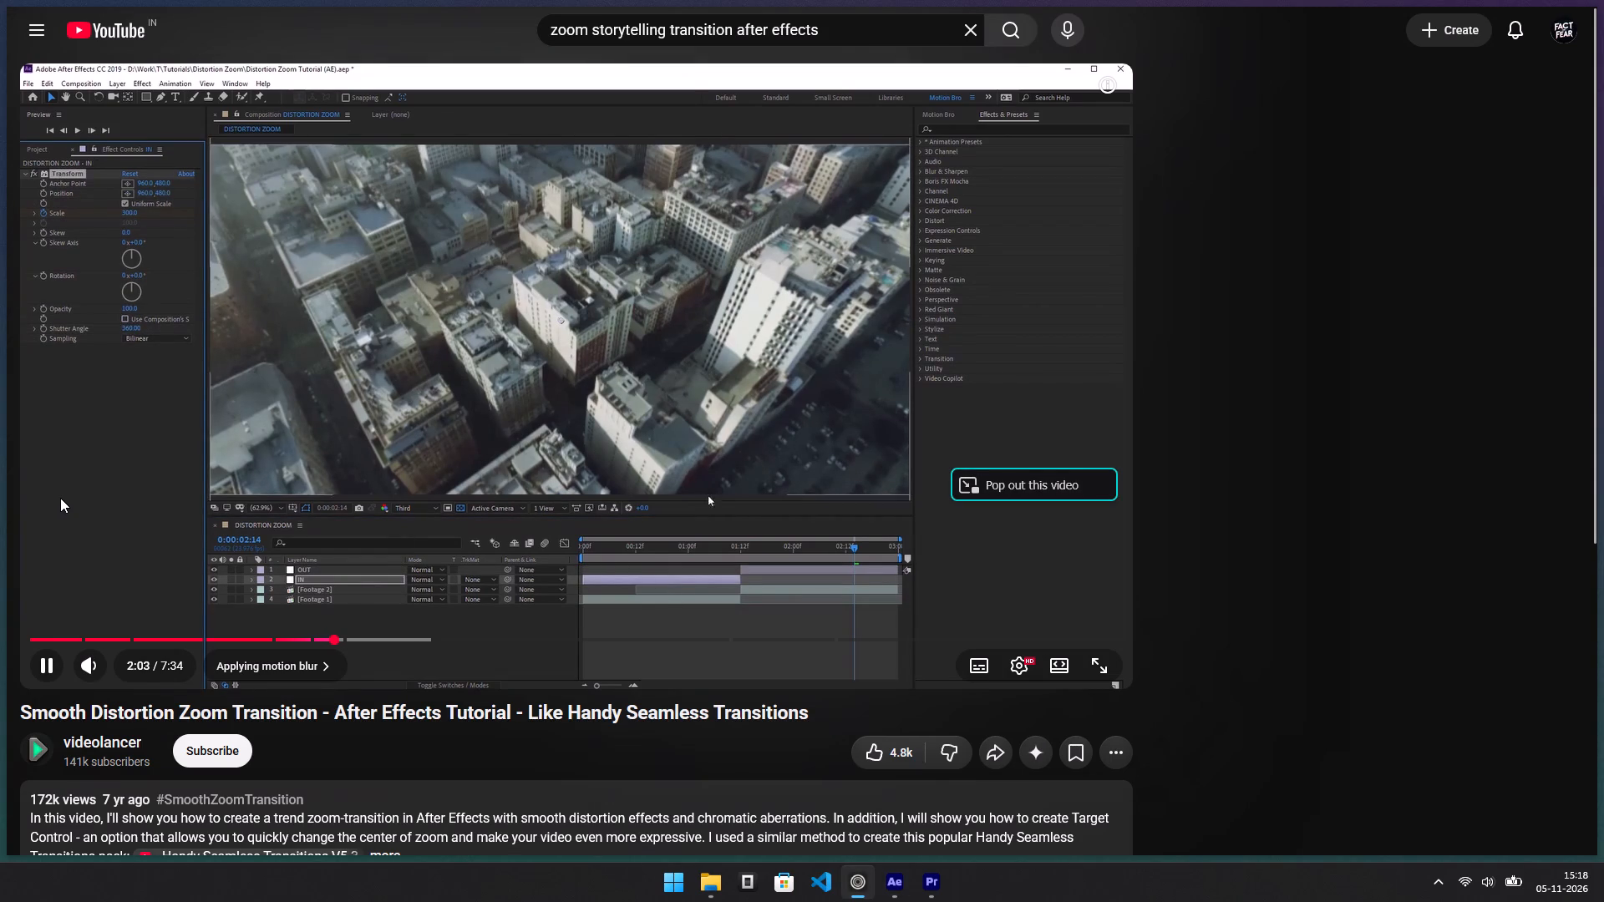
{"action": "key", "text": "space"}
{"action": "key", "text": "alt+Tab"}
{"action": "left_click_drag", "start_coordinate": [168, 548], "coordinate": [764, 598]}
Review the motion blur preview in the YouTube tutorial and scrub the out layer between 0;00;01;29 and 0;00;01;26 to compare.
{"action": "key", "text": "alt+Tab"}
{"action": "key", "text": "space"}
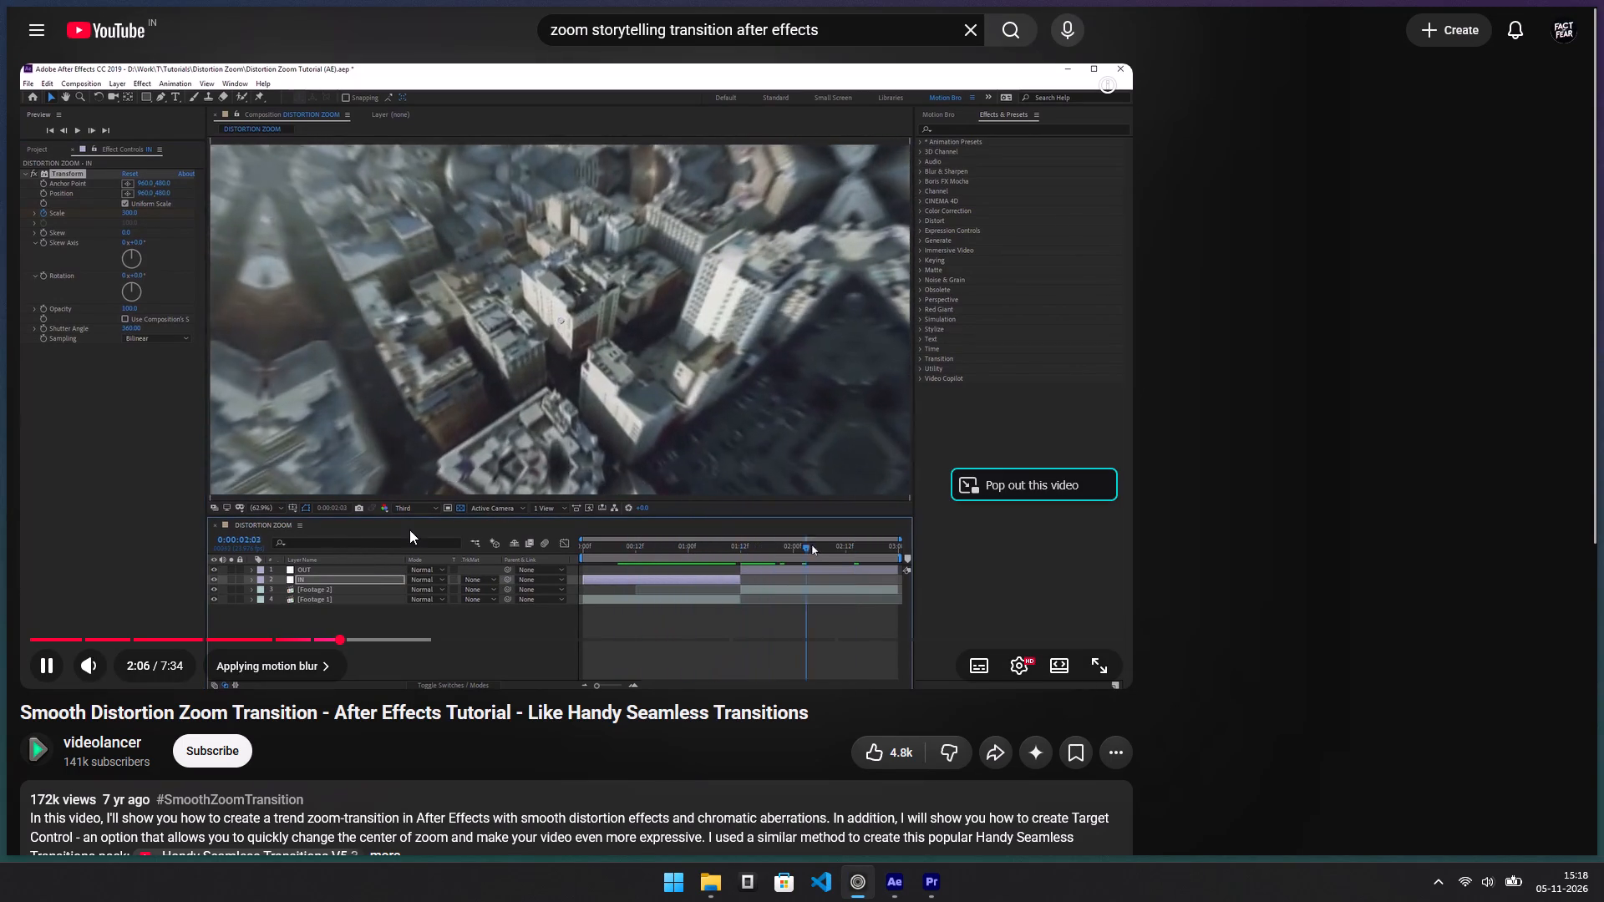
{"action": "key", "text": "space"}
{"action": "key", "text": "space"}
{"action": "key", "text": "alt+Tab"}
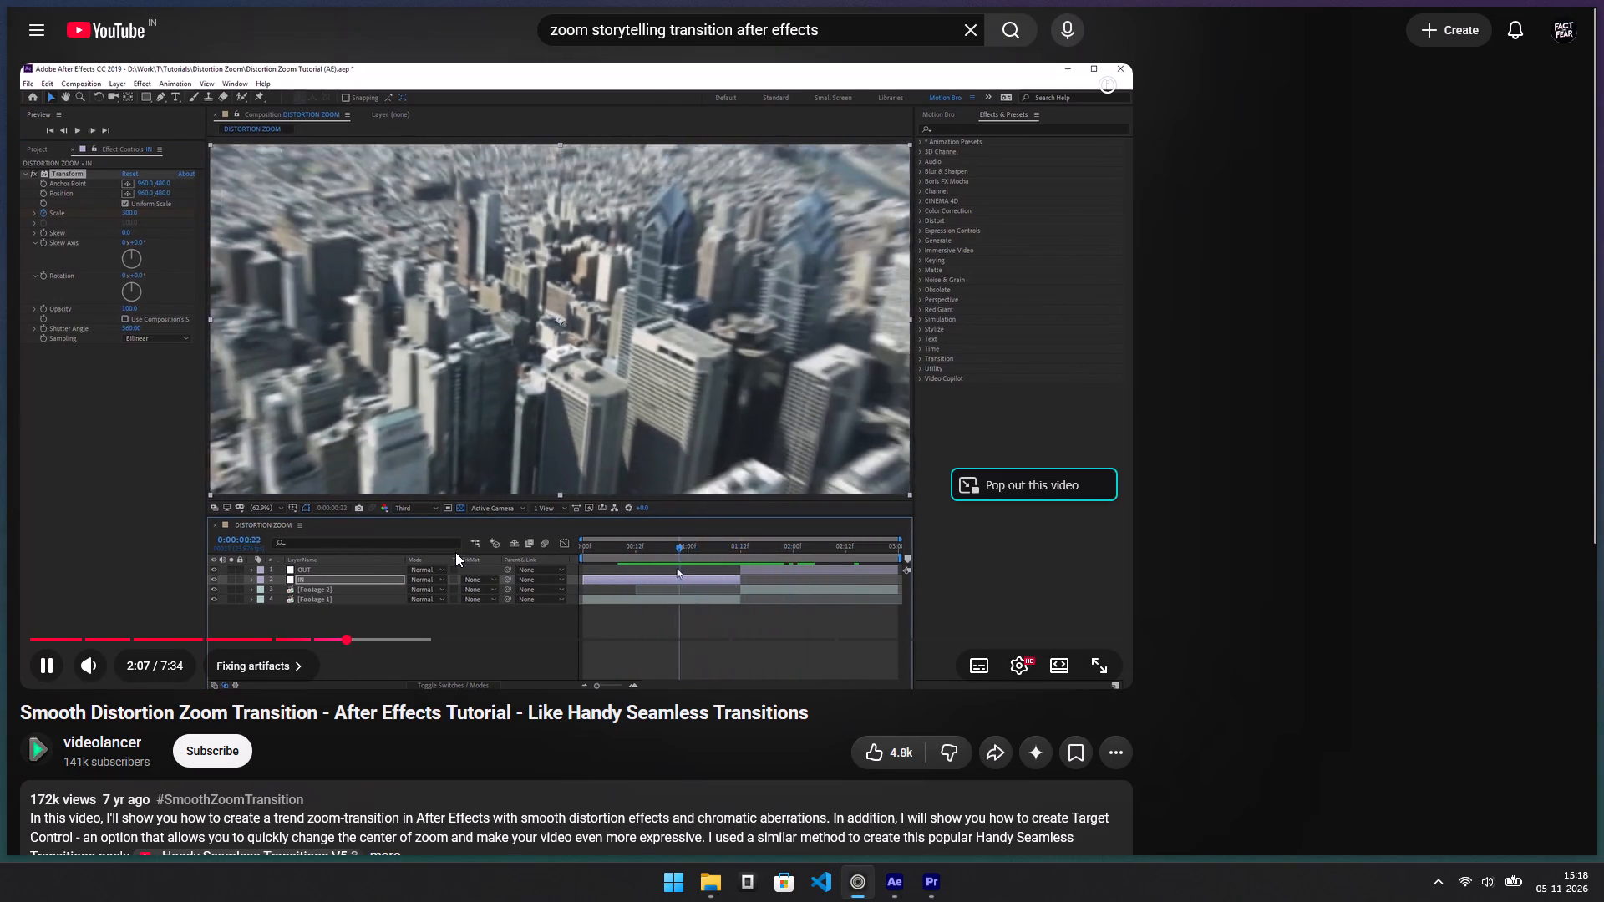
{"action": "left_click_drag", "start_coordinate": [720, 617], "coordinate": [746, 643]}
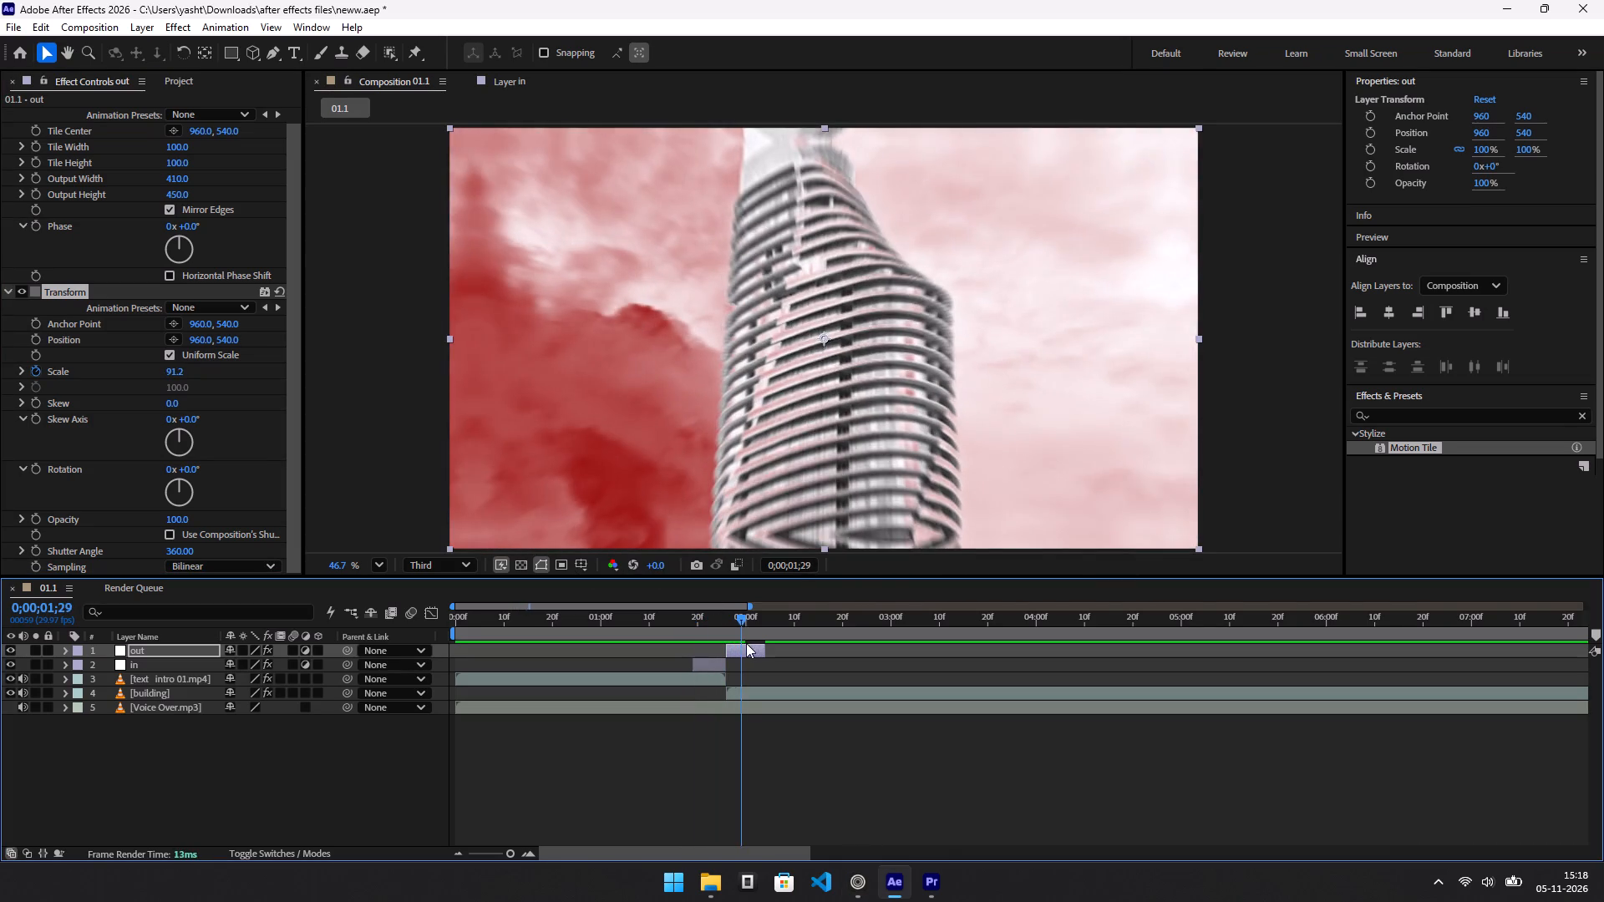
{"action": "left_click_drag", "start_coordinate": [746, 643], "coordinate": [730, 651]}
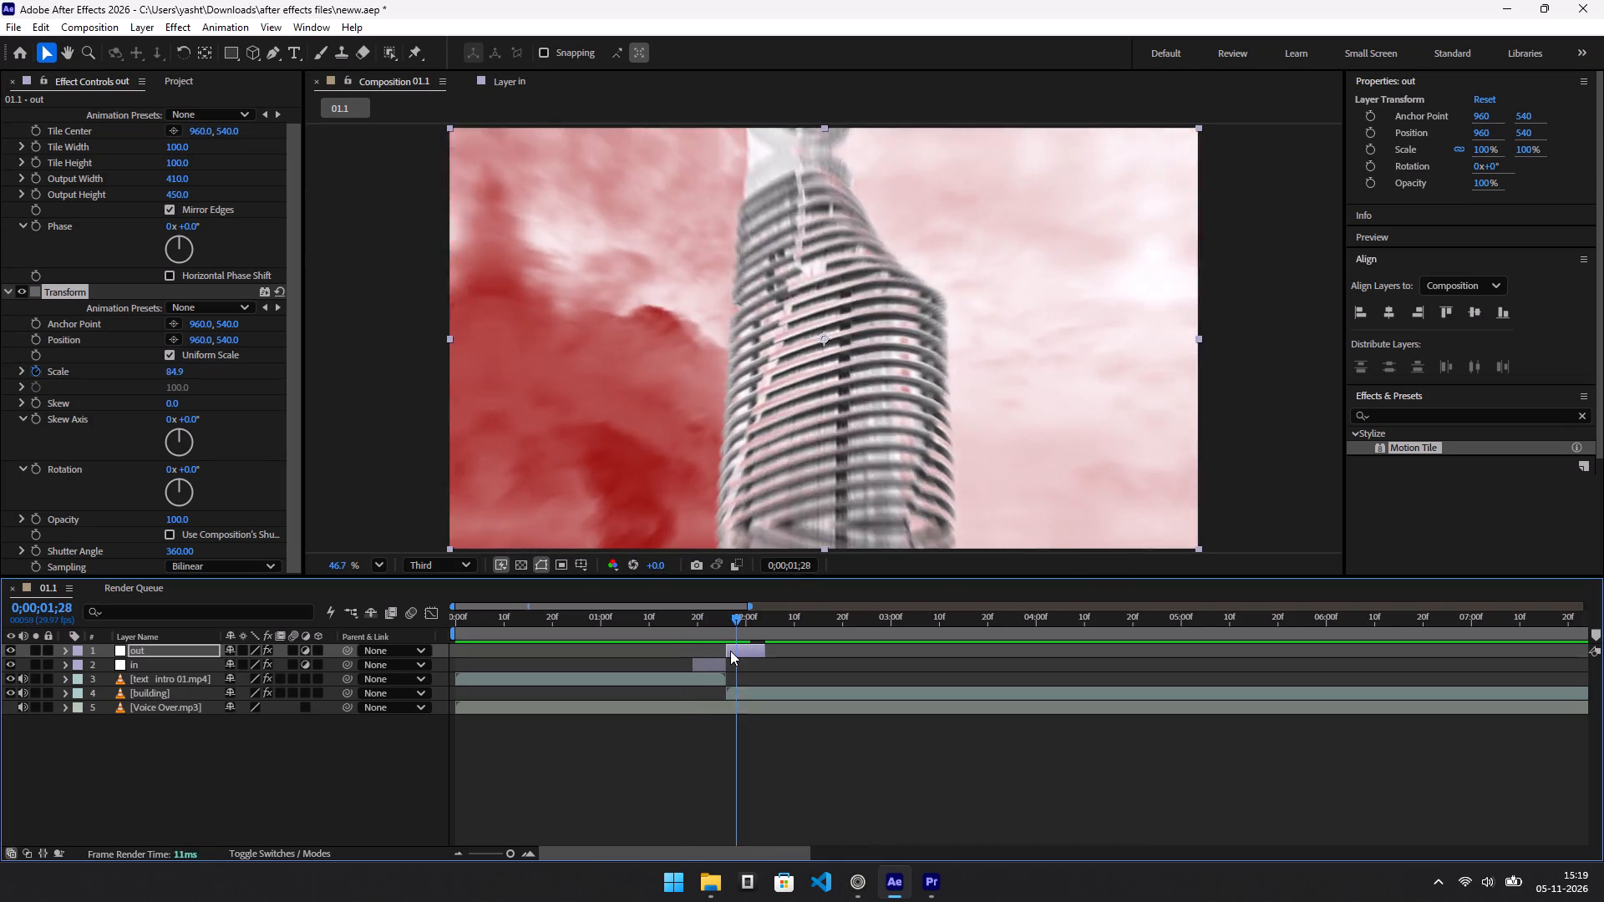
{"action": "left_click_drag", "start_coordinate": [730, 651], "coordinate": [731, 651]}
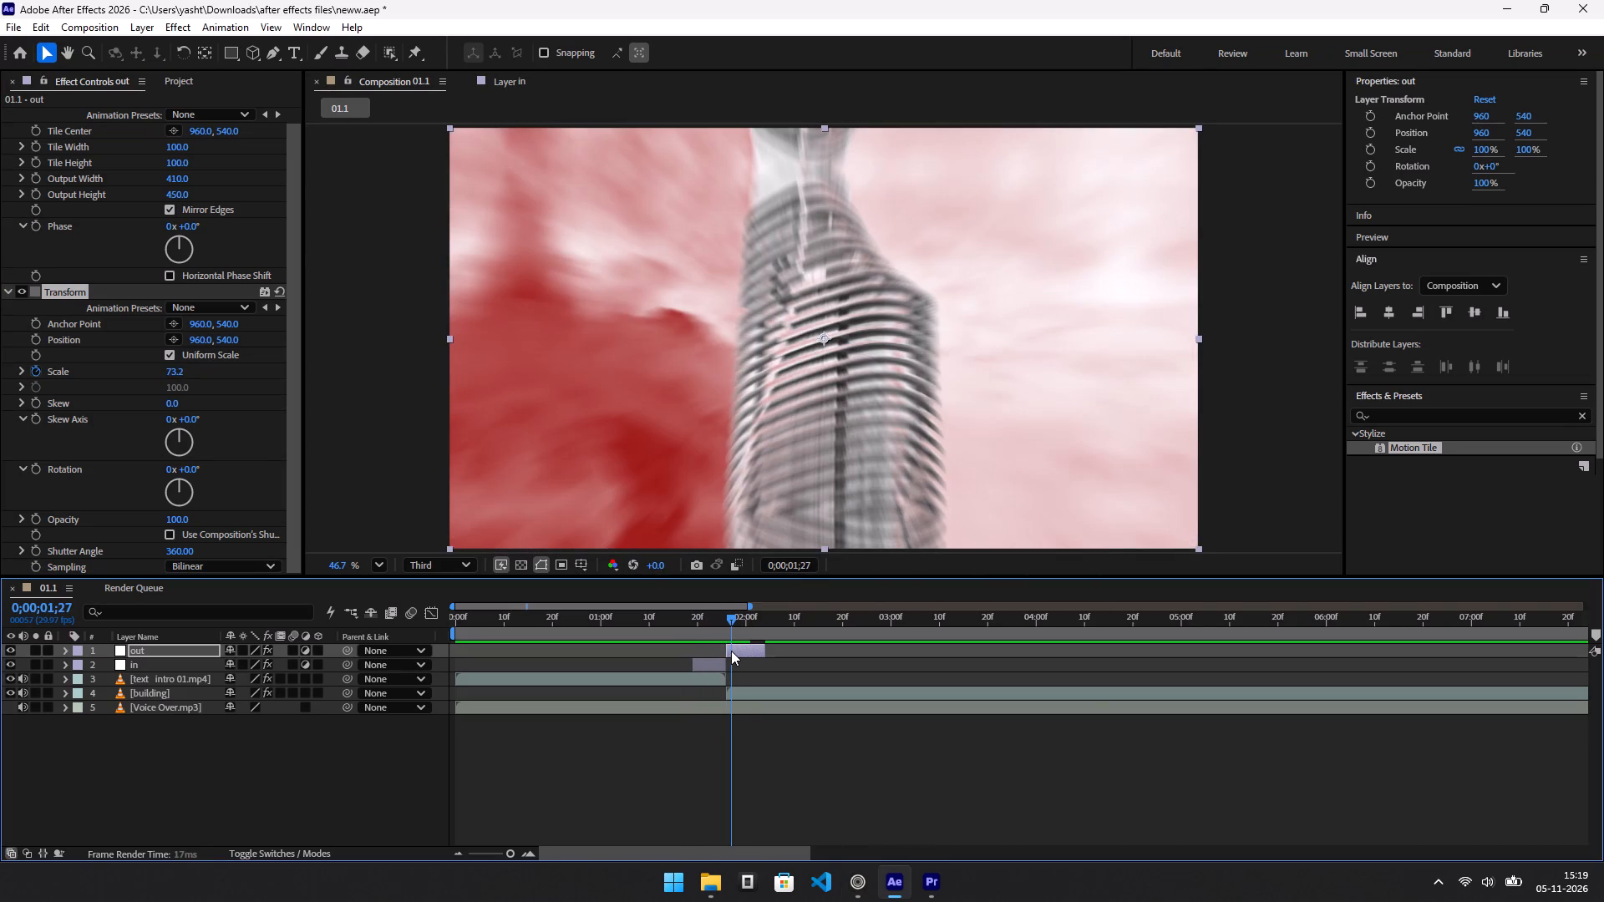
{"action": "left_click_drag", "start_coordinate": [731, 651], "coordinate": [727, 651]}
Switch to the YouTube tutorial and examine how it fixes artifacts and applies CC Radial Blur to the out layer.
{"action": "key", "text": "alt+Tab"}
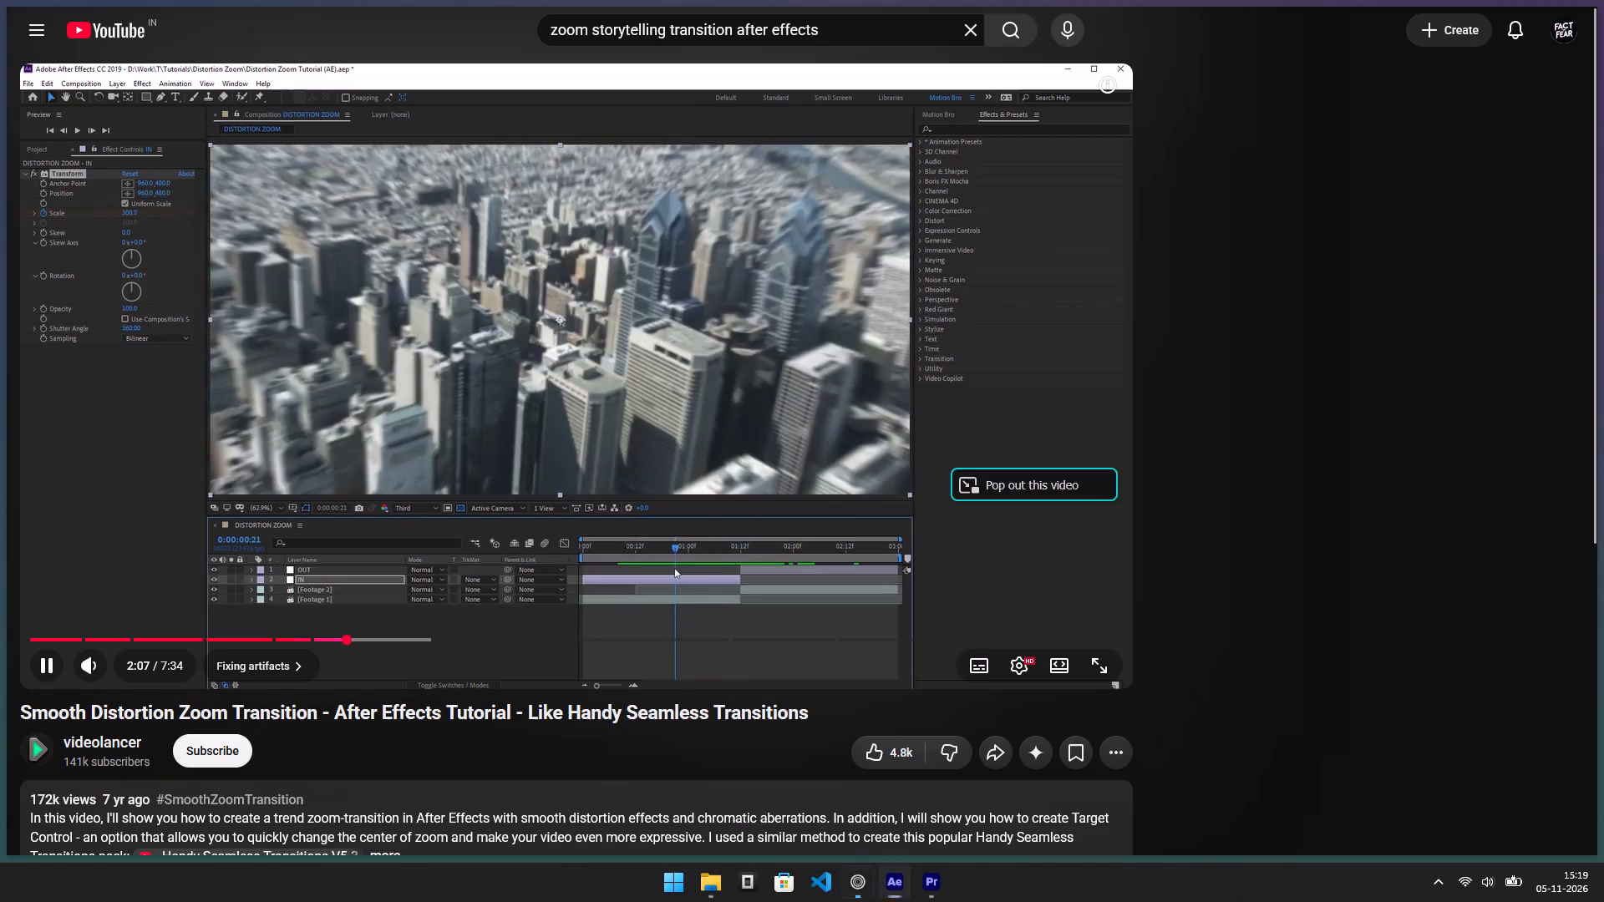
{"action": "key", "text": "Left"}
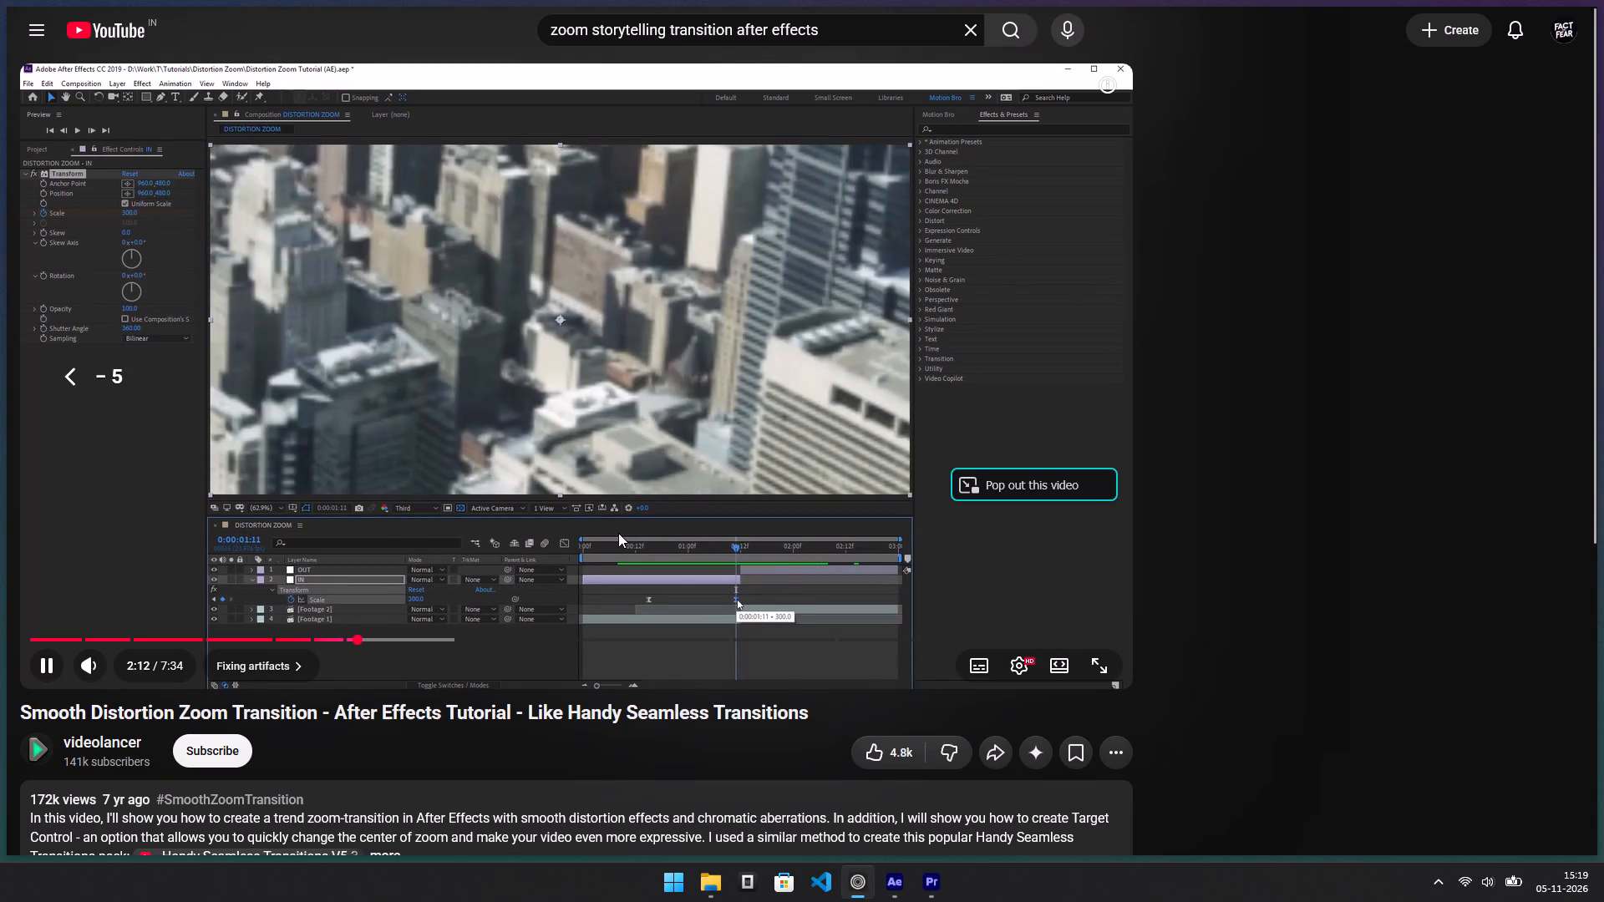
{"action": "key", "text": "Left"}
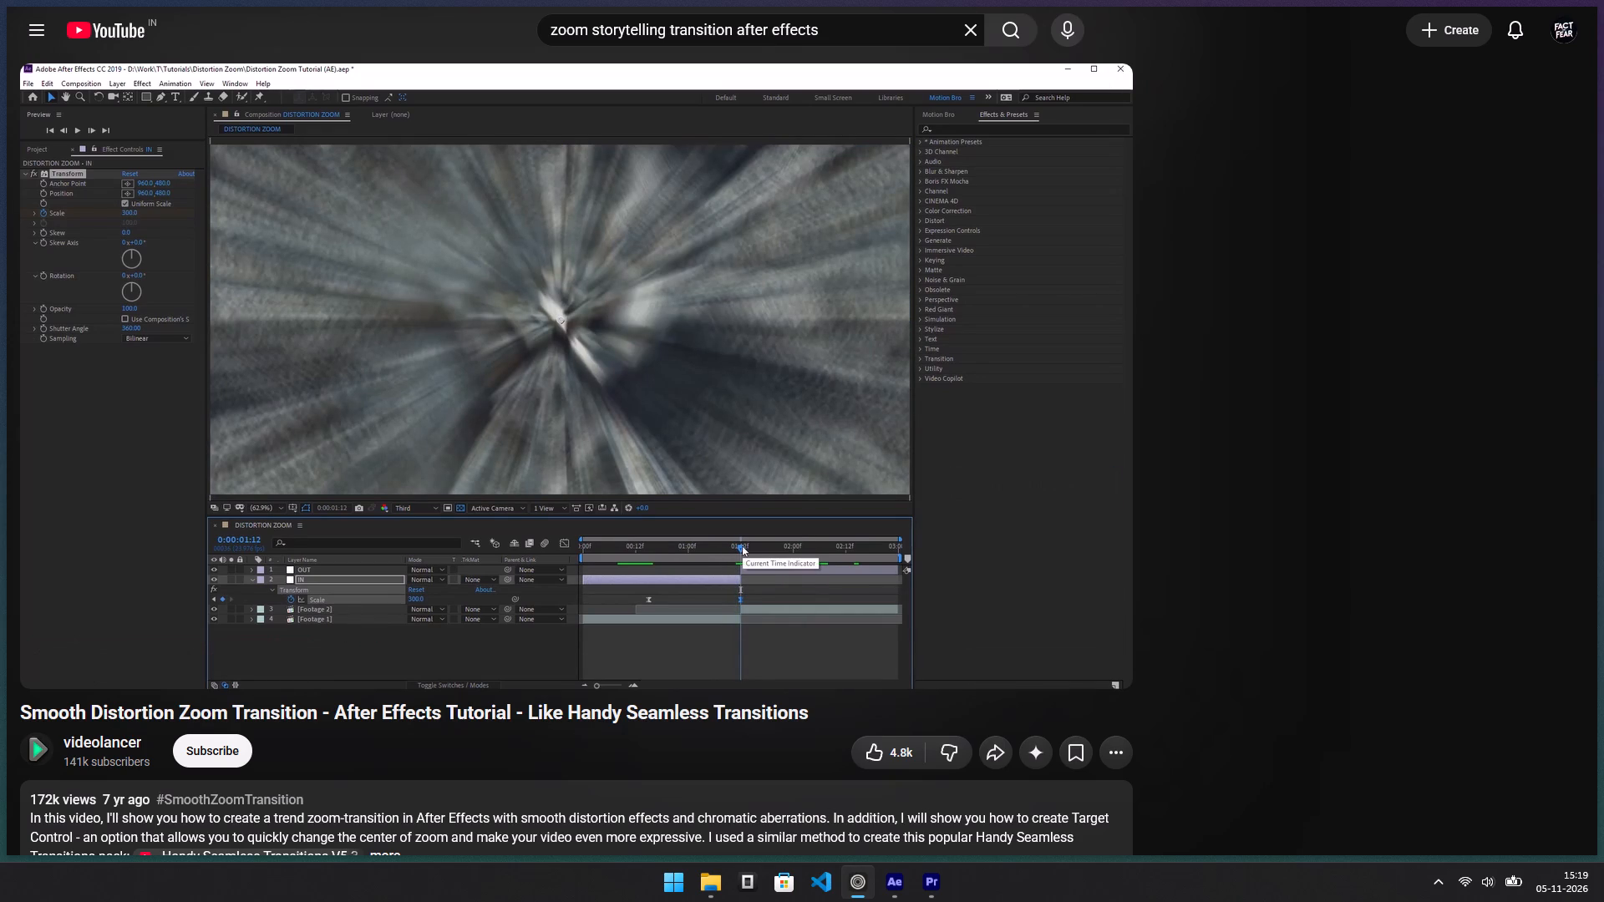
{"action": "key", "text": "alt+Tab"}
{"action": "key", "text": "alt+Tab"}
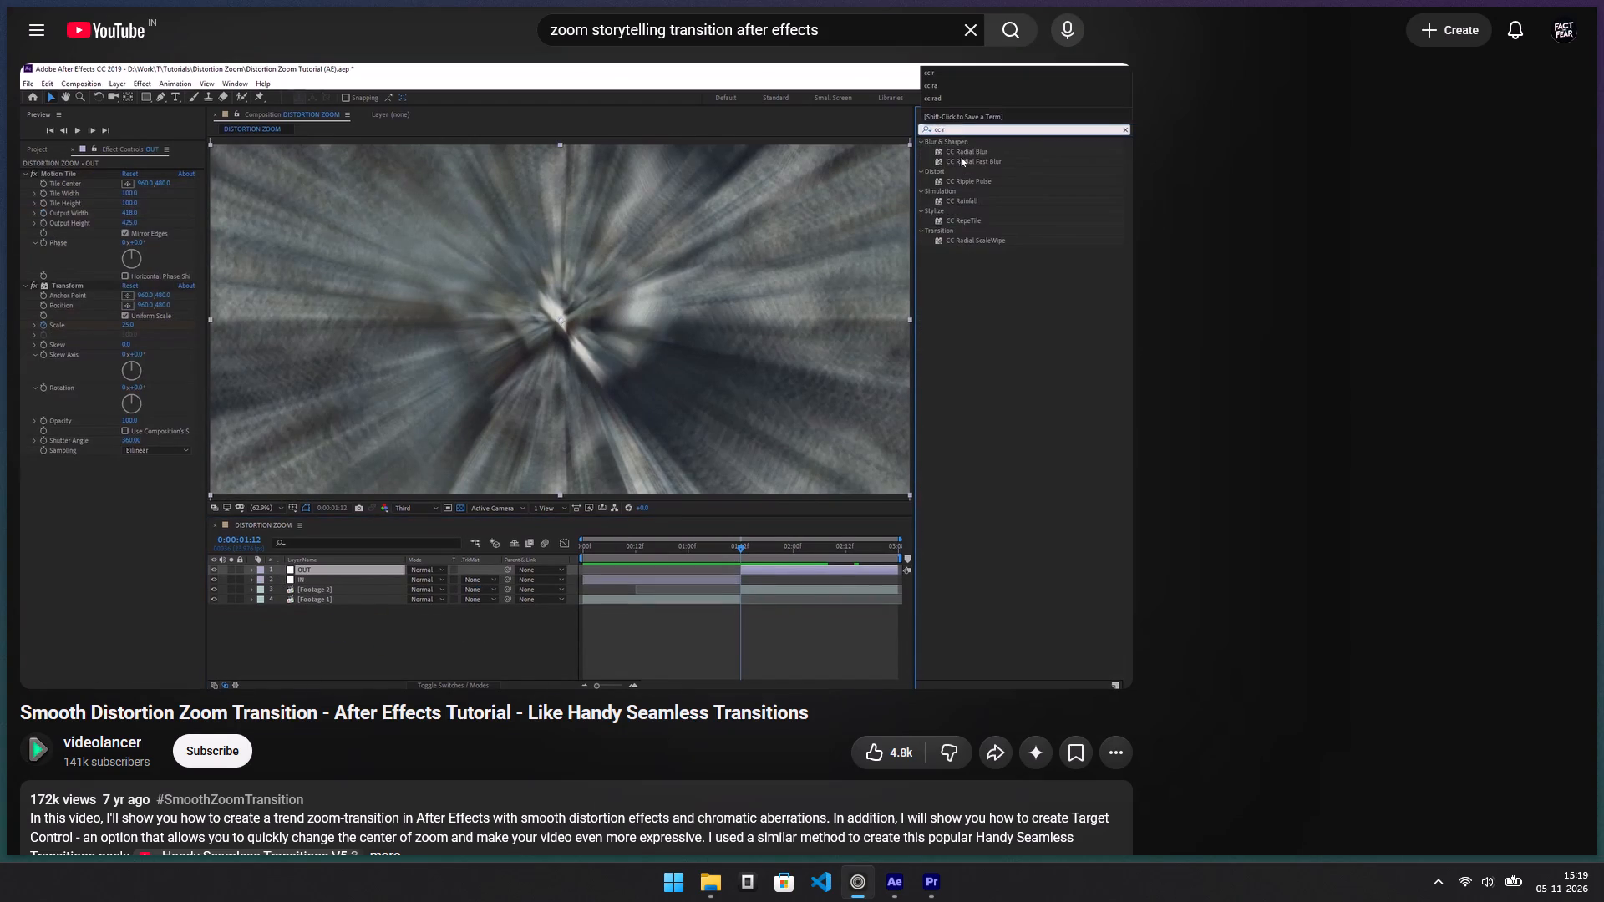
{"action": "key", "text": "alt+Tab"}
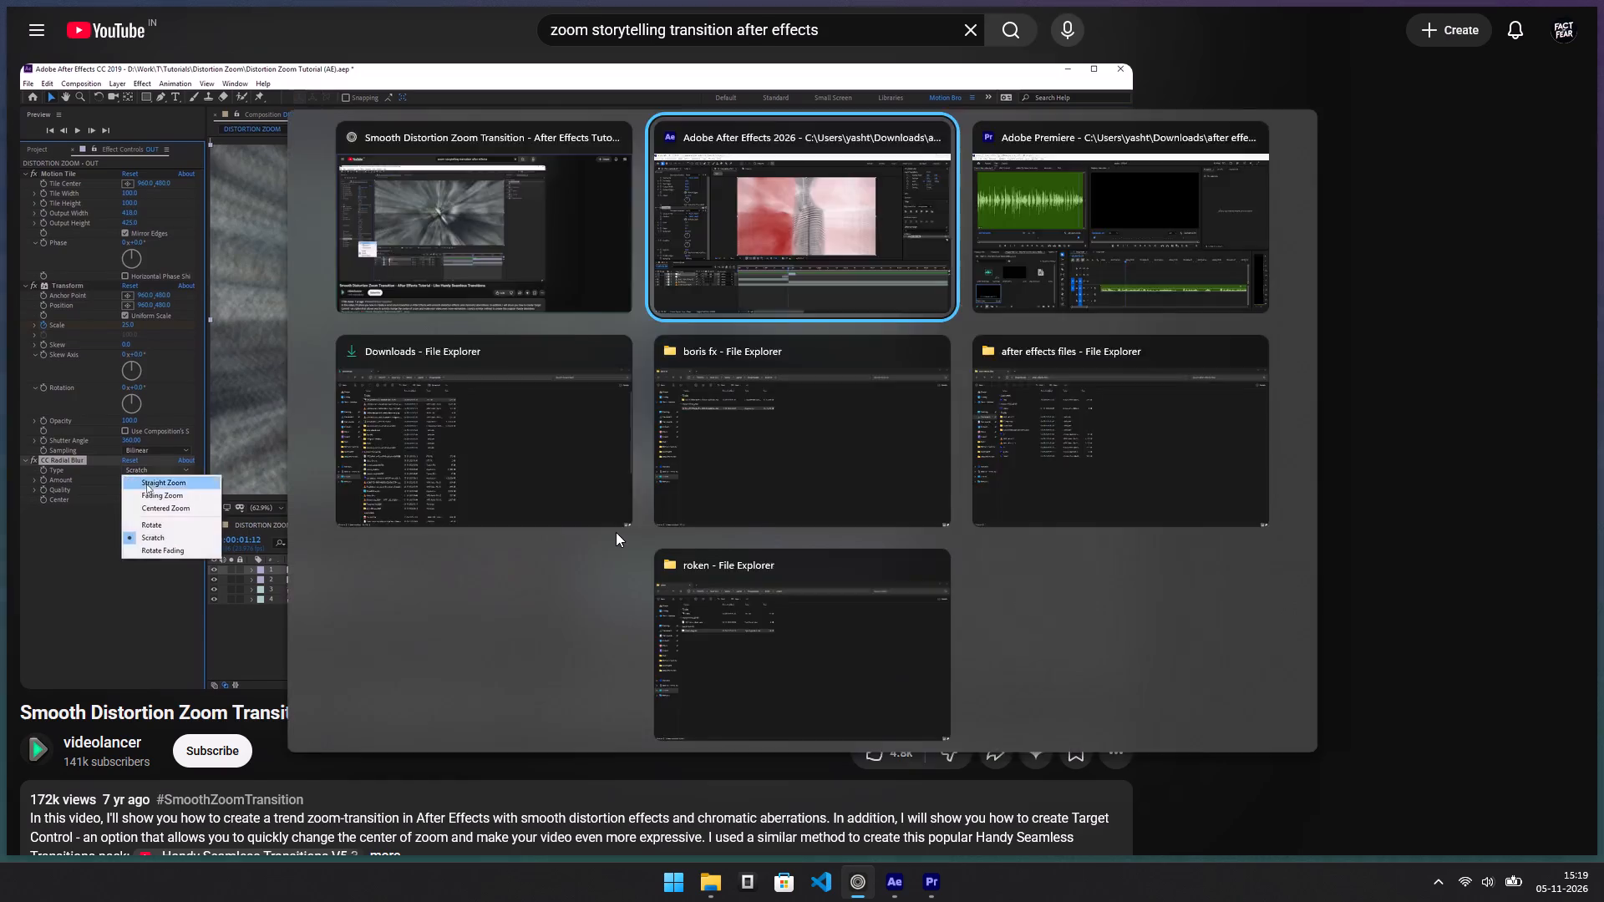
{"action": "key", "text": "alt+Tab"}
{"action": "key", "text": "space"}
{"action": "key", "text": "alt+Tab"}
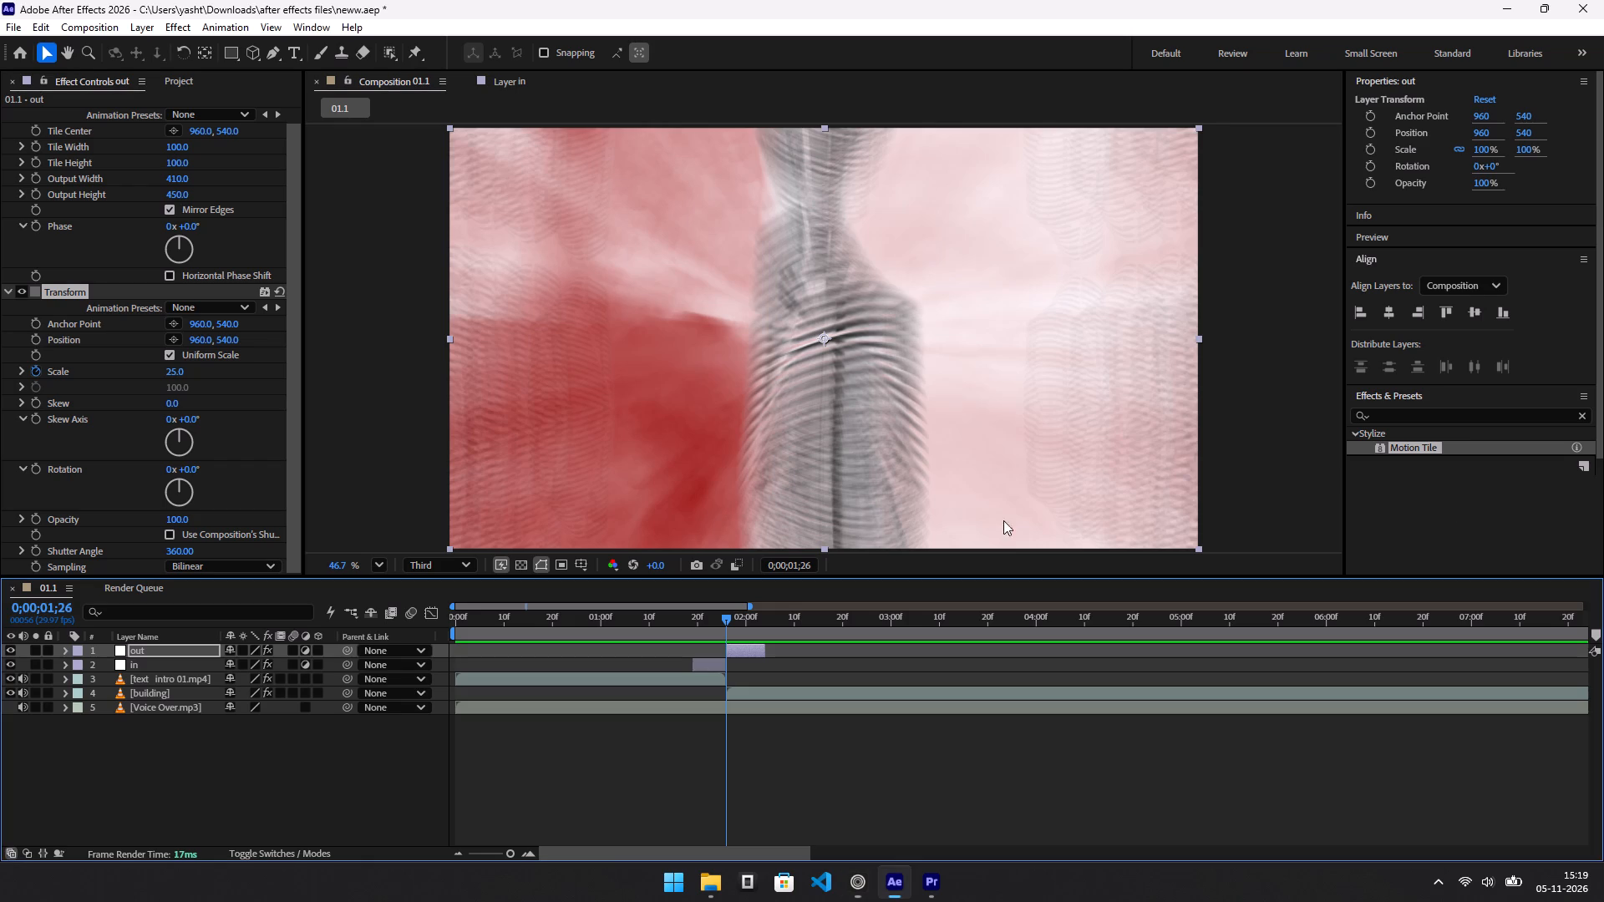
Find the CC Radial Blur effect by searching for "cc radi" and apply it to the out layer.
{"action": "double_click", "coordinate": [1458, 417]}
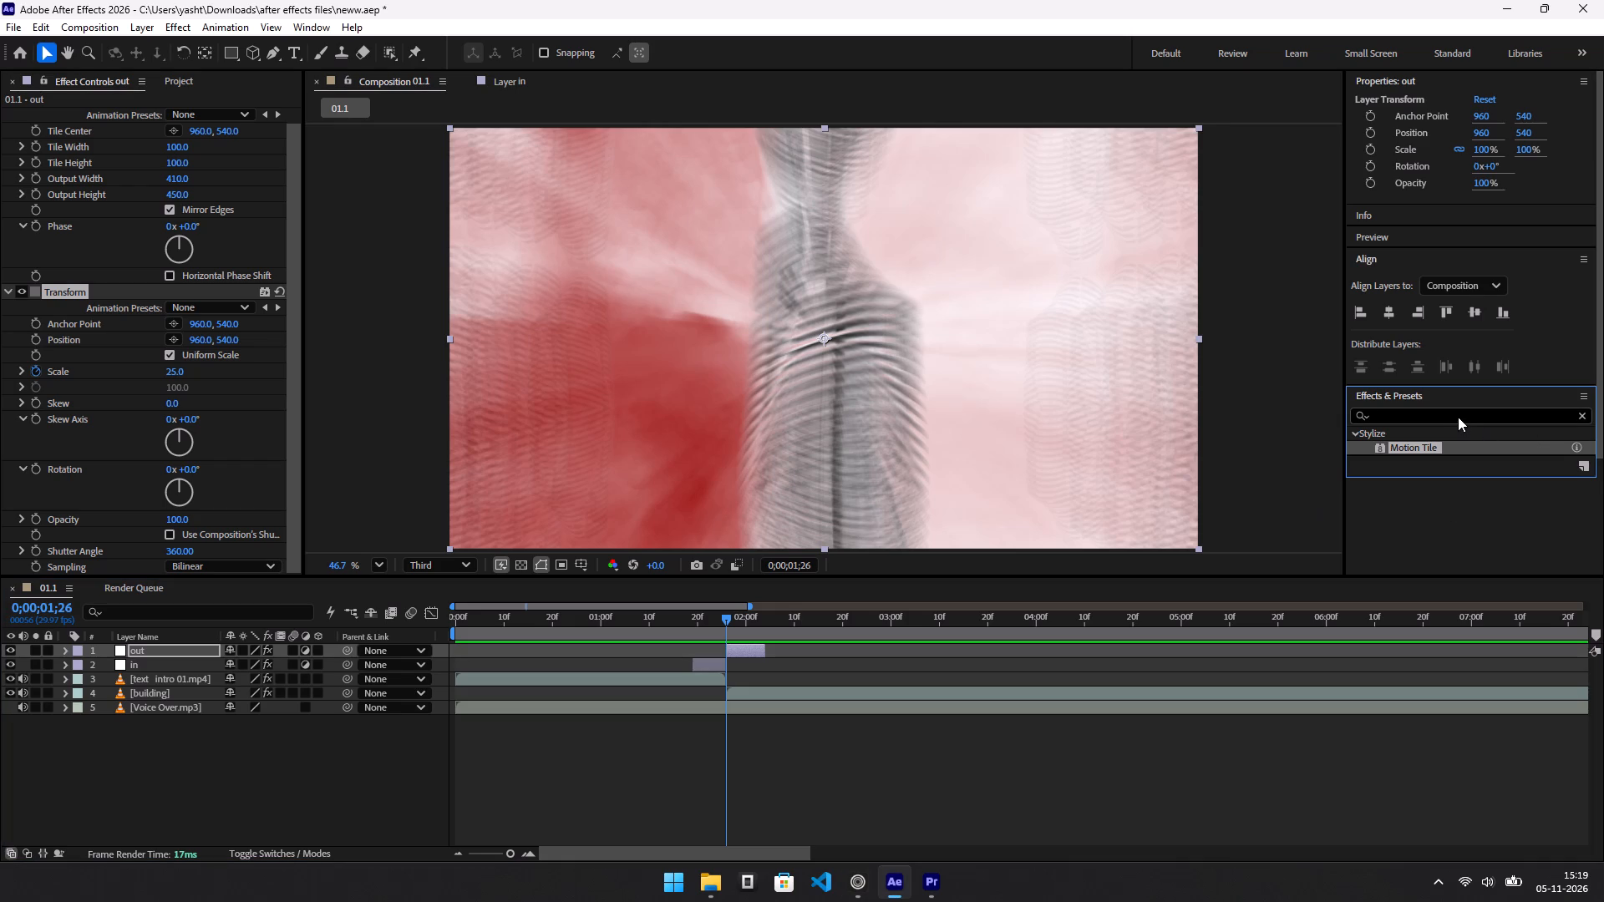
{"action": "left_click", "coordinate": [1457, 416]}
{"action": "left_click", "coordinate": [1409, 419]}
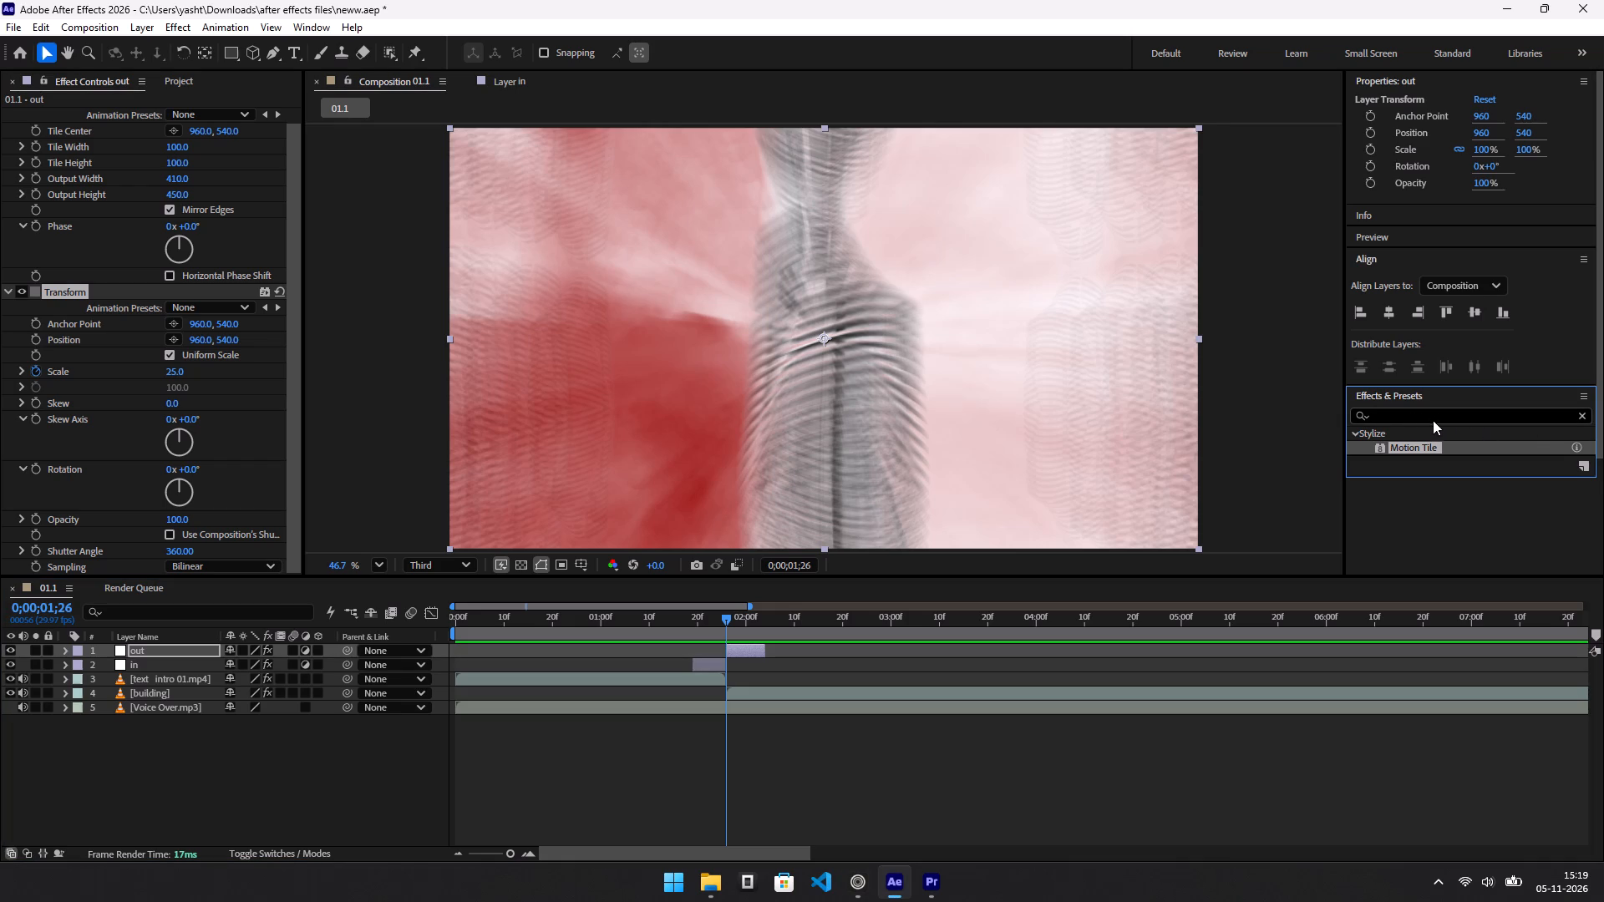
{"action": "left_click", "coordinate": [1440, 422]}
{"action": "left_click", "coordinate": [1443, 423]}
{"action": "type", "text": "cc"}
{"action": "key", "text": "BackSpace"}
{"action": "key", "text": "BackSpace"}
{"action": "key", "text": "BackSpace"}
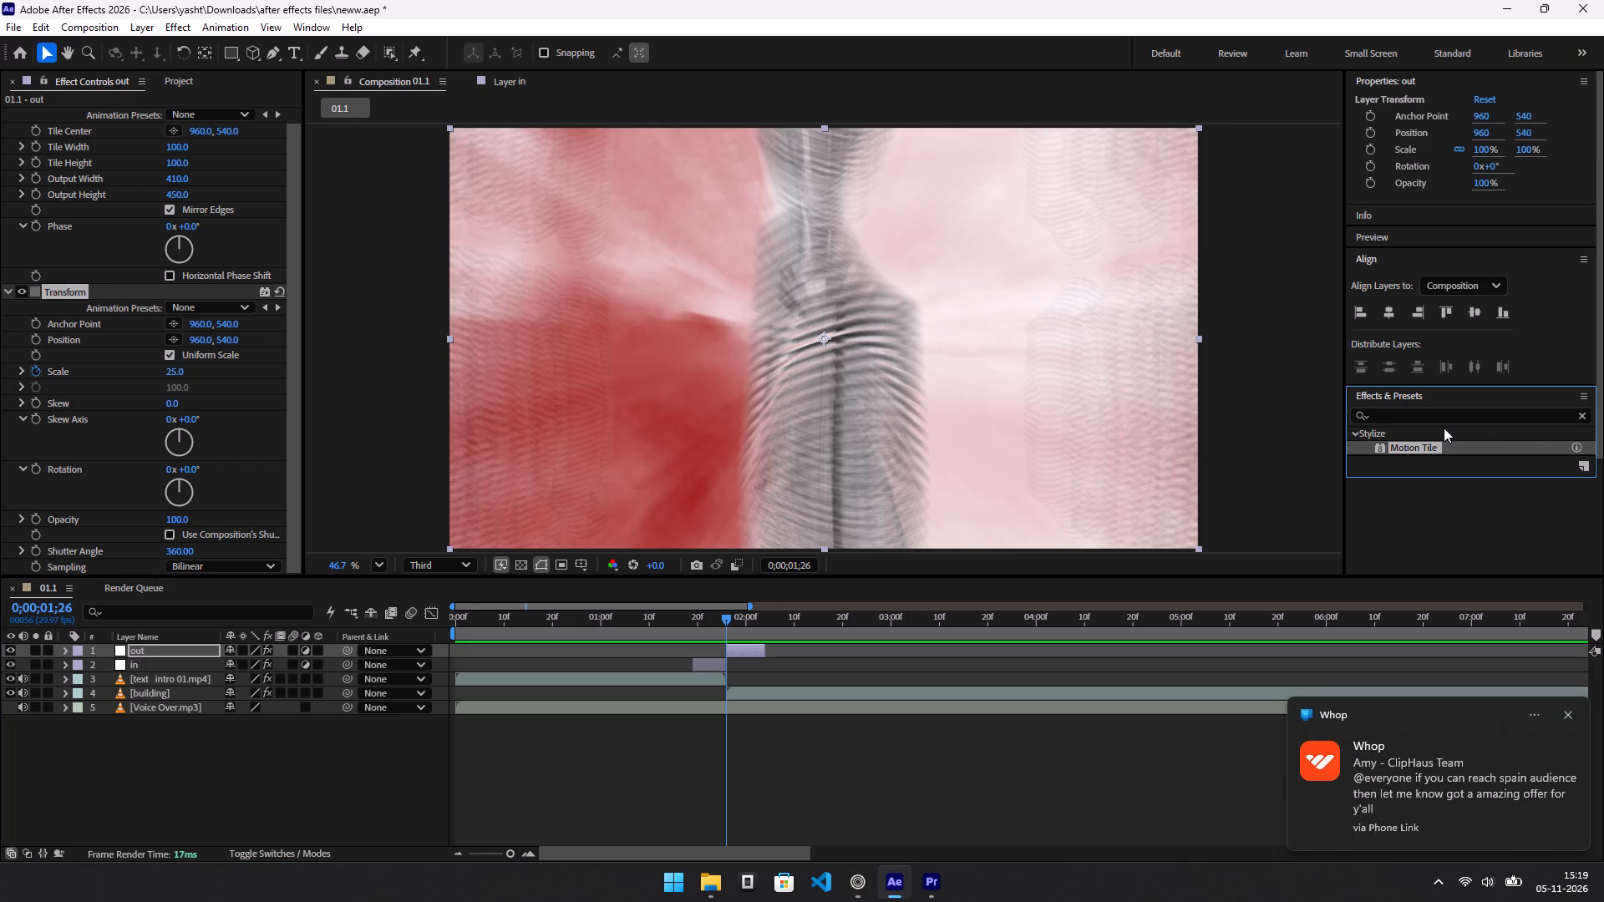
{"action": "left_click", "coordinate": [1581, 411]}
{"action": "left_click", "coordinate": [1529, 418]}
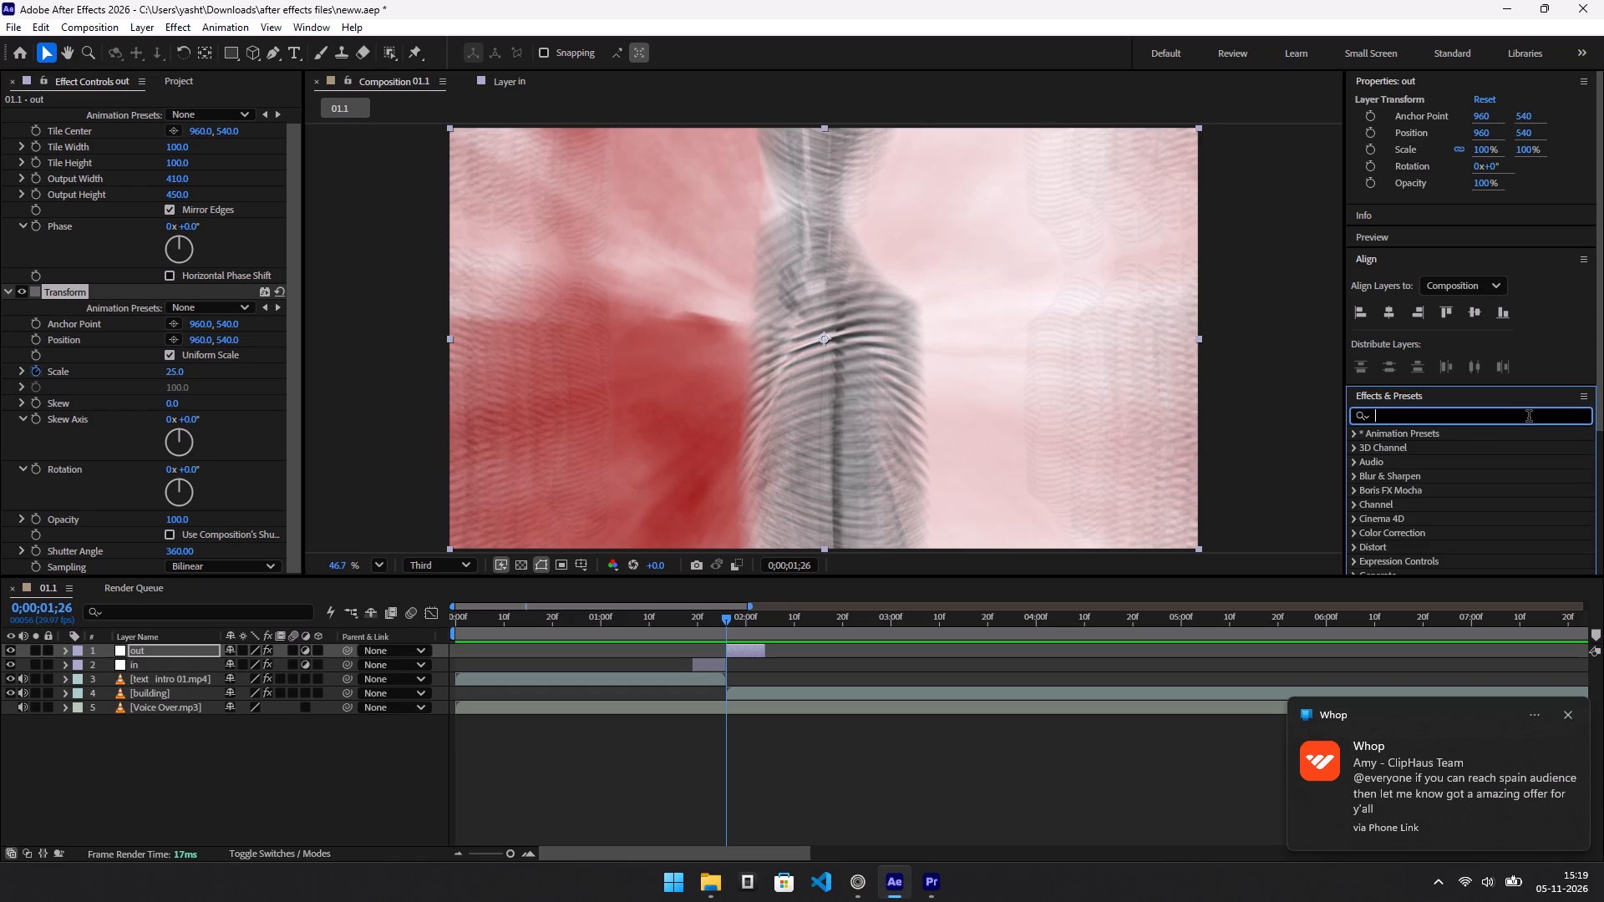
{"action": "type", "text": "cc radio"}
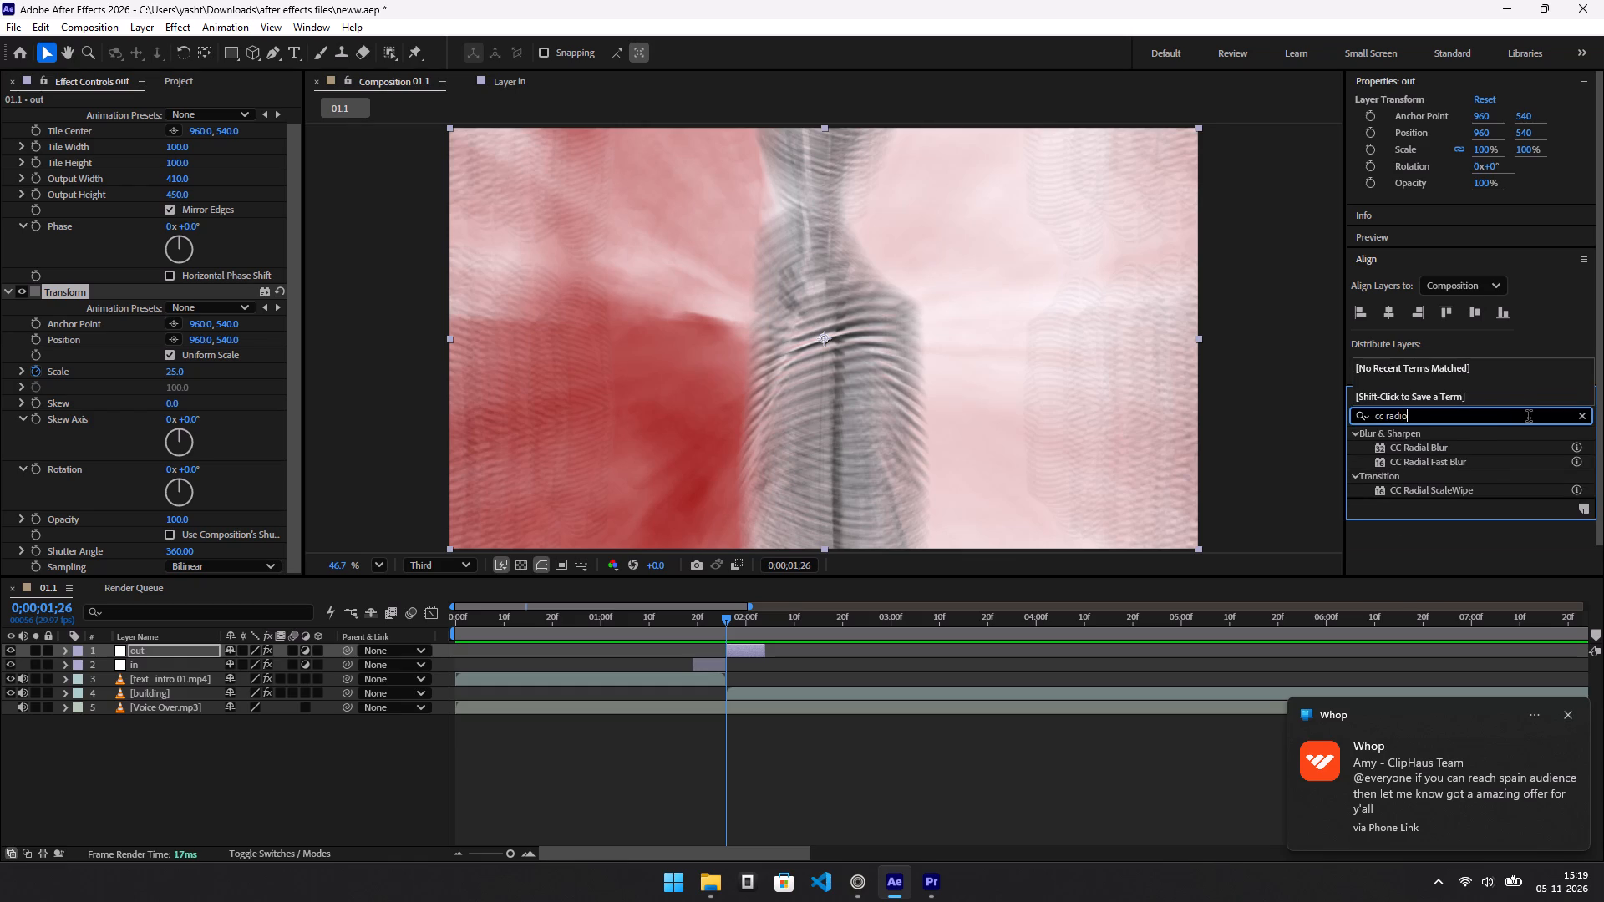
{"action": "key", "text": "BackSpace"}
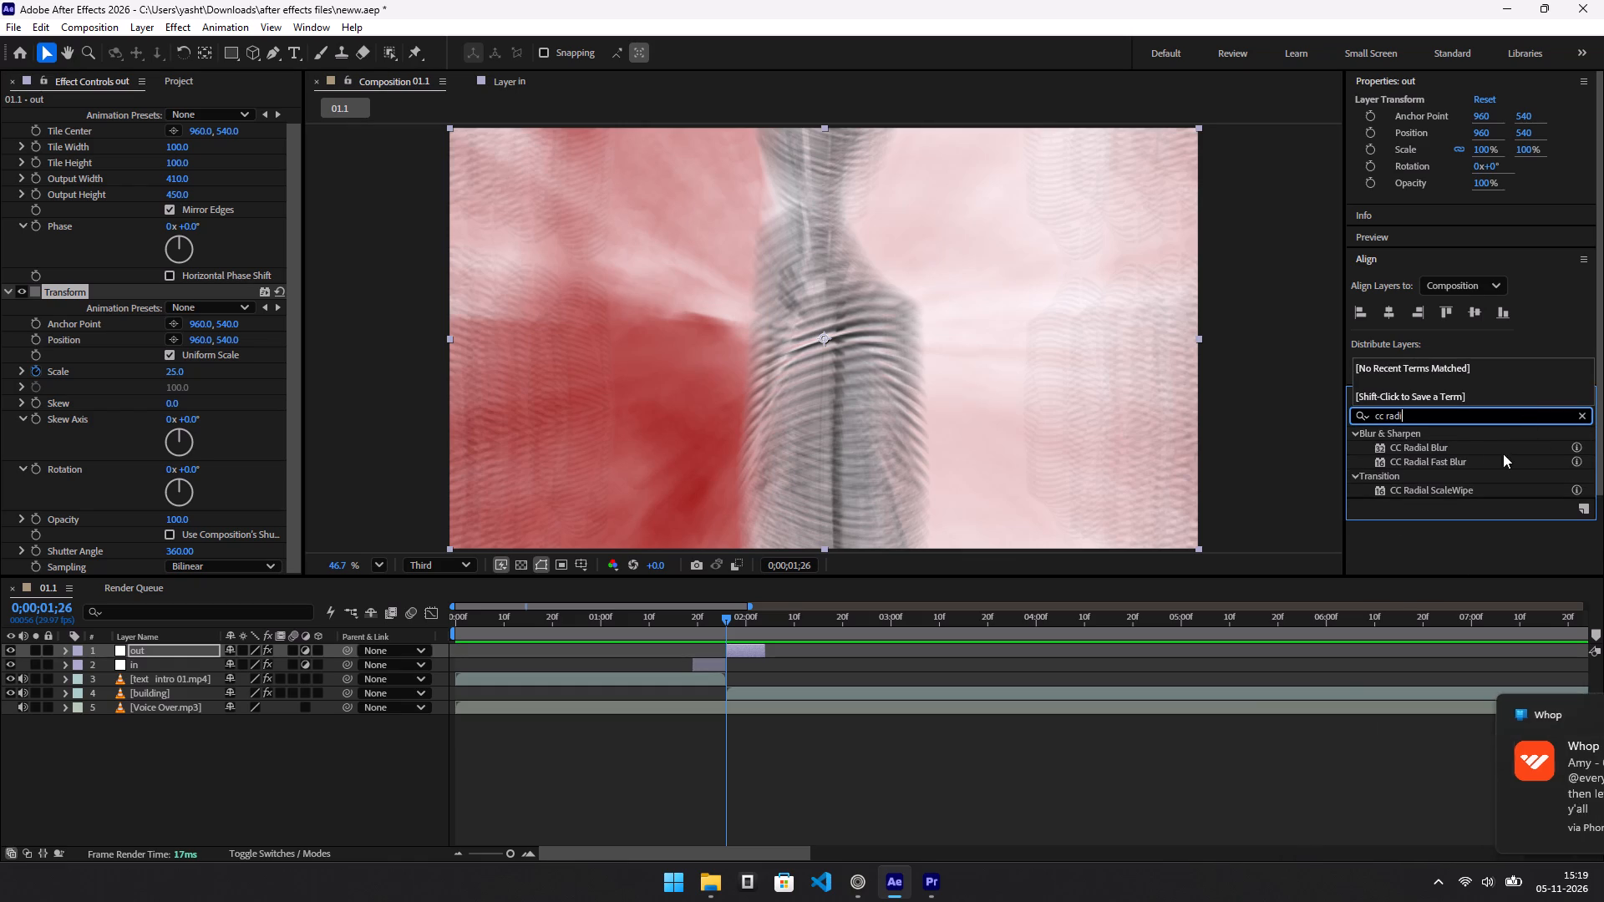
{"action": "left_click_drag", "start_coordinate": [1436, 450], "coordinate": [860, 603]}
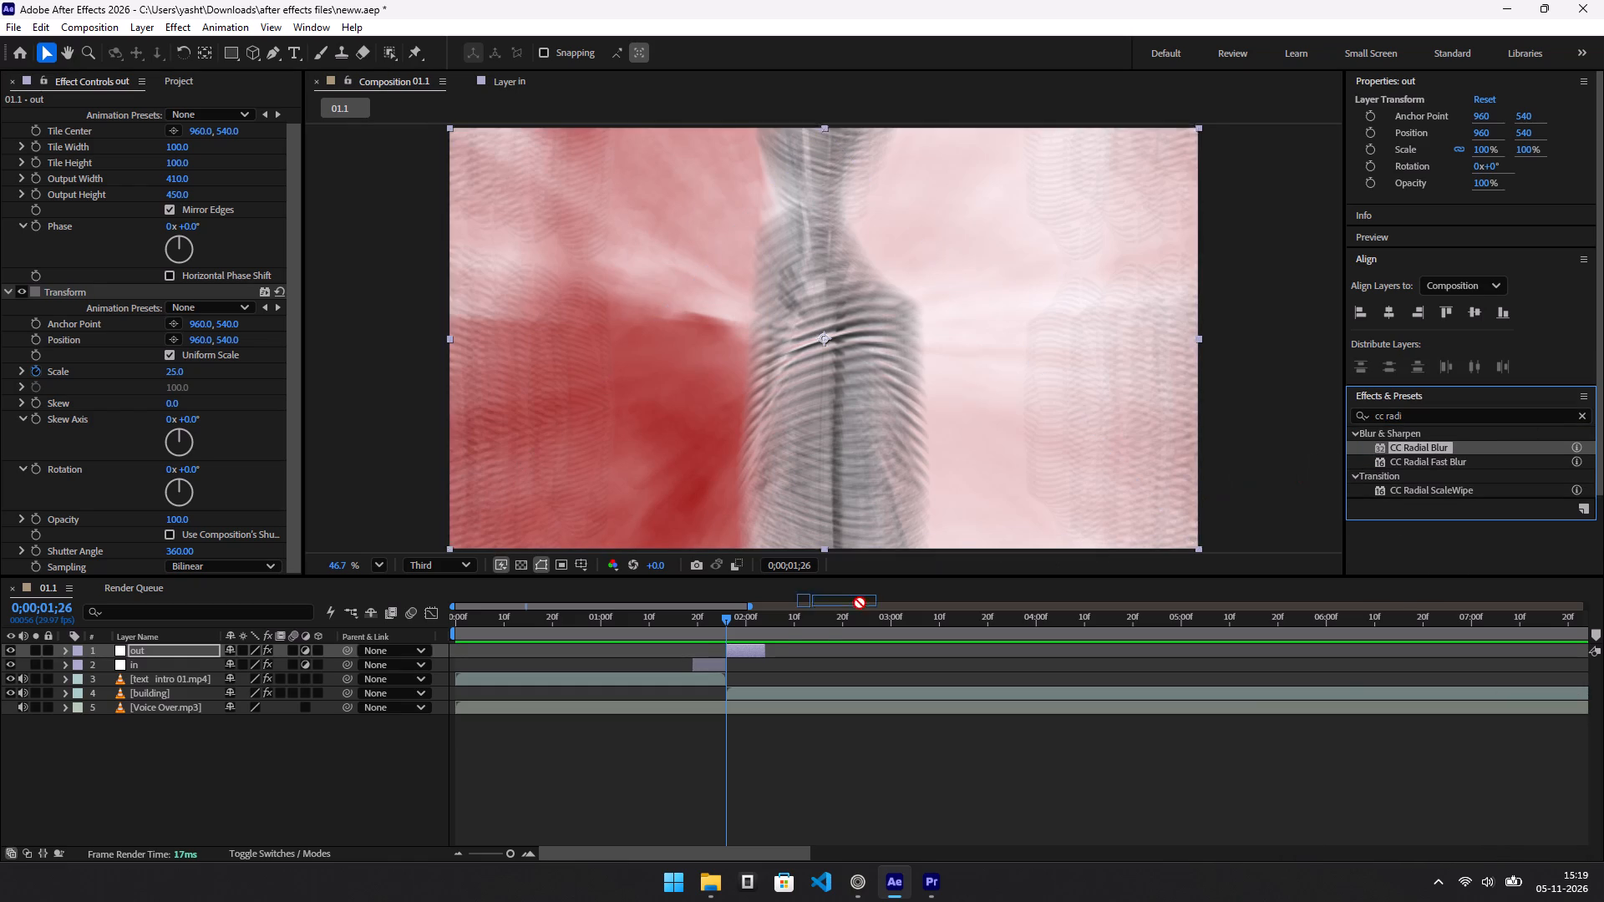
{"action": "left_click_drag", "start_coordinate": [860, 603], "coordinate": [751, 646]}
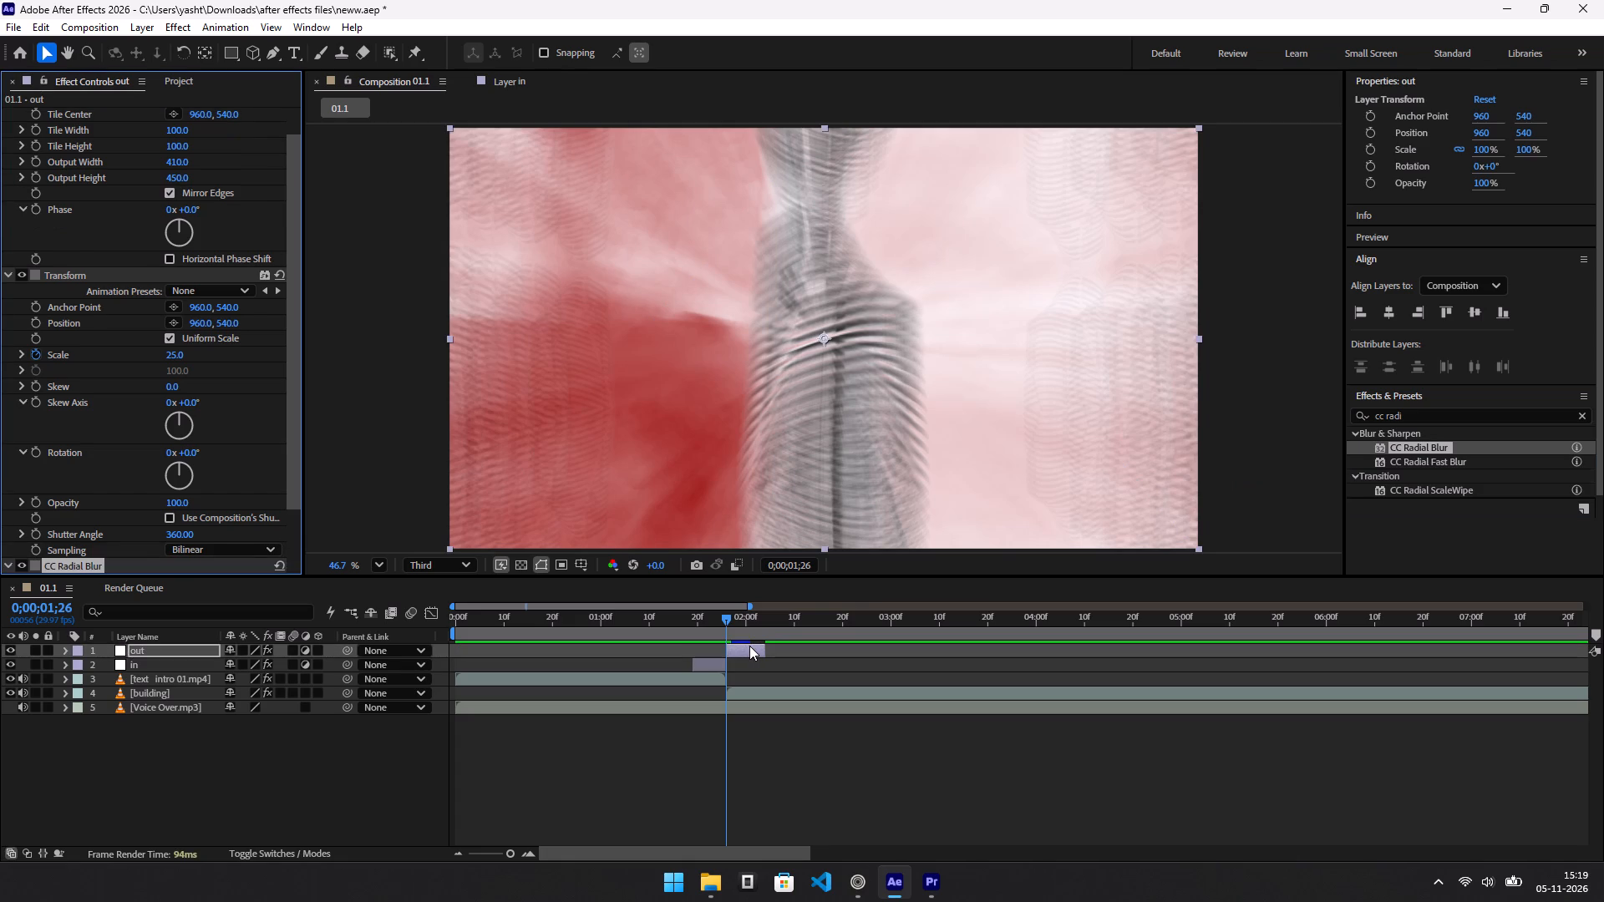
Check the YouTube tutorial's CC Radial Blur settings and scrub the out layer between 0;00;01;26 and 0;00;01;27.
{"action": "scroll", "coordinate": [170, 443], "scroll_direction": "down", "scroll_amount": 6}
{"action": "key", "text": "alt+Tab"}
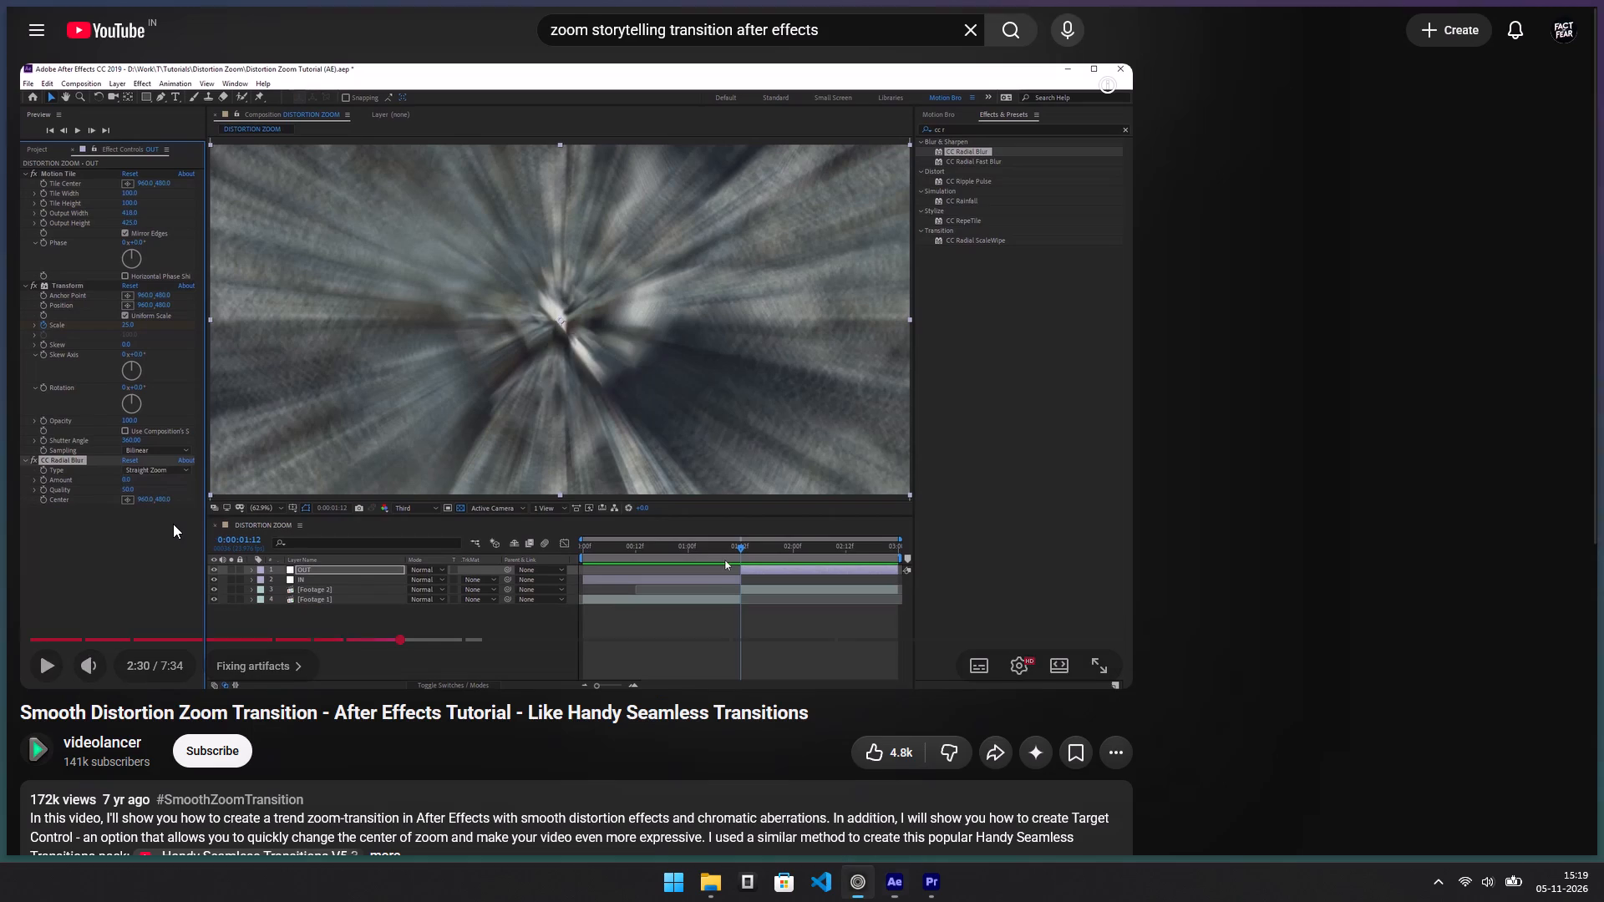
{"action": "key", "text": "space"}
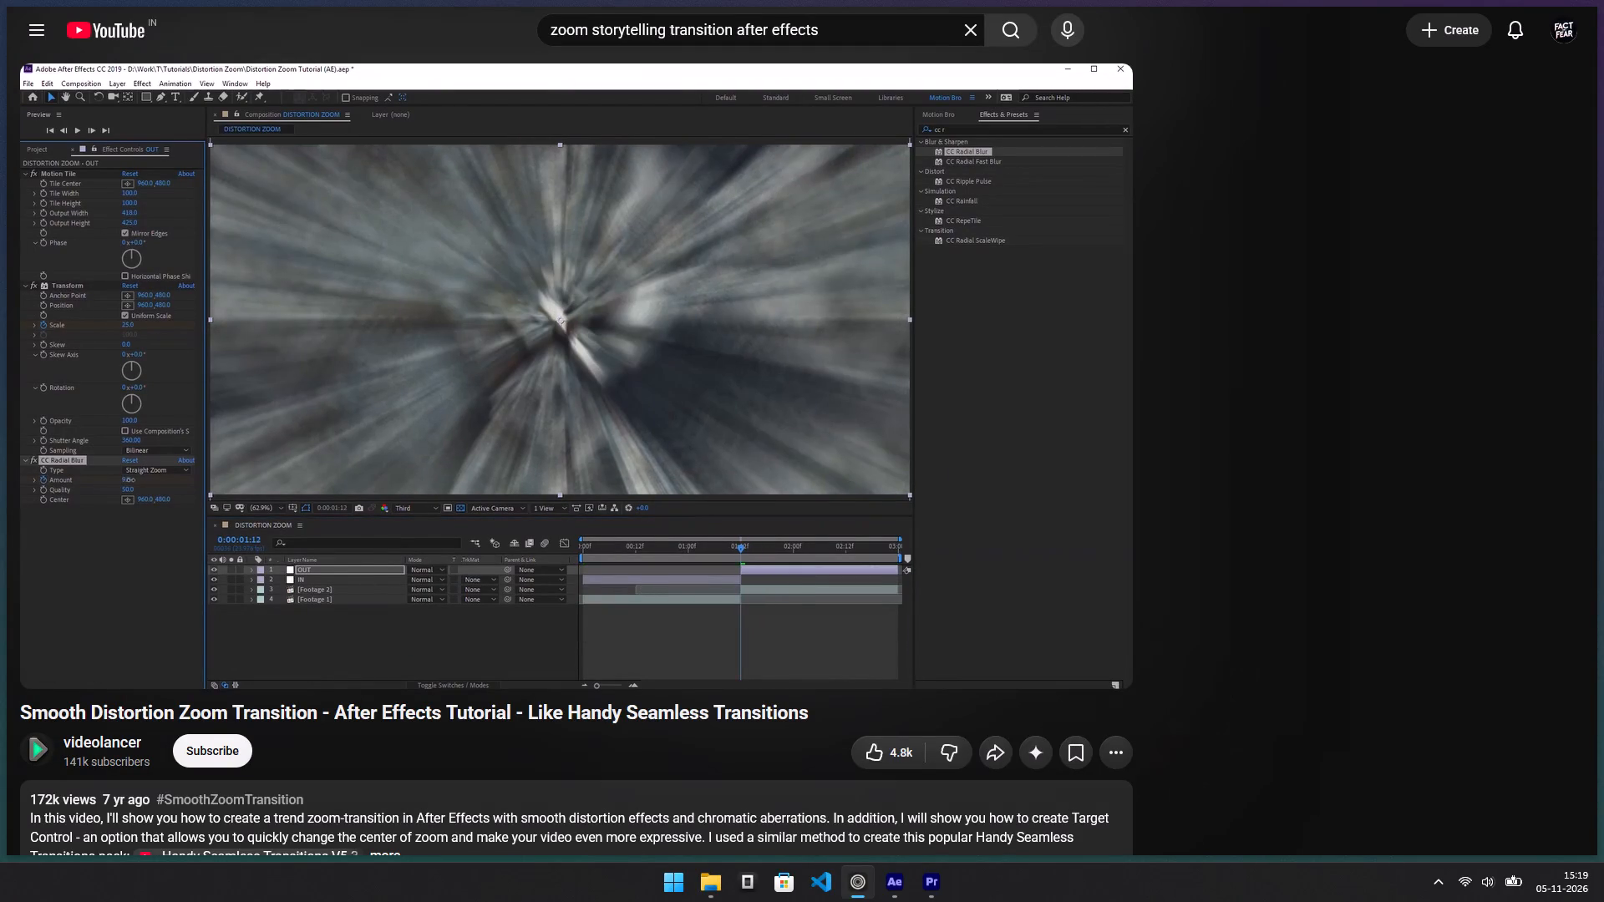
{"action": "key", "text": "space"}
{"action": "key", "text": "alt+Tab"}
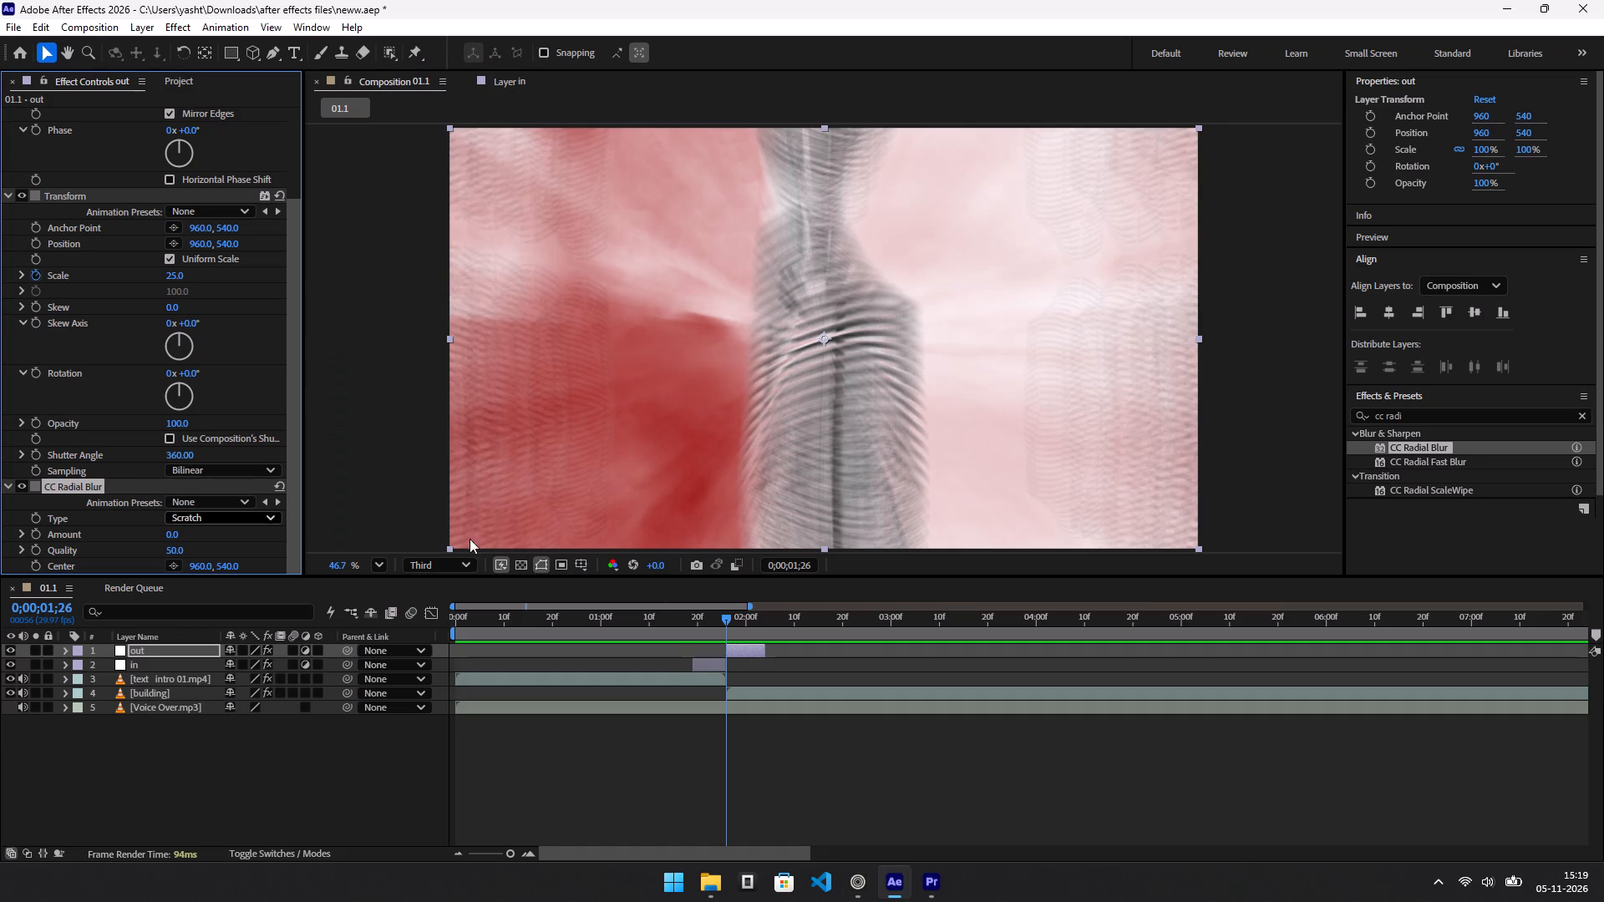
{"action": "left_click_drag", "start_coordinate": [728, 617], "coordinate": [728, 619]}
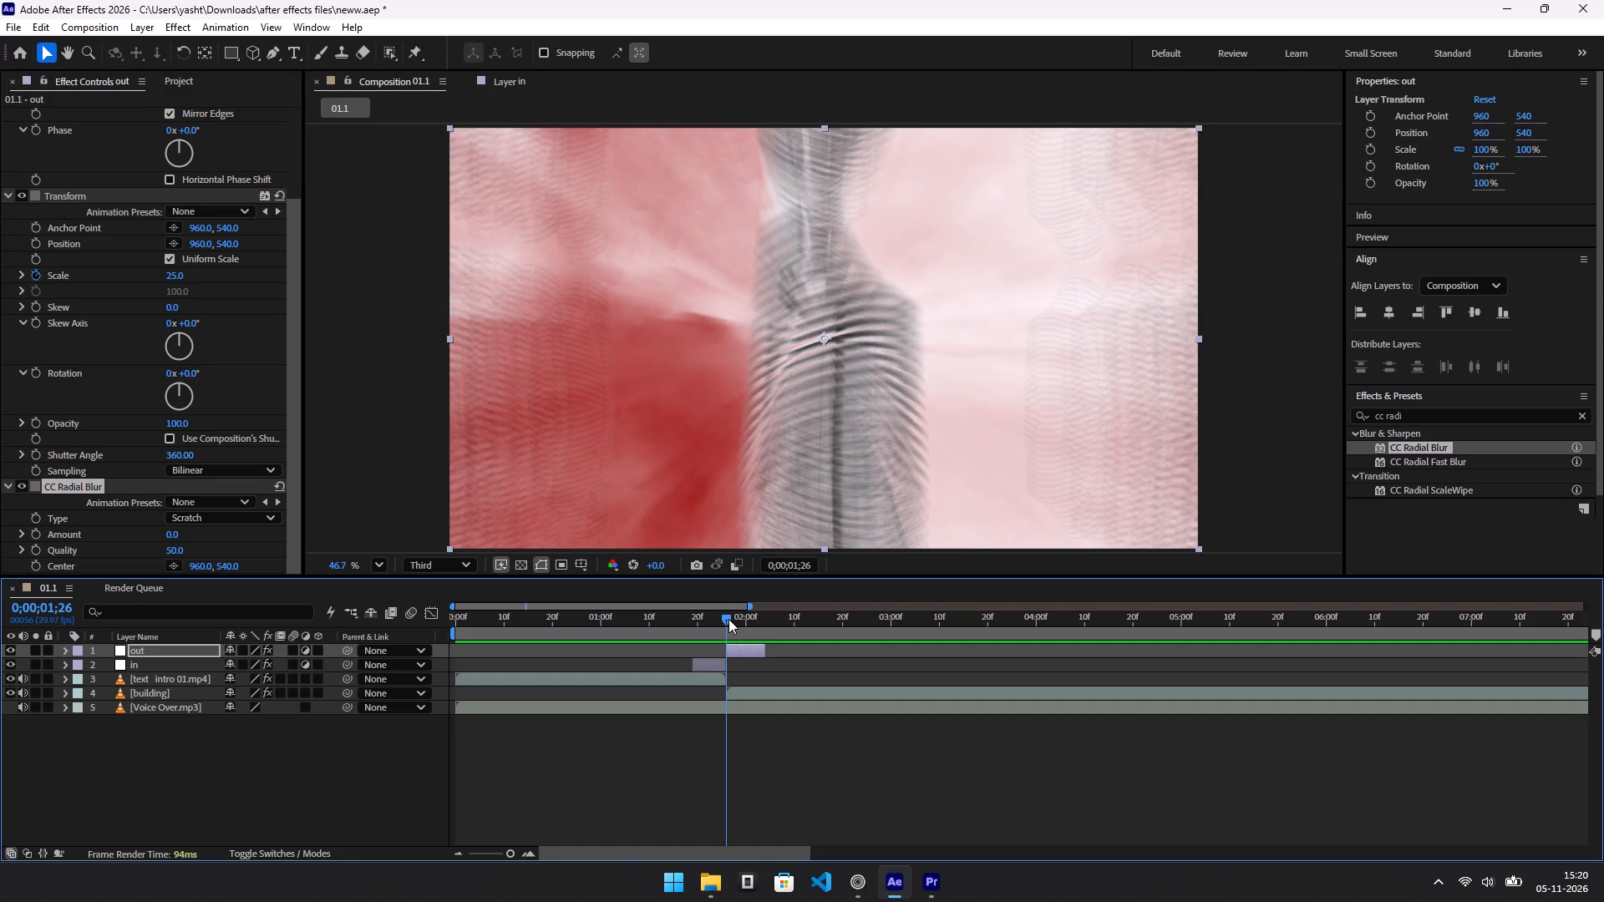
{"action": "left_click_drag", "start_coordinate": [728, 619], "coordinate": [733, 627]}
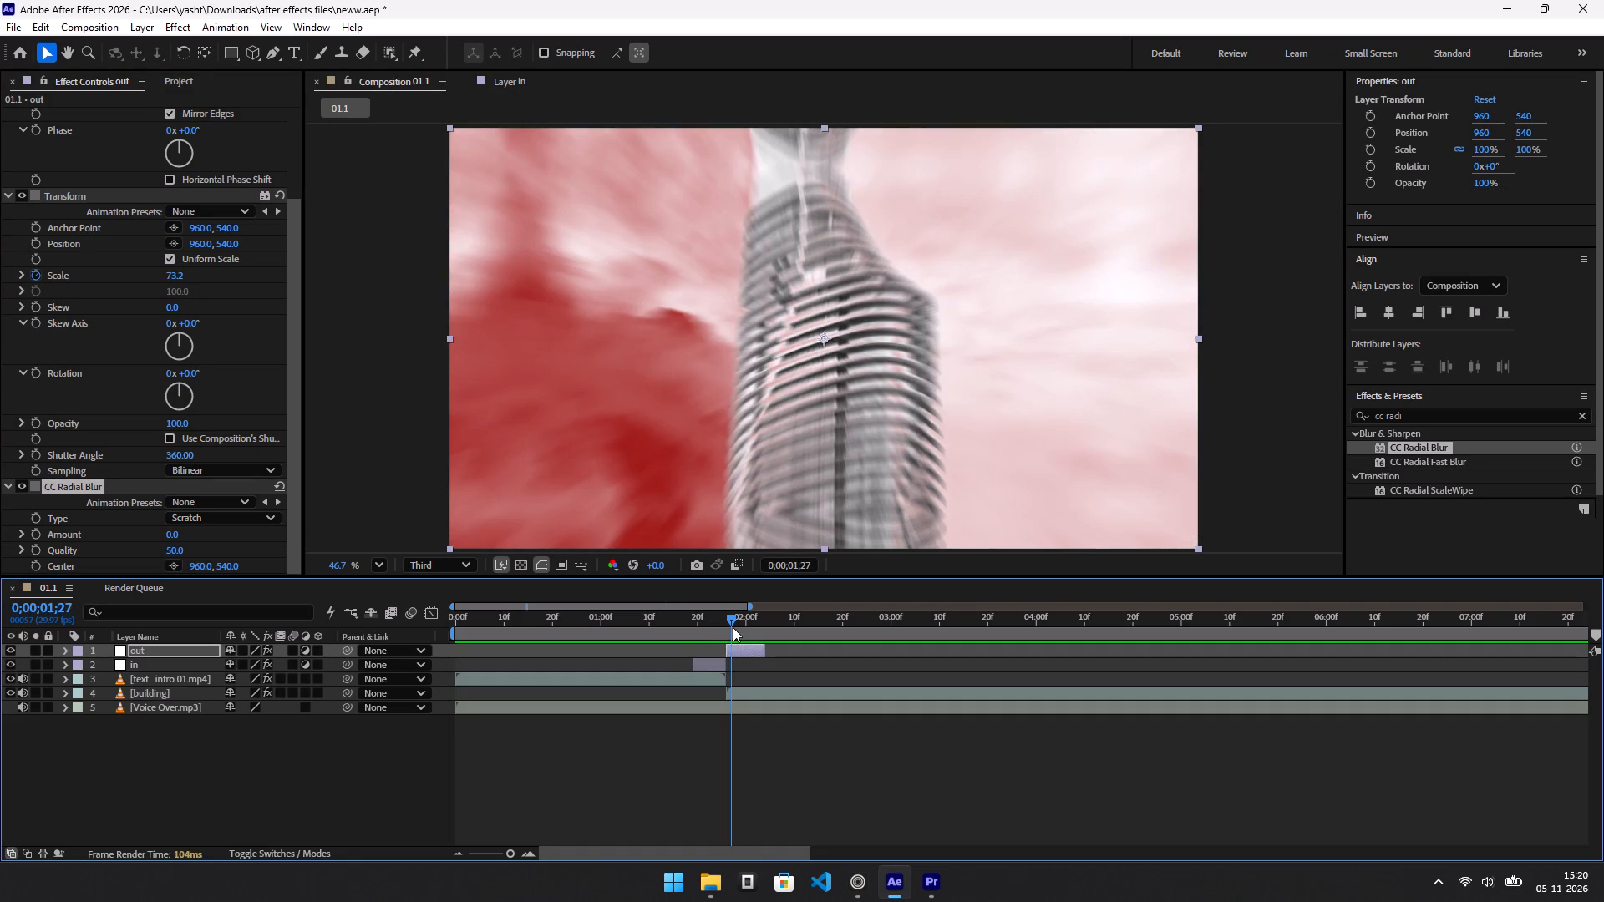
{"action": "left_click_drag", "start_coordinate": [733, 627], "coordinate": [724, 627]}
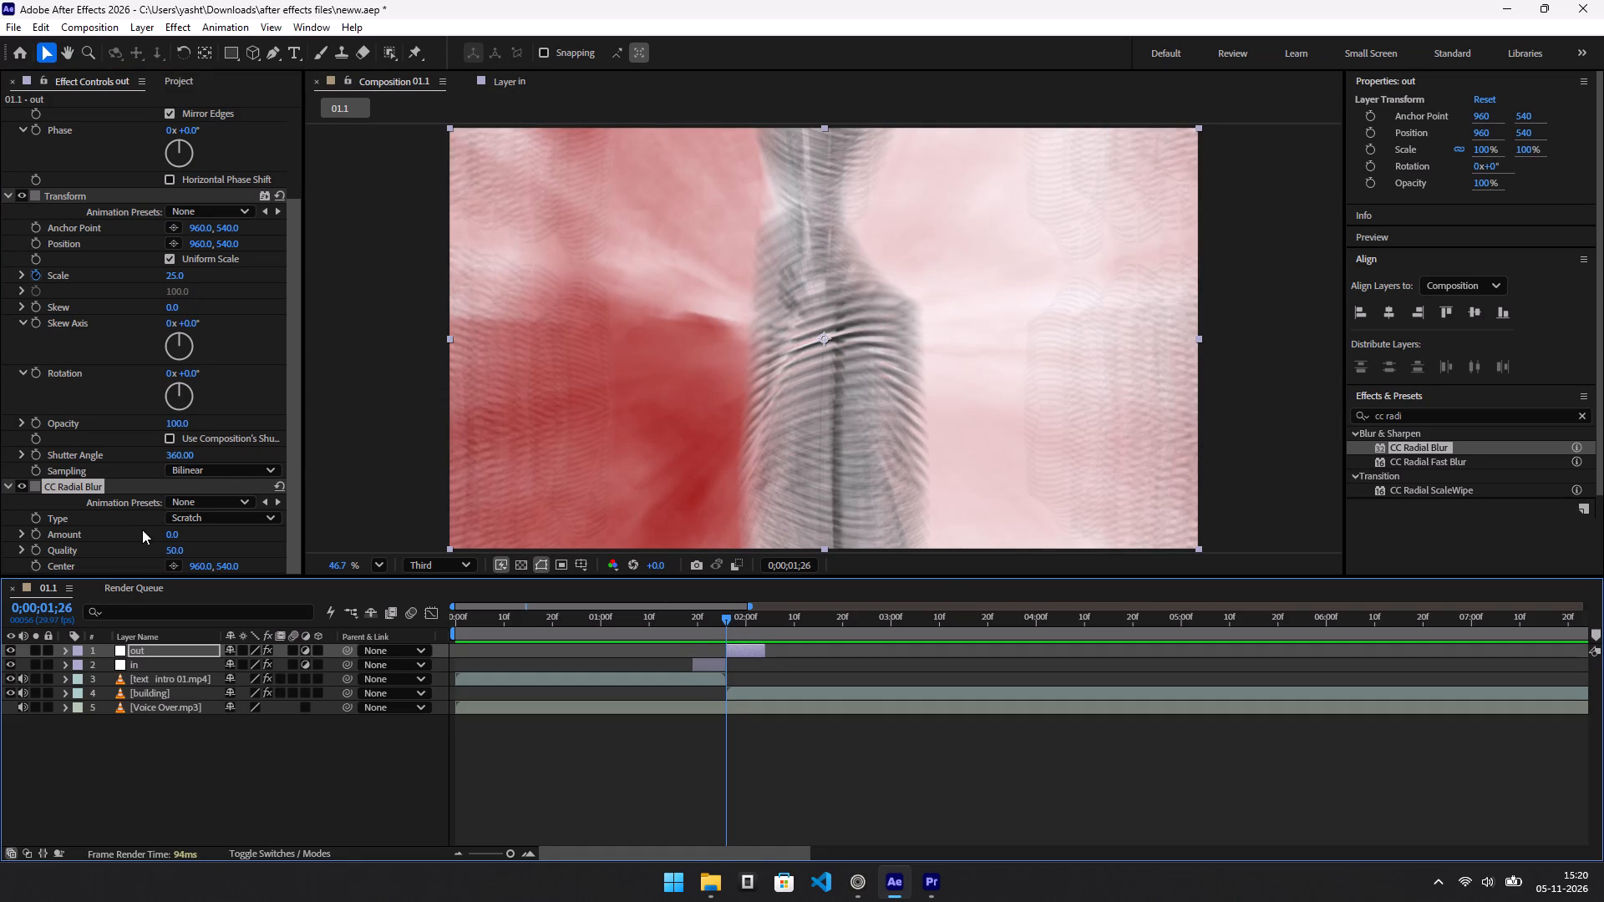
{"action": "scroll", "coordinate": [142, 530], "scroll_direction": "down", "scroll_amount": 1}
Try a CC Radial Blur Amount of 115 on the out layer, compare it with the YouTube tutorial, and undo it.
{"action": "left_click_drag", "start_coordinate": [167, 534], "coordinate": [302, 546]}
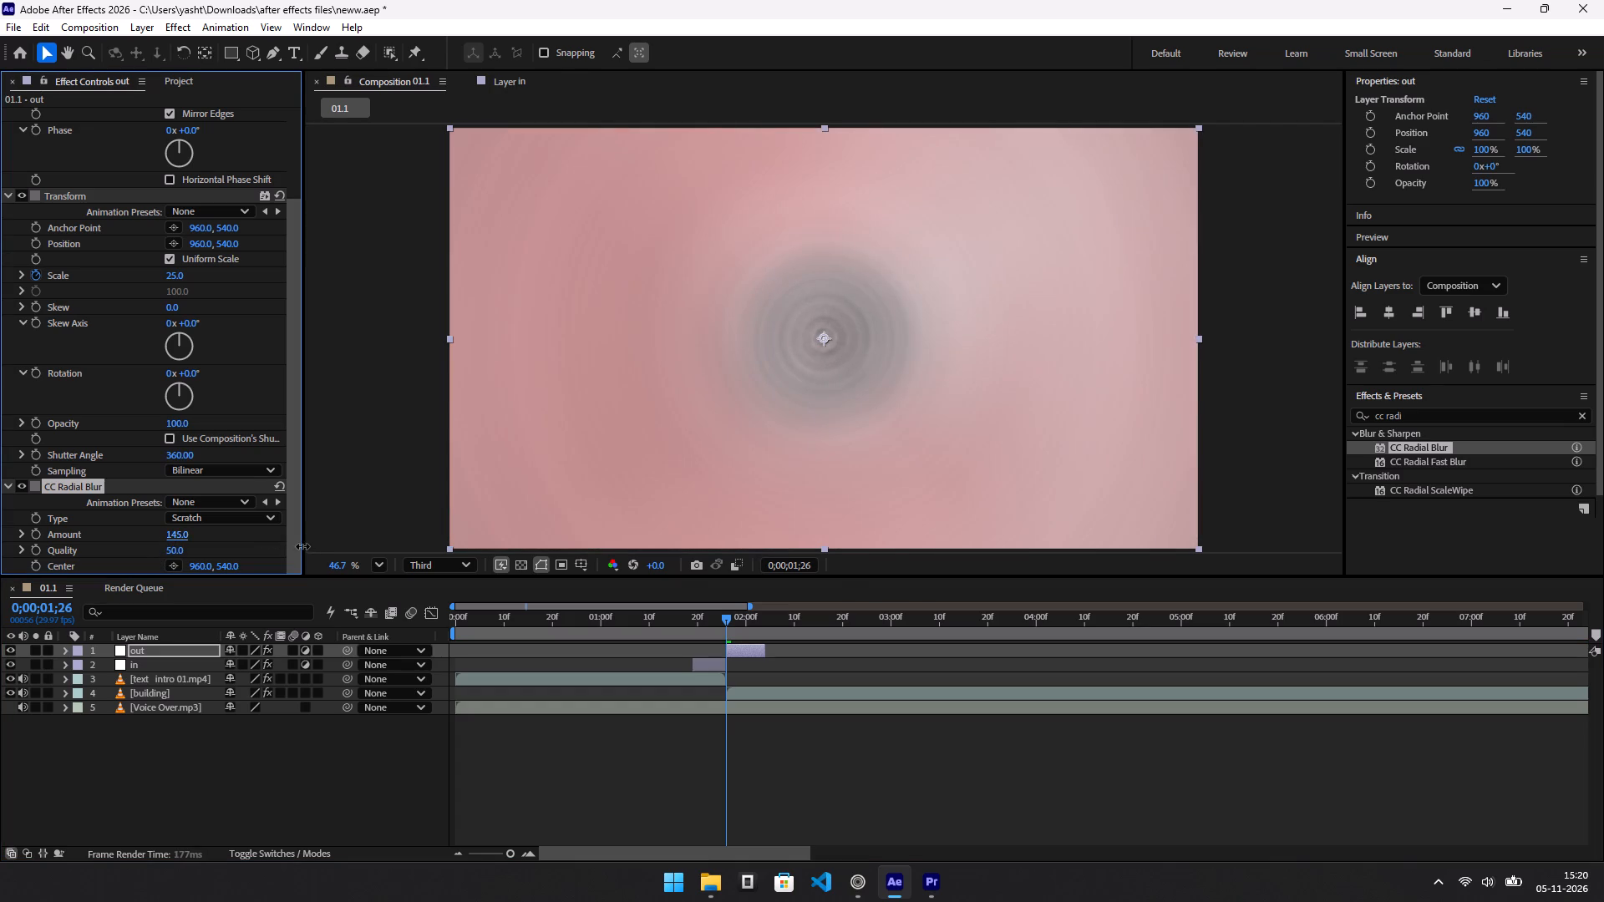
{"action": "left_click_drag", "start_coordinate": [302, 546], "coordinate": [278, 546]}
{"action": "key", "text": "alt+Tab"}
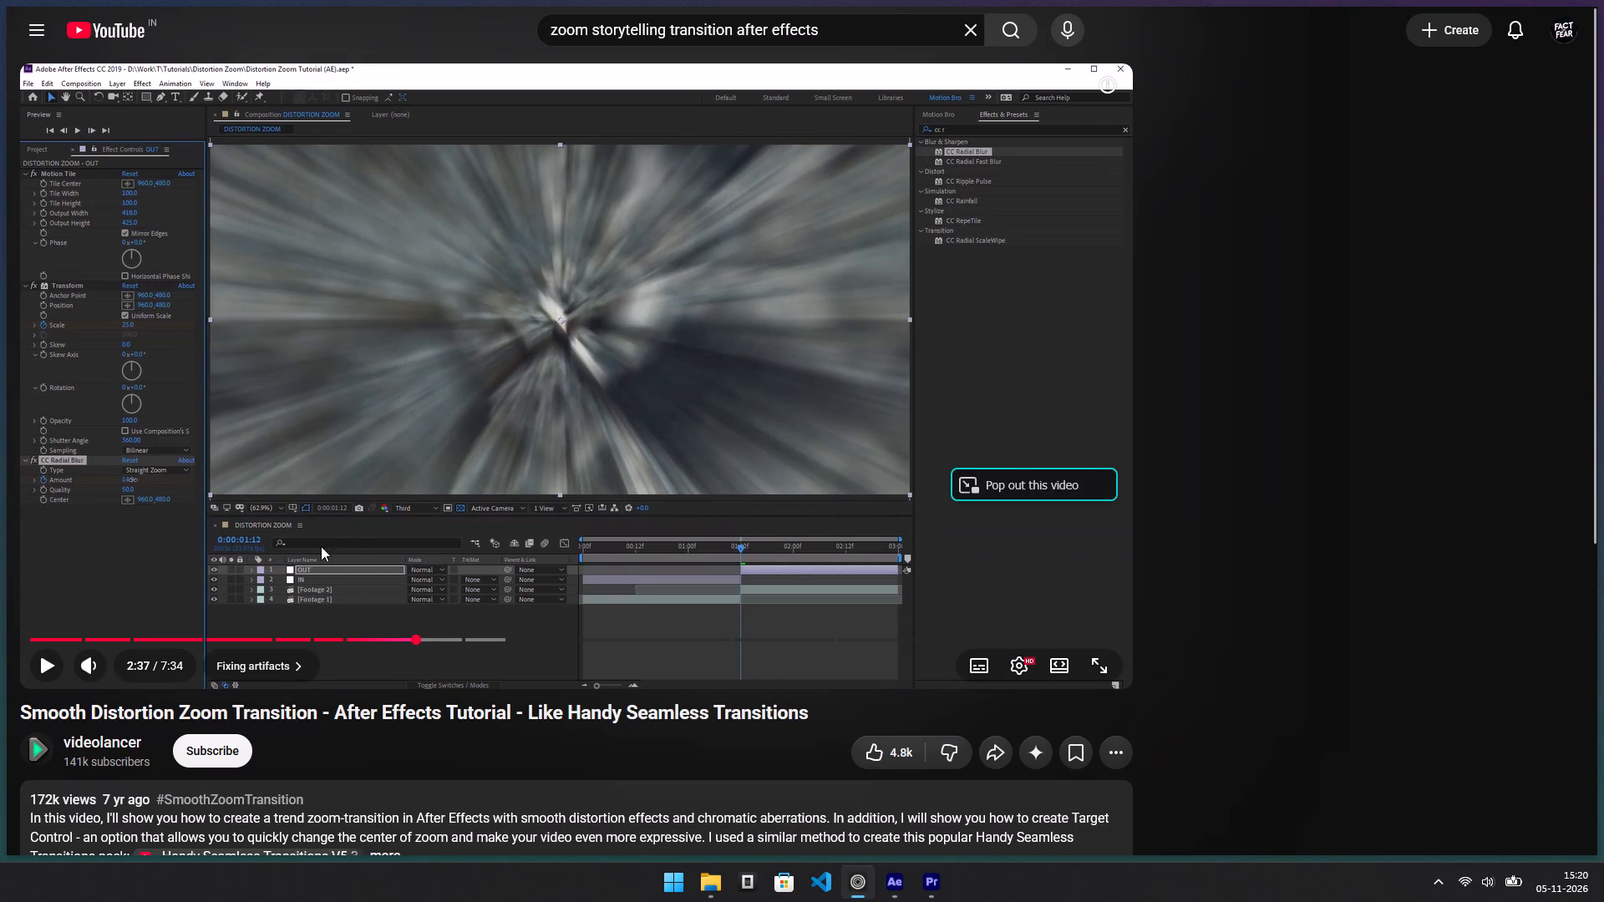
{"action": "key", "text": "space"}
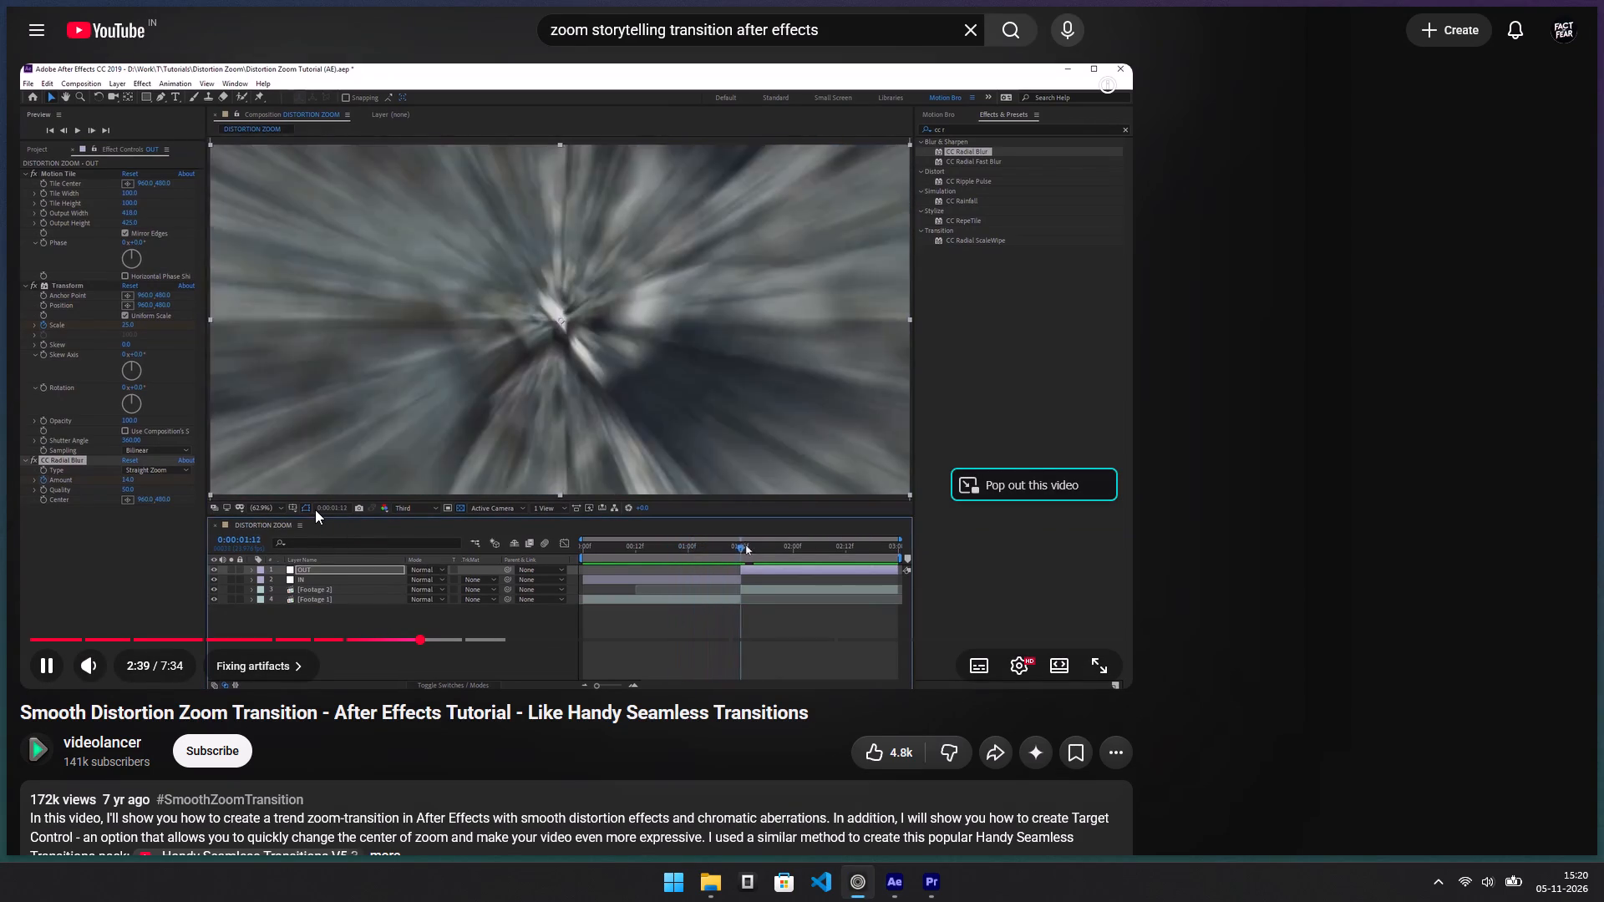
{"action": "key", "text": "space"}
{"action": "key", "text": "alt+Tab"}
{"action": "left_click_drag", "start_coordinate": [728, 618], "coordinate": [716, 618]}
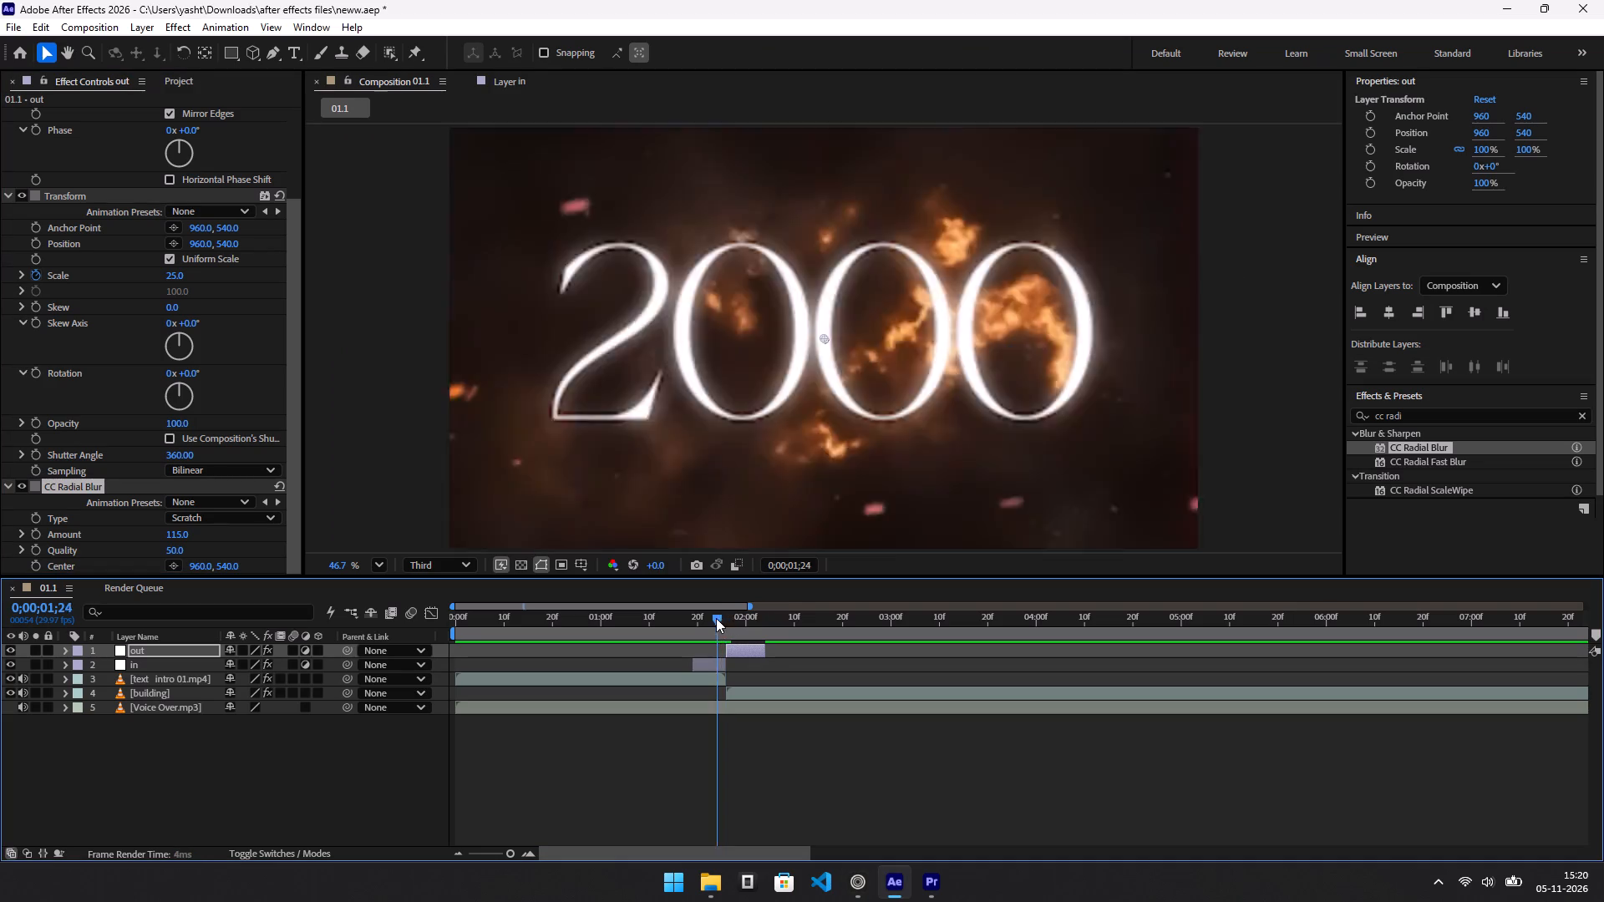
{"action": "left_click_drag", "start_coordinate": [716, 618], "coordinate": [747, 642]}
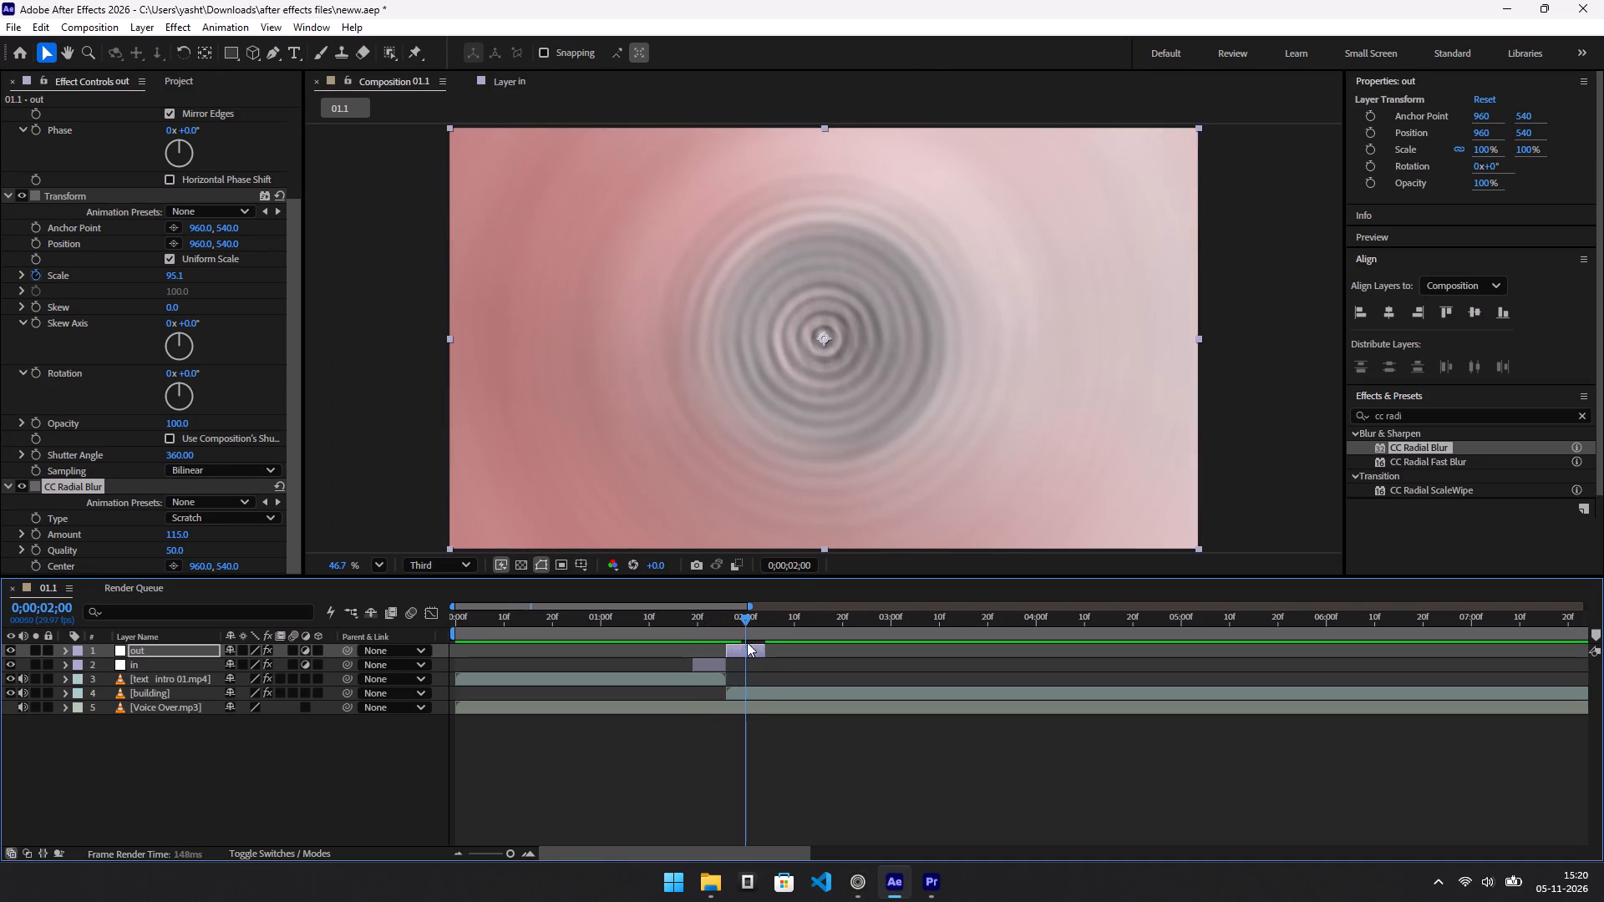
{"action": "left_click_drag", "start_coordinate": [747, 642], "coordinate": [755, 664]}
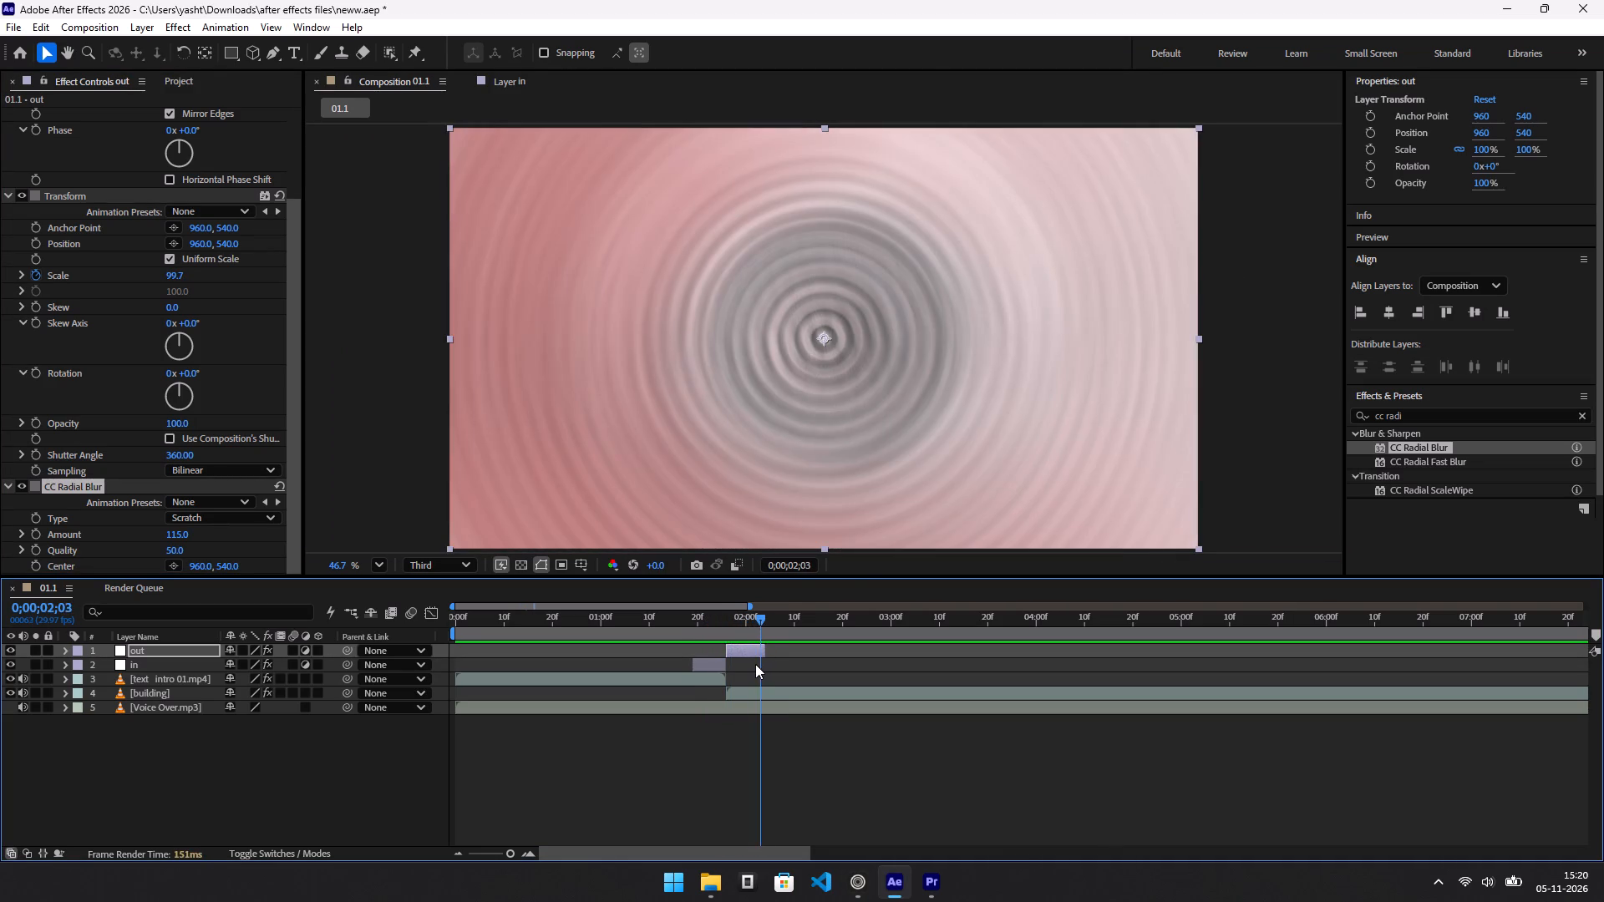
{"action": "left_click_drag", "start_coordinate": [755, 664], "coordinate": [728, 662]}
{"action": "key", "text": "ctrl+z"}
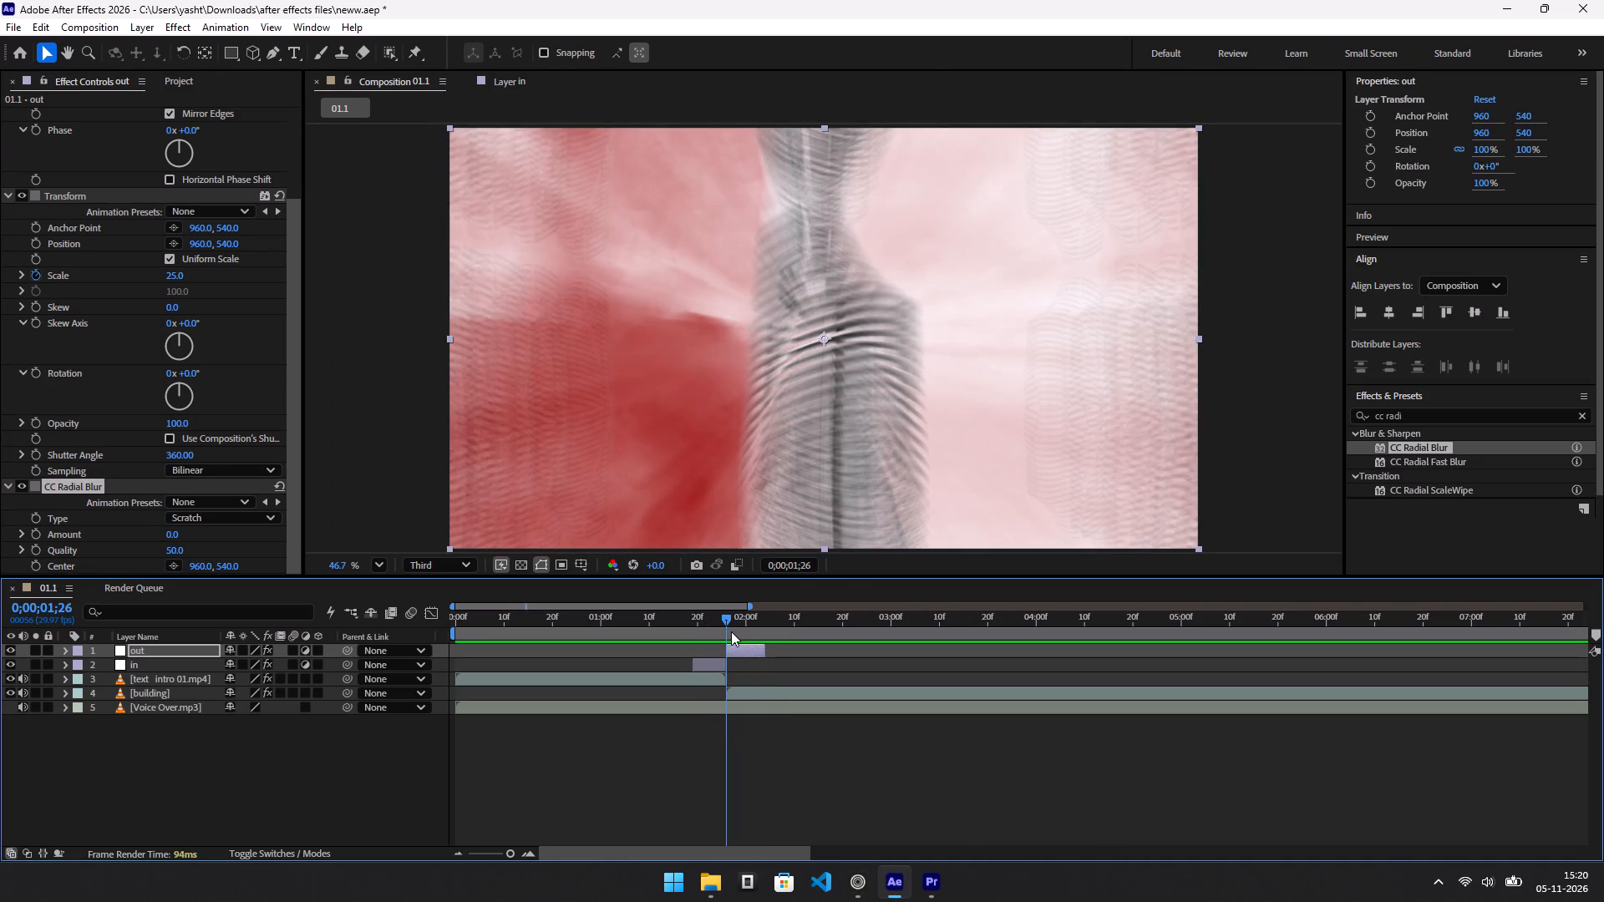
Keyframe the out layer's CC Radial Blur Amount at 0 on 0;00;01;27 and at 10.9 on 0;00;01;26.
{"action": "left_click_drag", "start_coordinate": [724, 617], "coordinate": [732, 625]}
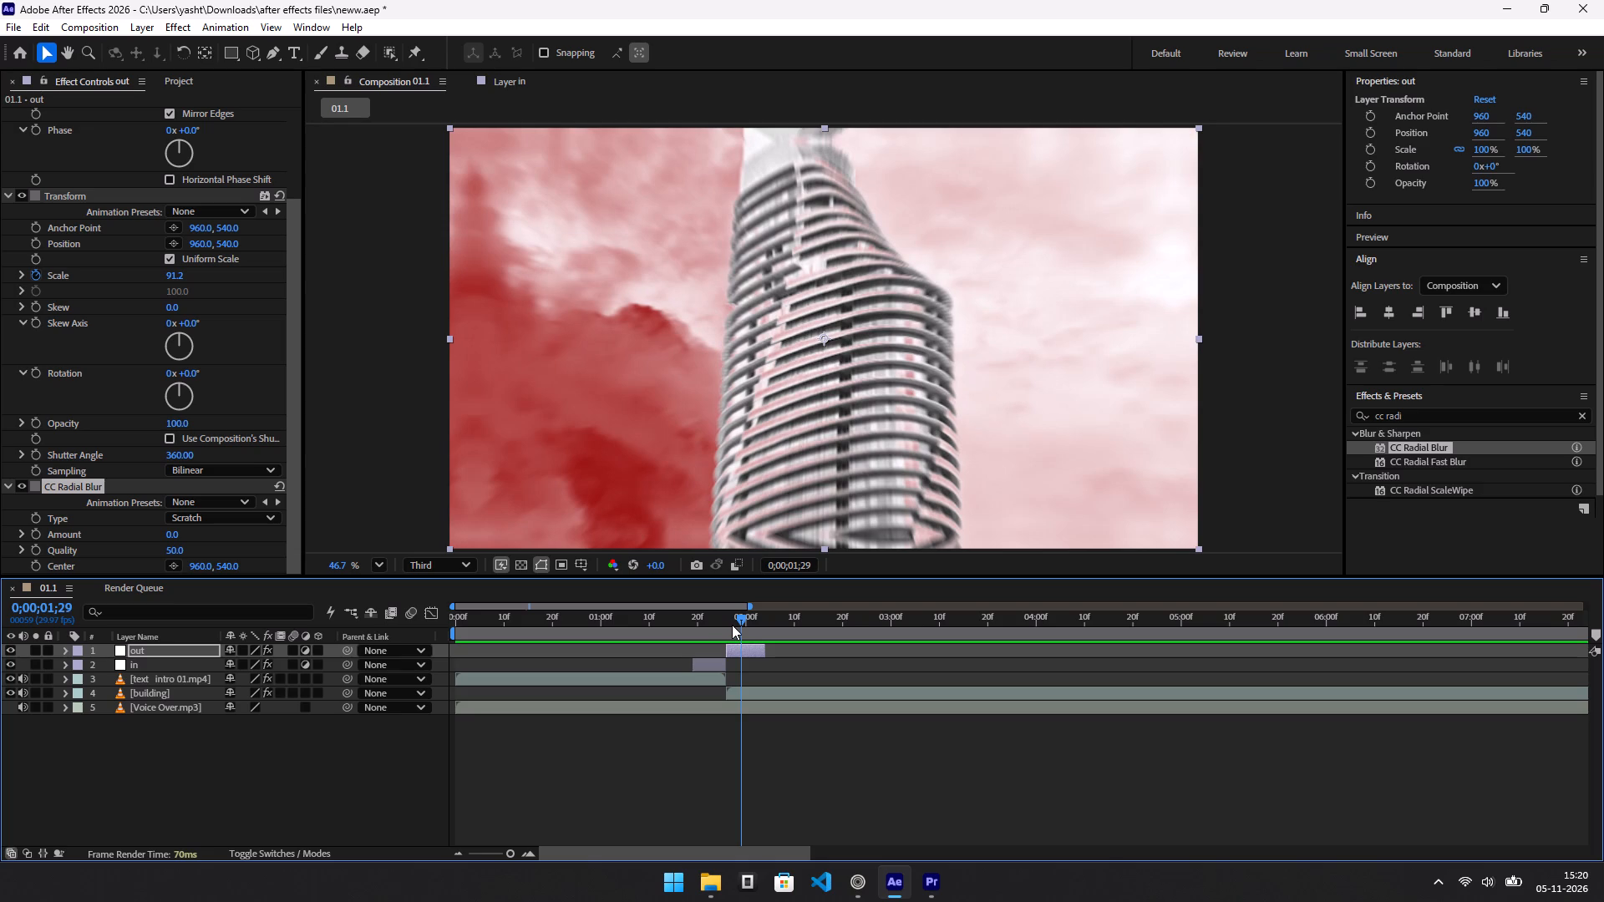
{"action": "left_click_drag", "start_coordinate": [732, 625], "coordinate": [727, 625]}
{"action": "key", "text": "ctrl+Right"}
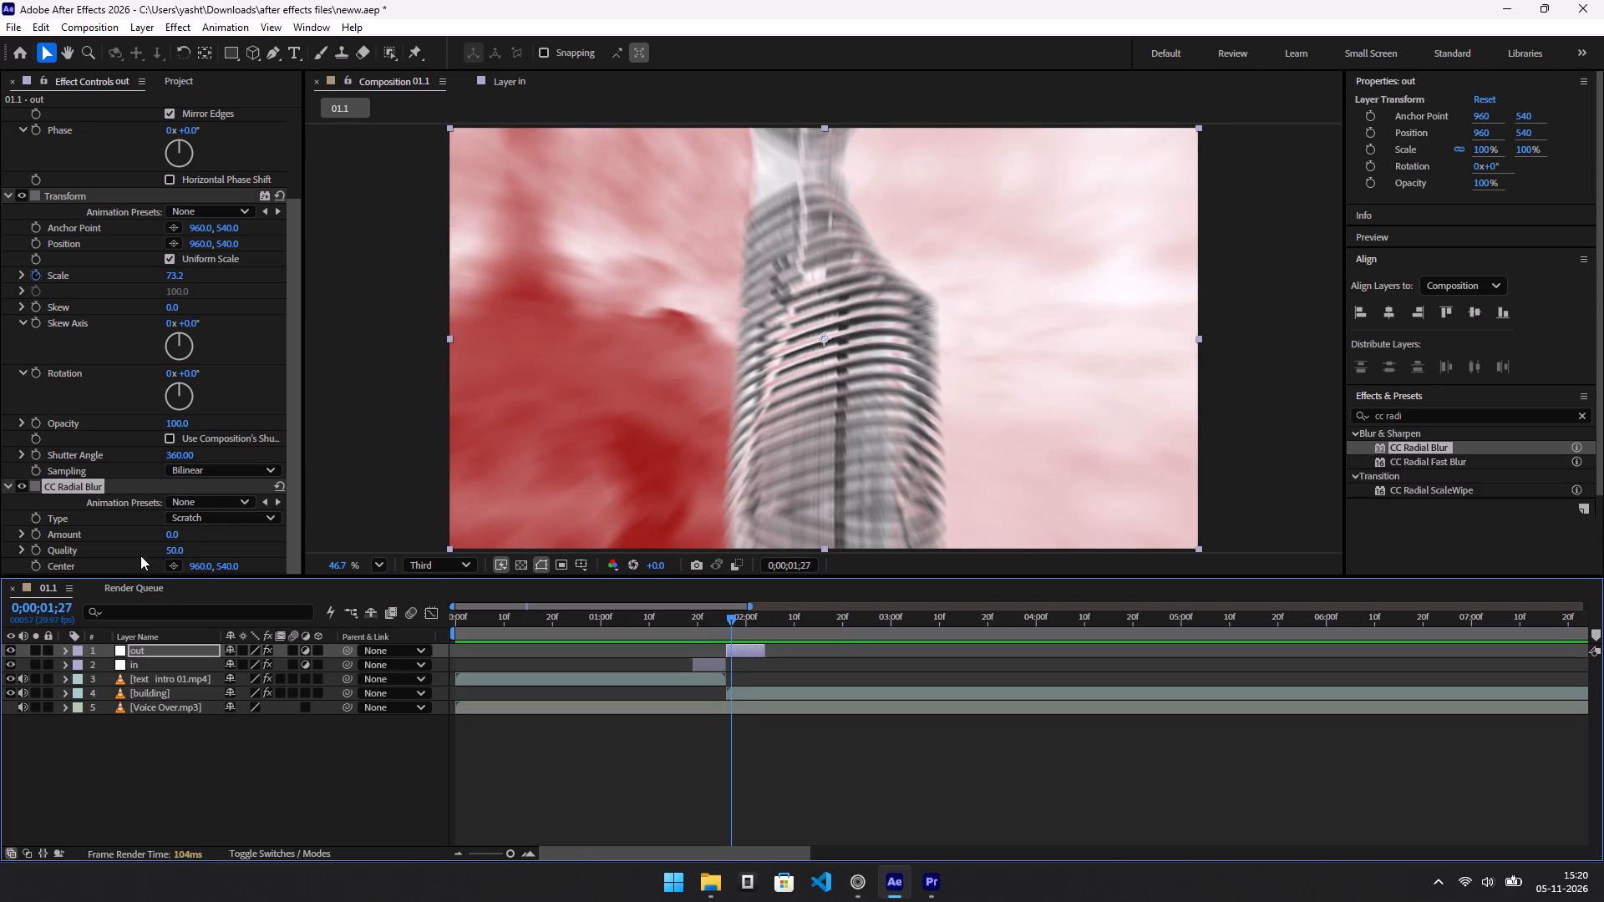
{"action": "left_click", "coordinate": [33, 536]}
{"action": "key", "text": "ctrl+Left"}
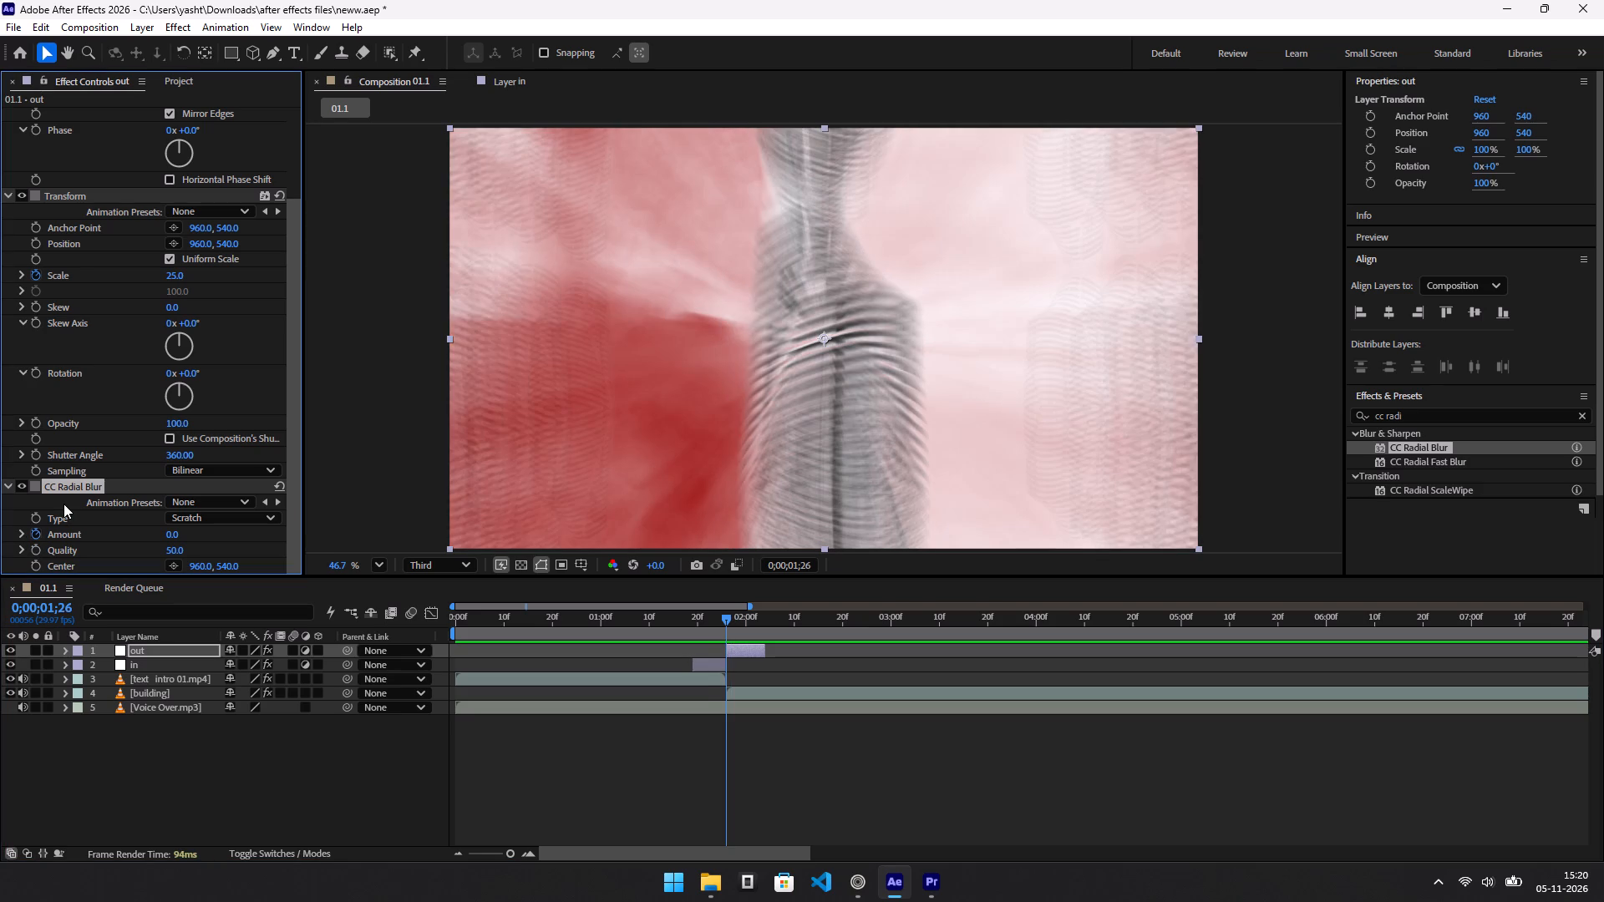
{"action": "left_click_drag", "start_coordinate": [168, 534], "coordinate": [242, 550], "text": "ctrl"}
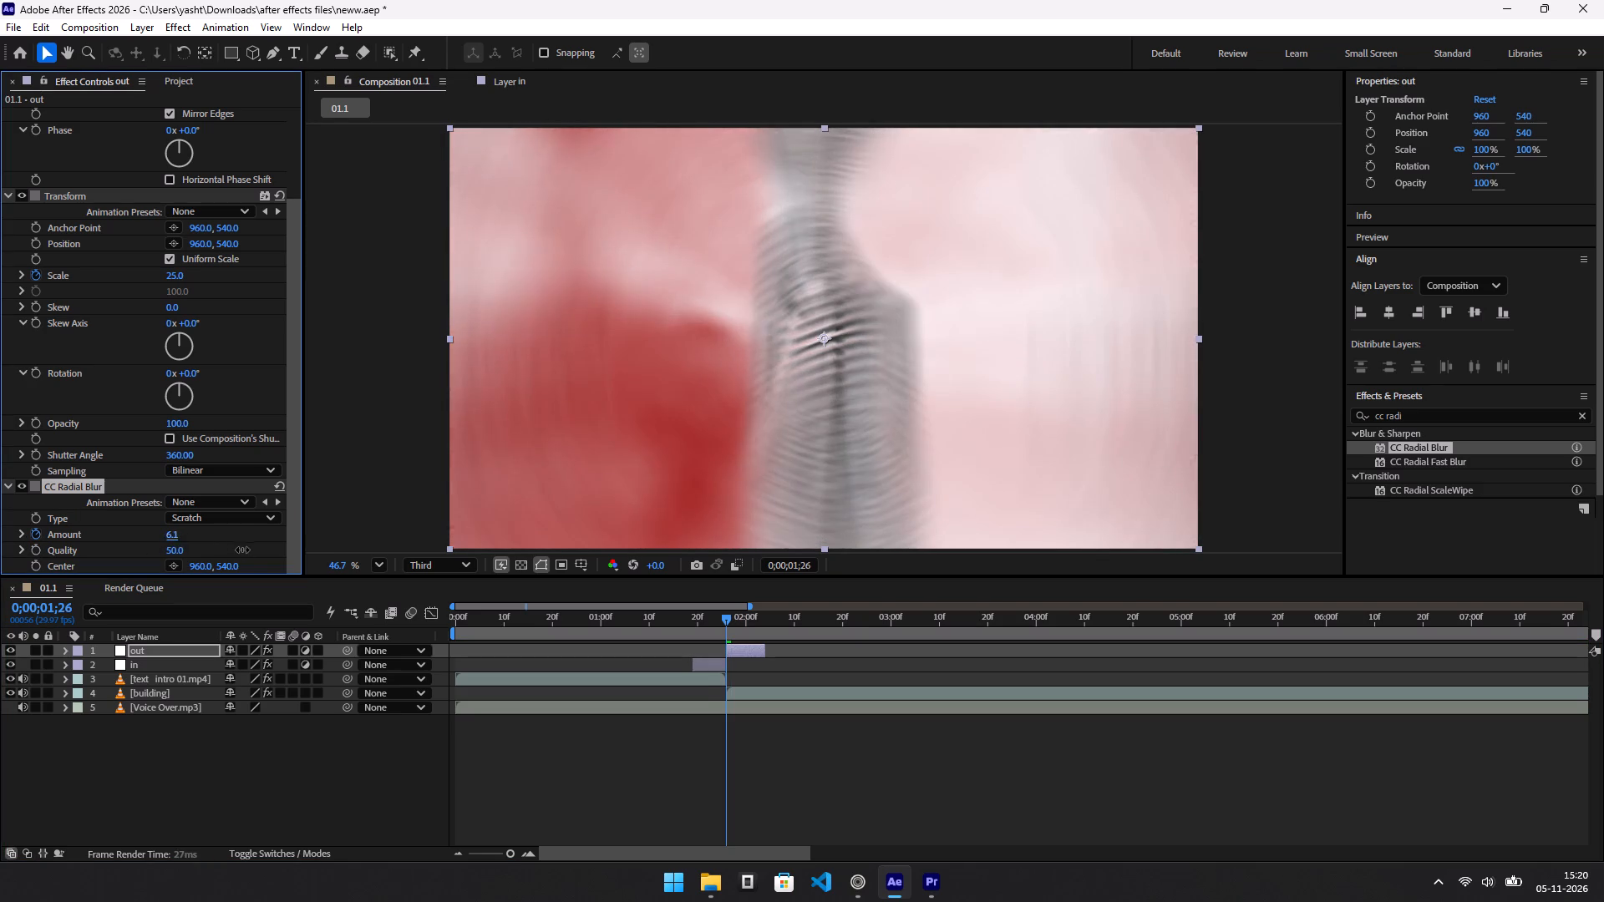
{"action": "left_click_drag", "start_coordinate": [242, 550], "coordinate": [290, 562], "text": "ctrl"}
Play the transition repeatedly from about 0;00;01;21 and scrub through to 0;00;01;29 to review the radial blur.
{"action": "left_click", "coordinate": [701, 623]}
{"action": "key", "text": "space"}
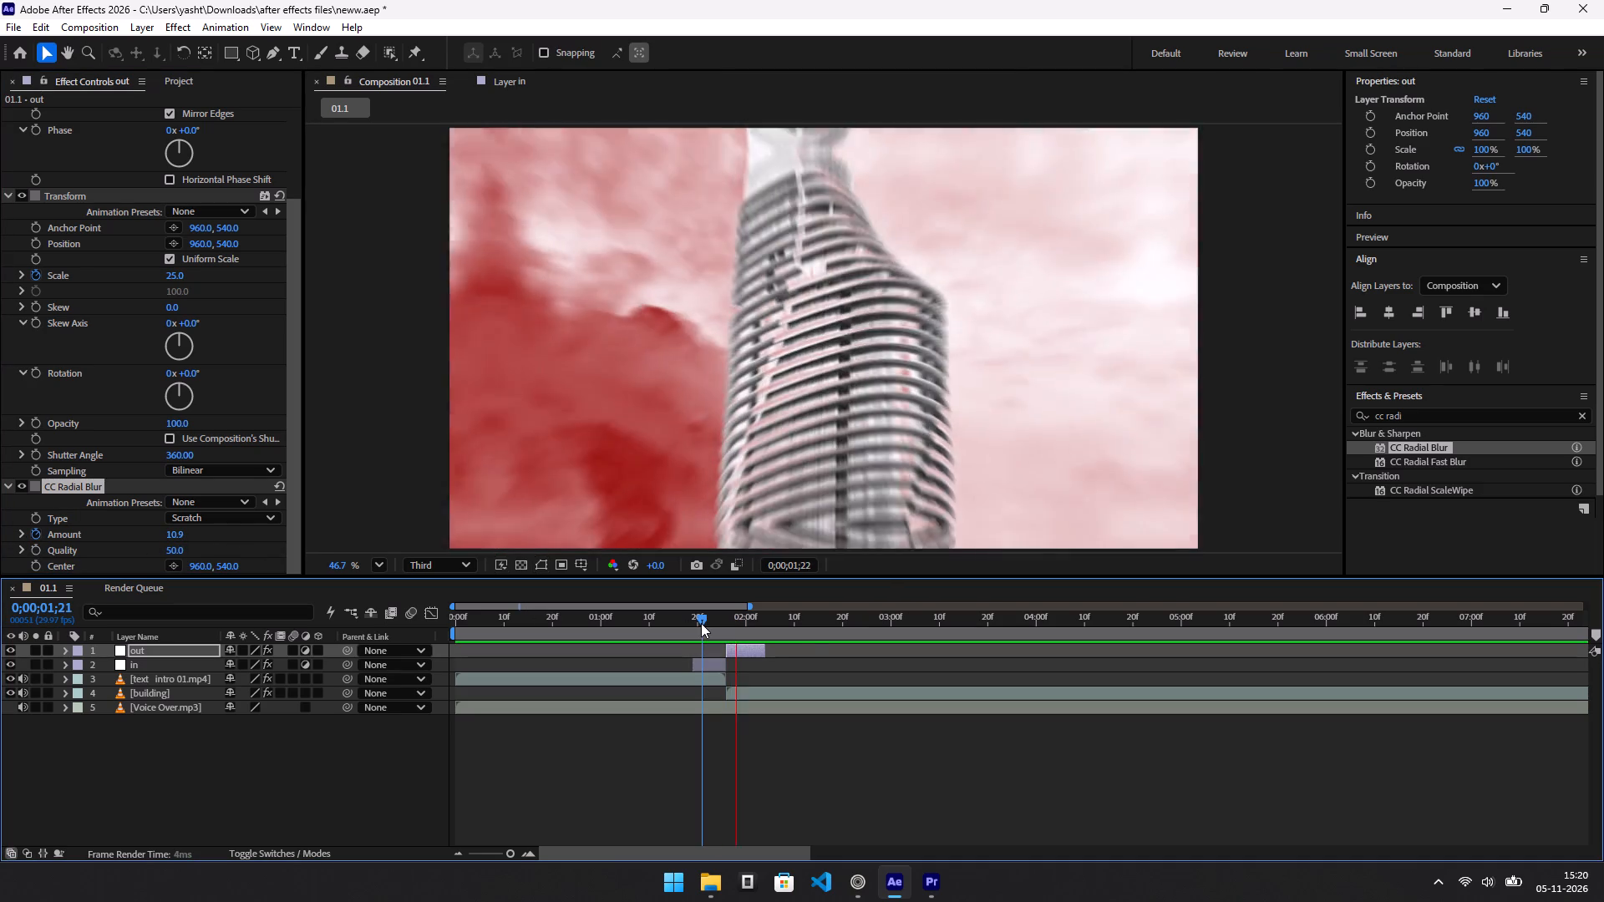
{"action": "key", "text": "space"}
{"action": "left_click", "coordinate": [701, 623]}
{"action": "key", "text": "space"}
{"action": "key", "text": "space"}
{"action": "left_click", "coordinate": [701, 623]}
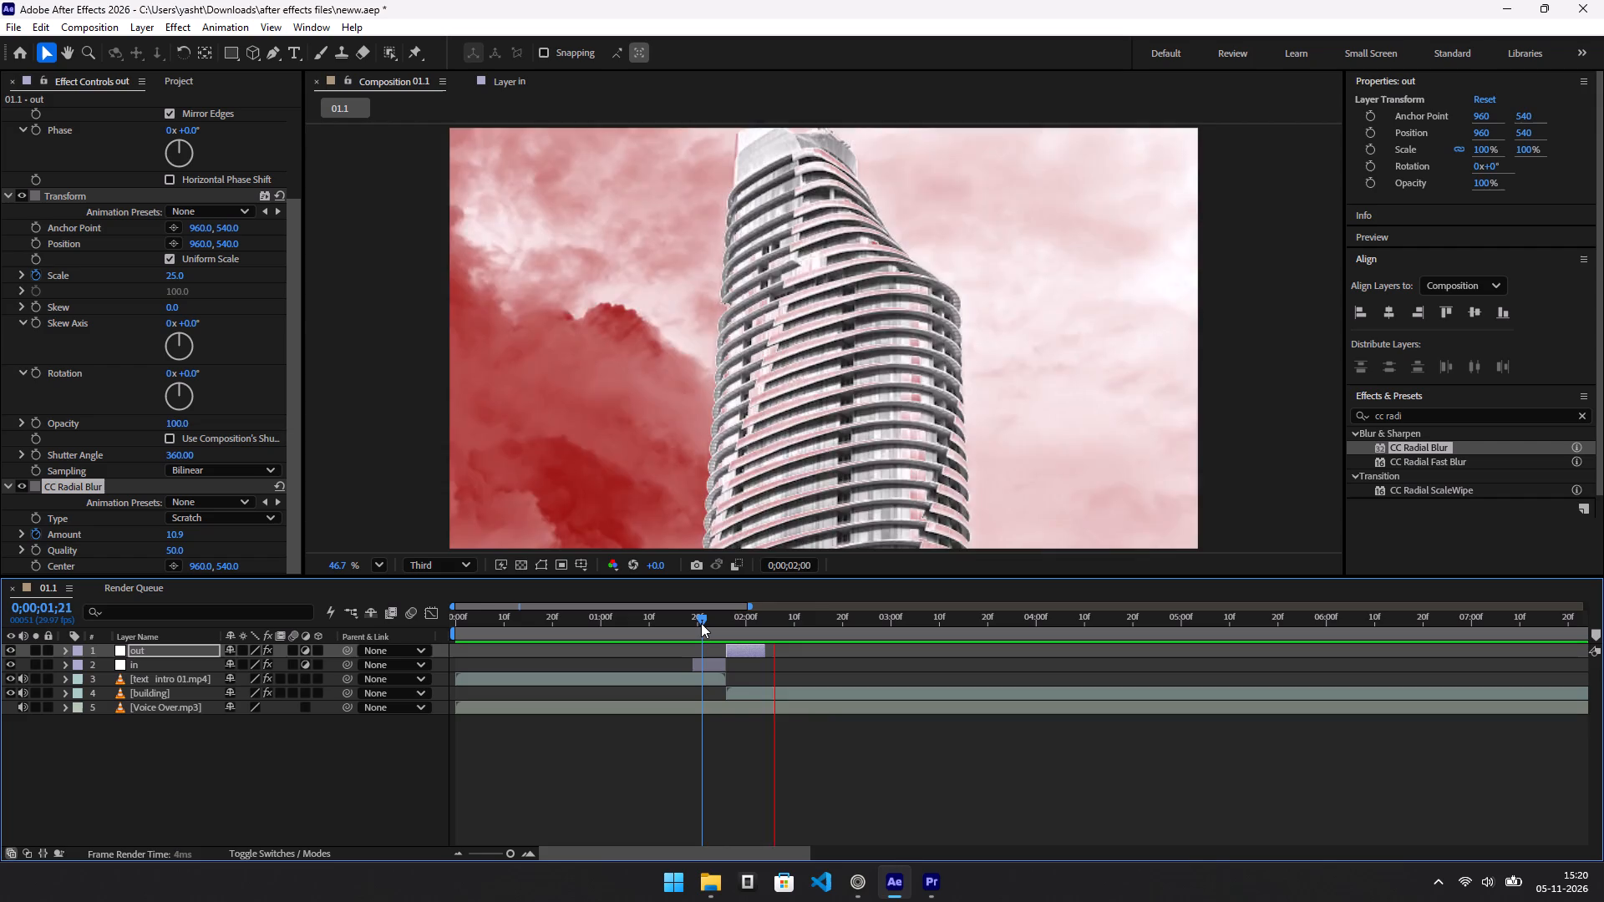
{"action": "key", "text": "space"}
{"action": "left_click", "coordinate": [701, 623]}
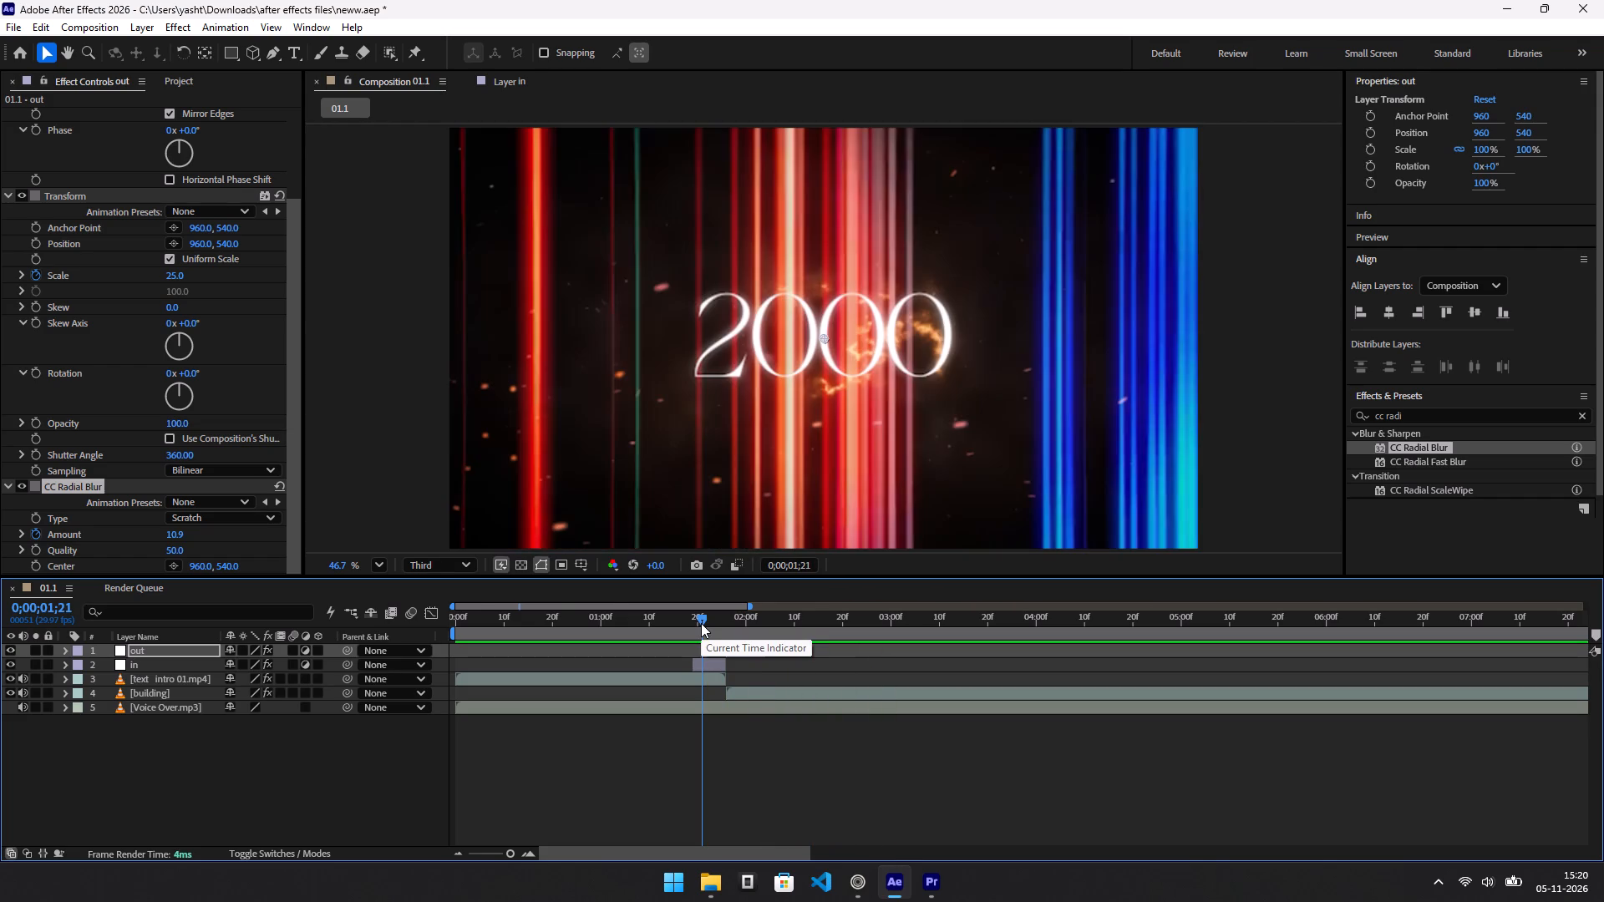
{"action": "key", "text": "space"}
{"action": "key", "text": "space"}
{"action": "key", "text": "space"}
{"action": "key", "text": "space"}
{"action": "key", "text": "space"}
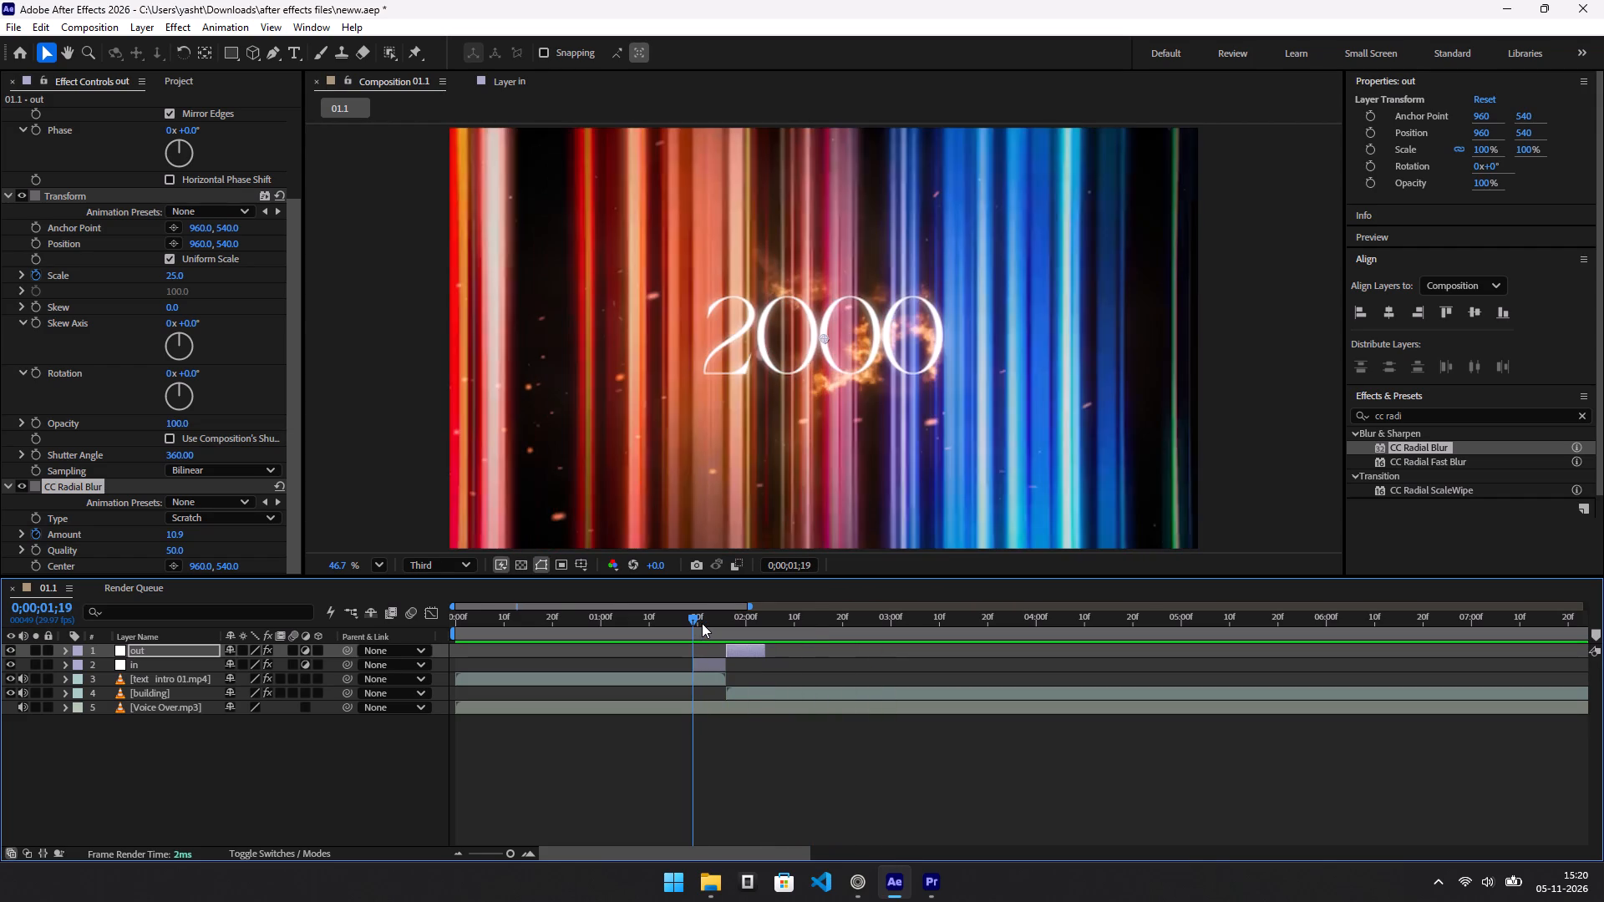
{"action": "key", "text": "space"}
{"action": "left_click_drag", "start_coordinate": [770, 622], "coordinate": [632, 621]}
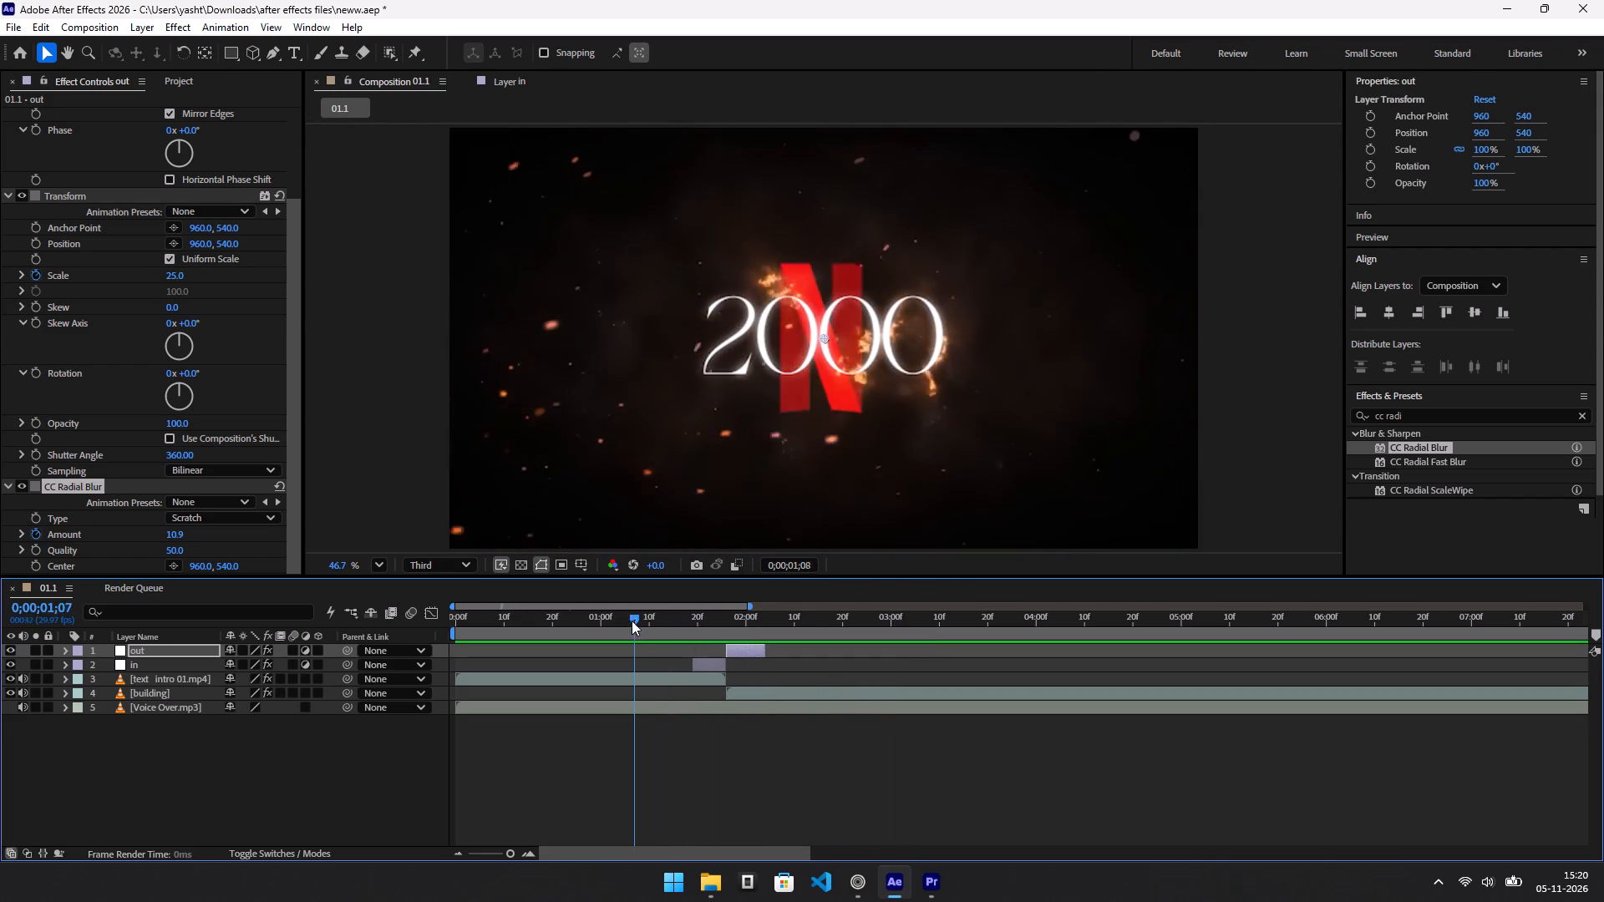
{"action": "left_click_drag", "start_coordinate": [632, 621], "coordinate": [741, 638]}
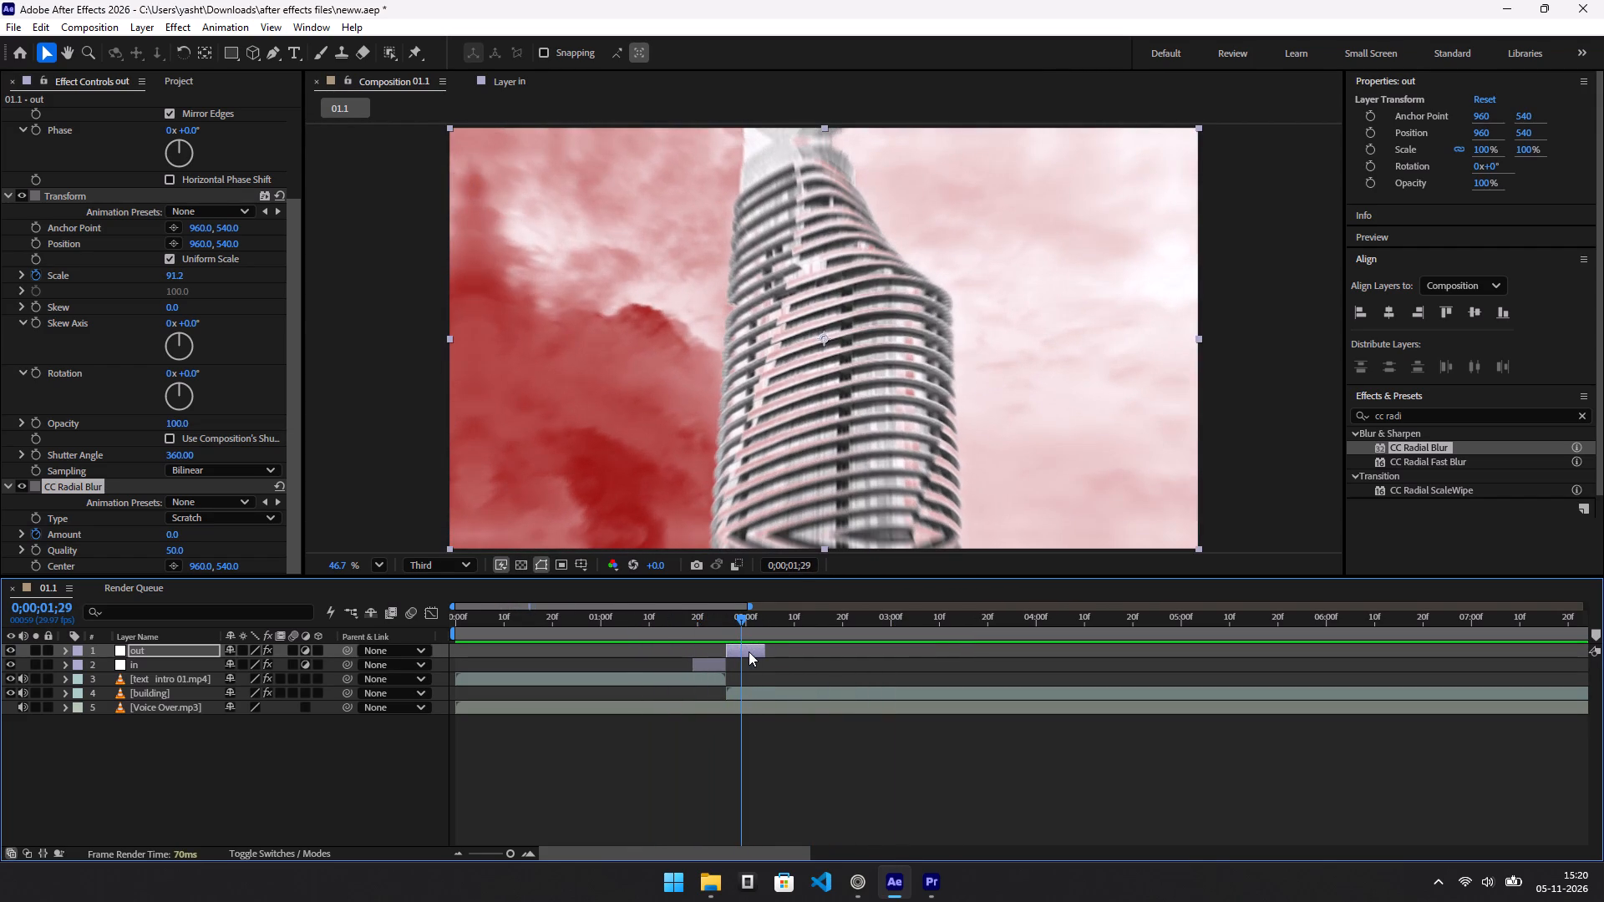
Review the out layer's Motion Tile, Transform and CC Radial Blur effect settings.
{"action": "left_click", "coordinate": [749, 651]}
{"action": "scroll", "coordinate": [379, 474], "scroll_direction": "down", "scroll_amount": 4}
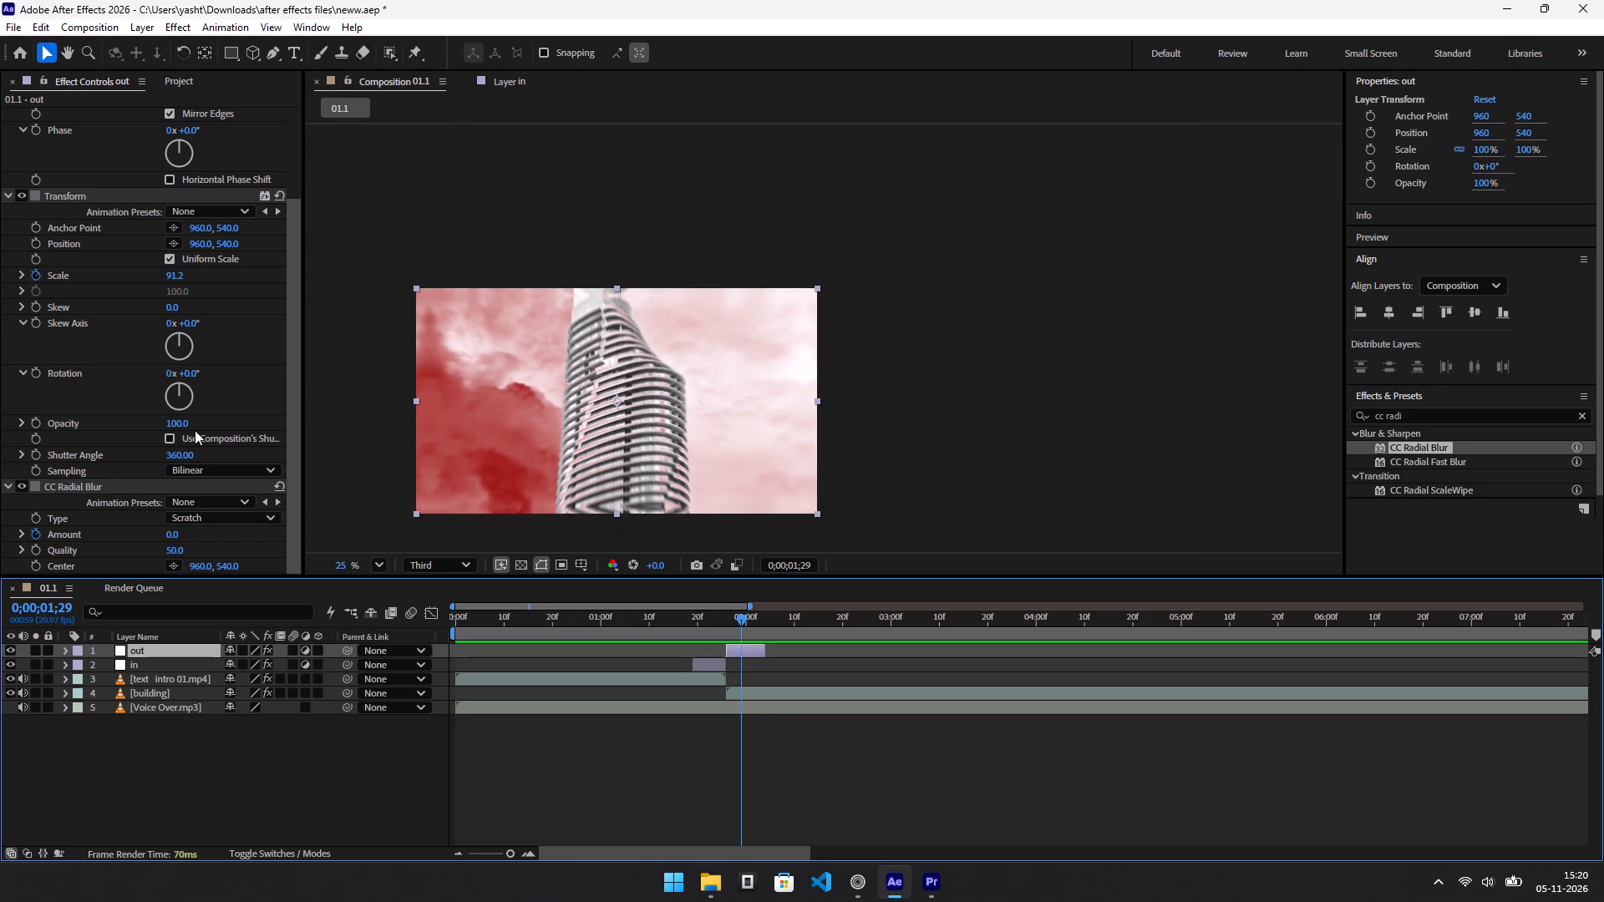
{"action": "scroll", "coordinate": [195, 430], "scroll_direction": "up", "scroll_amount": 1}
{"action": "scroll", "coordinate": [452, 443], "scroll_direction": "up", "scroll_amount": 1}
{"action": "scroll", "coordinate": [160, 317], "scroll_direction": "down", "scroll_amount": 4}
{"action": "scroll", "coordinate": [159, 317], "scroll_direction": "up", "scroll_amount": 3}
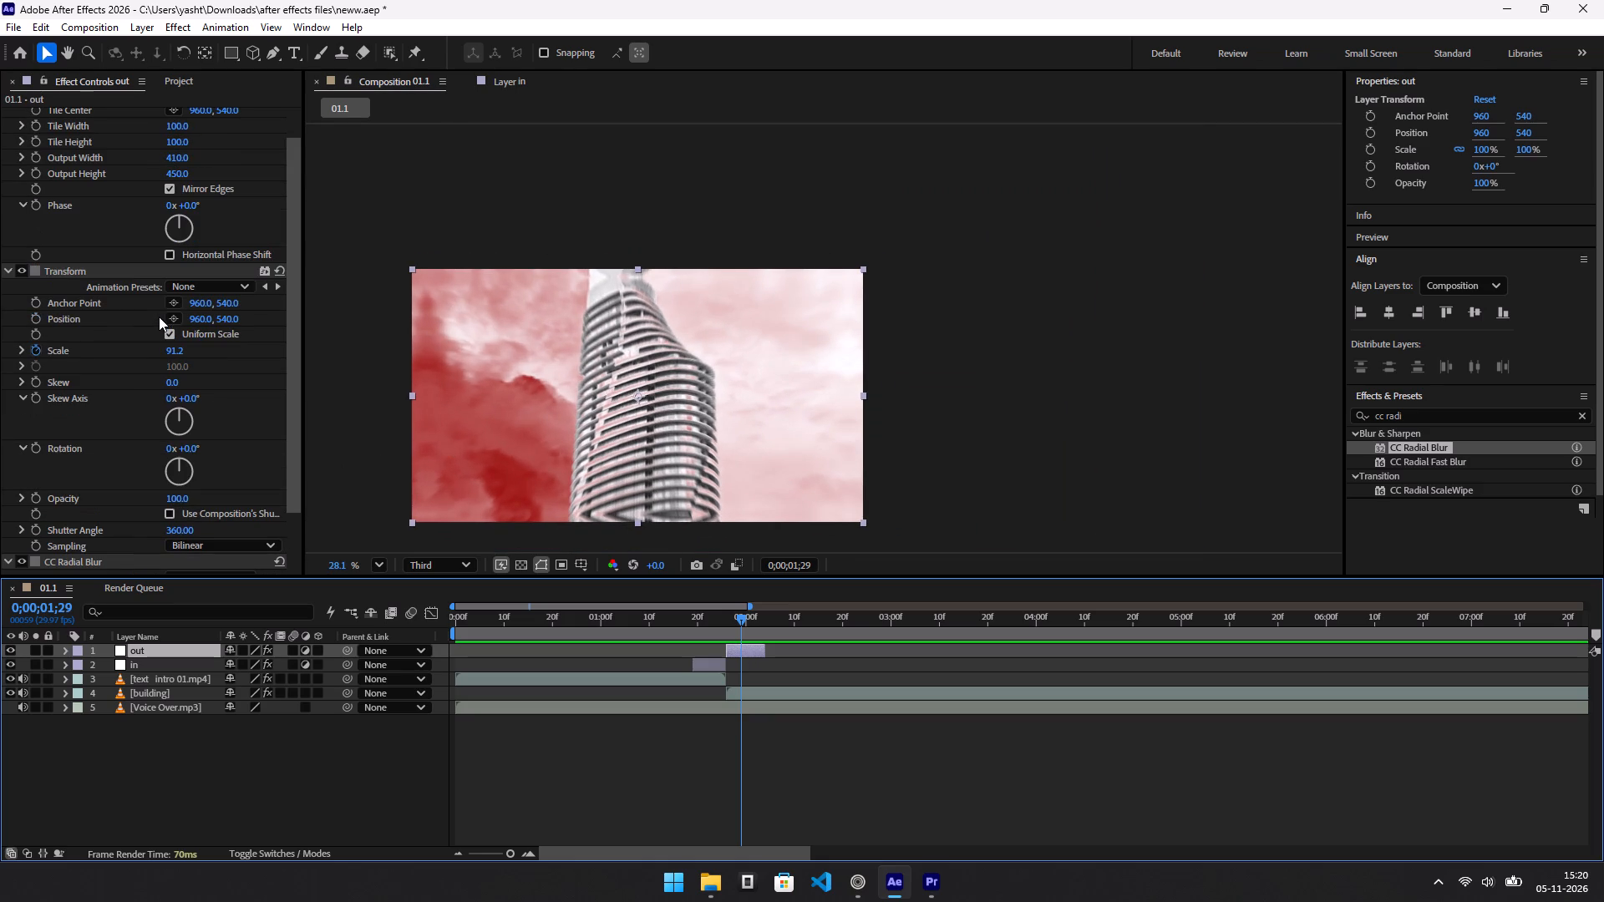
{"action": "scroll", "coordinate": [159, 317], "scroll_direction": "up", "scroll_amount": 2}
{"action": "scroll", "coordinate": [90, 278], "scroll_direction": "down", "scroll_amount": 6}
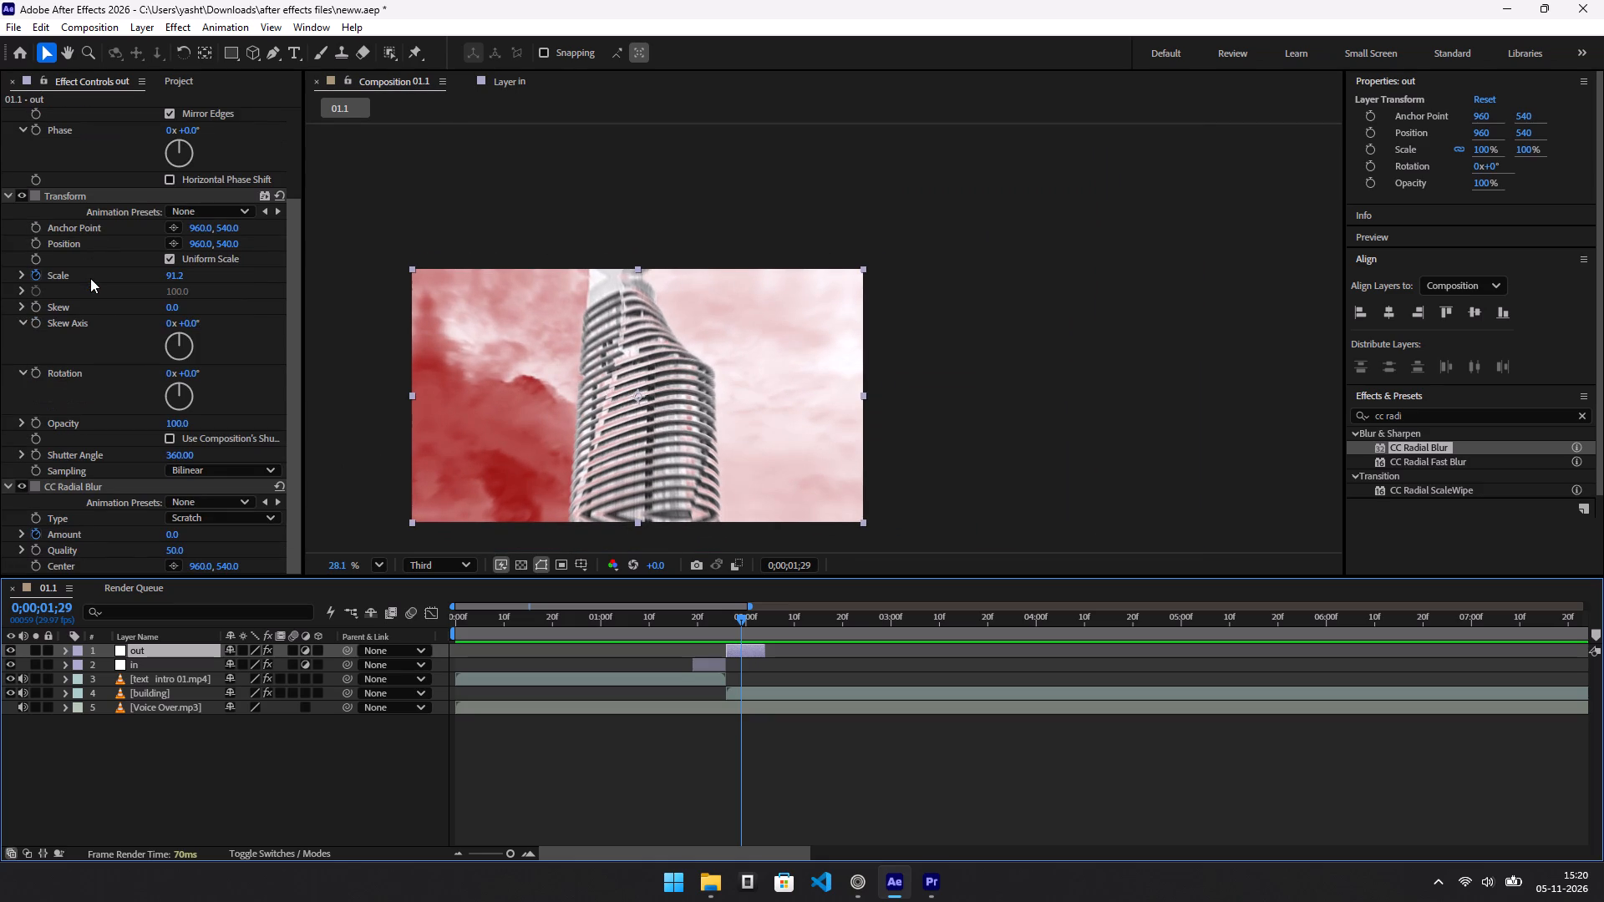
{"action": "scroll", "coordinate": [90, 278], "scroll_direction": "down", "scroll_amount": 1}
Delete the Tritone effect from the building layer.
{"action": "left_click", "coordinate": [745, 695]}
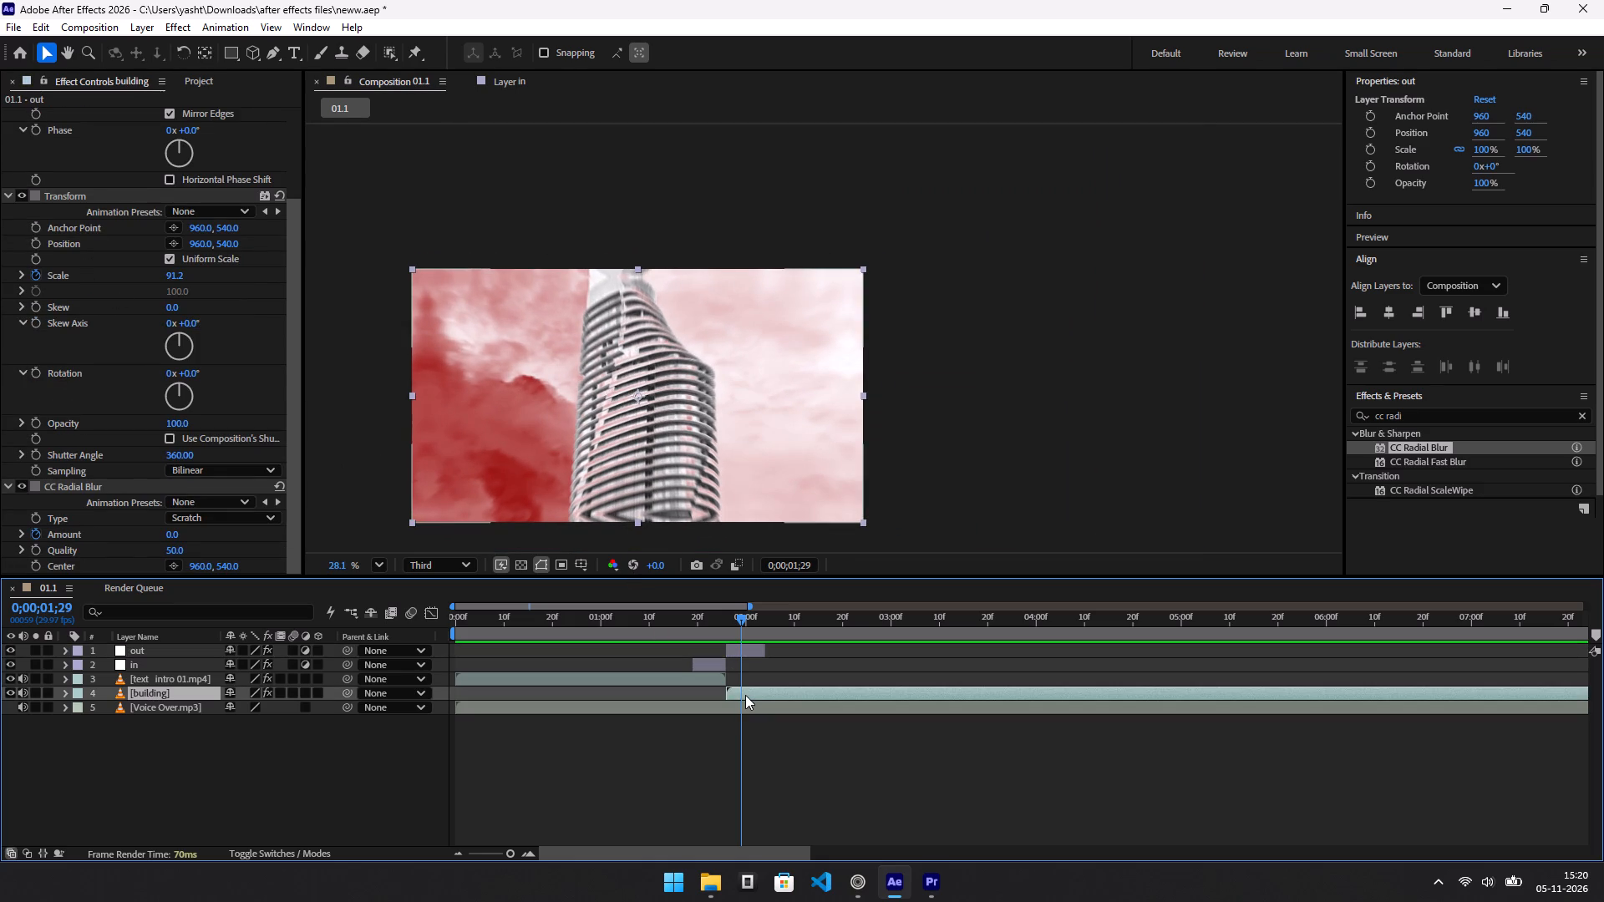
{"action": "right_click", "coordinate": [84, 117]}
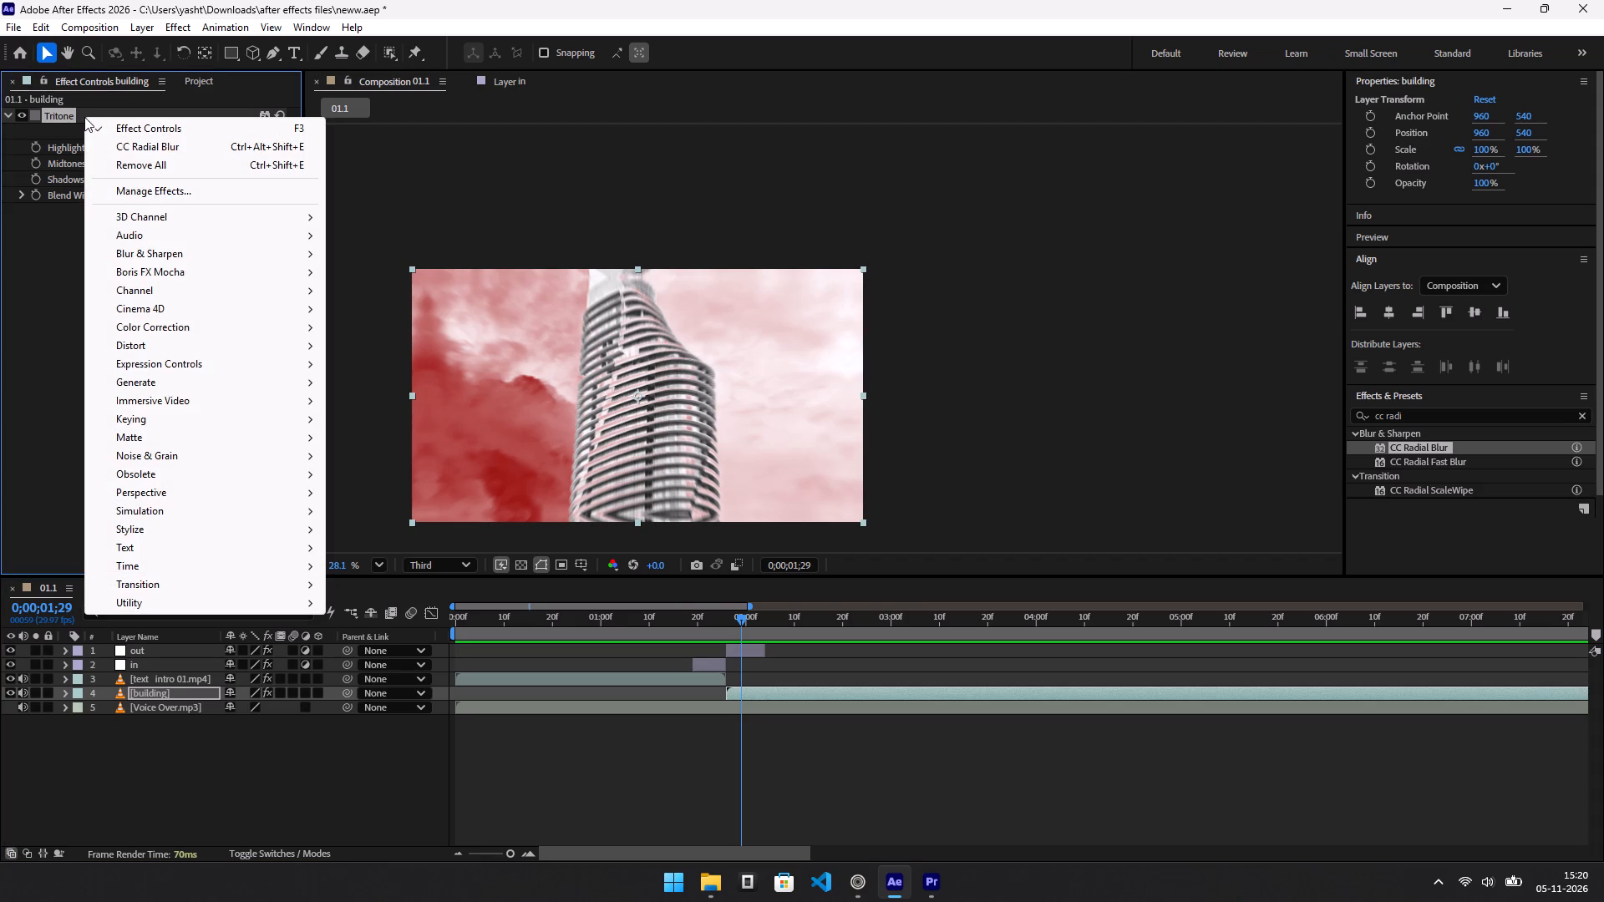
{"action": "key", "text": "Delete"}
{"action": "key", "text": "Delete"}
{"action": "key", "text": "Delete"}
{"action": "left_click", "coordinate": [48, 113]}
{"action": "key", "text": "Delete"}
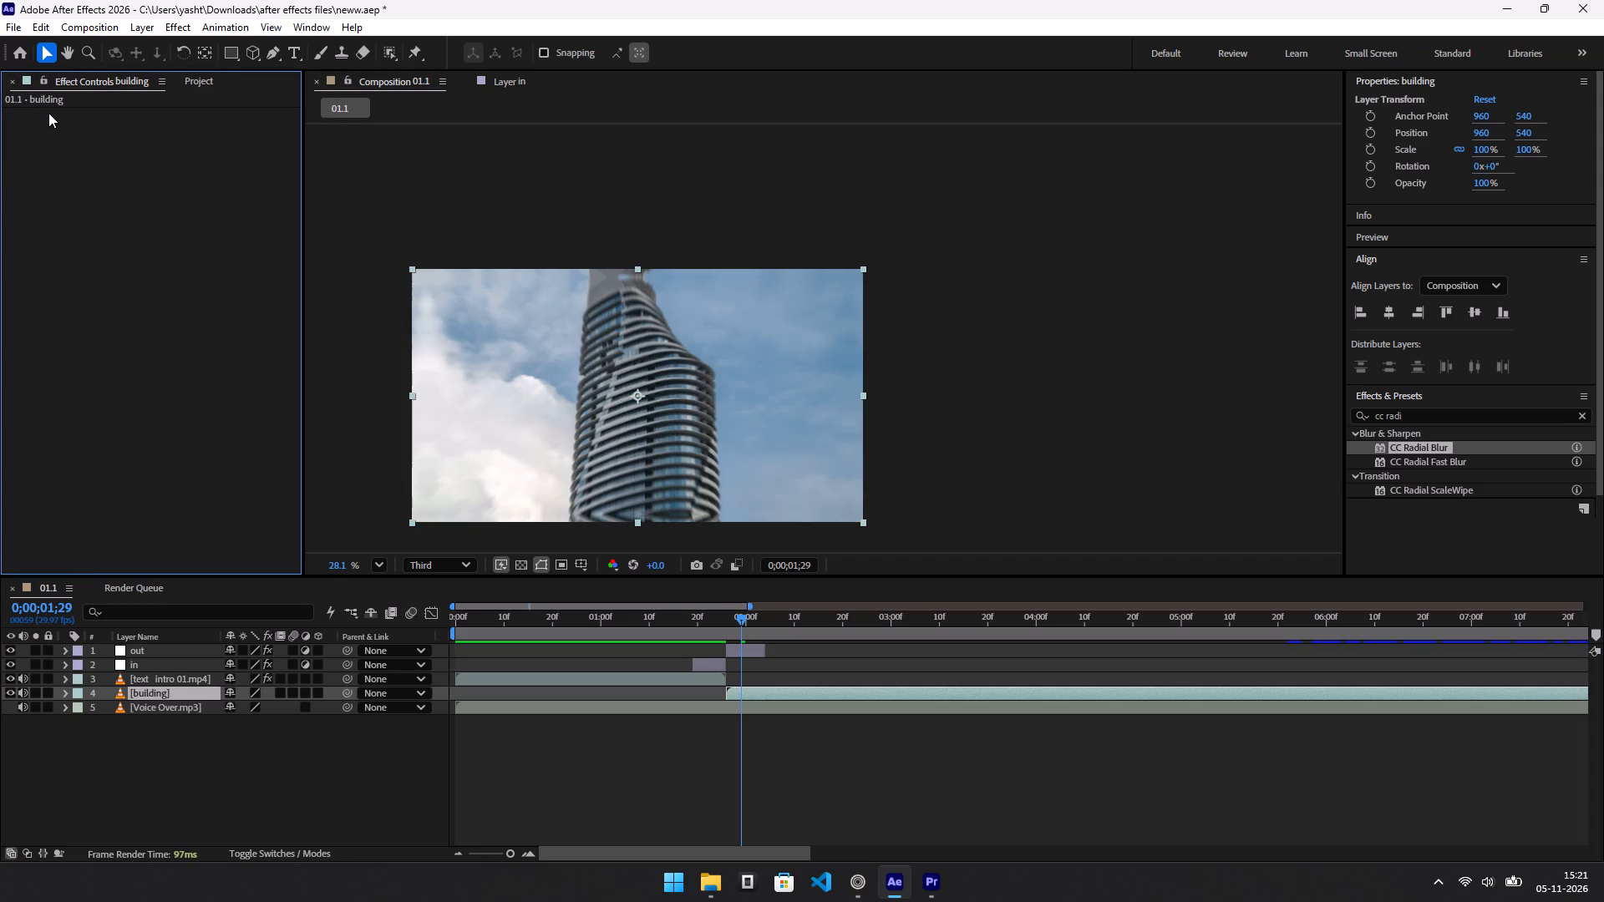
Play the transition from 0;00;01;09, scrub between 0;00;02;00 and 0;00;01;28 to review it without Tritone, and select the out layer.
{"action": "scroll", "coordinate": [690, 391], "scroll_direction": "down", "scroll_amount": 2}
{"action": "scroll", "coordinate": [915, 218], "scroll_direction": "down", "scroll_amount": 3}
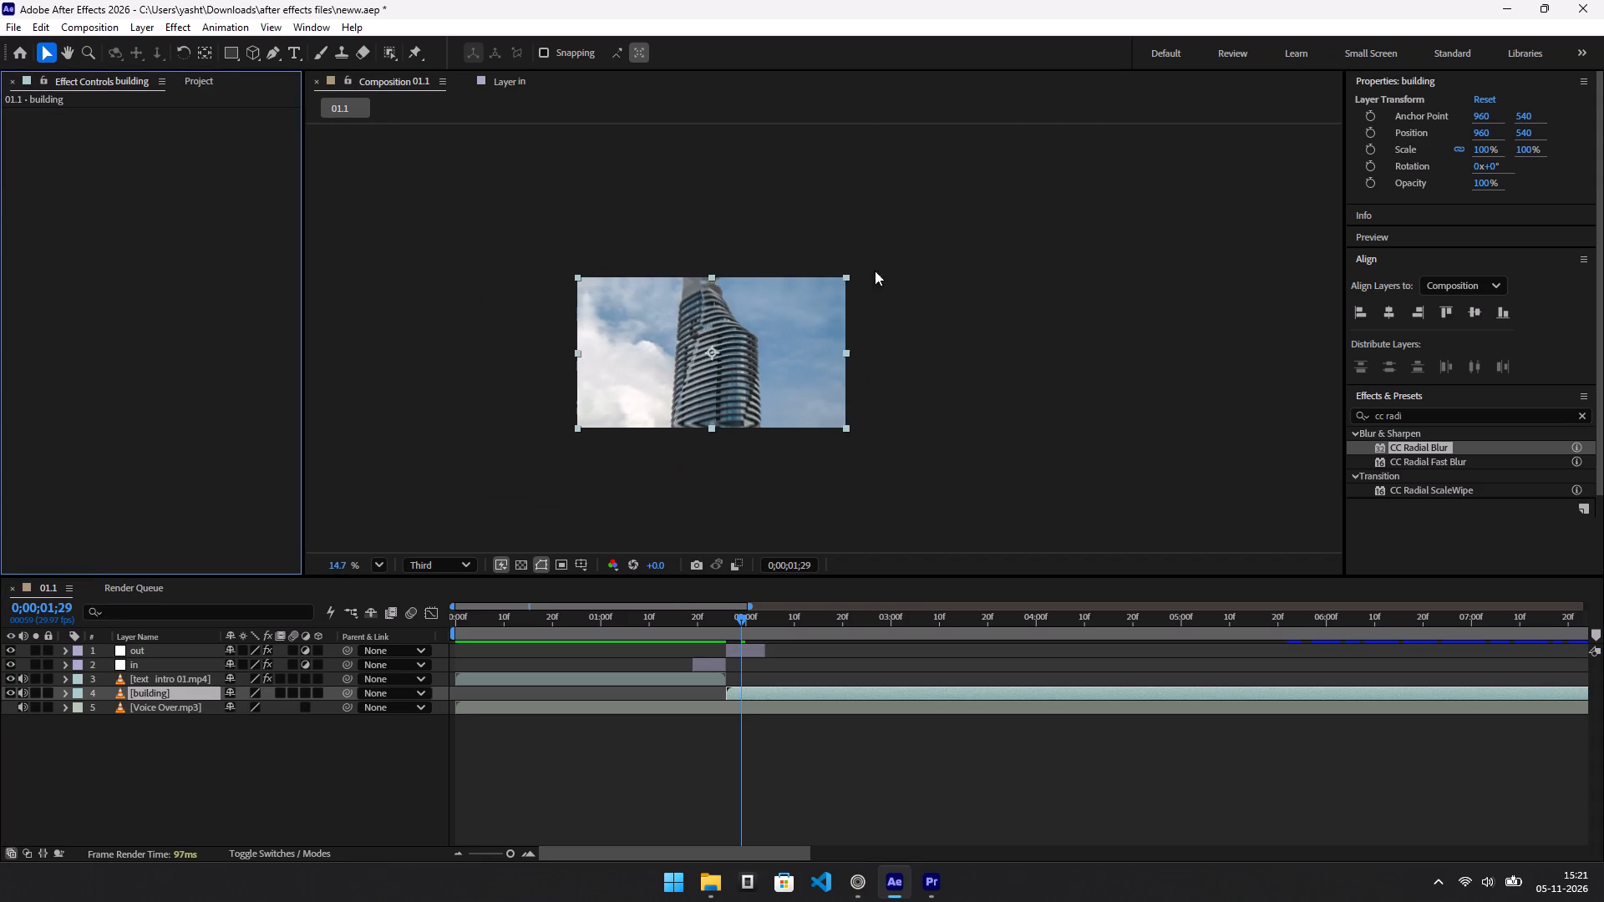
{"action": "scroll", "coordinate": [800, 318], "scroll_direction": "up", "scroll_amount": 4}
{"action": "scroll", "coordinate": [718, 347], "scroll_direction": "up", "scroll_amount": 4}
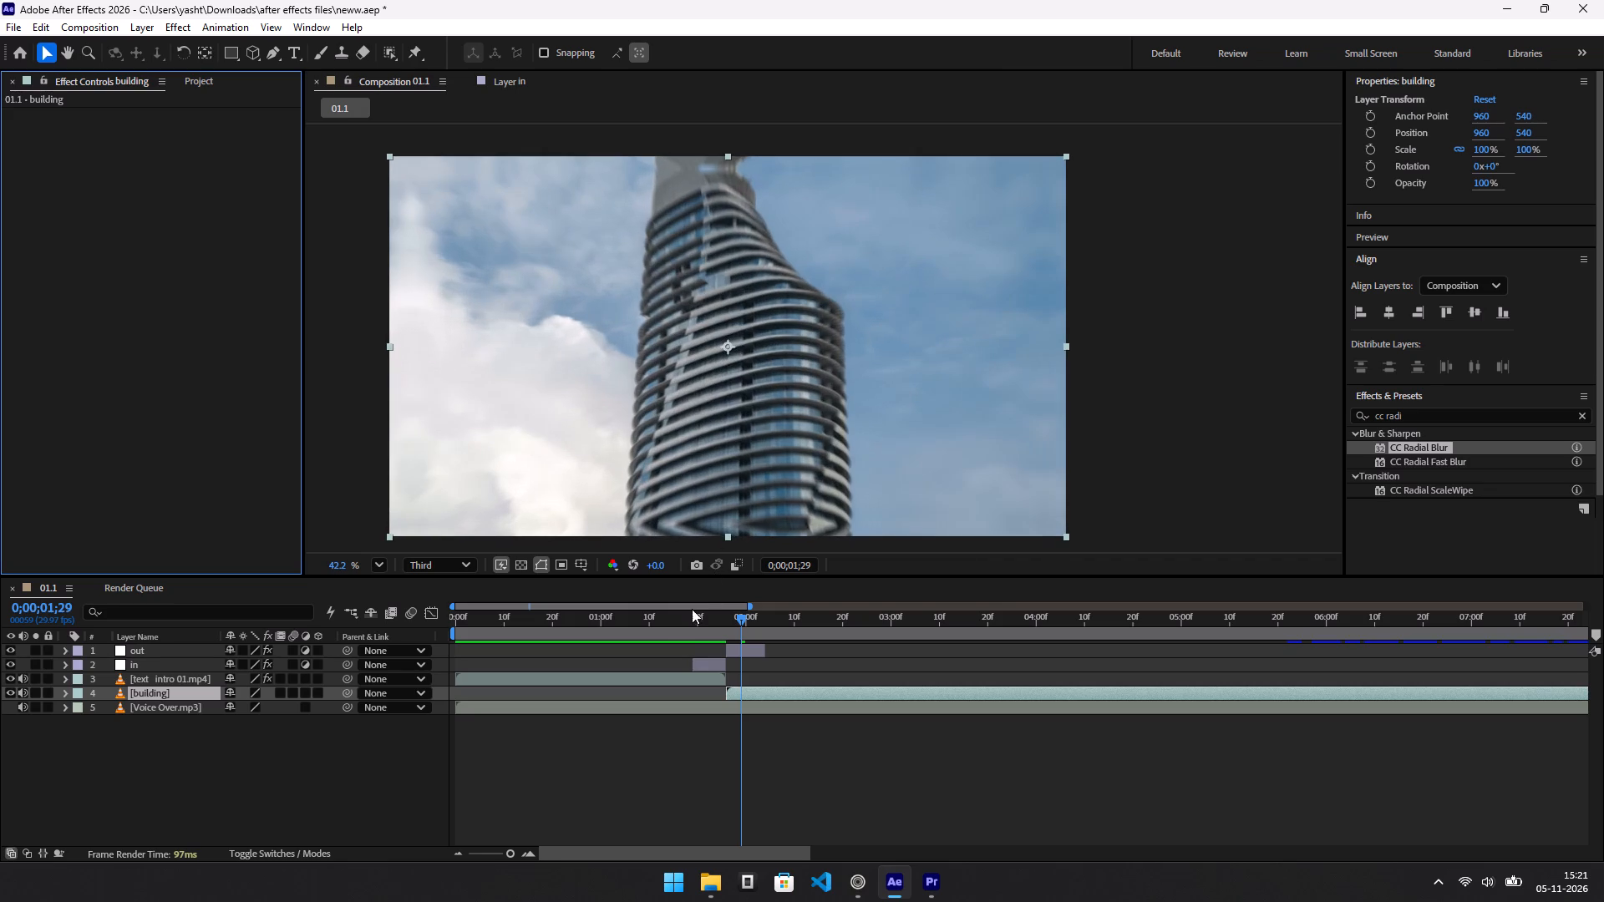
{"action": "left_click_drag", "start_coordinate": [692, 609], "coordinate": [660, 617]}
{"action": "left_click_drag", "start_coordinate": [708, 626], "coordinate": [644, 626]}
{"action": "key", "text": "space"}
{"action": "key", "text": "space"}
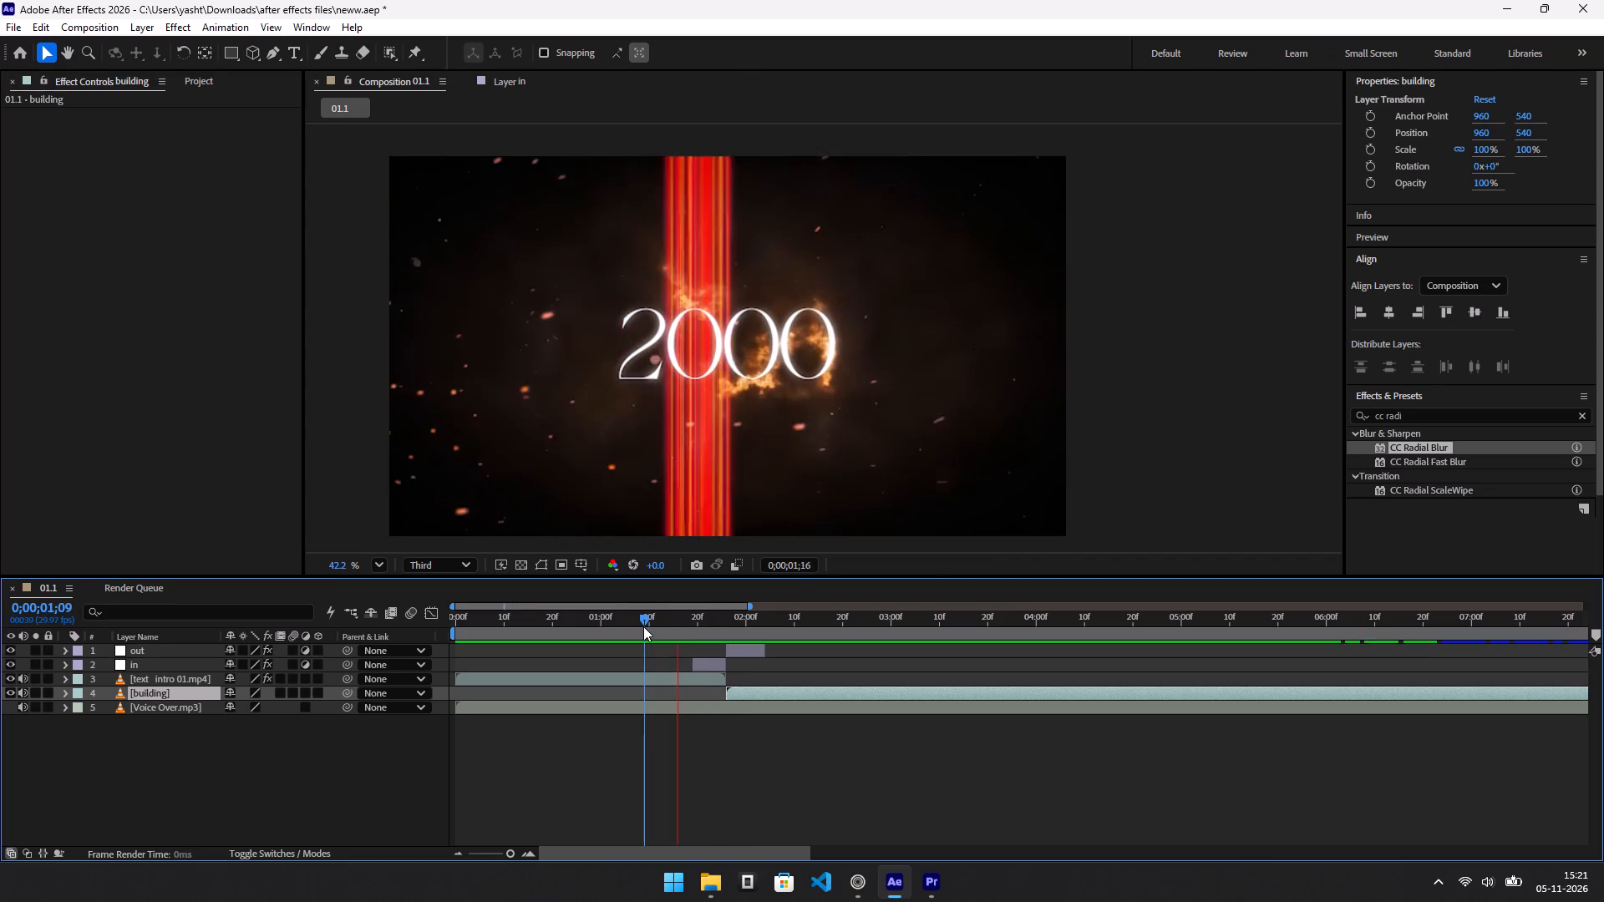
{"action": "key", "text": "space"}
{"action": "key", "text": "space"}
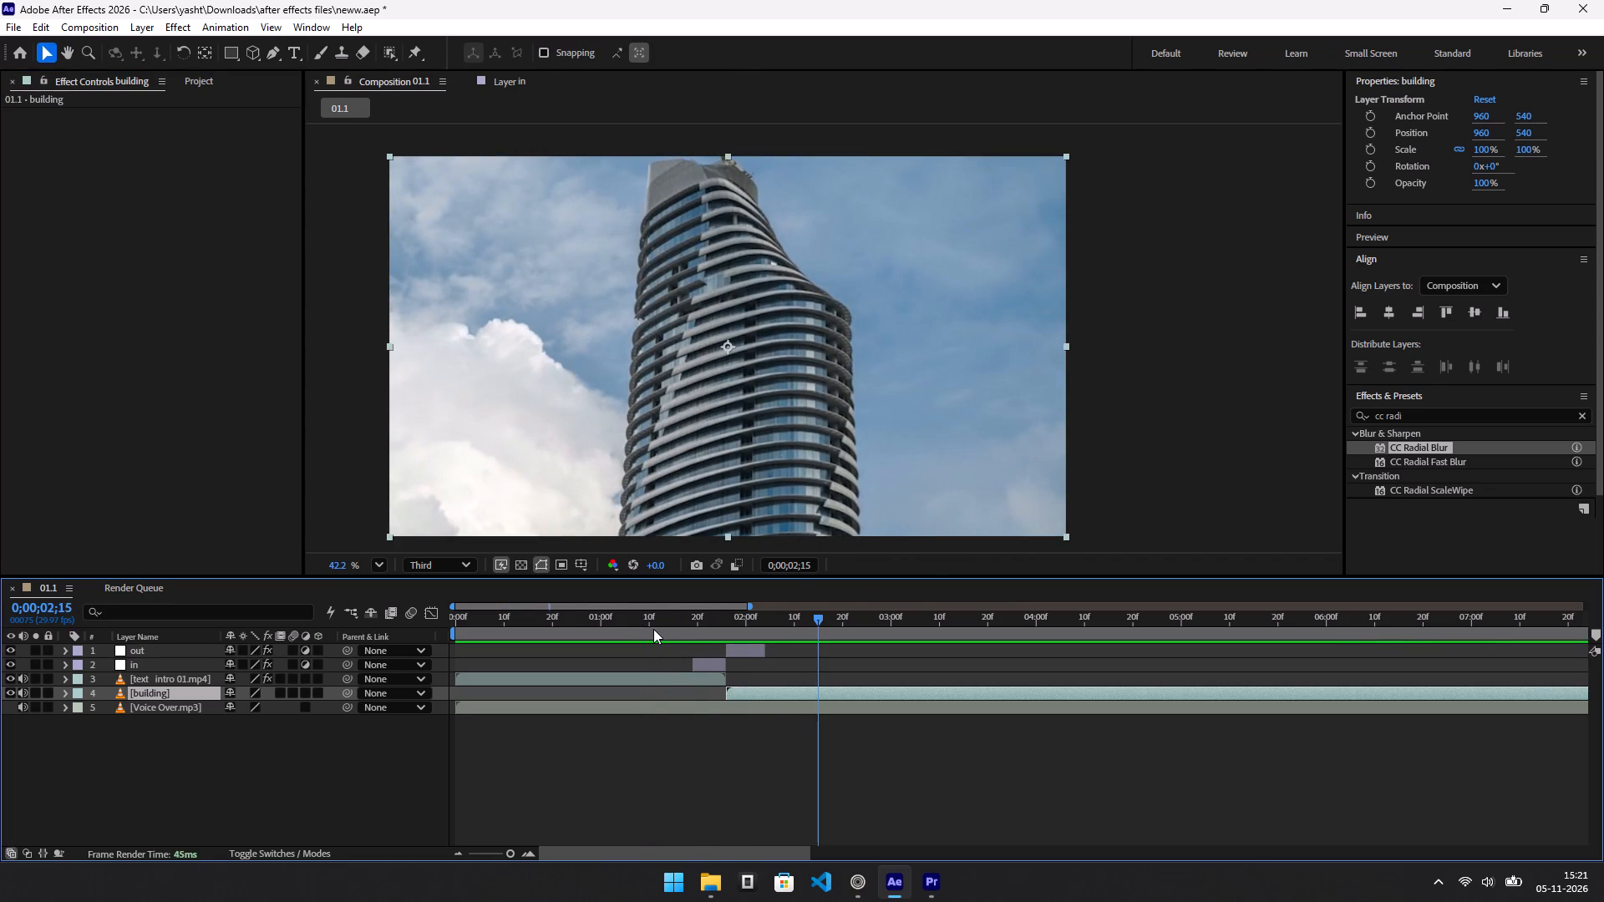
{"action": "left_click_drag", "start_coordinate": [653, 629], "coordinate": [749, 646]}
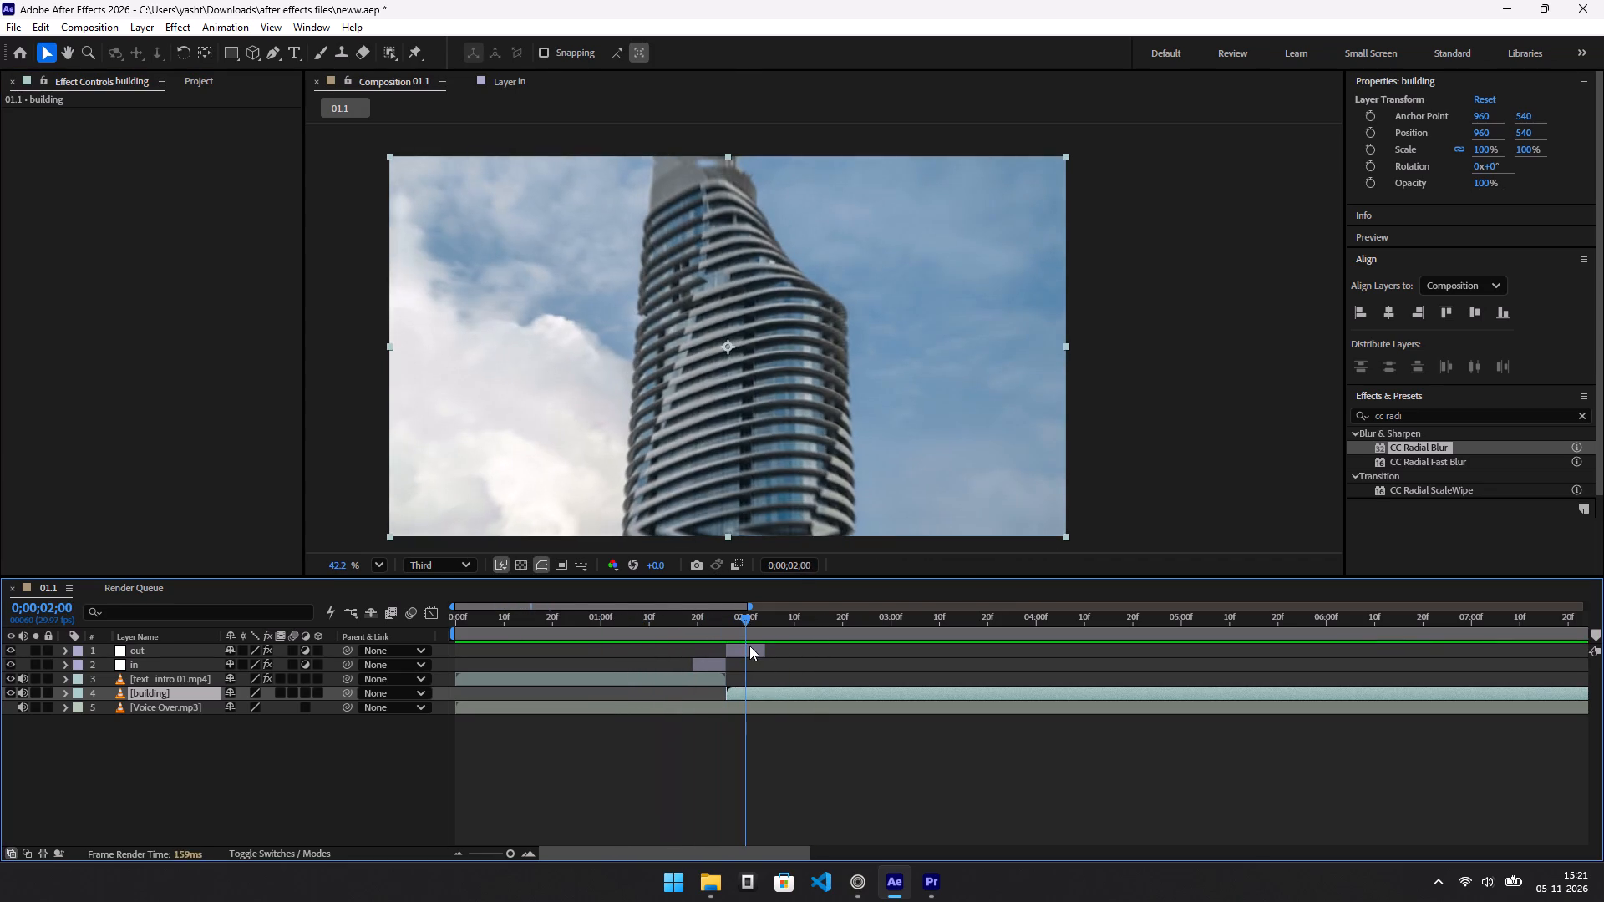
{"action": "left_click_drag", "start_coordinate": [749, 646], "coordinate": [736, 646]}
{"action": "left_click", "coordinate": [739, 653]}
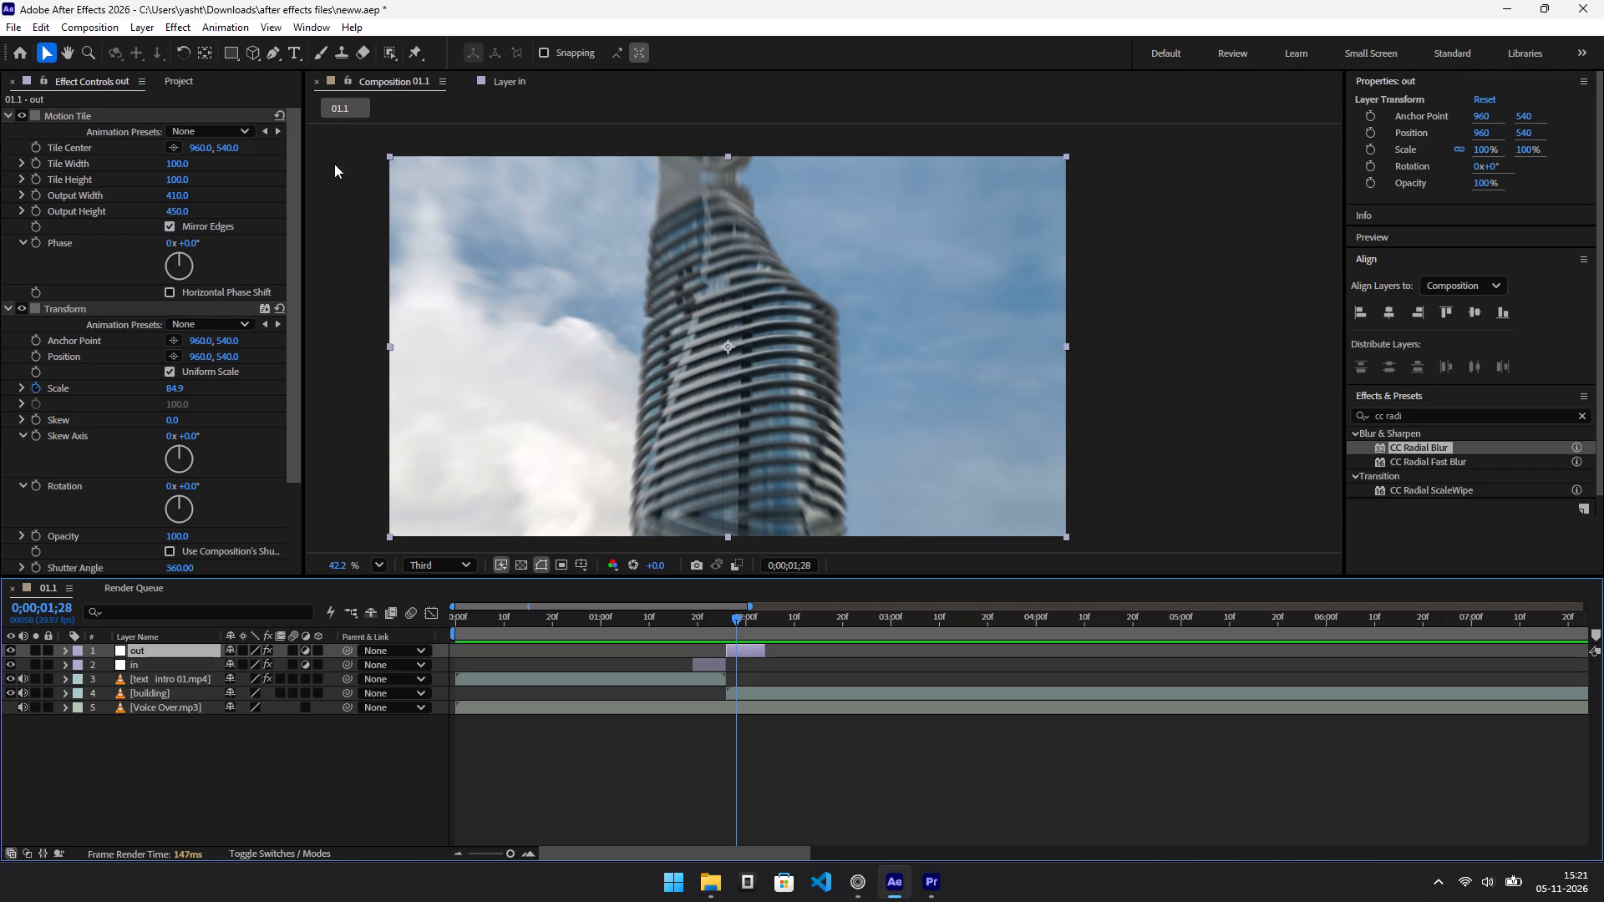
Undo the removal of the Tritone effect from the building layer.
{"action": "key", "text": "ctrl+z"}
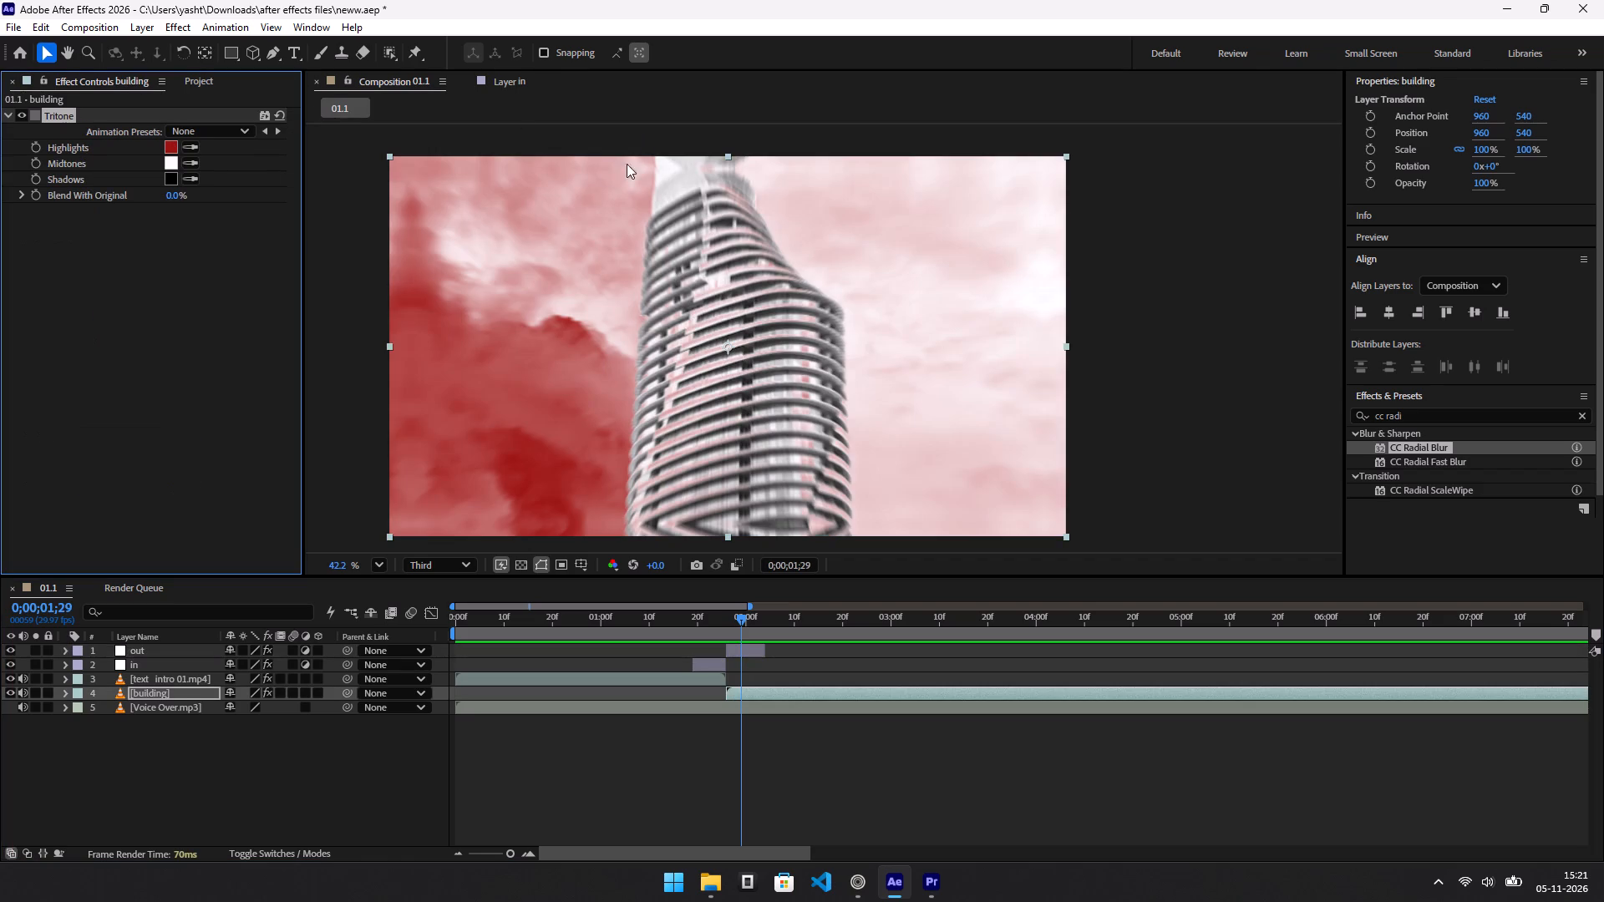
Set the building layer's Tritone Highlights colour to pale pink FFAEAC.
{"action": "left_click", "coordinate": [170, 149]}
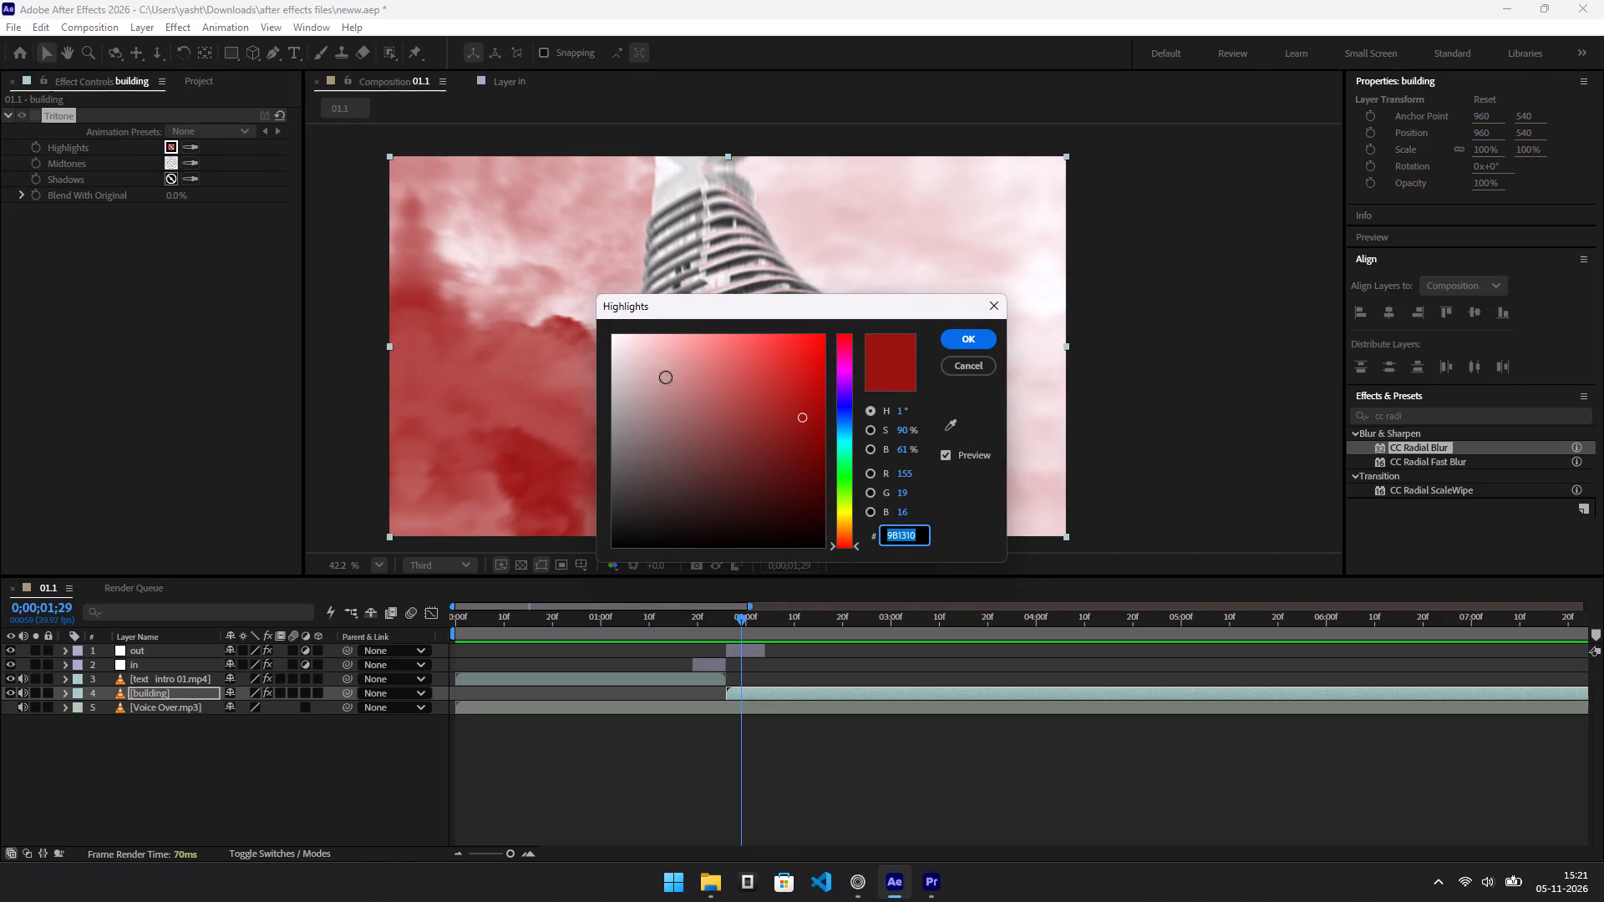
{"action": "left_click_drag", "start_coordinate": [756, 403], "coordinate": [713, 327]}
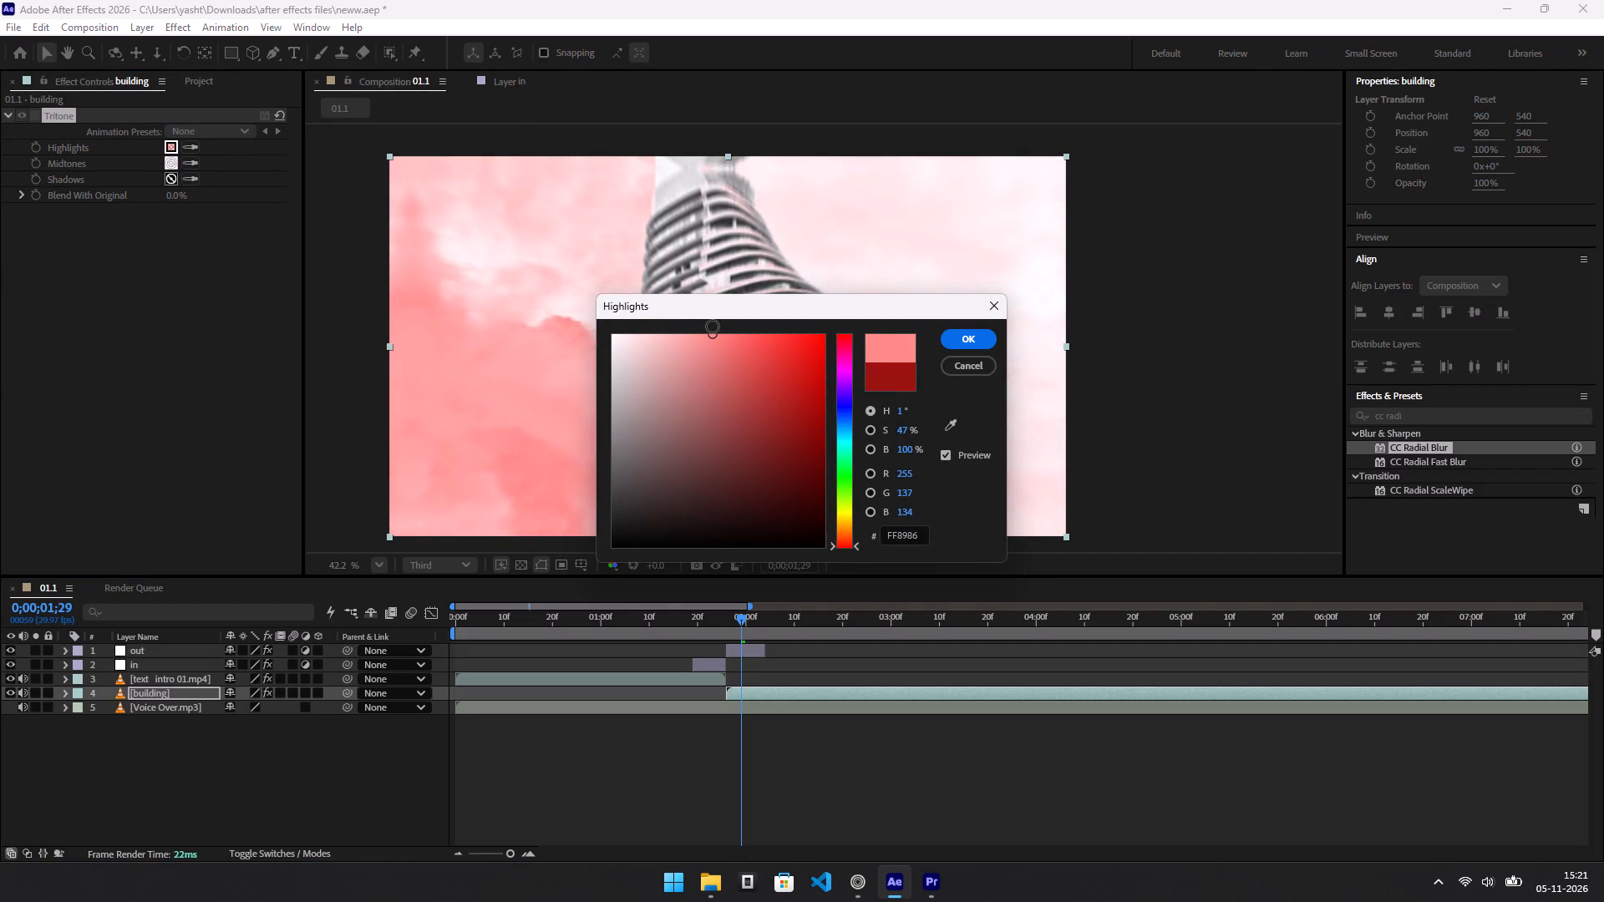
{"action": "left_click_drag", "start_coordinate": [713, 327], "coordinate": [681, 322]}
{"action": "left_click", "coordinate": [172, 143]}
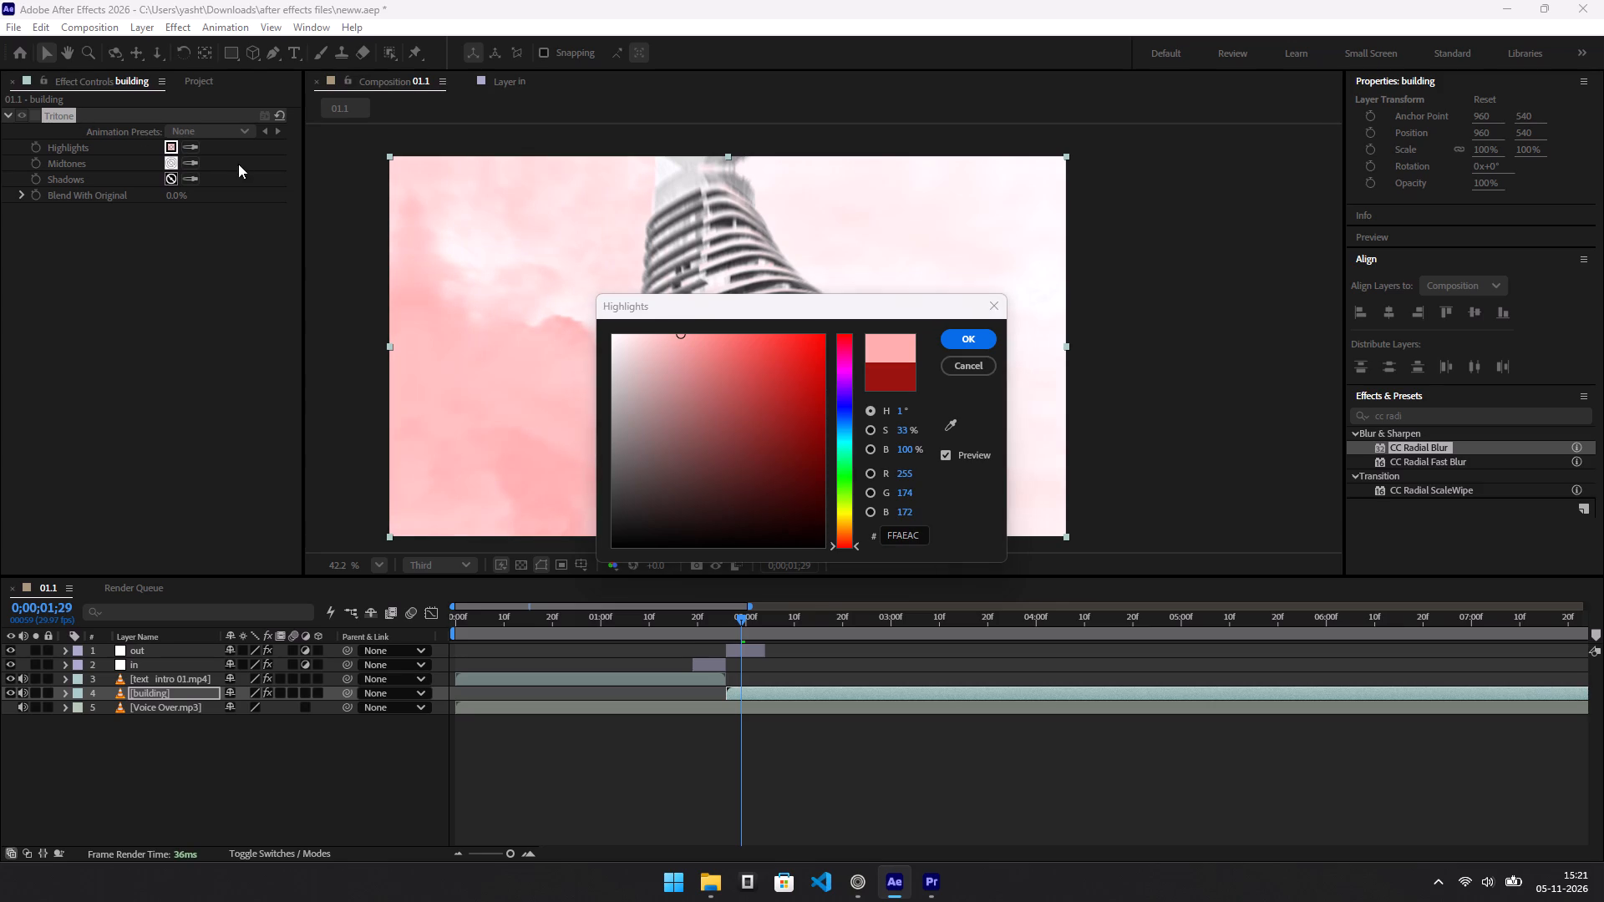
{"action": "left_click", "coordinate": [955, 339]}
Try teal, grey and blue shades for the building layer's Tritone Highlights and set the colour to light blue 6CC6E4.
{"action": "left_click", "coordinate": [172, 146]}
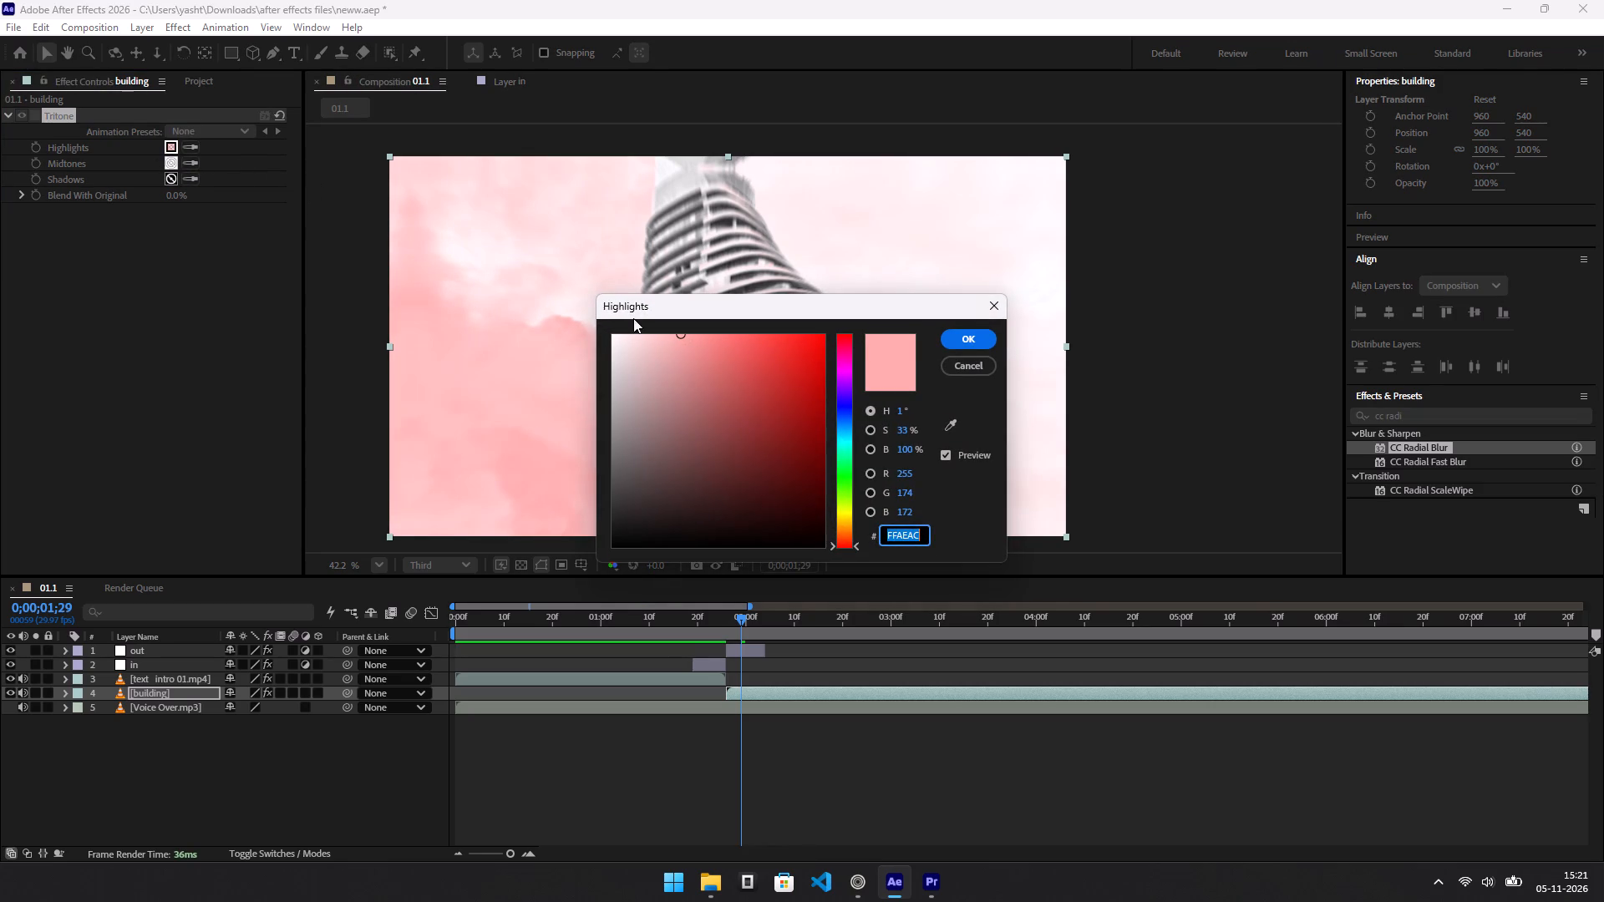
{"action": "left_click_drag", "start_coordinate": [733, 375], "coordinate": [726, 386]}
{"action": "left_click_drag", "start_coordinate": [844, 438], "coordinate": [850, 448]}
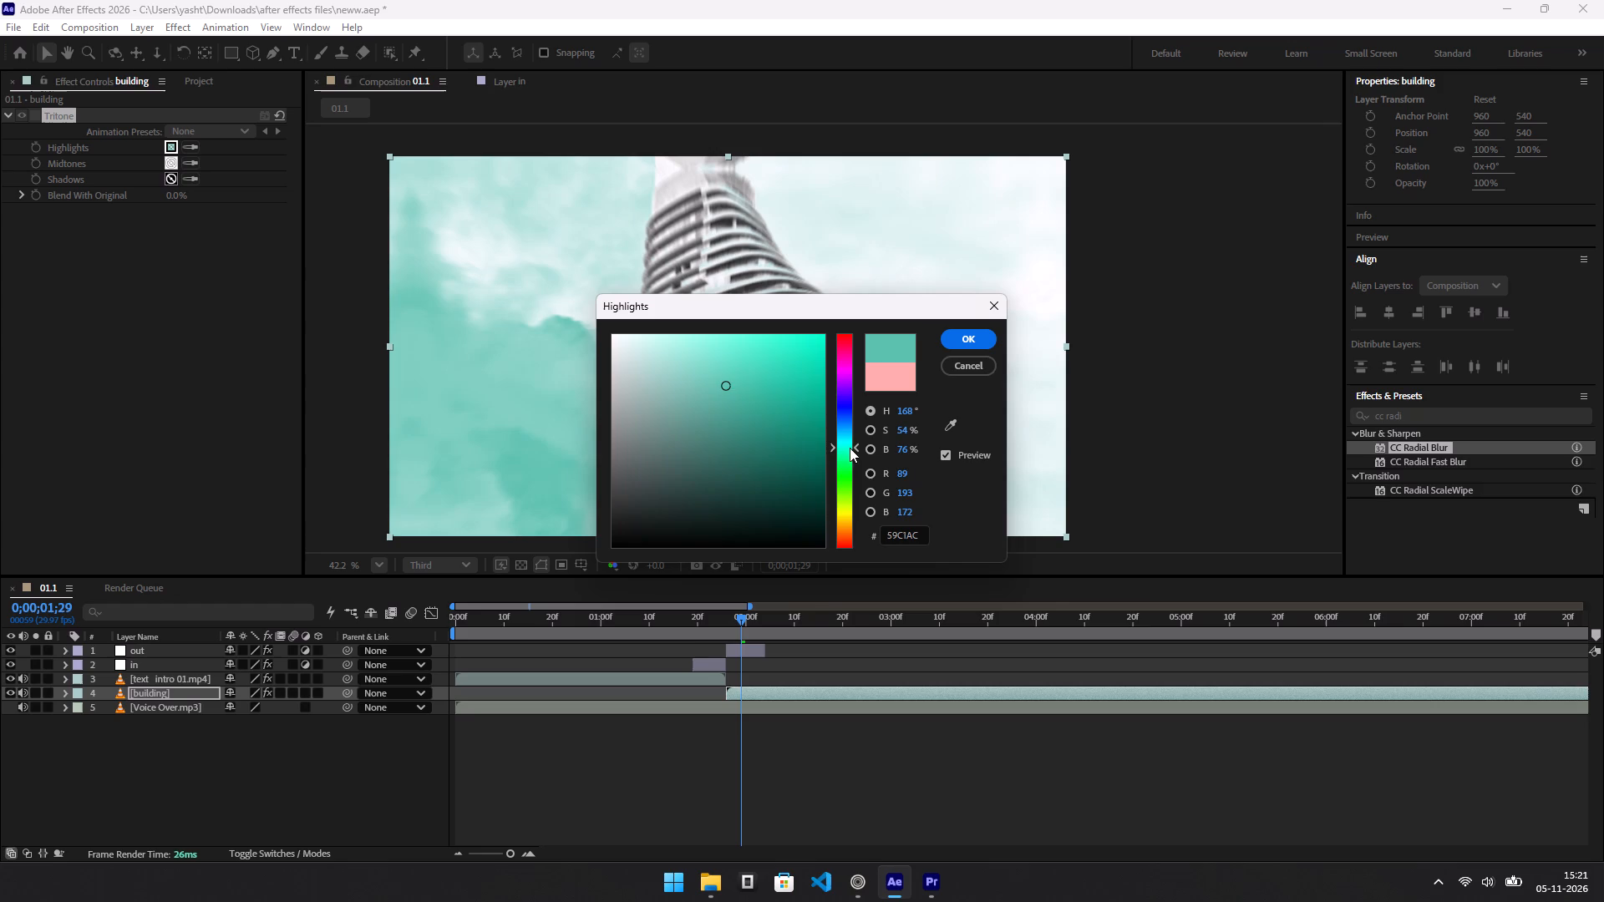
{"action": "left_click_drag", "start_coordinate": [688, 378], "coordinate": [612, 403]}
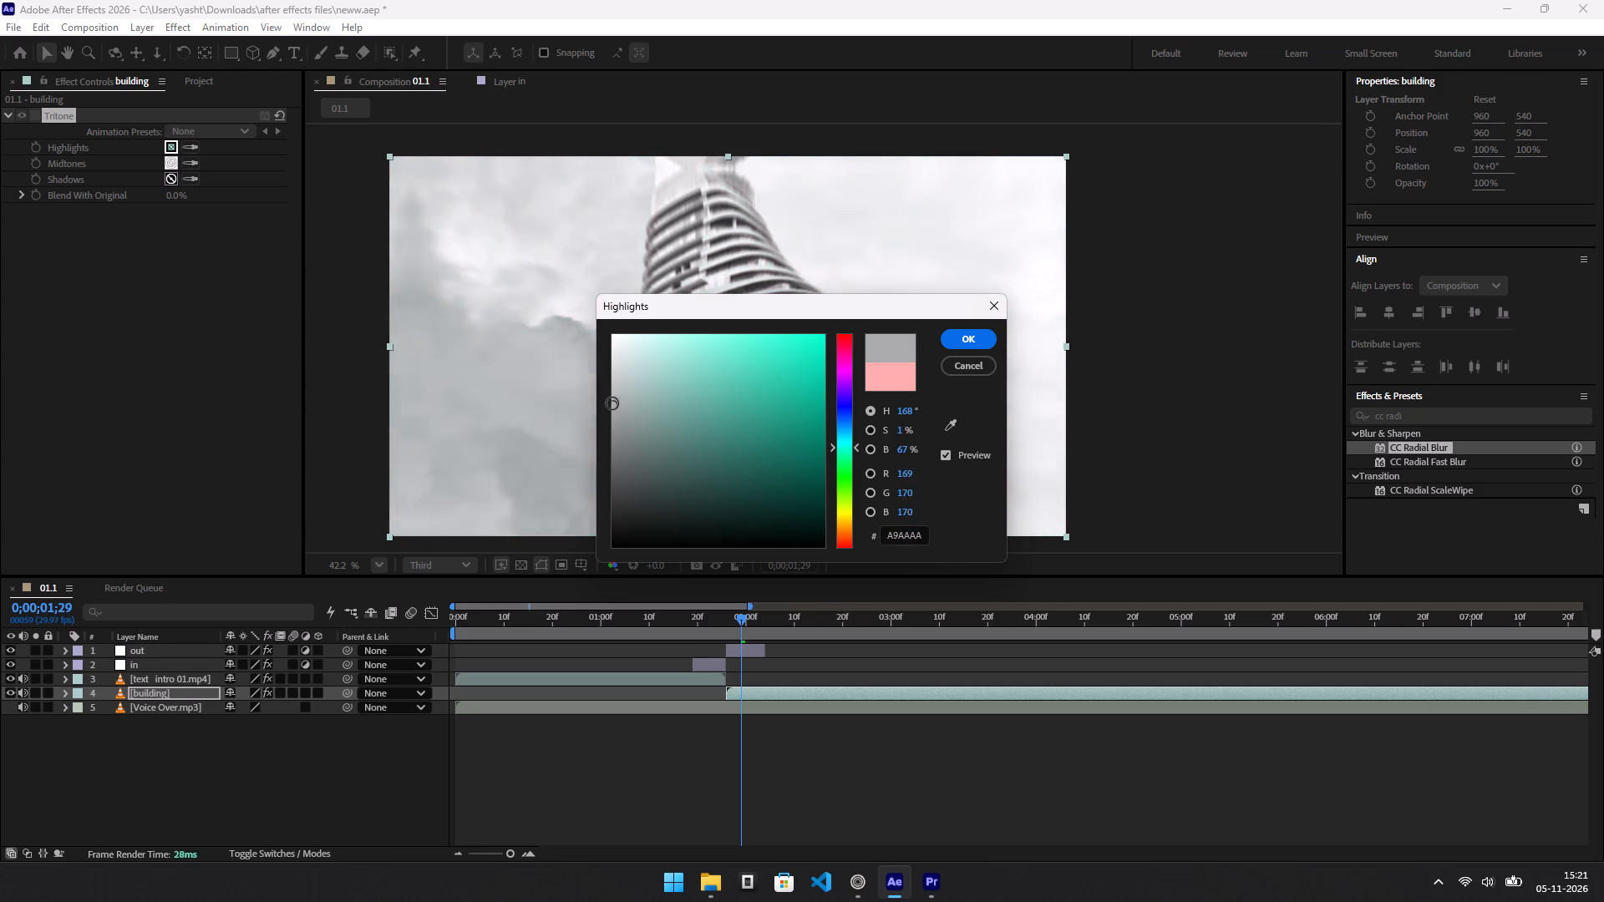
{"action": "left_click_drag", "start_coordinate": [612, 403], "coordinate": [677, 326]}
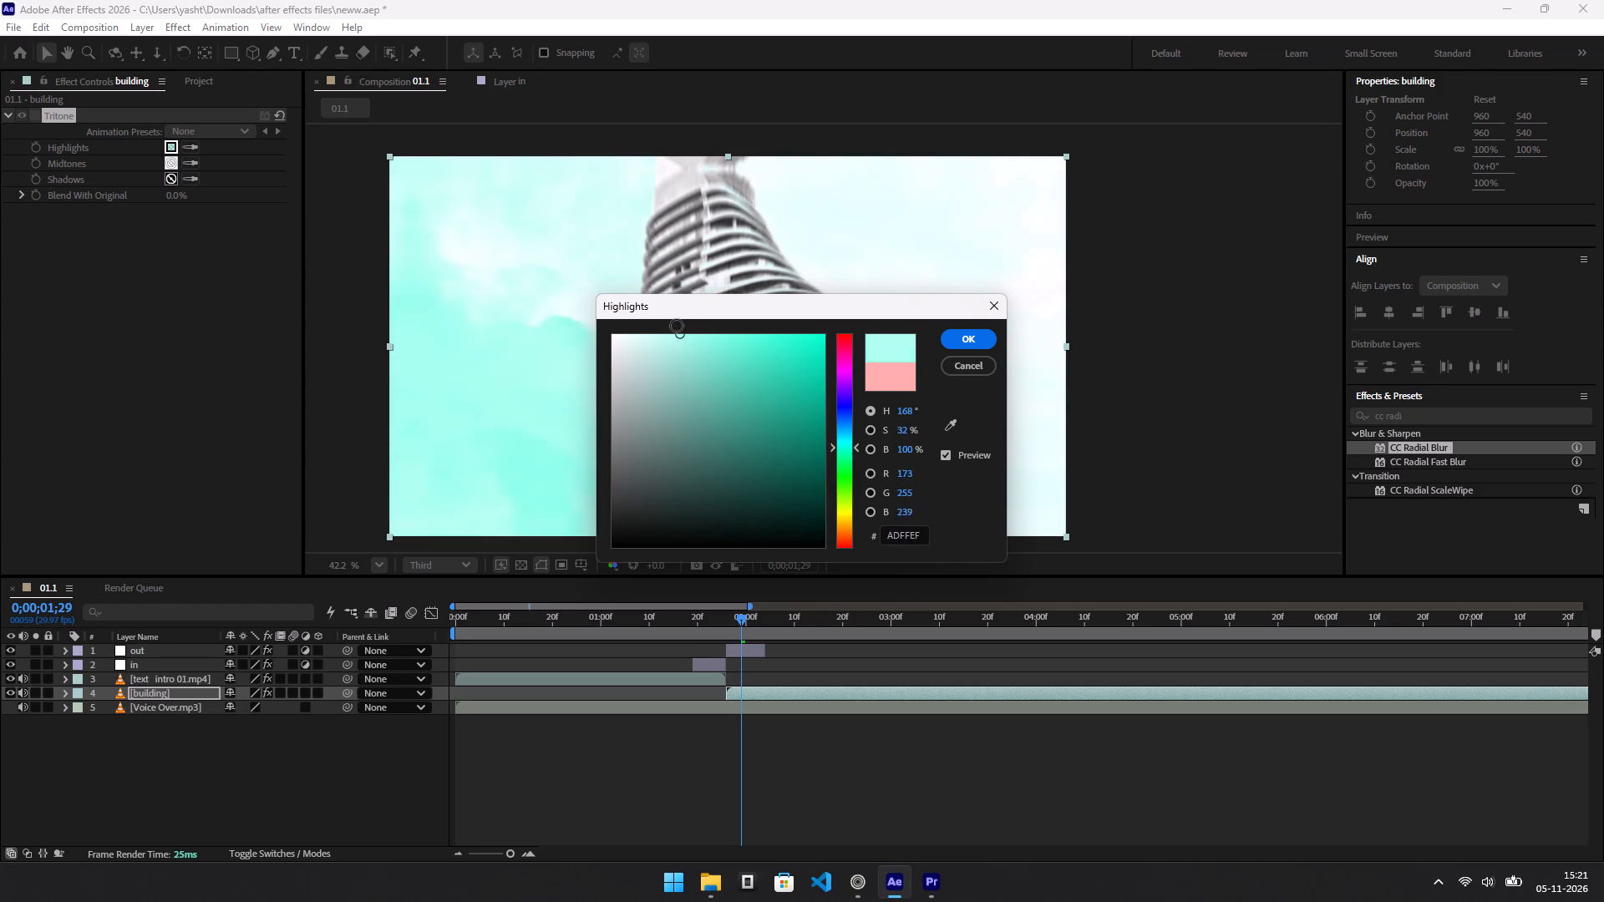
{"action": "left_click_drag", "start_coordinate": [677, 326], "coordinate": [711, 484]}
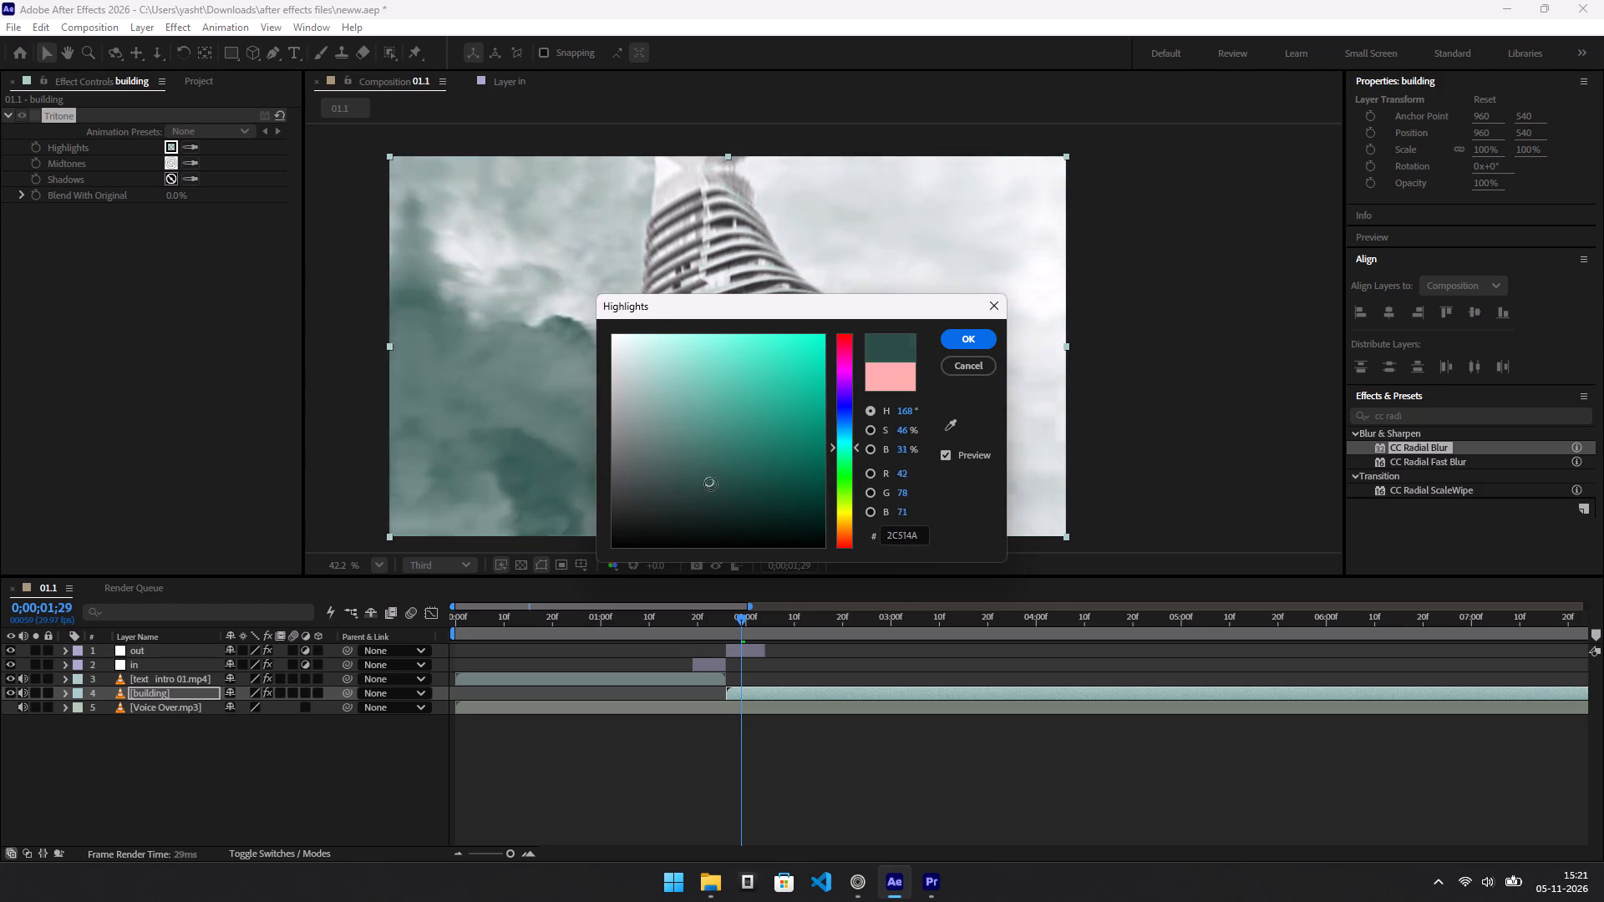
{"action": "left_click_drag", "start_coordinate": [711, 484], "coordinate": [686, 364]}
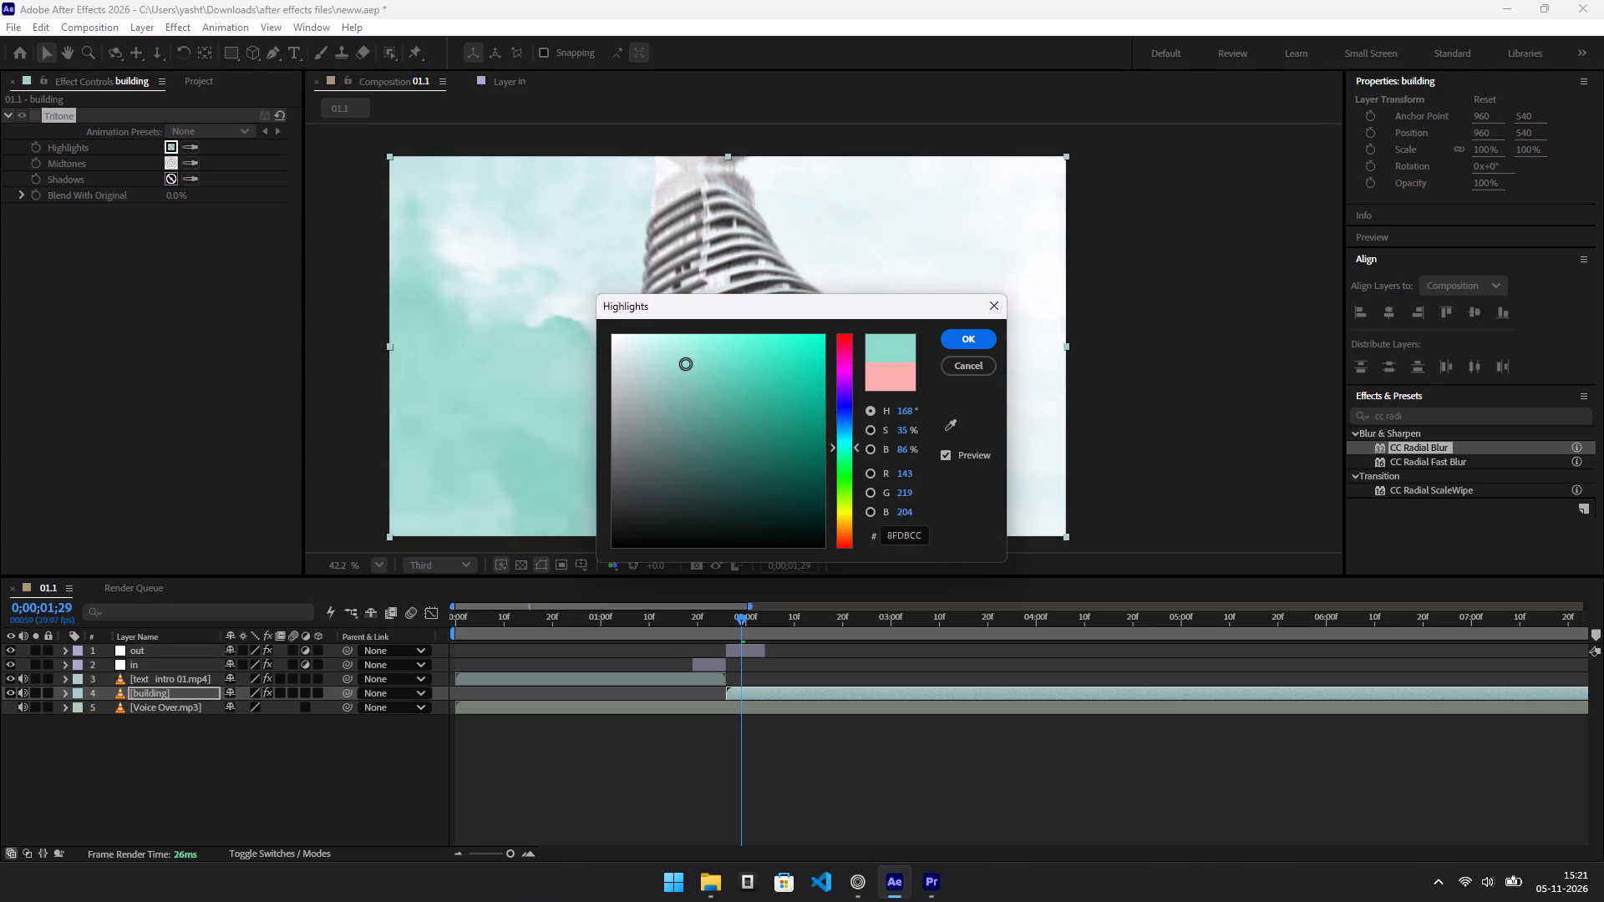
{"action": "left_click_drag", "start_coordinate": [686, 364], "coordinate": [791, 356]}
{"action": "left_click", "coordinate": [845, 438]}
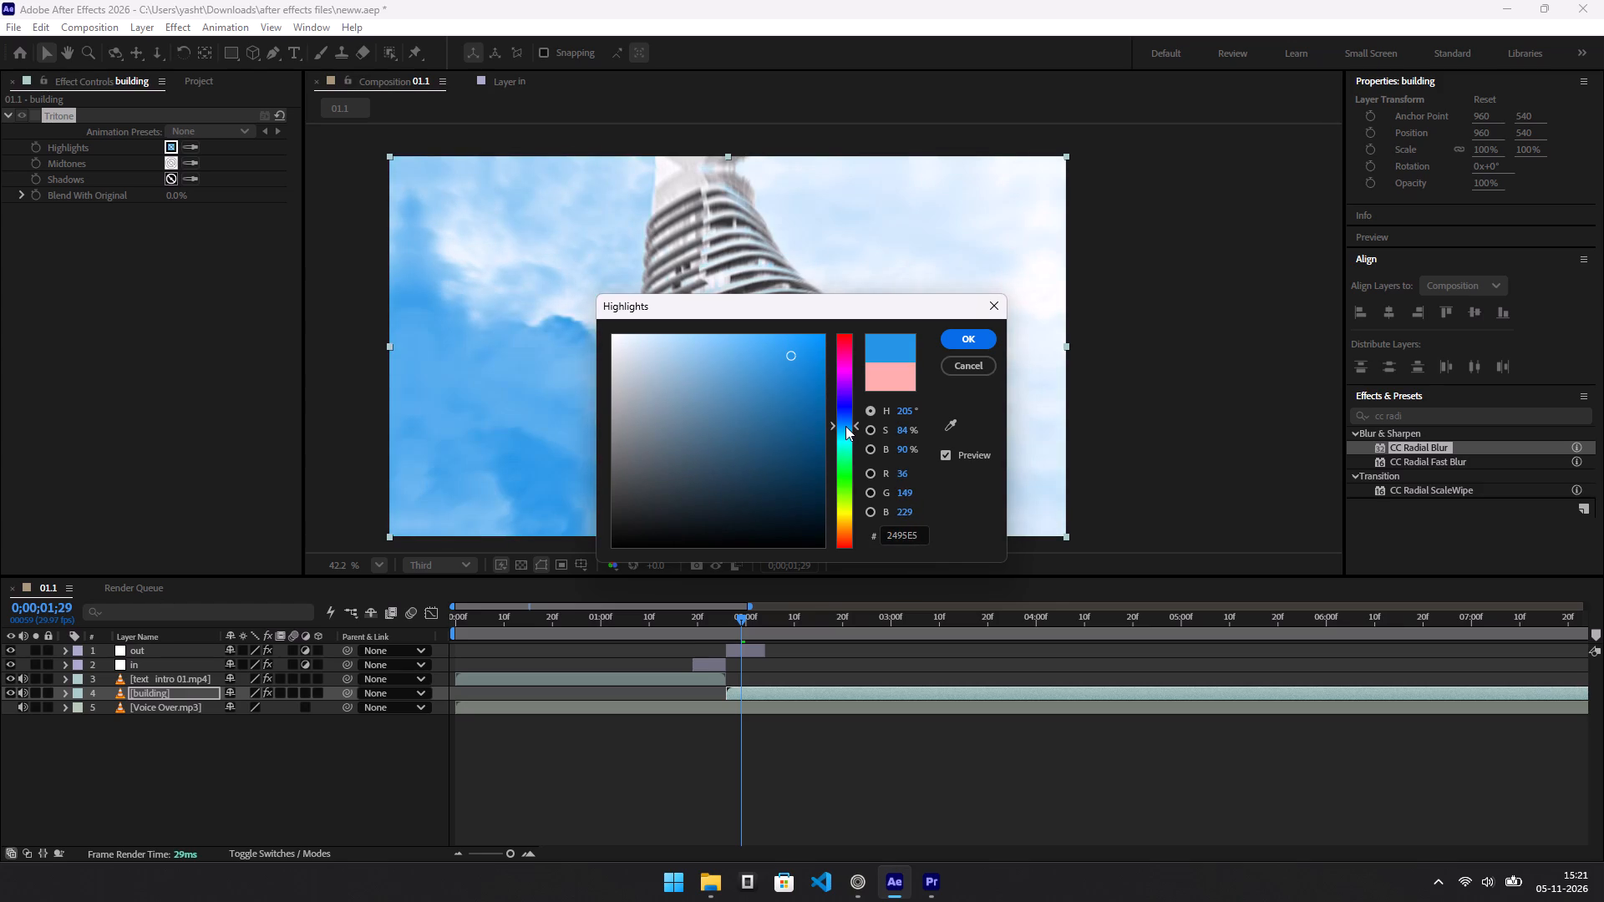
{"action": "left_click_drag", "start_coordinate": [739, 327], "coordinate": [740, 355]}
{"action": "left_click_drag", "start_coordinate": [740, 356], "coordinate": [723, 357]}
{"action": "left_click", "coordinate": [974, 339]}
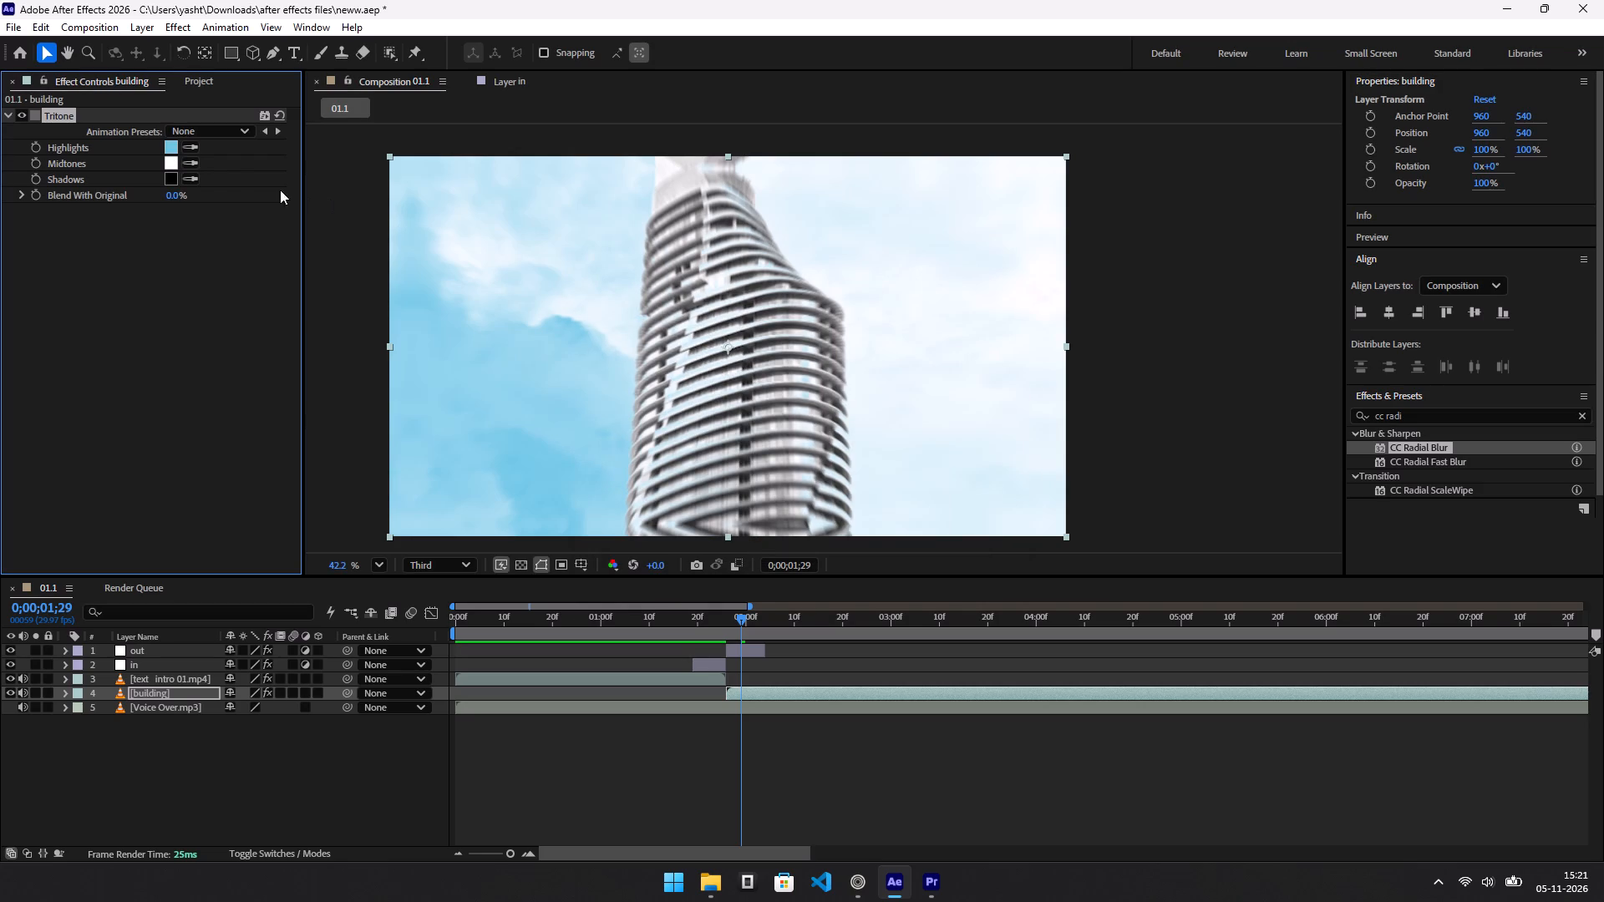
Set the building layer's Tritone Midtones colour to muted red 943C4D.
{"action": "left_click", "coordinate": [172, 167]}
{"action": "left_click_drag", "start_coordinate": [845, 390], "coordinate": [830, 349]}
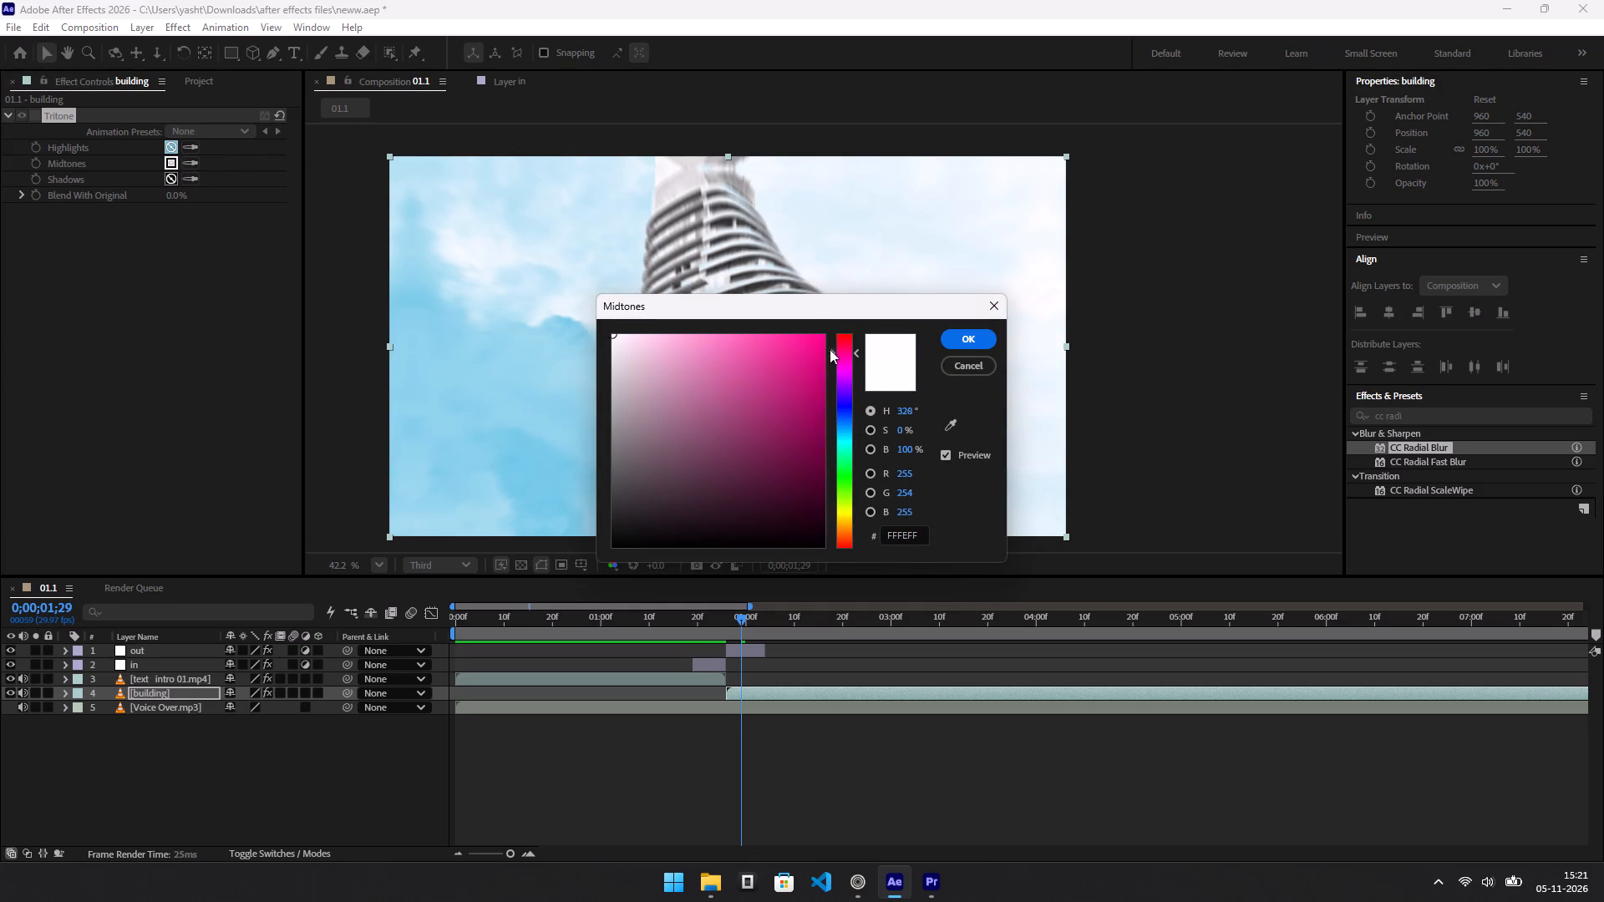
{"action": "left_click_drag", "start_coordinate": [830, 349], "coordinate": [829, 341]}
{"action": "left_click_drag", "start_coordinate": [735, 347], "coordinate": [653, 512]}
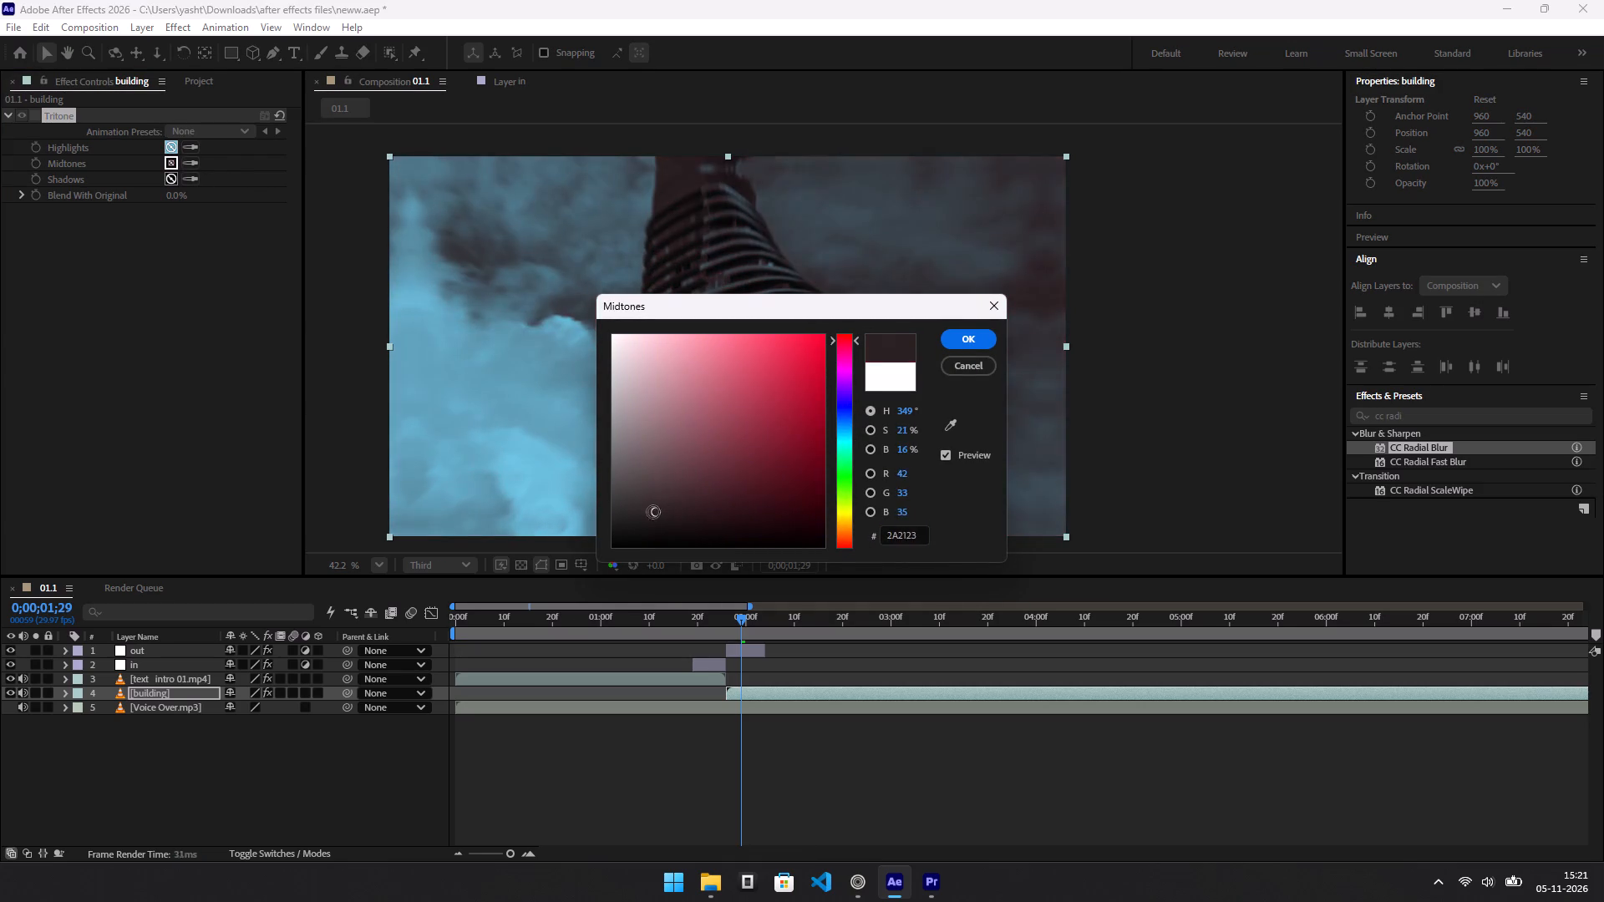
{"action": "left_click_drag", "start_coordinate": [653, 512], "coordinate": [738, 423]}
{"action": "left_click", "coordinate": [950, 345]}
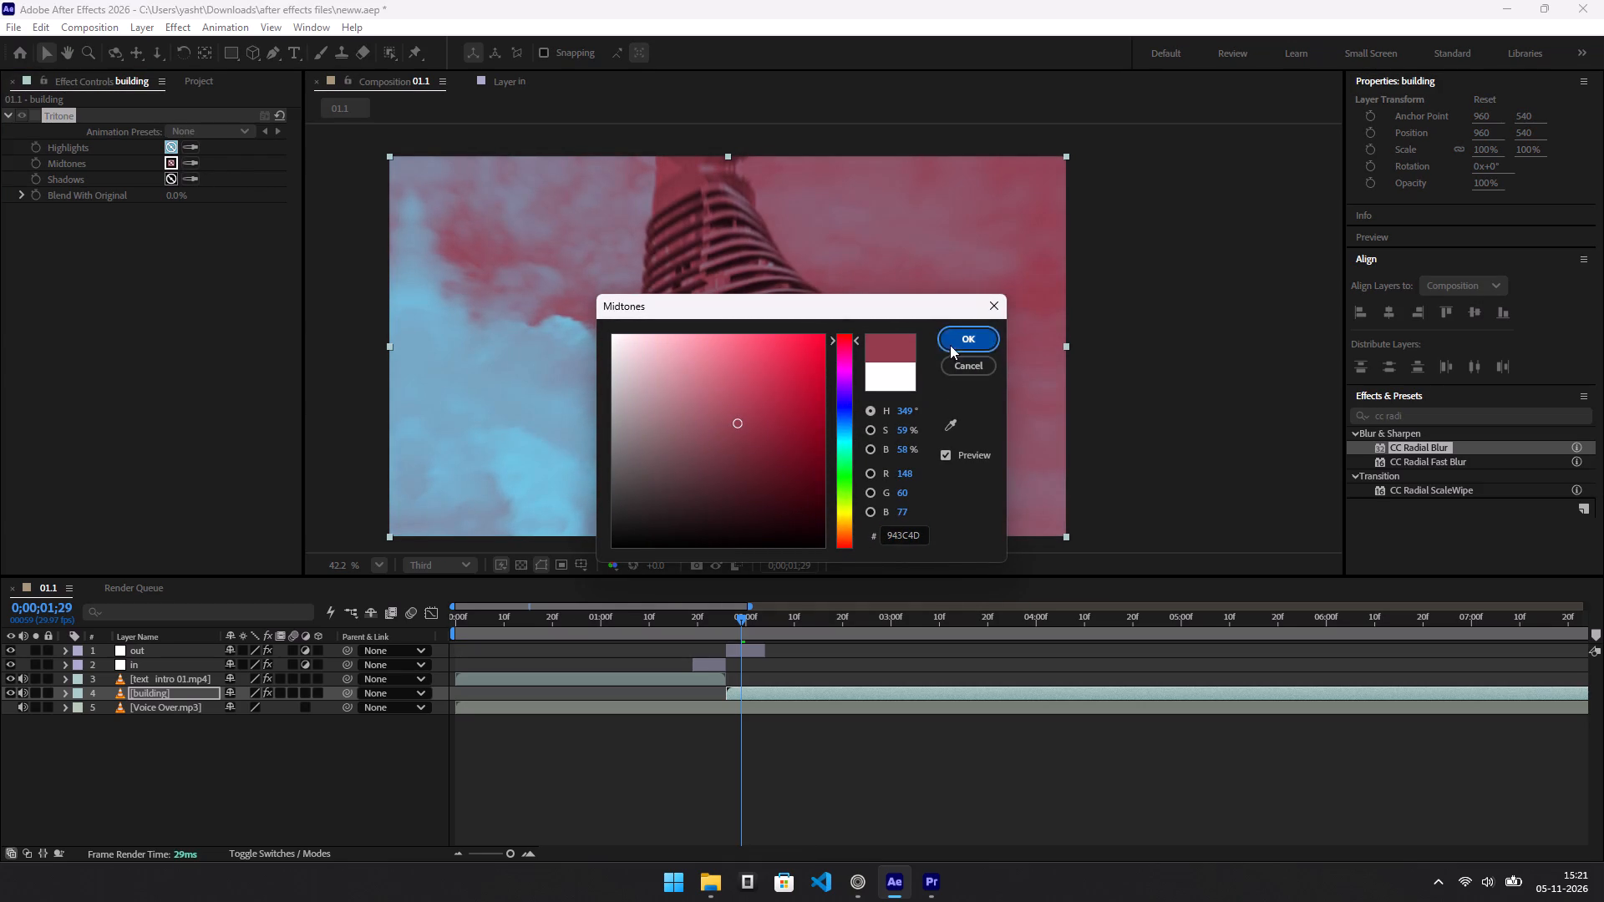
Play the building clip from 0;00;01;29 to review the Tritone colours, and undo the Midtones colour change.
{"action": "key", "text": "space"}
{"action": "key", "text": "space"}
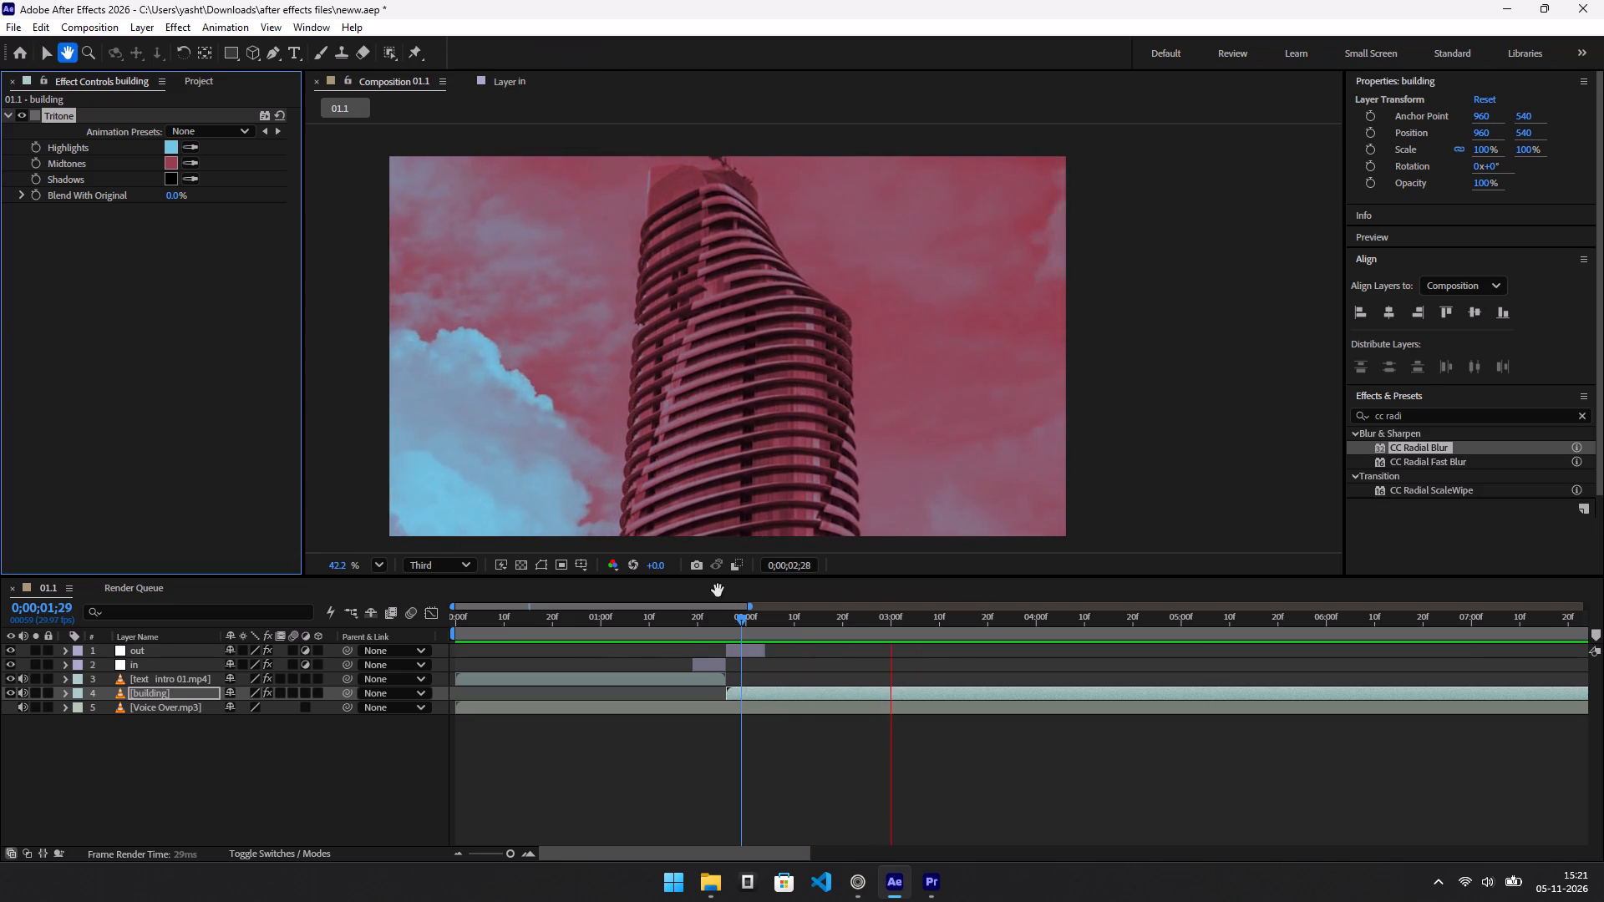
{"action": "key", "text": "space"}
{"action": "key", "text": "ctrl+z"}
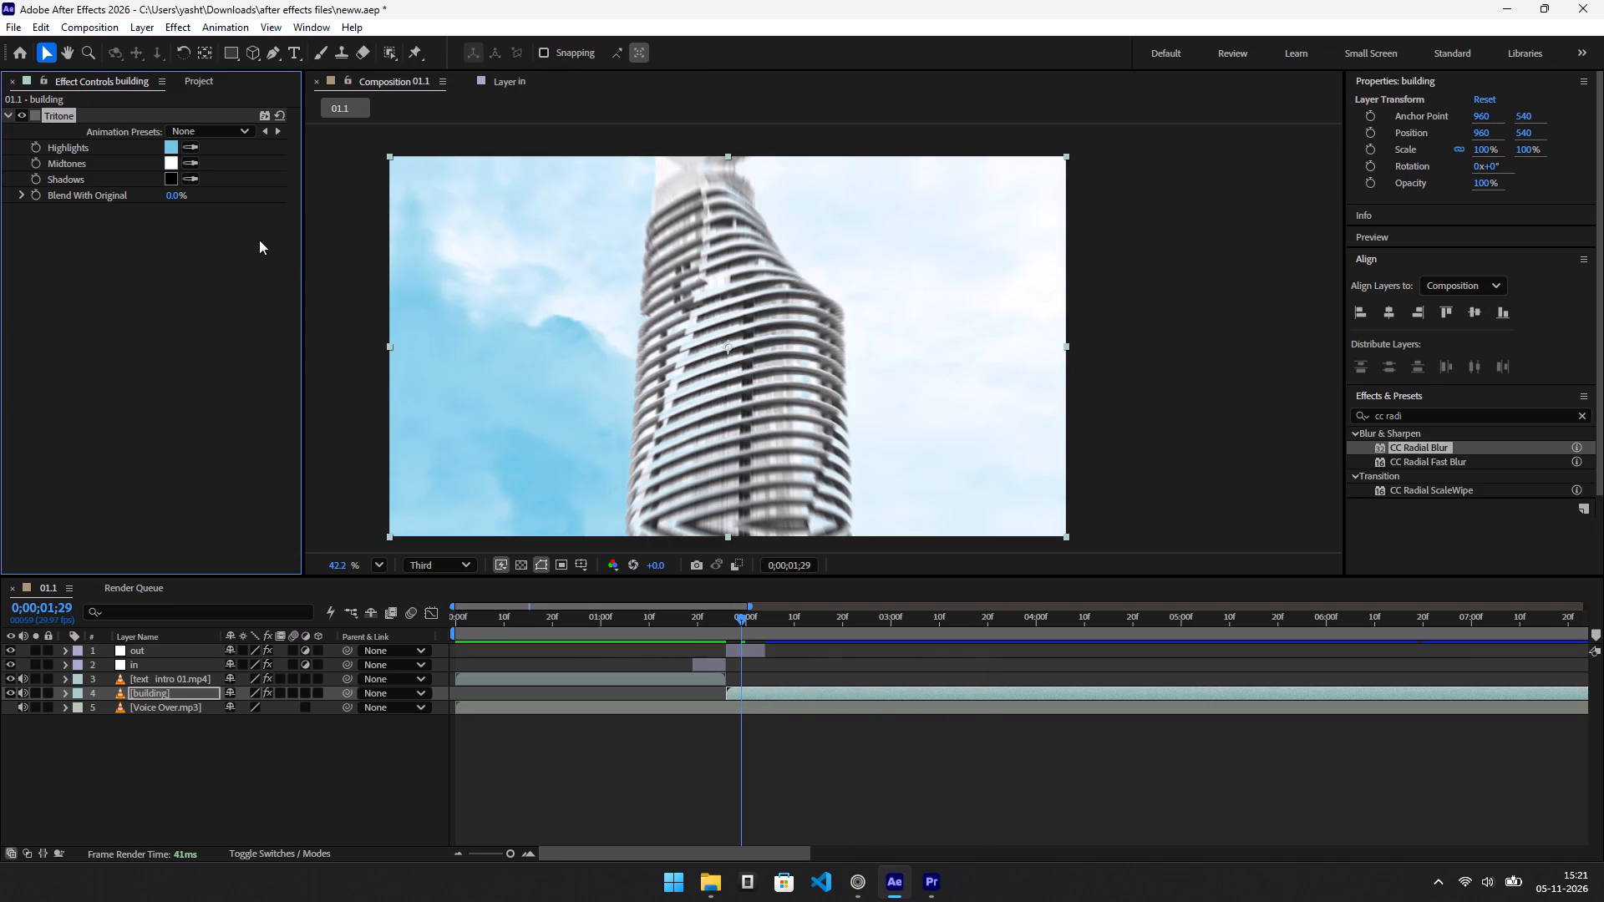
Set the building layer's Tritone Highlights colour to dark red 870000, trying magenta and brighter red shades first.
{"action": "left_click", "coordinate": [180, 142]}
{"action": "left_click", "coordinate": [166, 150]}
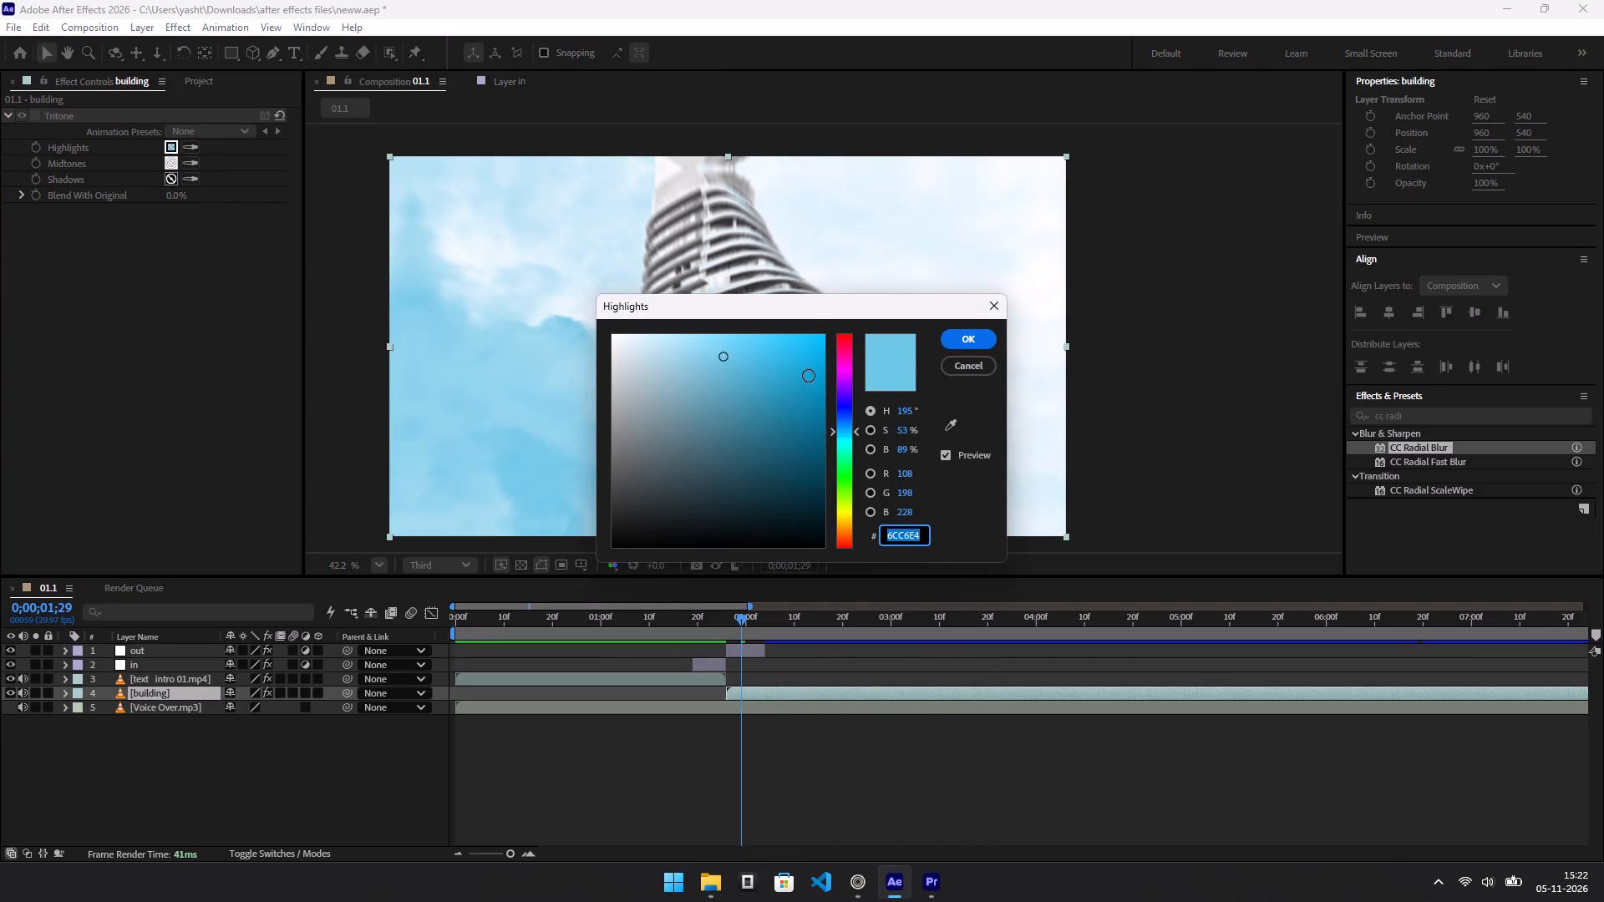
{"action": "left_click_drag", "start_coordinate": [844, 367], "coordinate": [841, 349]}
{"action": "left_click_drag", "start_coordinate": [763, 388], "coordinate": [755, 428]}
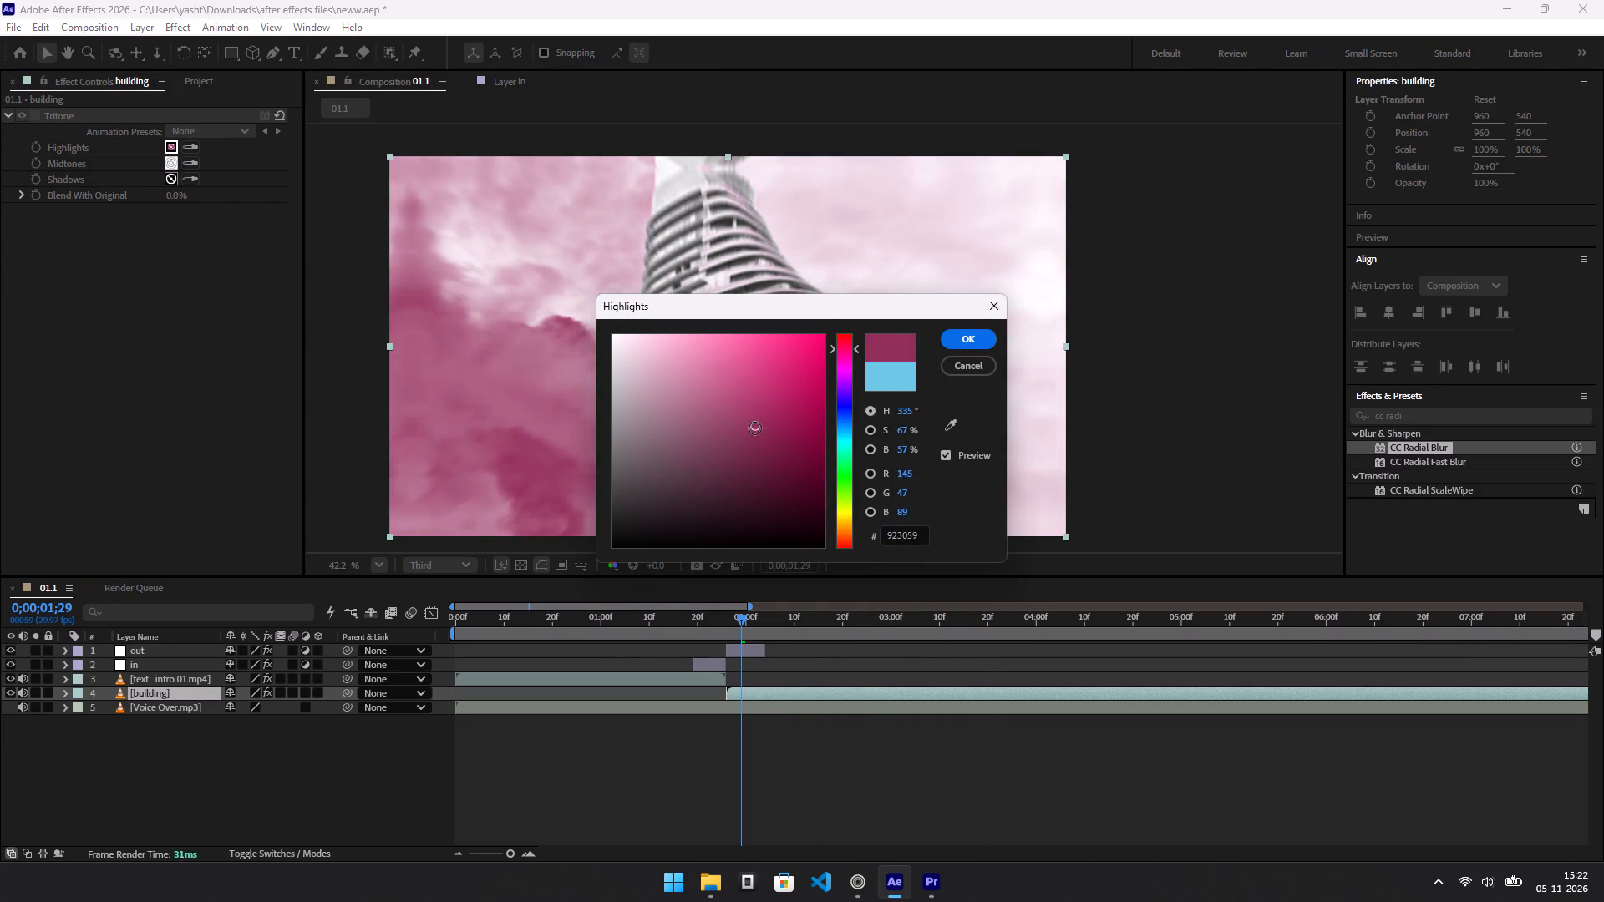
{"action": "left_click_drag", "start_coordinate": [755, 428], "coordinate": [832, 371]}
{"action": "left_click_drag", "start_coordinate": [846, 371], "coordinate": [849, 342]}
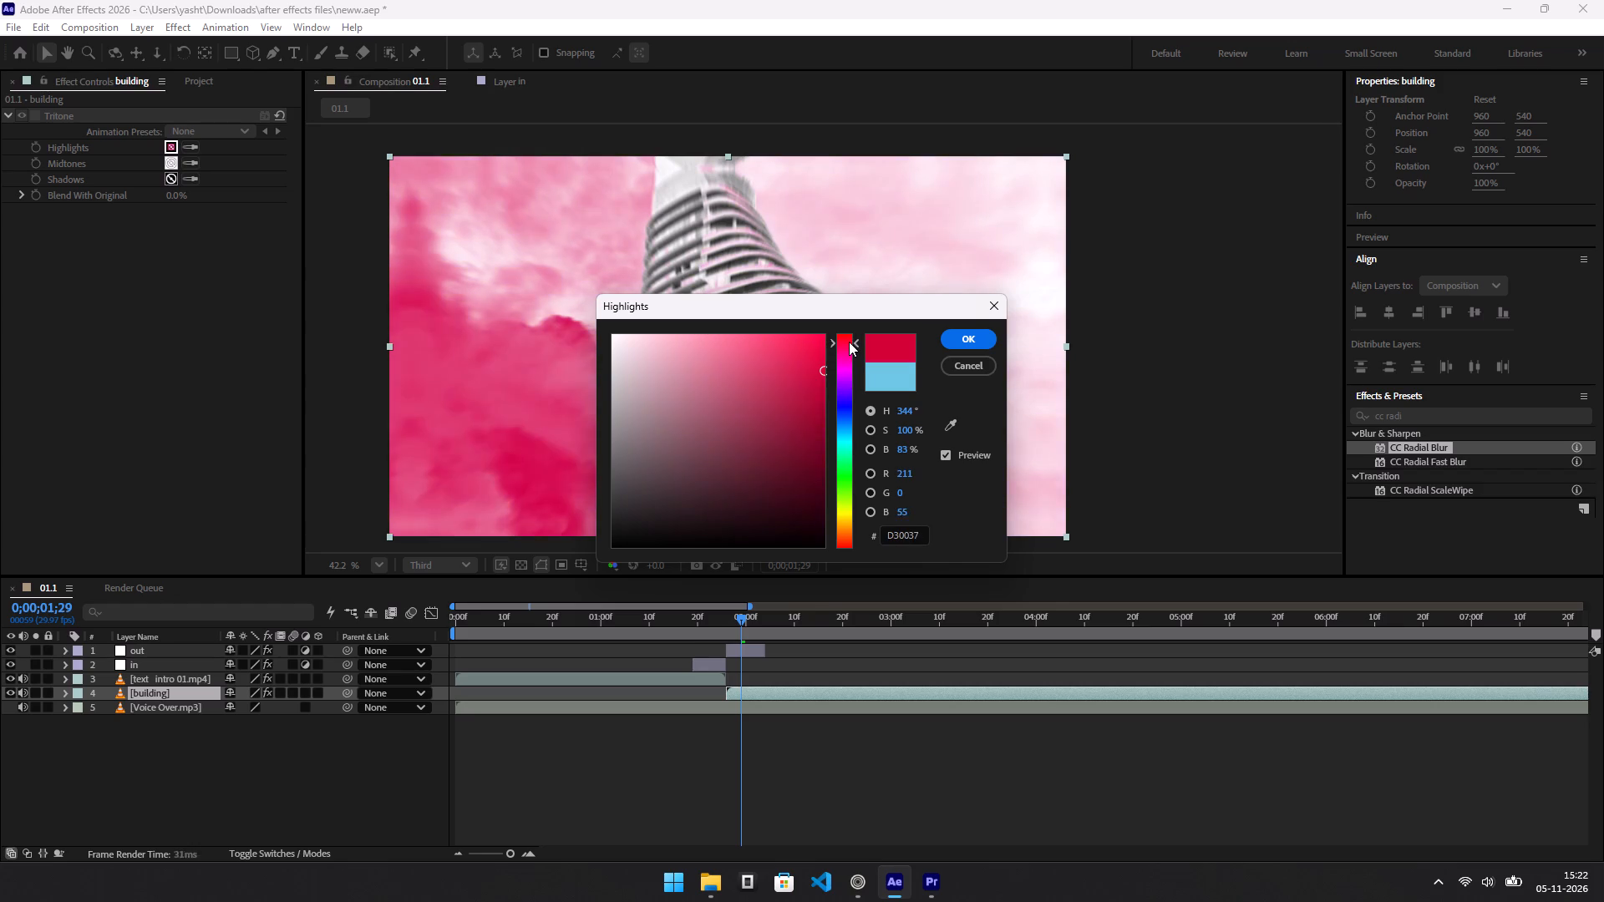
{"action": "left_click_drag", "start_coordinate": [849, 342], "coordinate": [847, 332]}
{"action": "left_click_drag", "start_coordinate": [804, 389], "coordinate": [835, 392]}
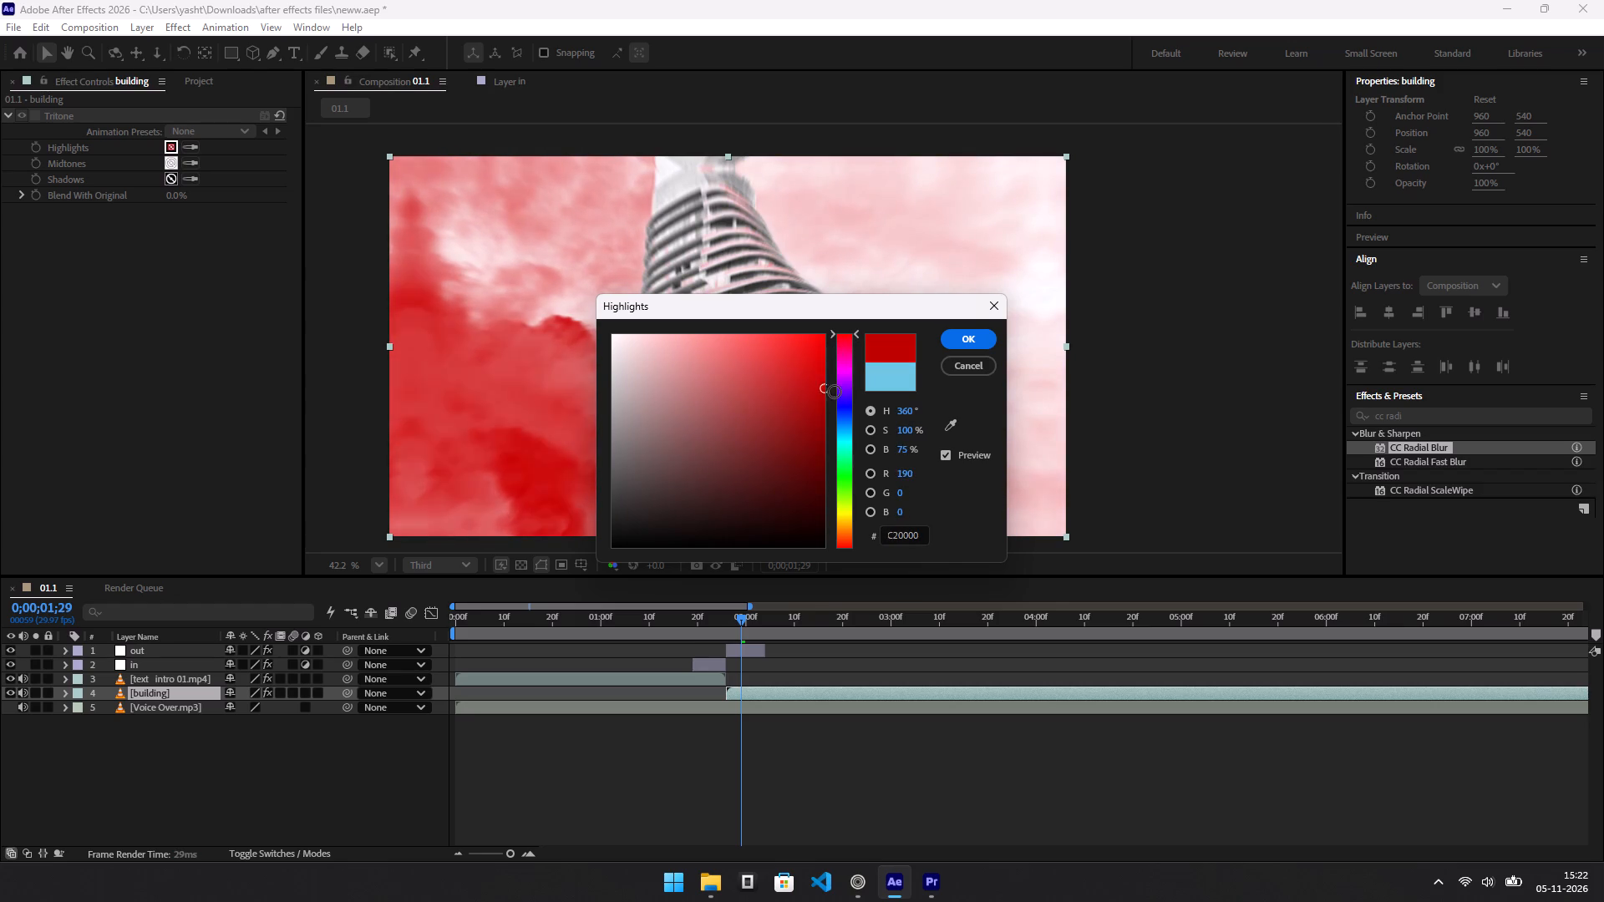
{"action": "left_click_drag", "start_coordinate": [835, 392], "coordinate": [843, 434]}
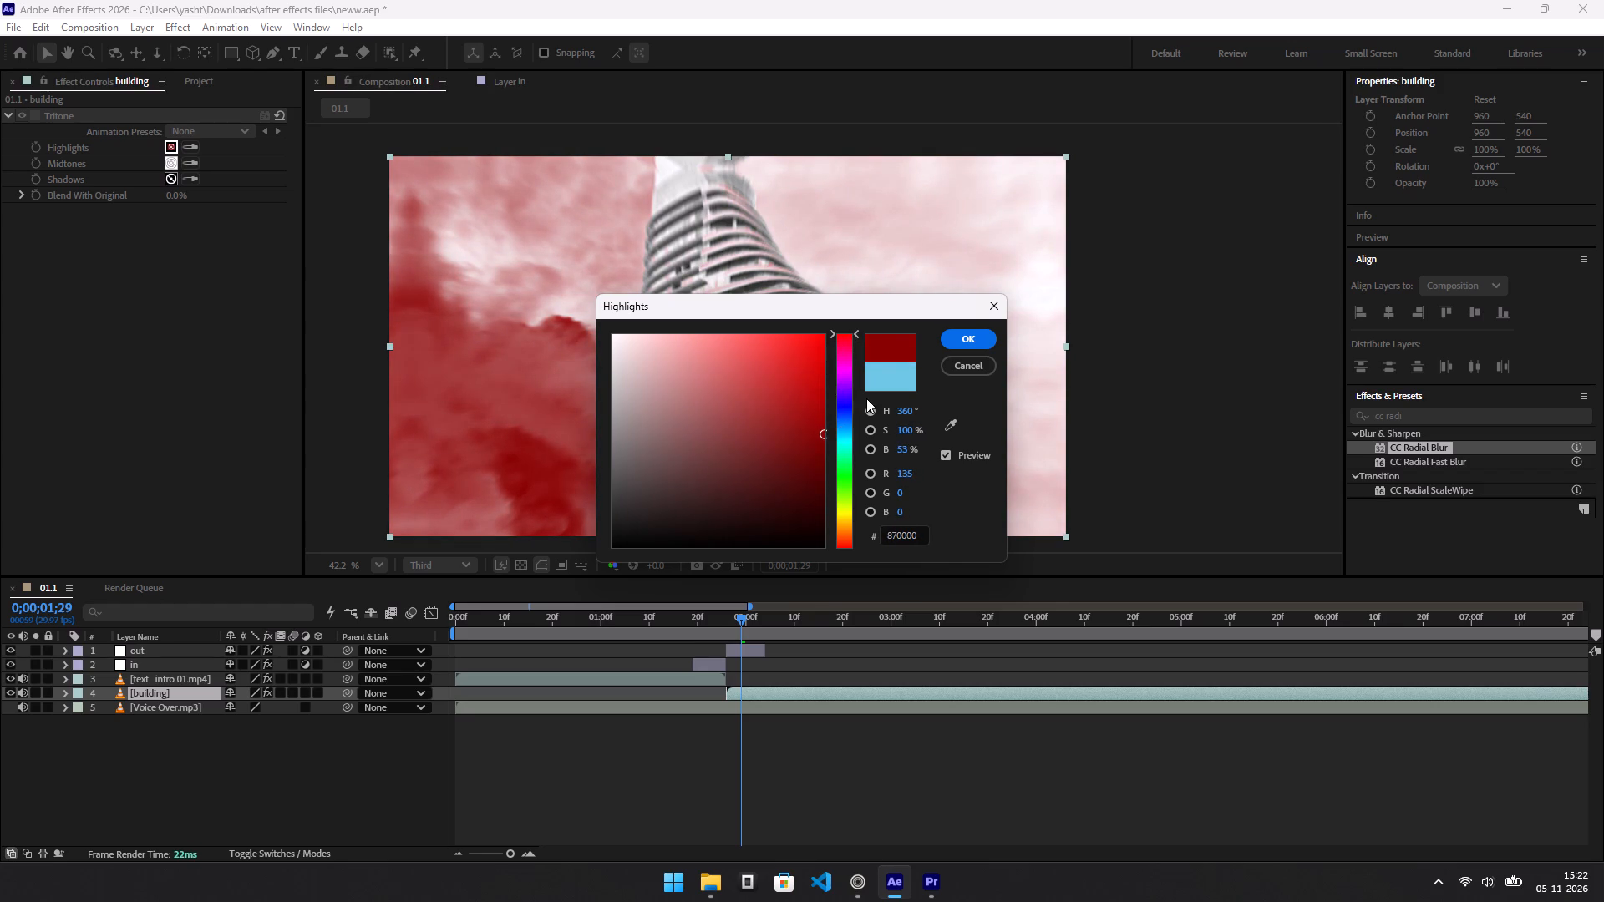
{"action": "left_click", "coordinate": [962, 337]}
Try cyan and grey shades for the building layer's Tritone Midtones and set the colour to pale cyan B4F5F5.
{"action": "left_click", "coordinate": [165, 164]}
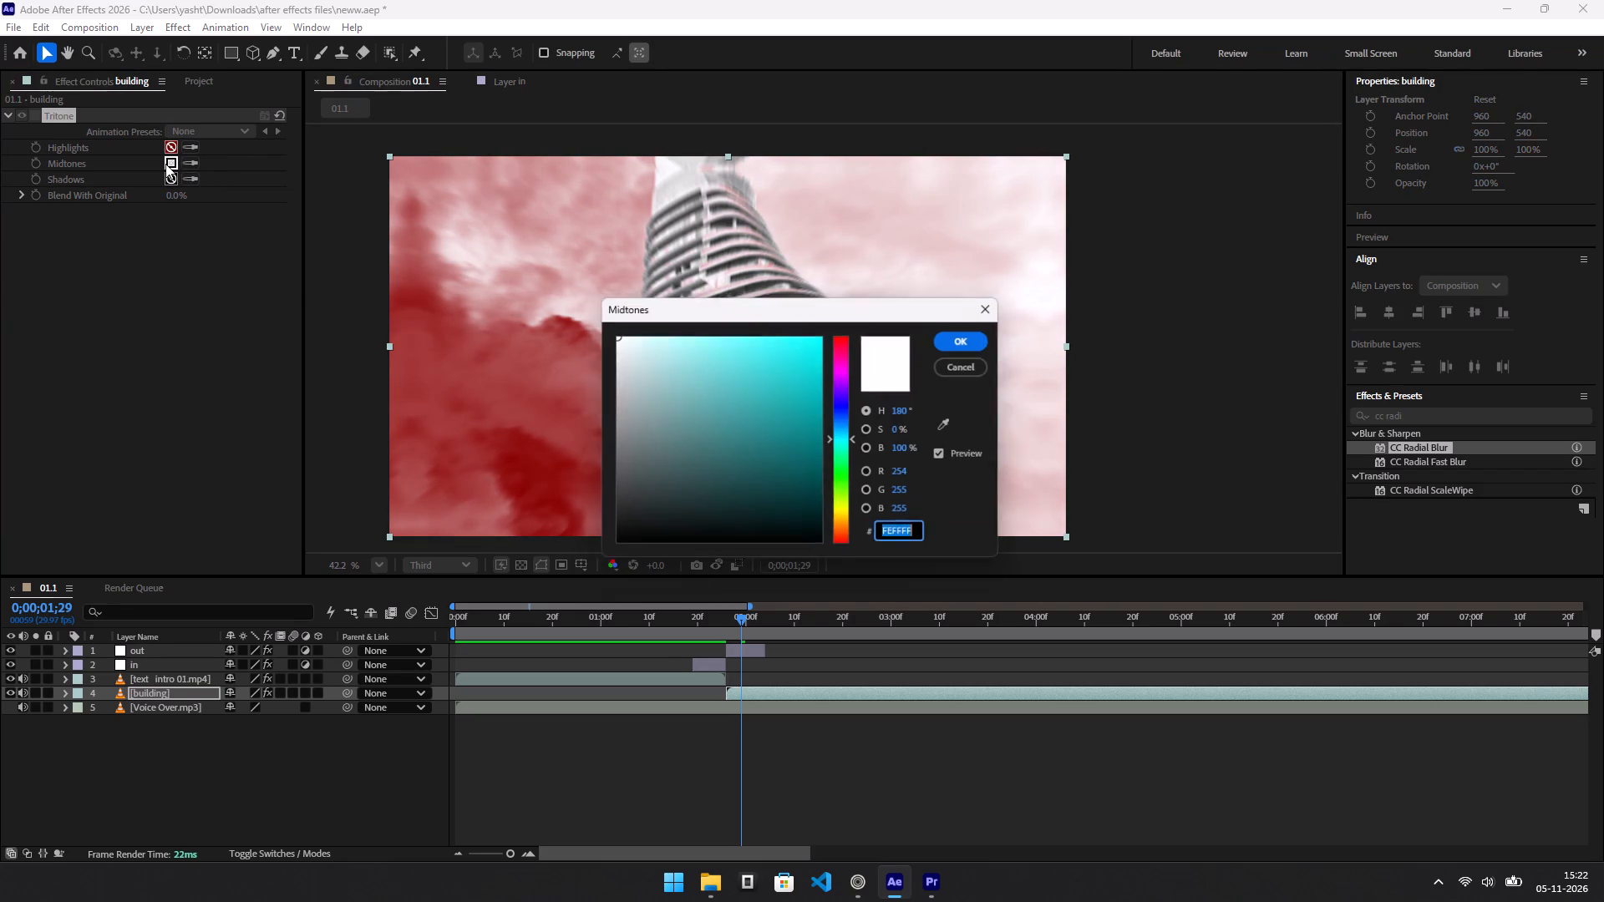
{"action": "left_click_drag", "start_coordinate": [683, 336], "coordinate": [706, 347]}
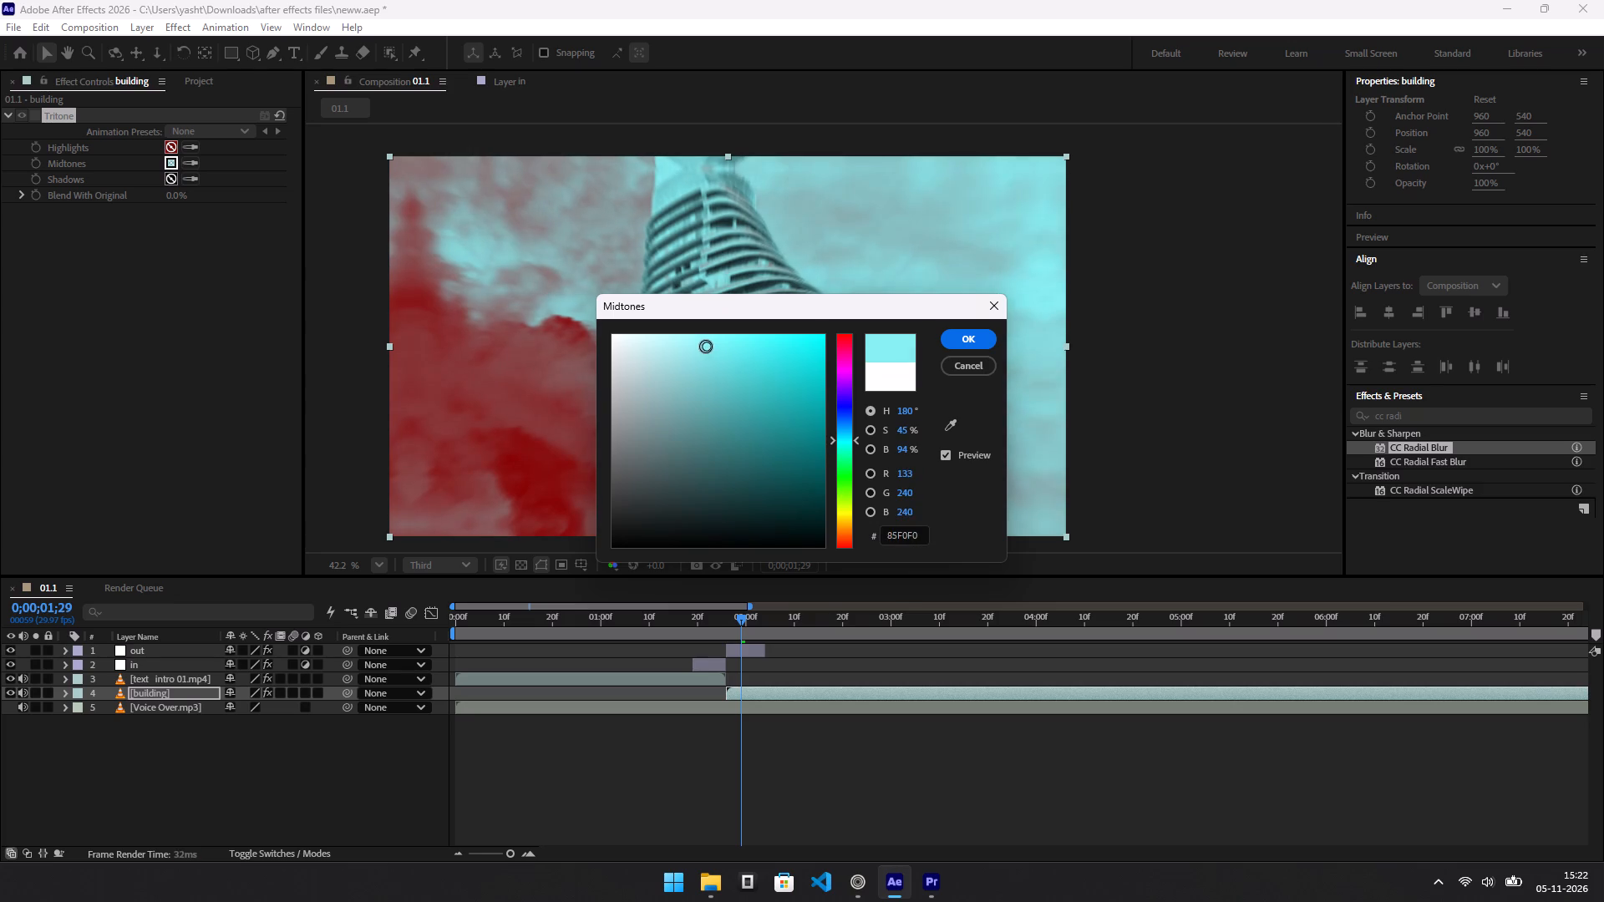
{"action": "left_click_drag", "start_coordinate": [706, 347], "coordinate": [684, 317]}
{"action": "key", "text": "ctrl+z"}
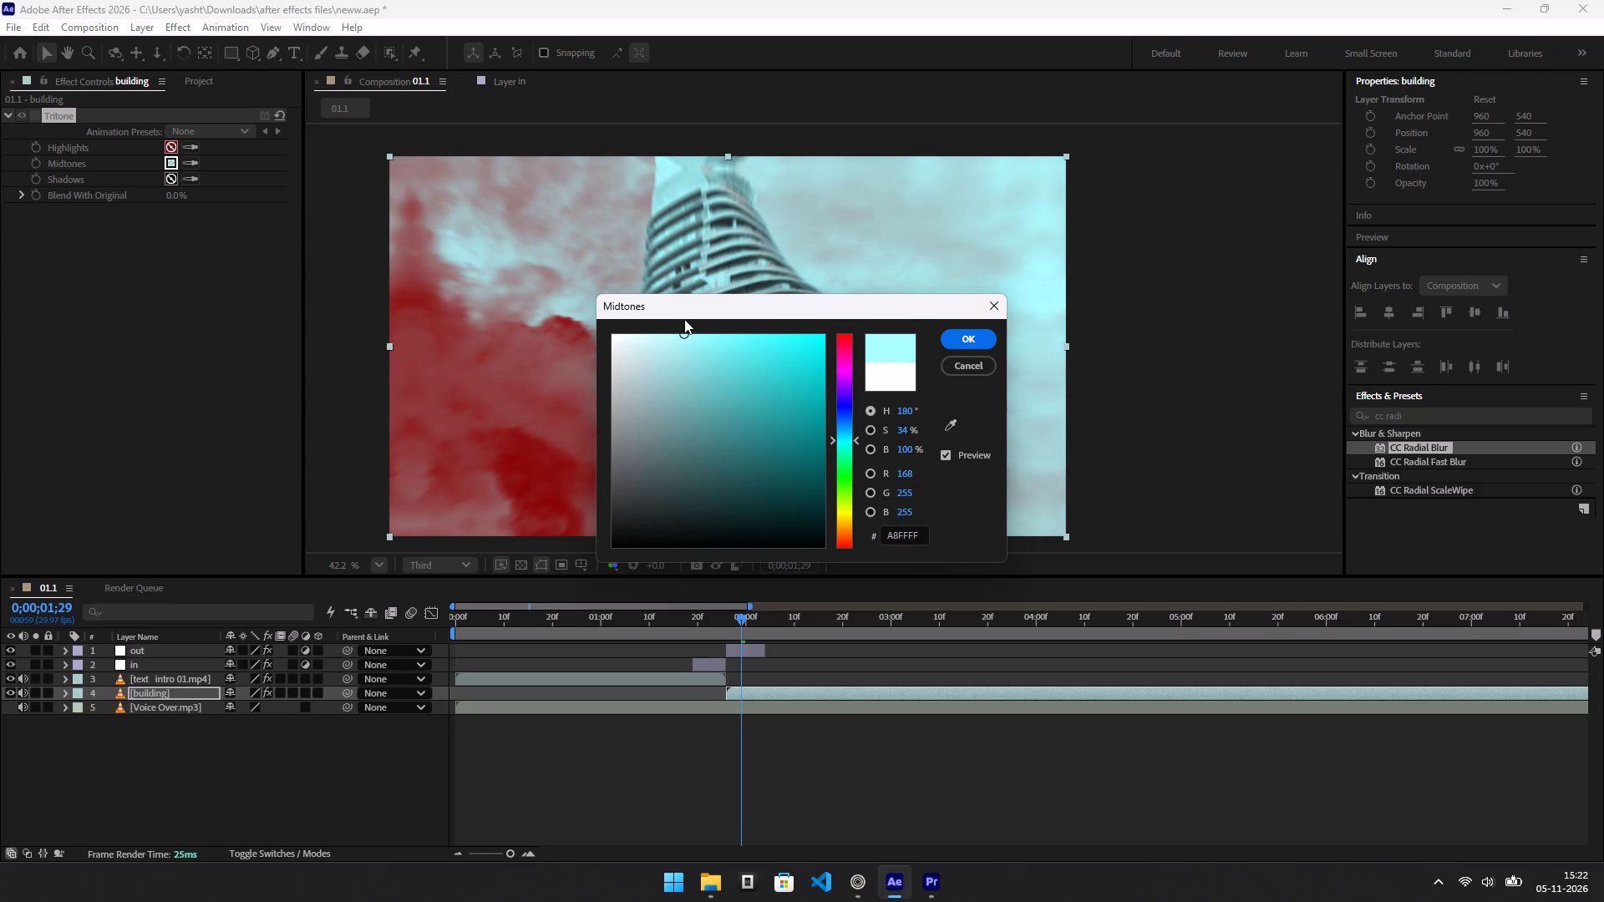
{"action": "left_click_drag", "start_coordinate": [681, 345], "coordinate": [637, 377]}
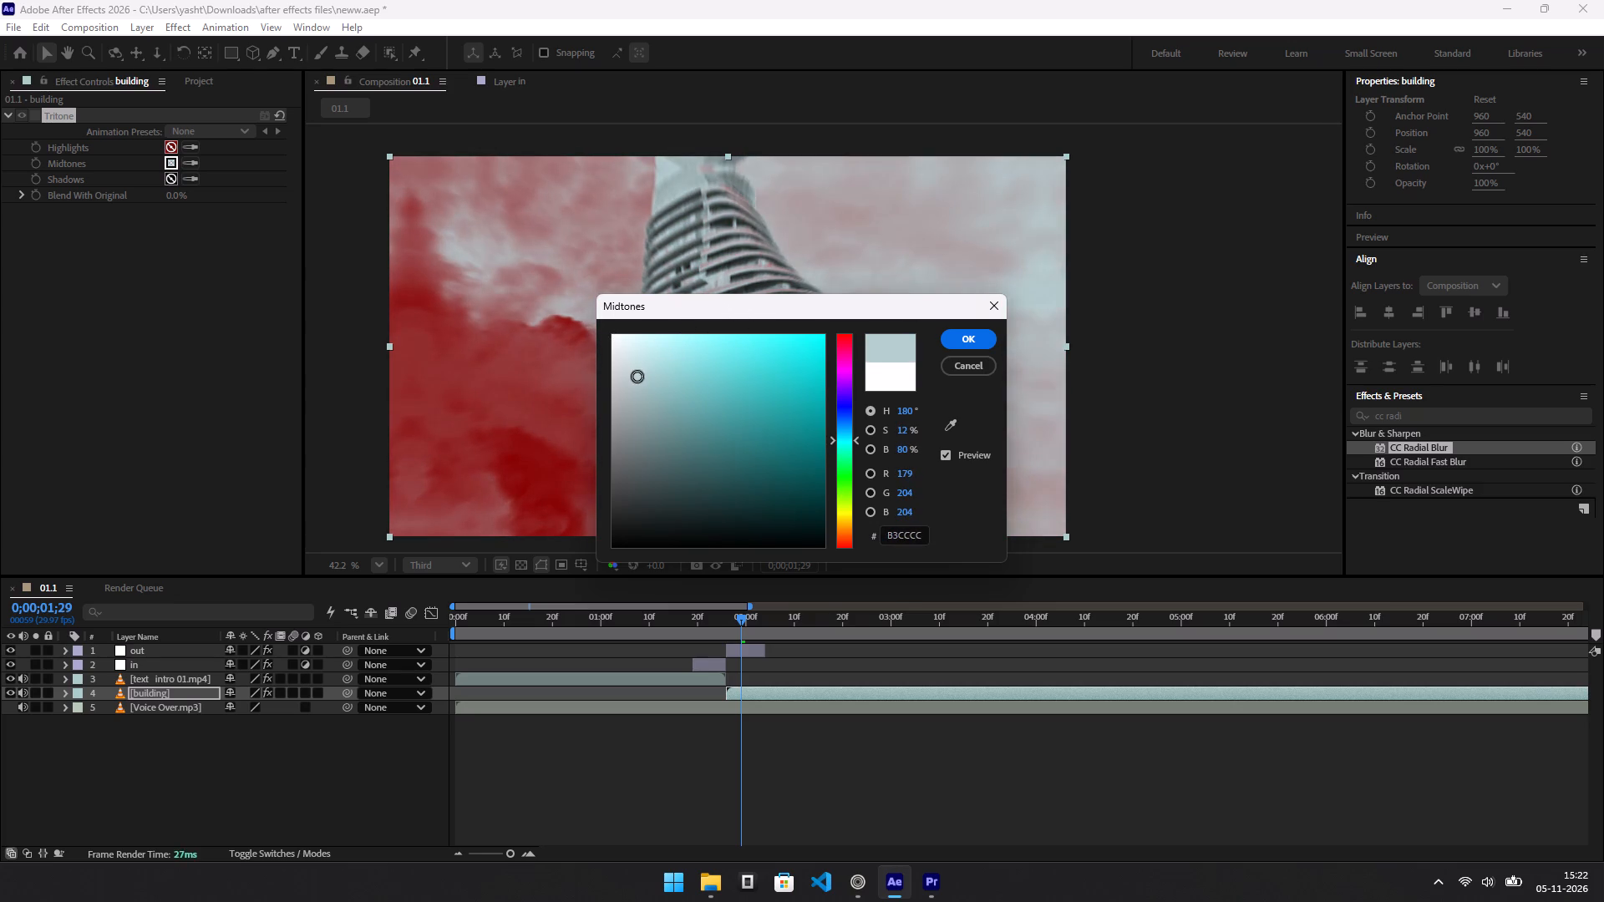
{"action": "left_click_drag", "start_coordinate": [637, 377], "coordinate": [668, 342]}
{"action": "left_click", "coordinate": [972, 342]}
Play the transition into the building clip from 0;00;01;21 to review the red and cyan Tritone colours.
{"action": "left_click_drag", "start_coordinate": [733, 621], "coordinate": [712, 620]}
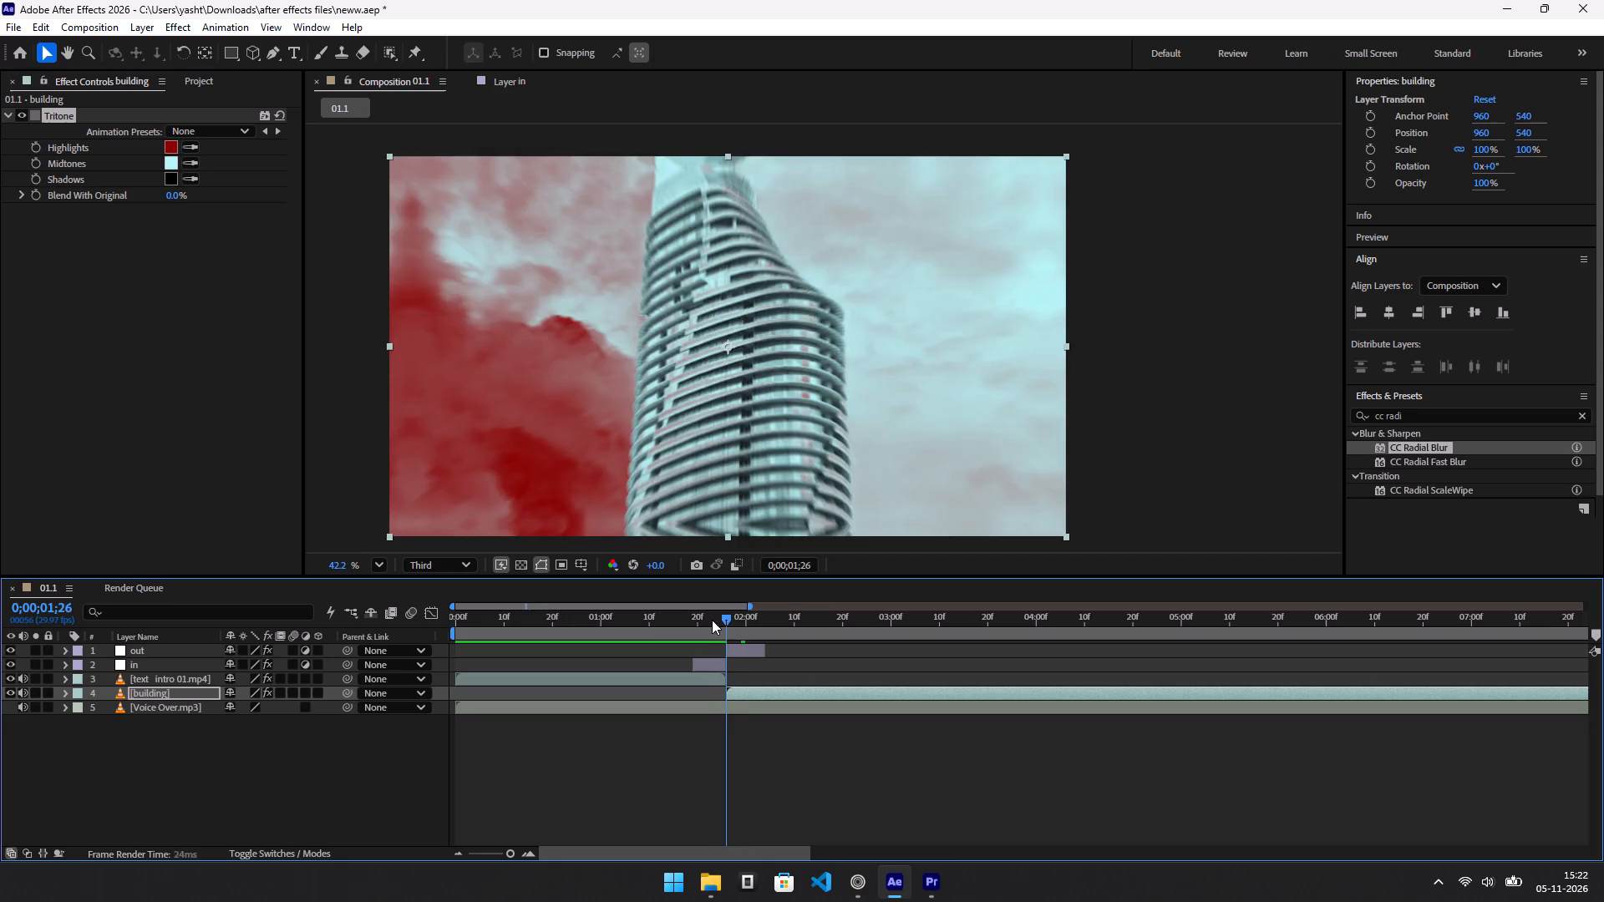
{"action": "left_click_drag", "start_coordinate": [712, 620], "coordinate": [663, 612]}
{"action": "key", "text": "space"}
{"action": "key", "text": "space"}
{"action": "key", "text": "space"}
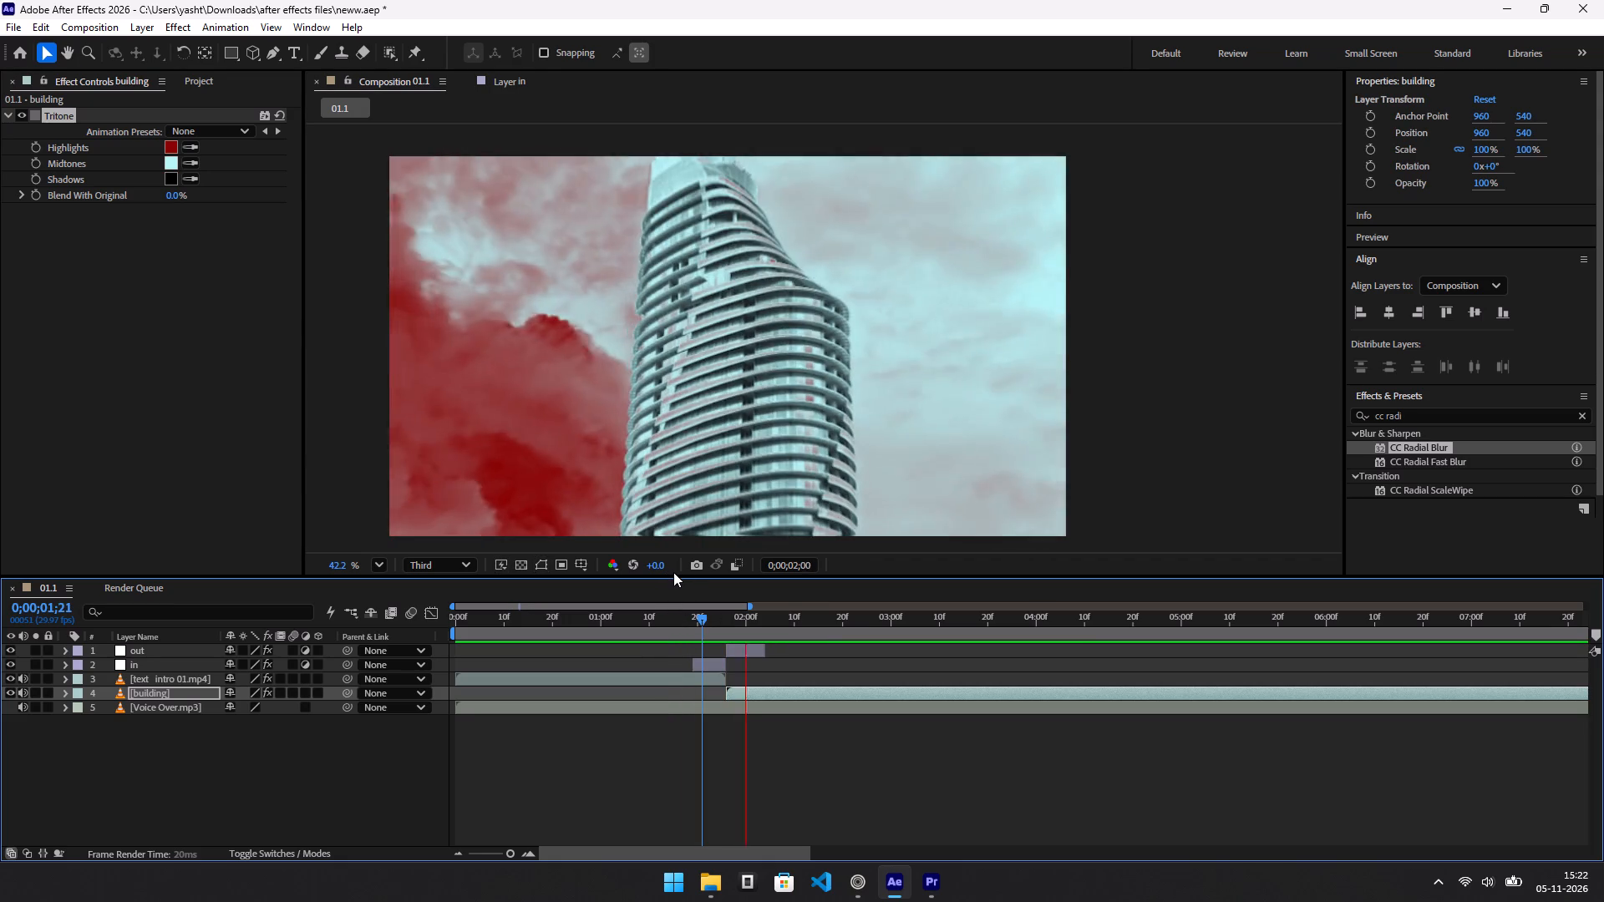
{"action": "key", "text": "space"}
Set the building layer's Tritone Midtones colour to pale yellow FBFFB7, judging it on the frame at 0;00;01;27.
{"action": "left_click", "coordinate": [728, 614]}
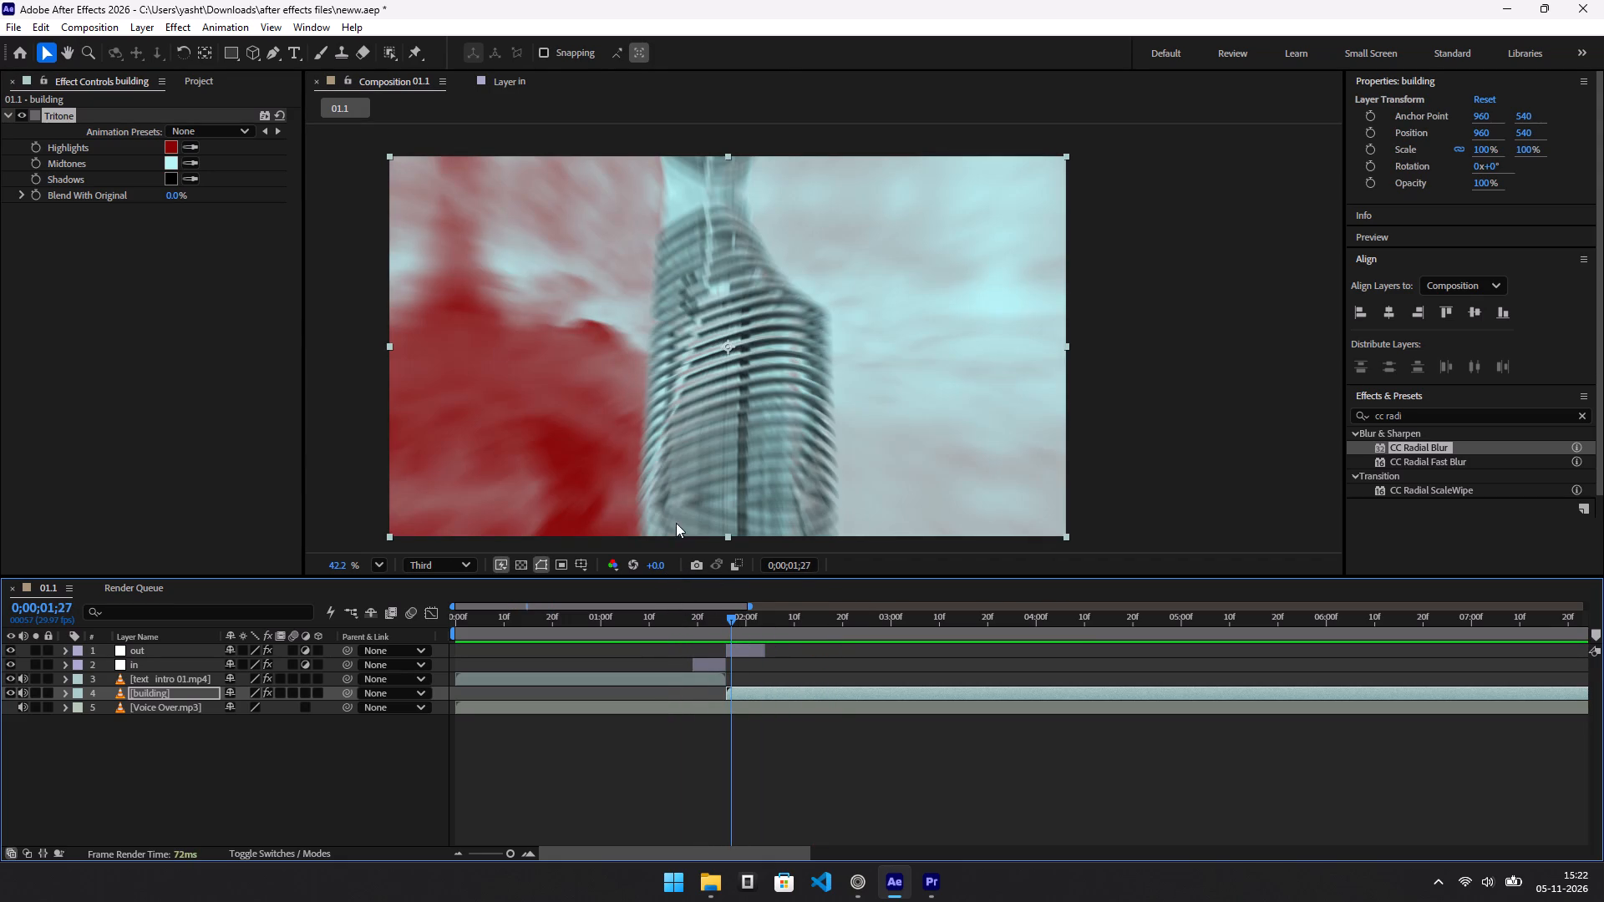
{"action": "left_click", "coordinate": [165, 163]}
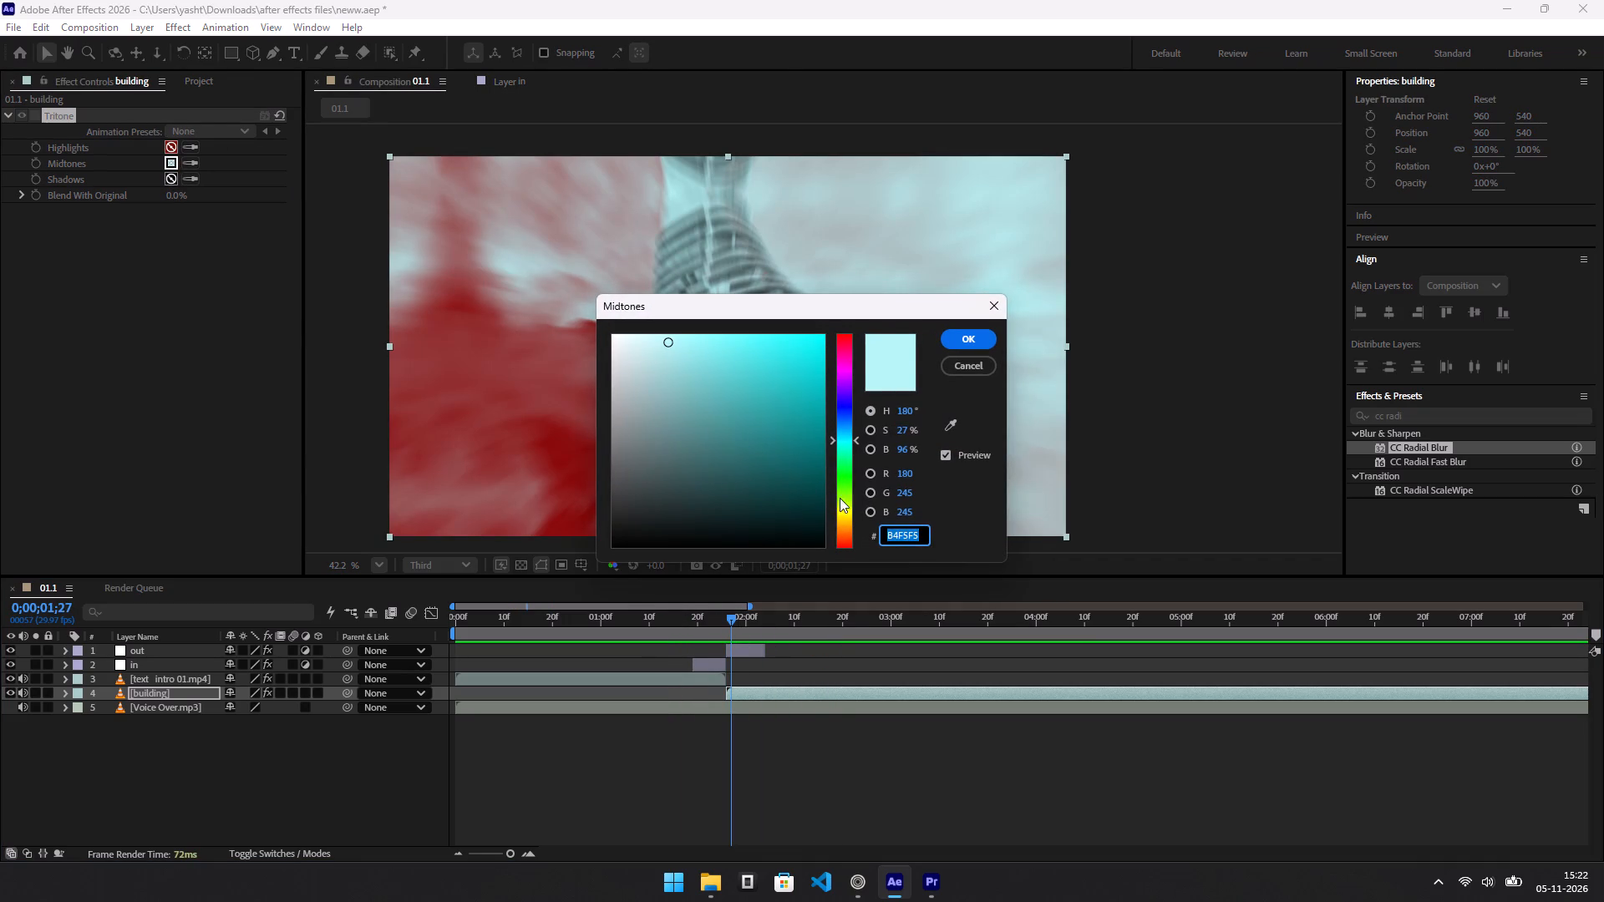
{"action": "left_click_drag", "start_coordinate": [840, 498], "coordinate": [845, 517]}
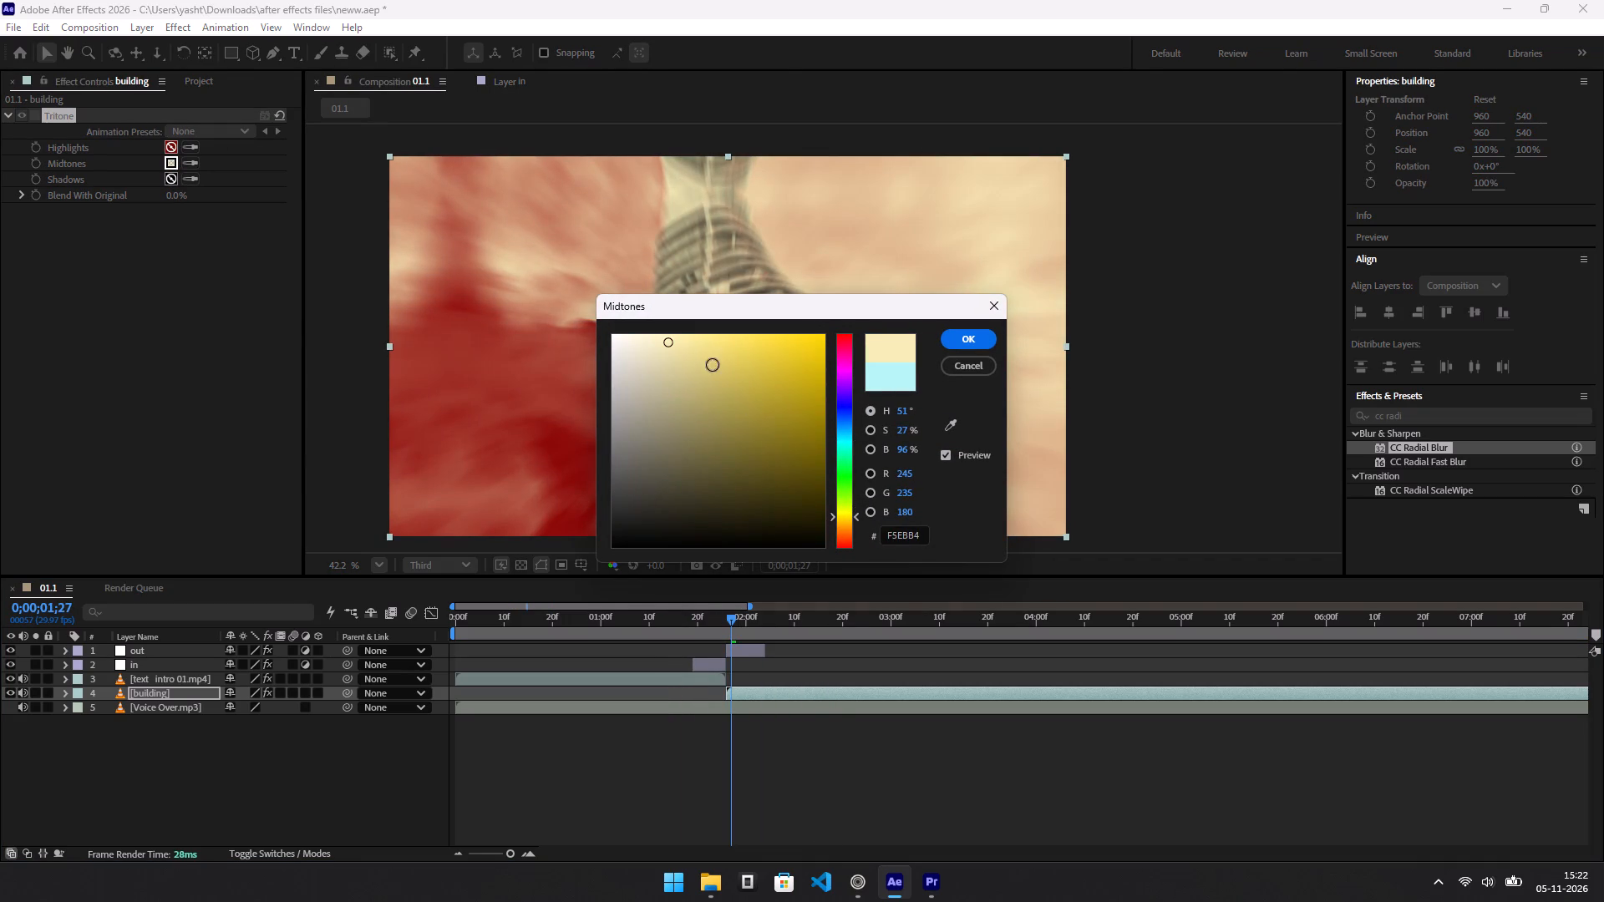
{"action": "left_click_drag", "start_coordinate": [702, 354], "coordinate": [683, 295]}
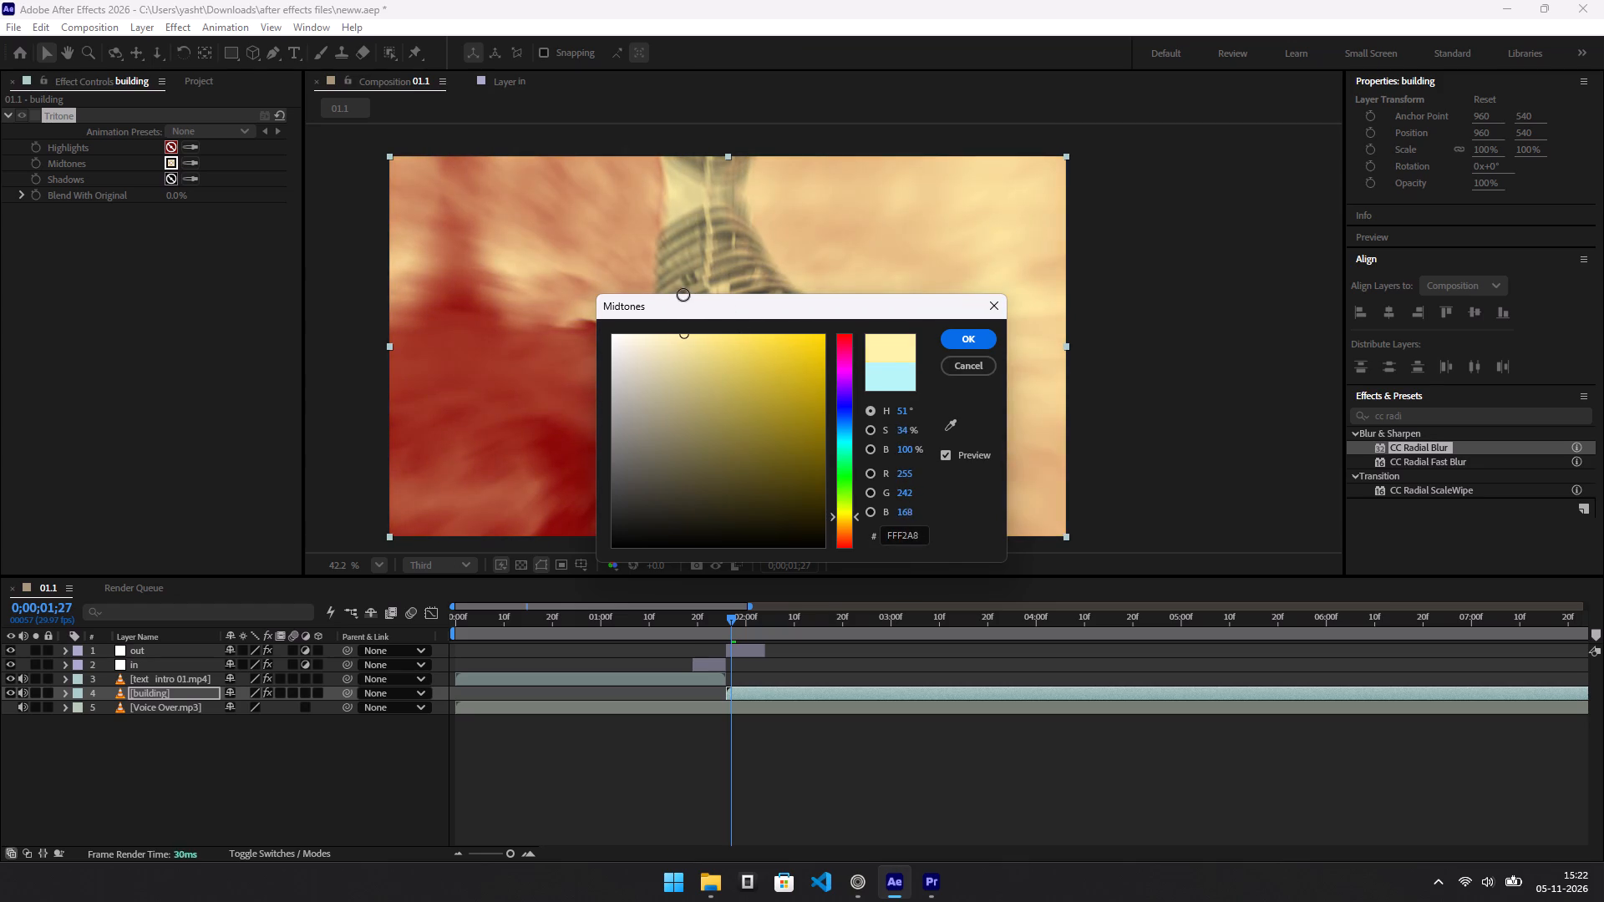
{"action": "left_click_drag", "start_coordinate": [683, 295], "coordinate": [672, 291]}
{"action": "left_click_drag", "start_coordinate": [833, 518], "coordinate": [836, 509]}
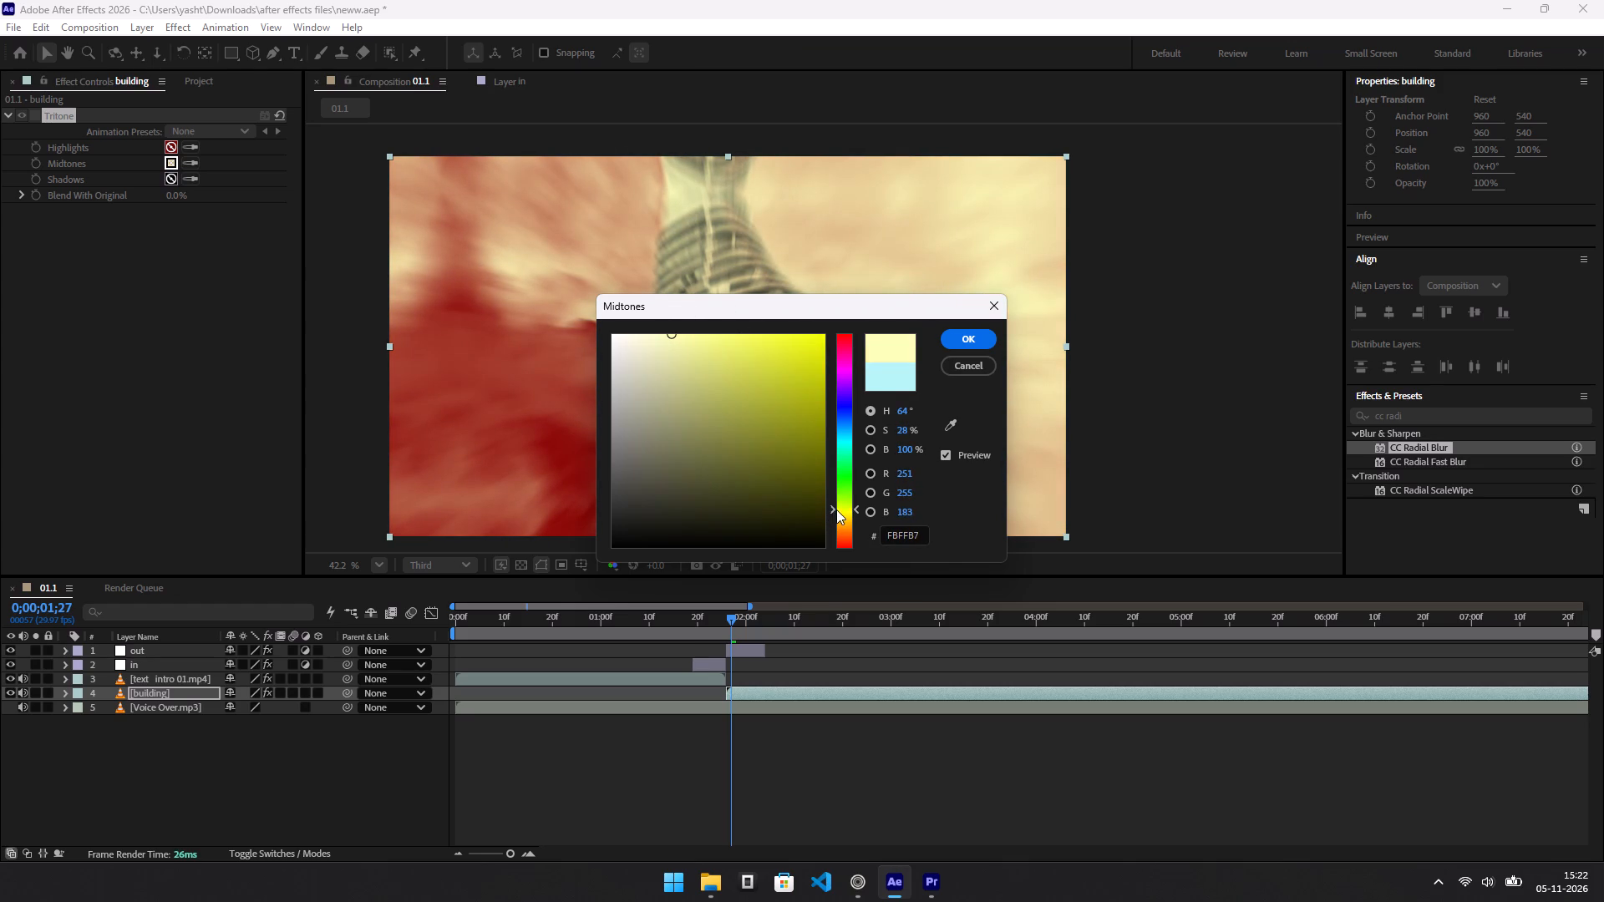
{"action": "left_click_drag", "start_coordinate": [836, 509], "coordinate": [837, 509]}
{"action": "left_click", "coordinate": [961, 342]}
Play the text intro and its transition into the building clip from several starting points to review the red and yellow look.
{"action": "left_click_drag", "start_coordinate": [740, 619], "coordinate": [738, 619]}
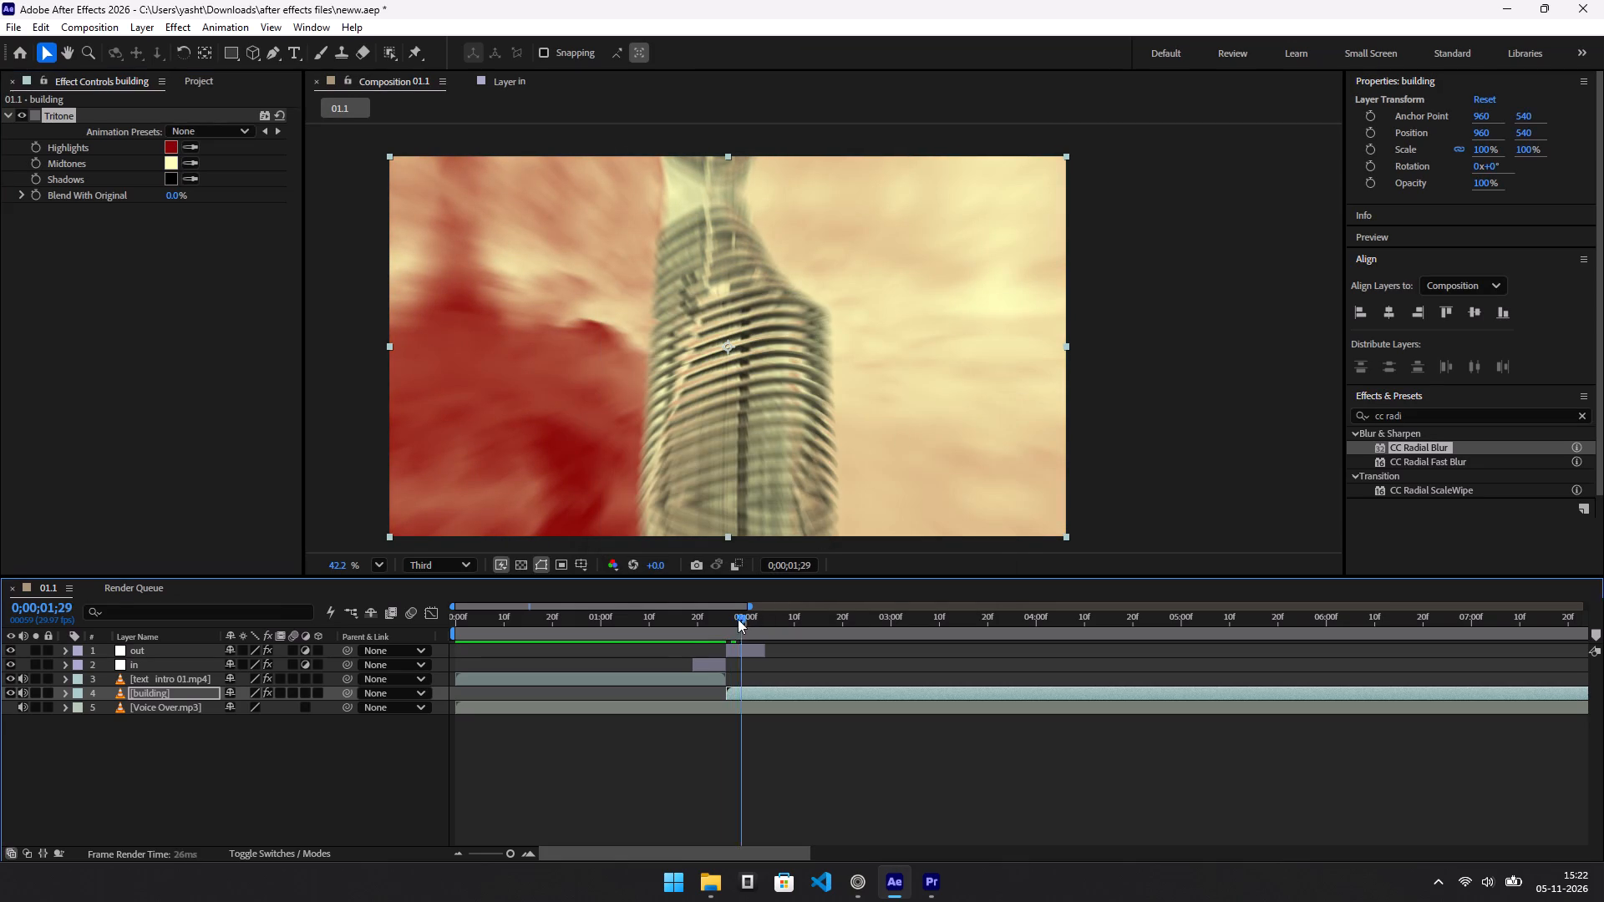
{"action": "left_click_drag", "start_coordinate": [738, 619], "coordinate": [708, 619]}
{"action": "key", "text": "space"}
{"action": "key", "text": "space"}
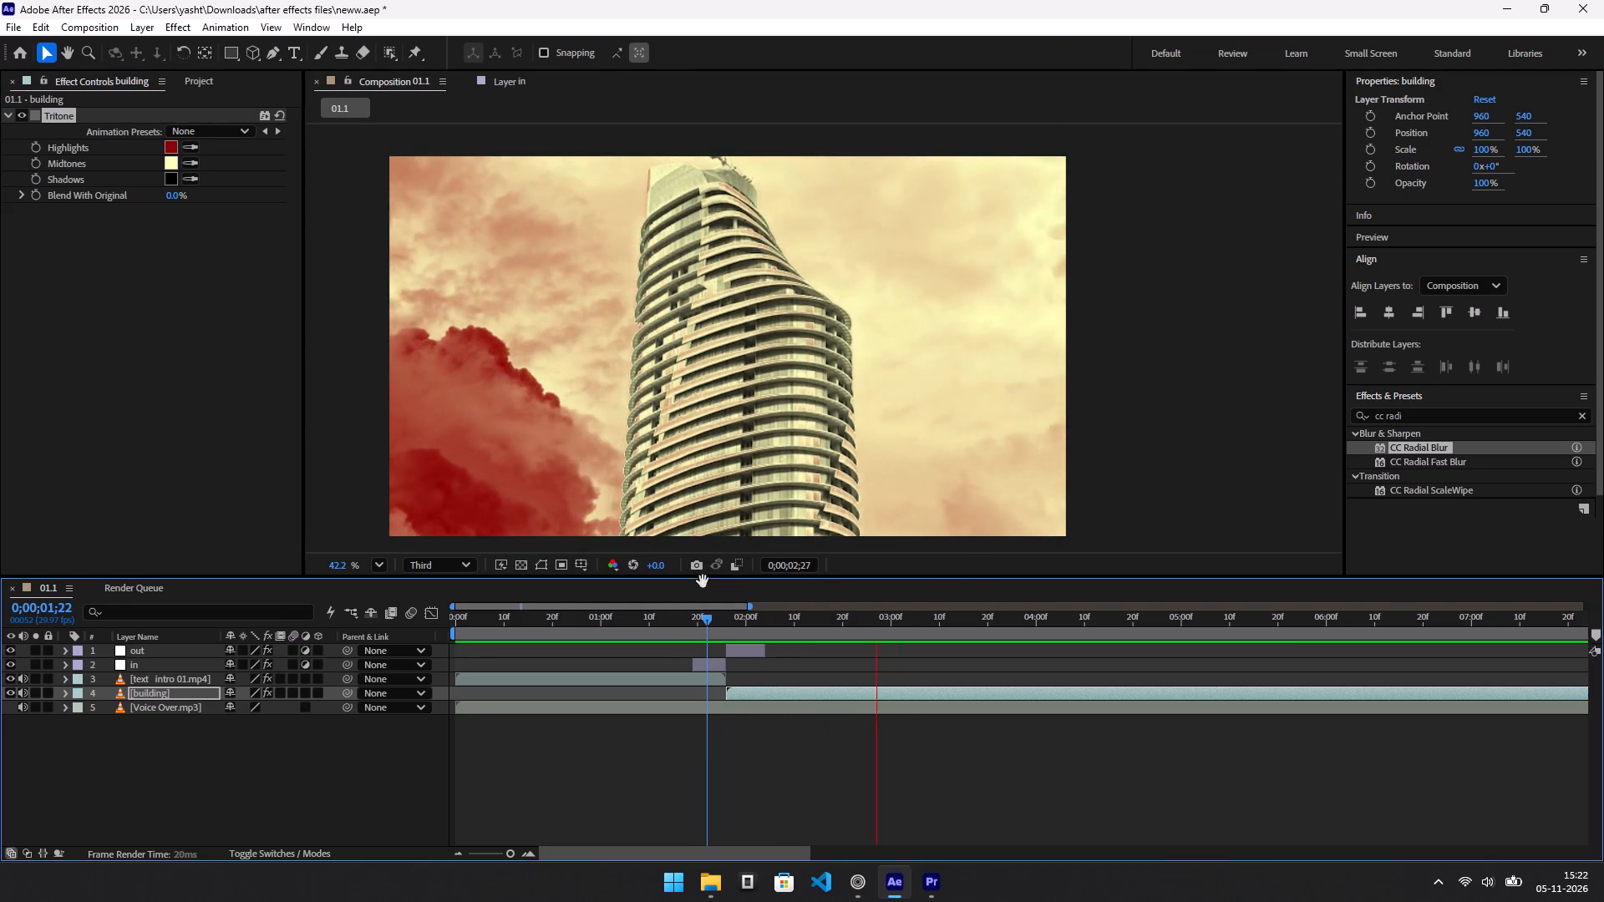
{"action": "left_click_drag", "start_coordinate": [691, 606], "coordinate": [596, 606]}
{"action": "left_click_drag", "start_coordinate": [644, 617], "coordinate": [551, 611]}
{"action": "key", "text": "space"}
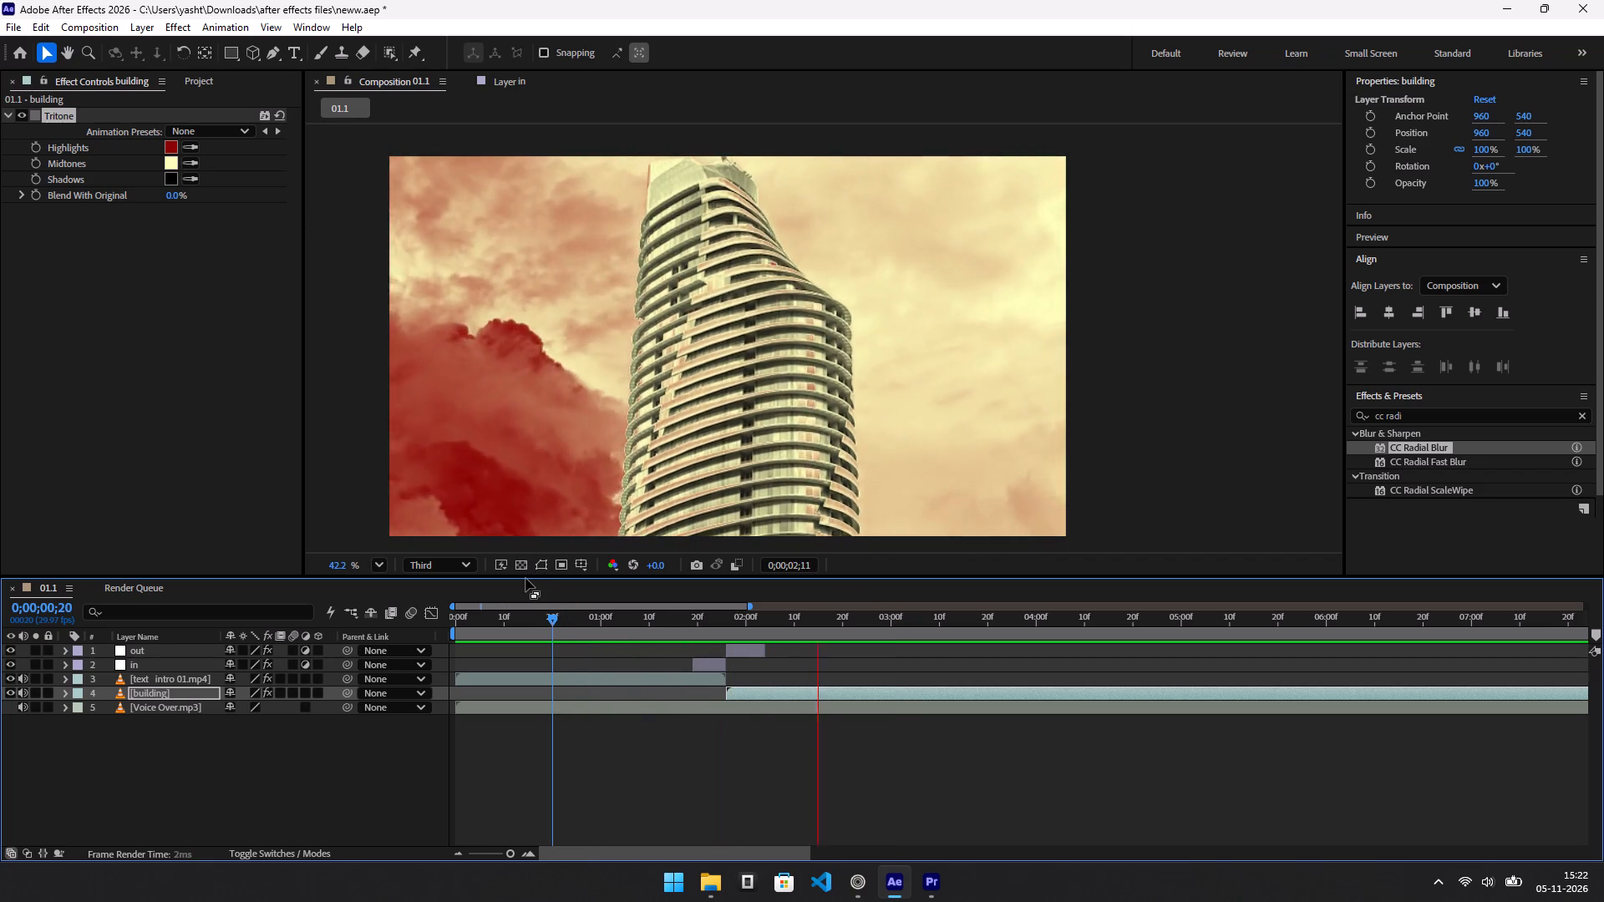
{"action": "key", "text": "space"}
{"action": "key", "text": "space"}
{"action": "left_click_drag", "start_coordinate": [554, 639], "coordinate": [503, 642]}
{"action": "key", "text": "space"}
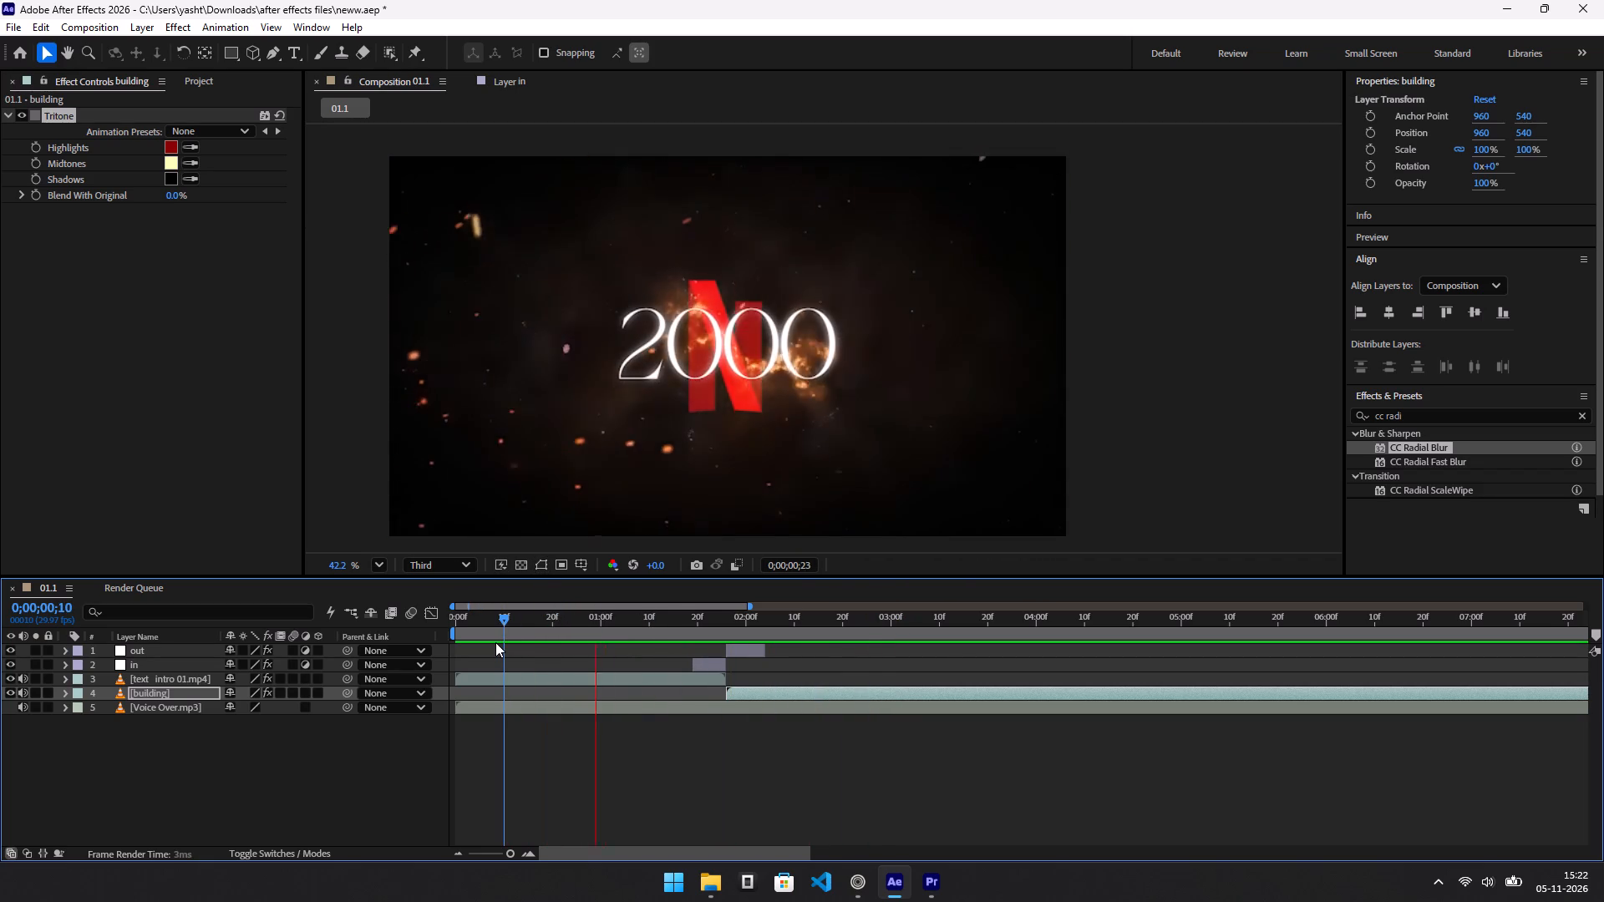
{"action": "key", "text": "space"}
{"action": "key", "text": "space"}
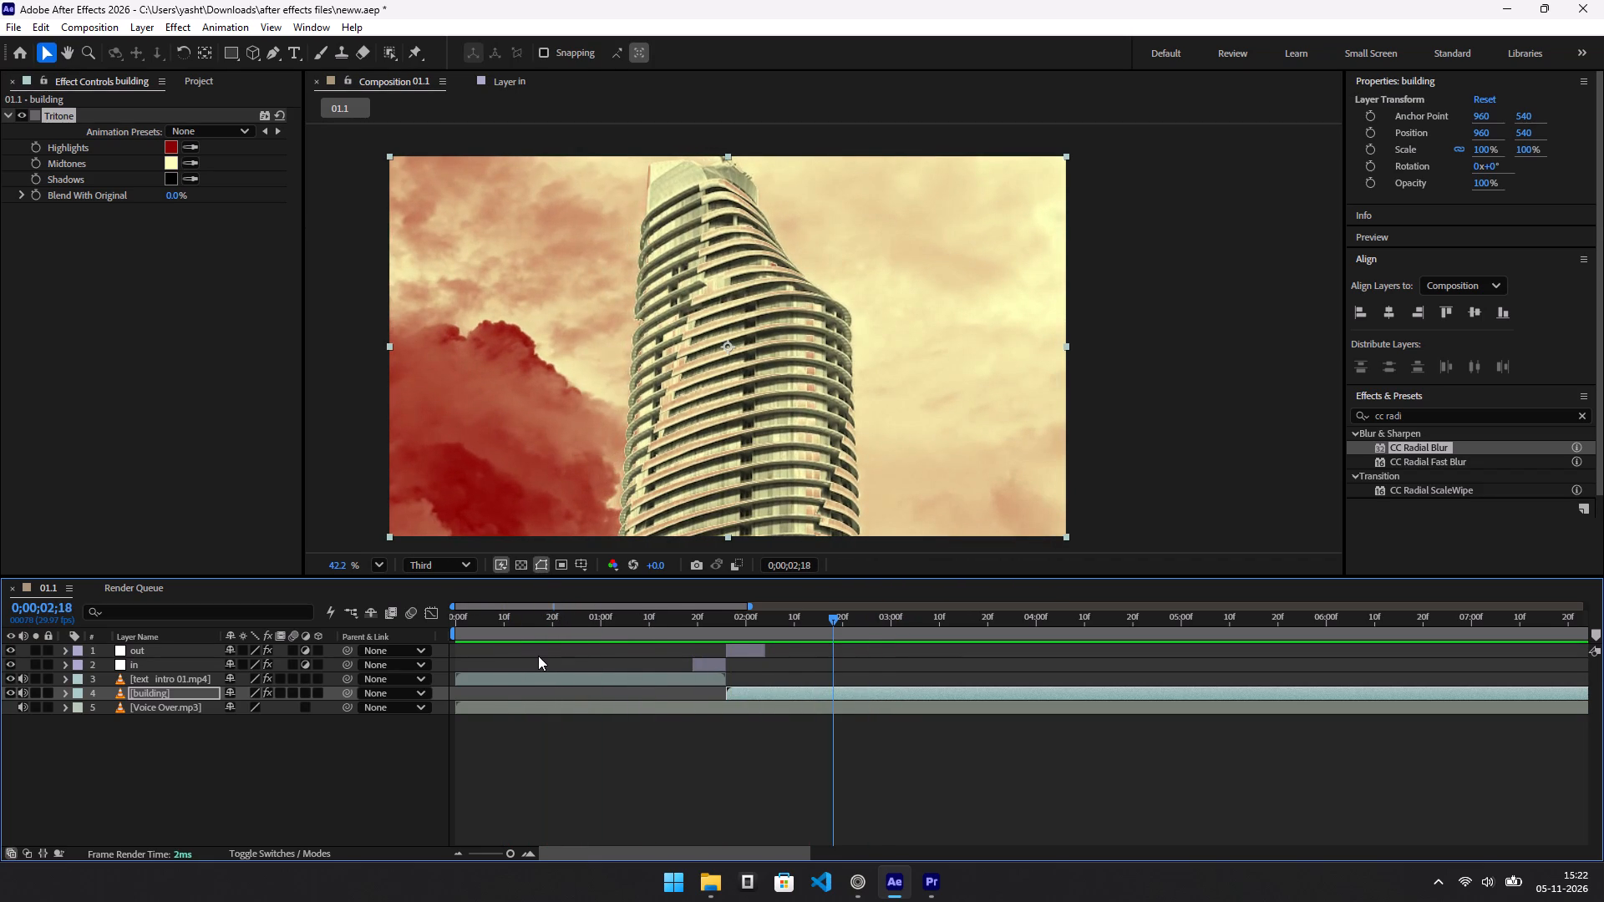
{"action": "left_click_drag", "start_coordinate": [626, 634], "coordinate": [596, 624]}
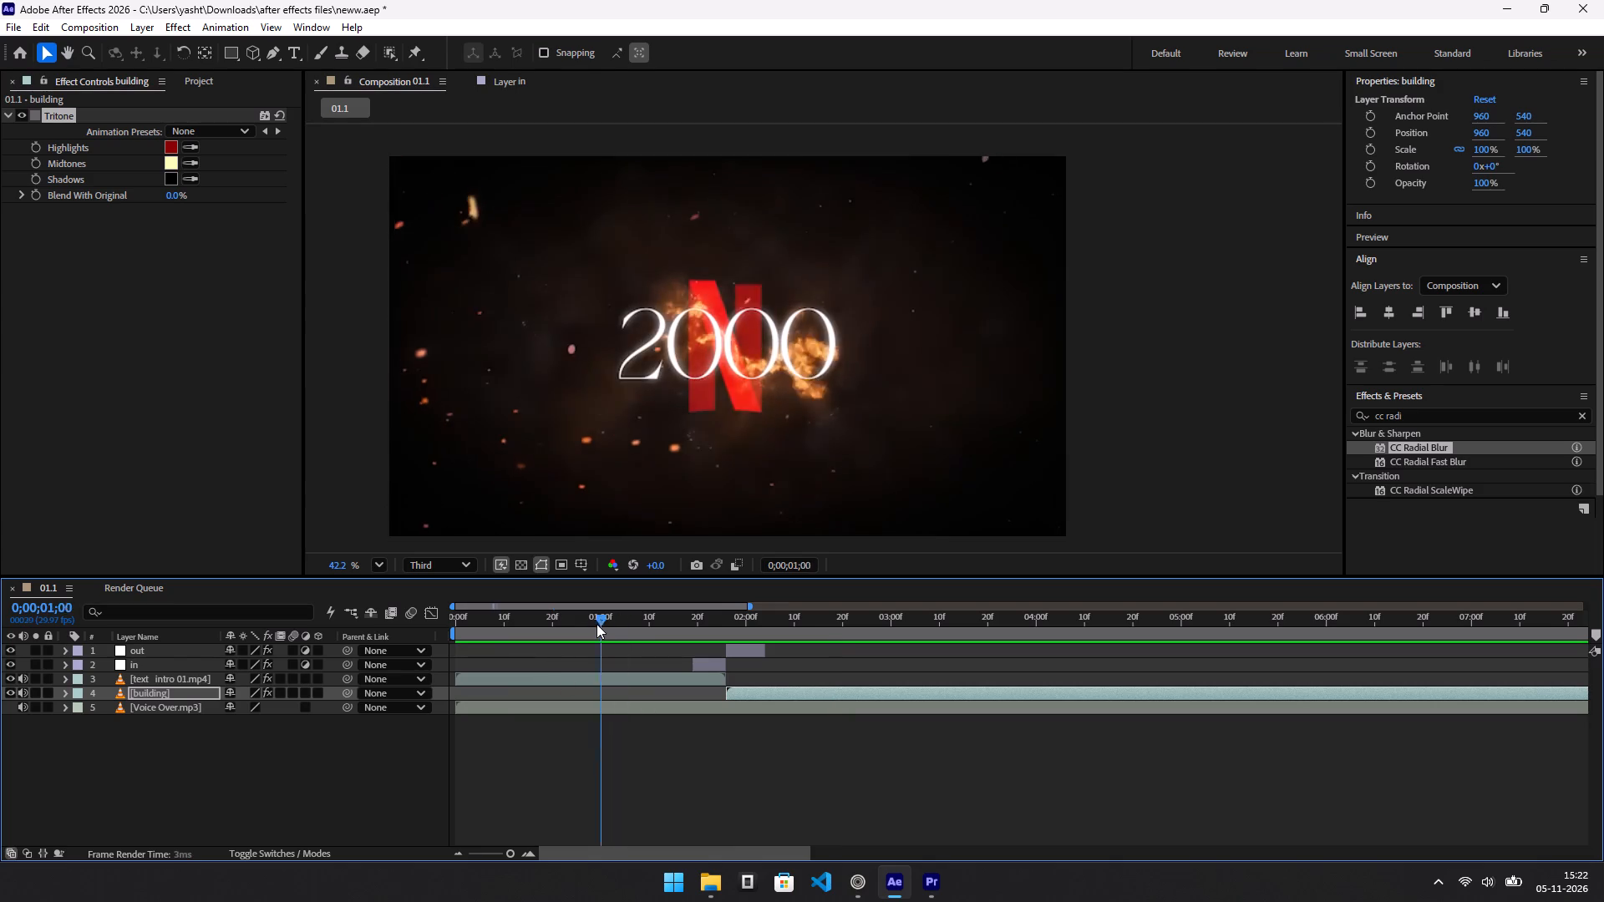
{"action": "left_click_drag", "start_coordinate": [596, 624], "coordinate": [593, 624]}
{"action": "key", "text": "space"}
{"action": "key", "text": "space"}
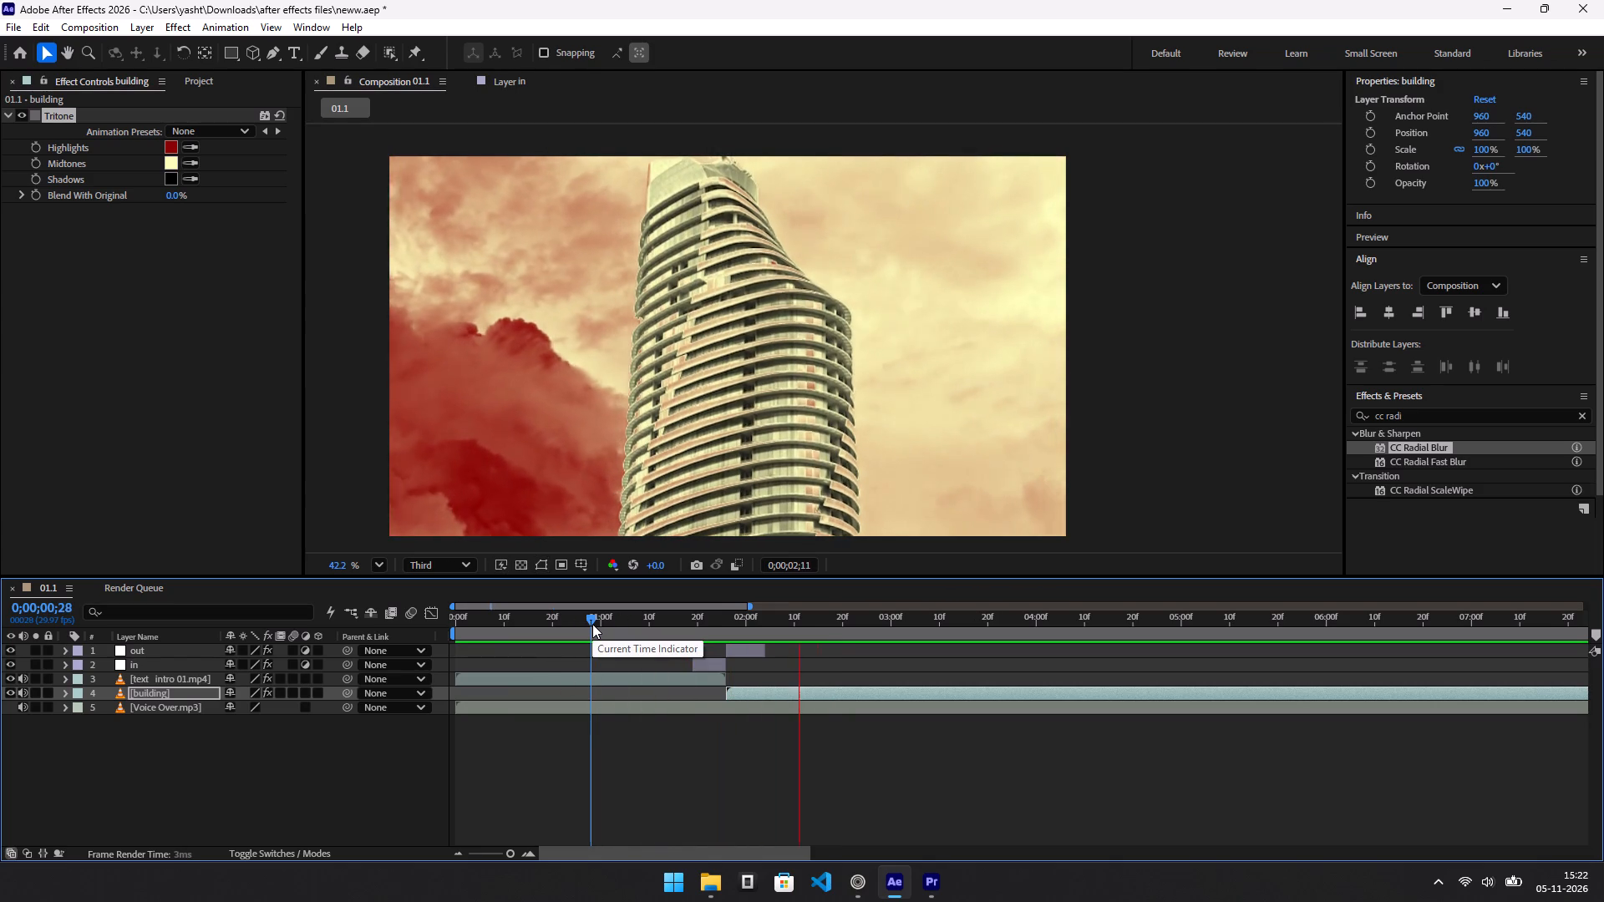
{"action": "key", "text": "space"}
{"action": "key", "text": "space"}
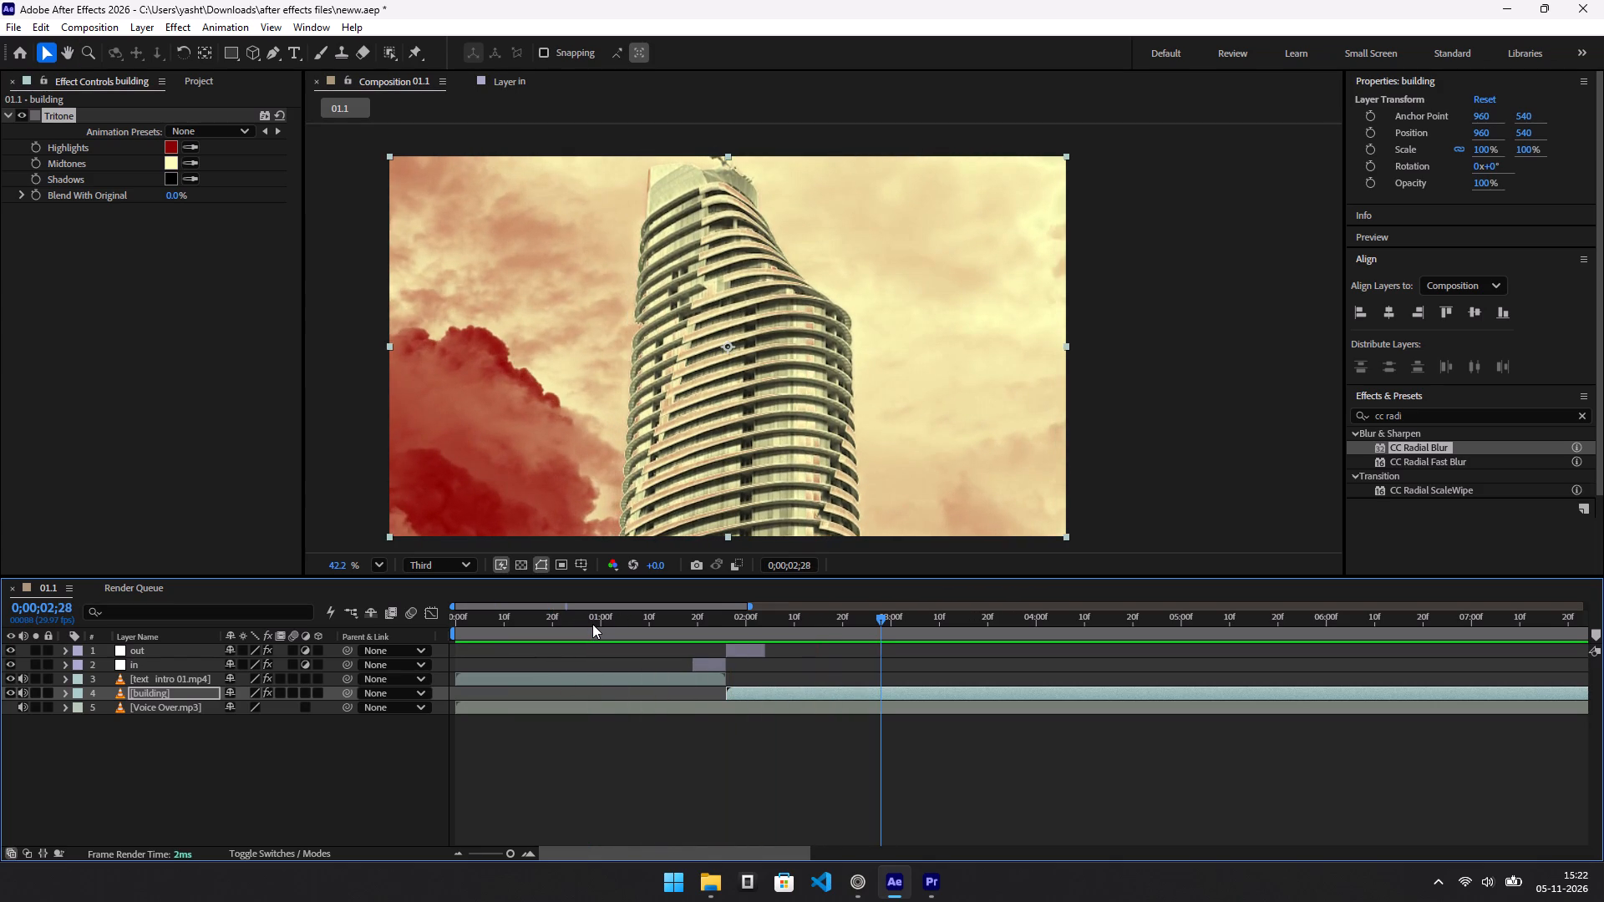
Trim the ends of the building and Voice Over.mp3 layers at 0;00;02;04.
{"action": "left_click_drag", "start_coordinate": [719, 613], "coordinate": [759, 627]}
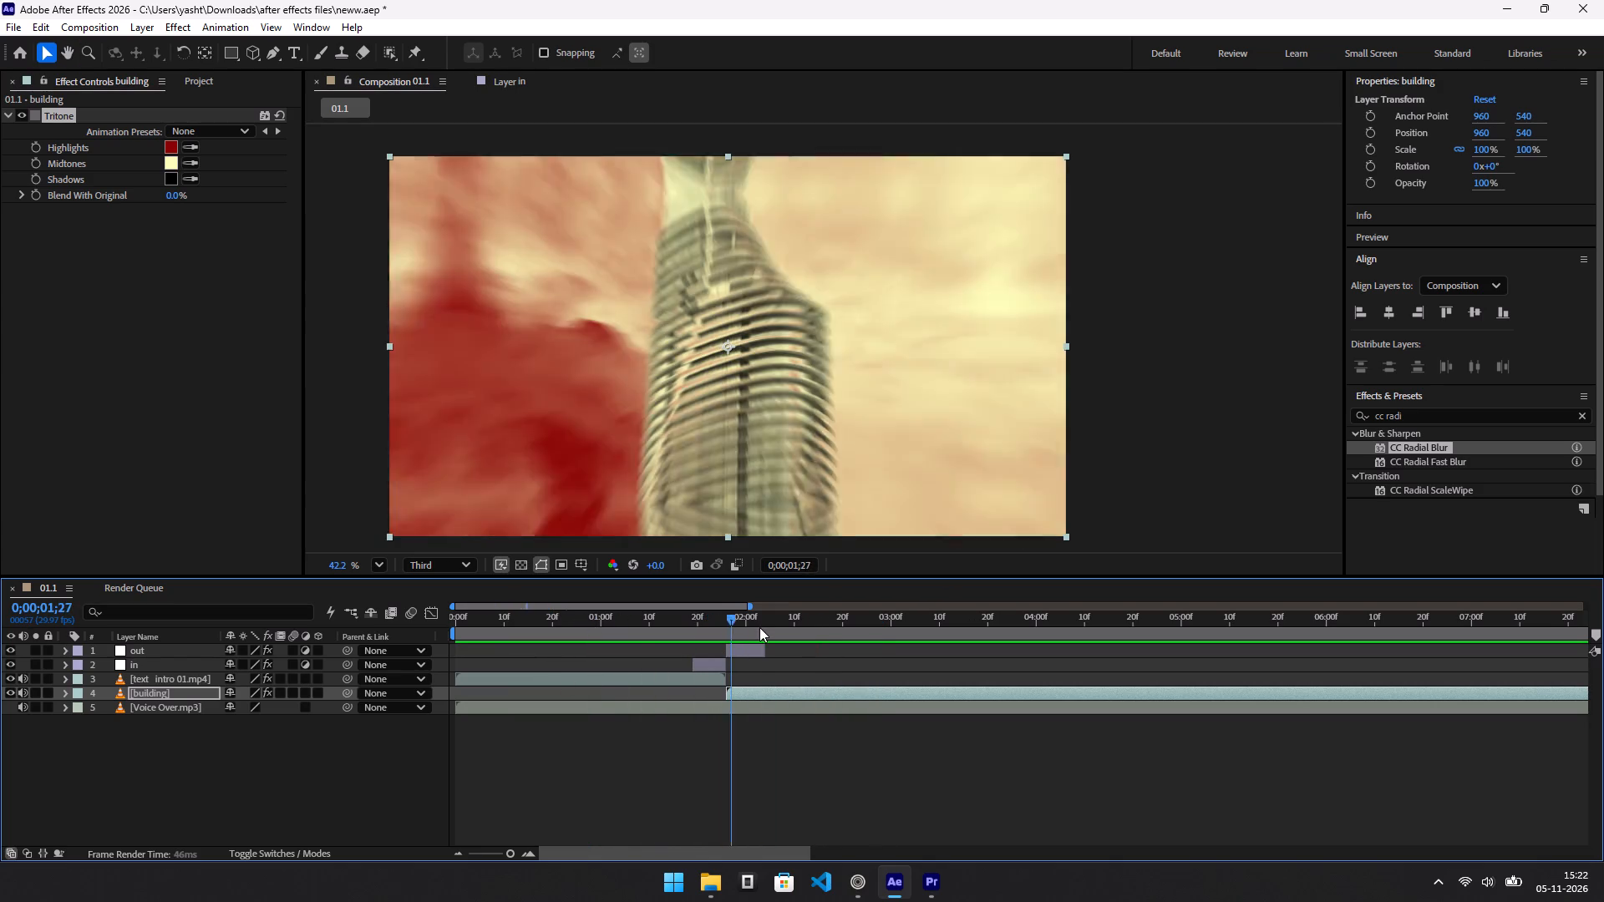
{"action": "left_click_drag", "start_coordinate": [759, 627], "coordinate": [764, 628]}
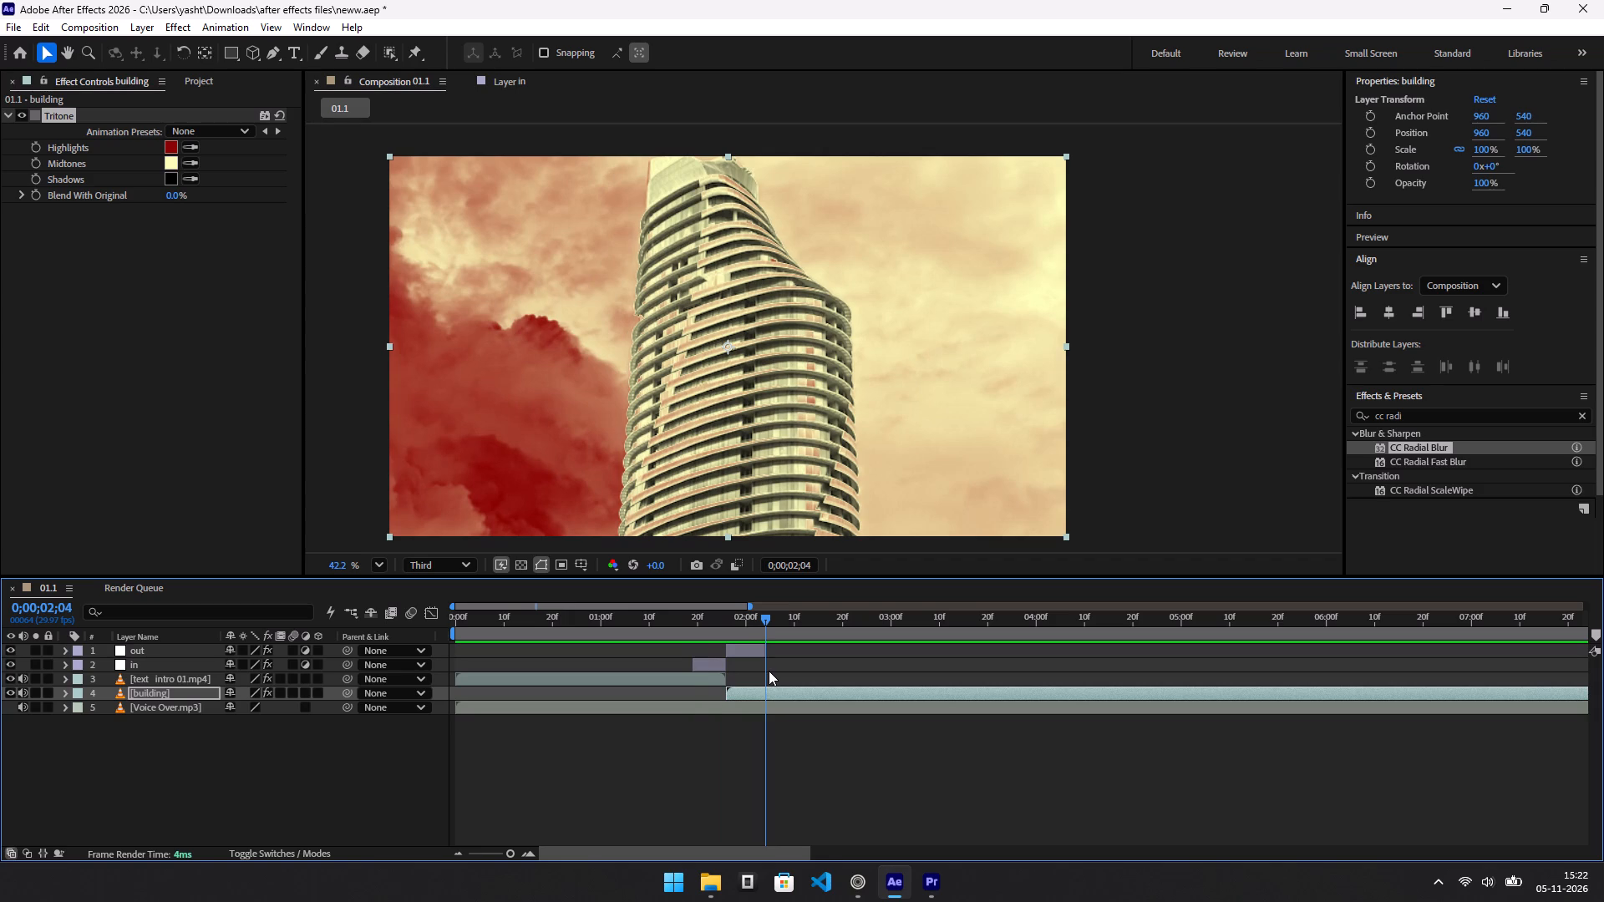
{"action": "key", "text": "alt+bracketright"}
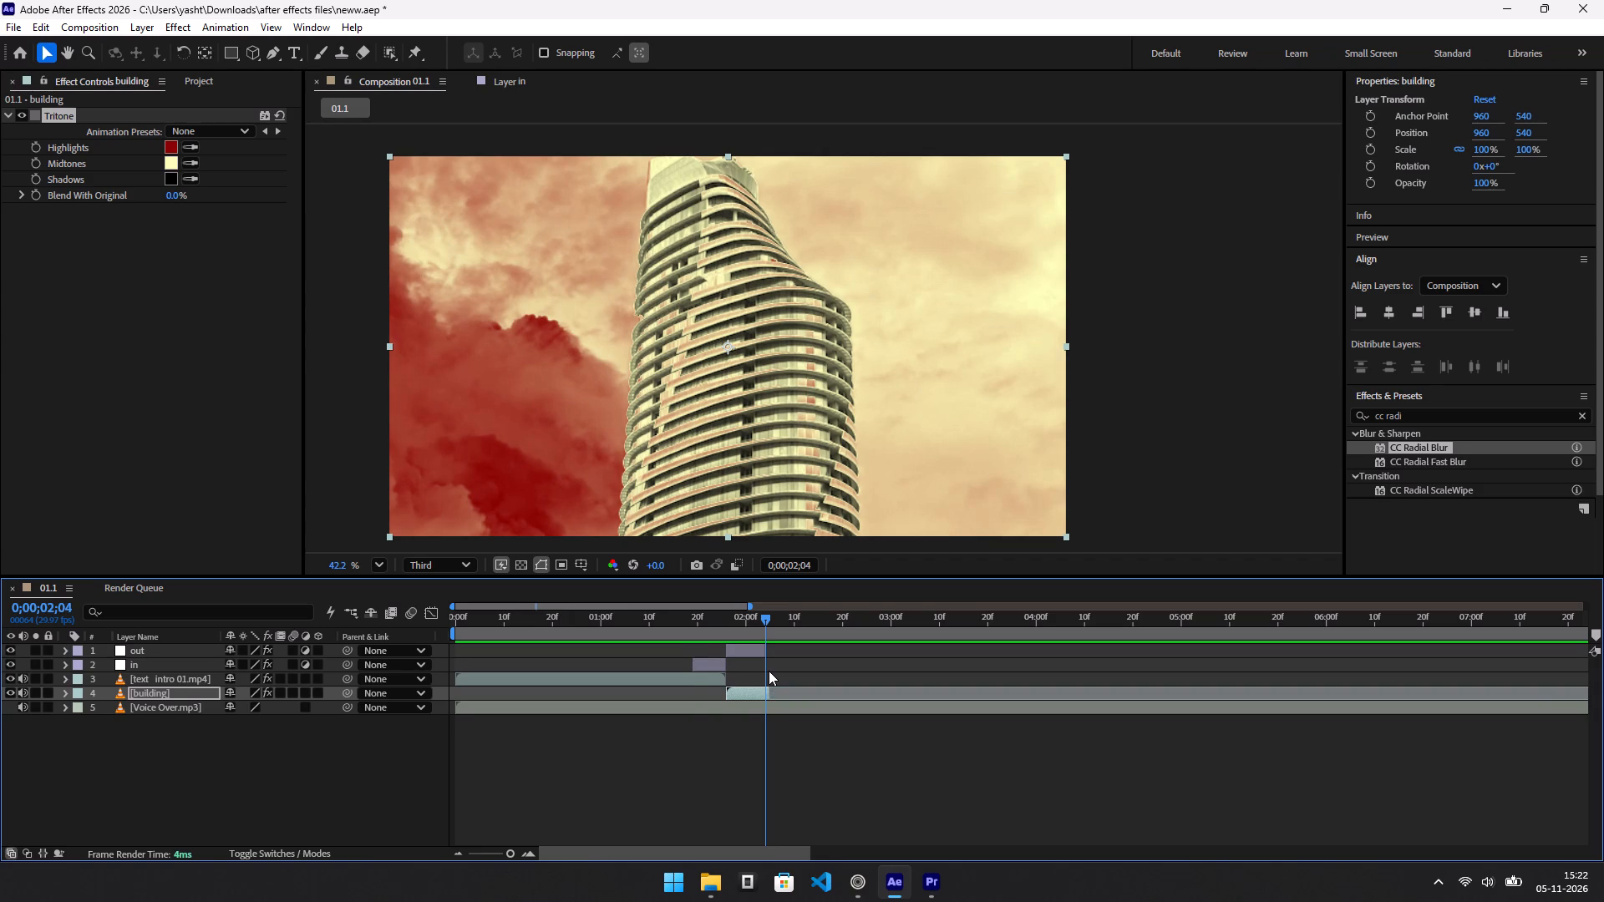
{"action": "left_click", "coordinate": [794, 709]}
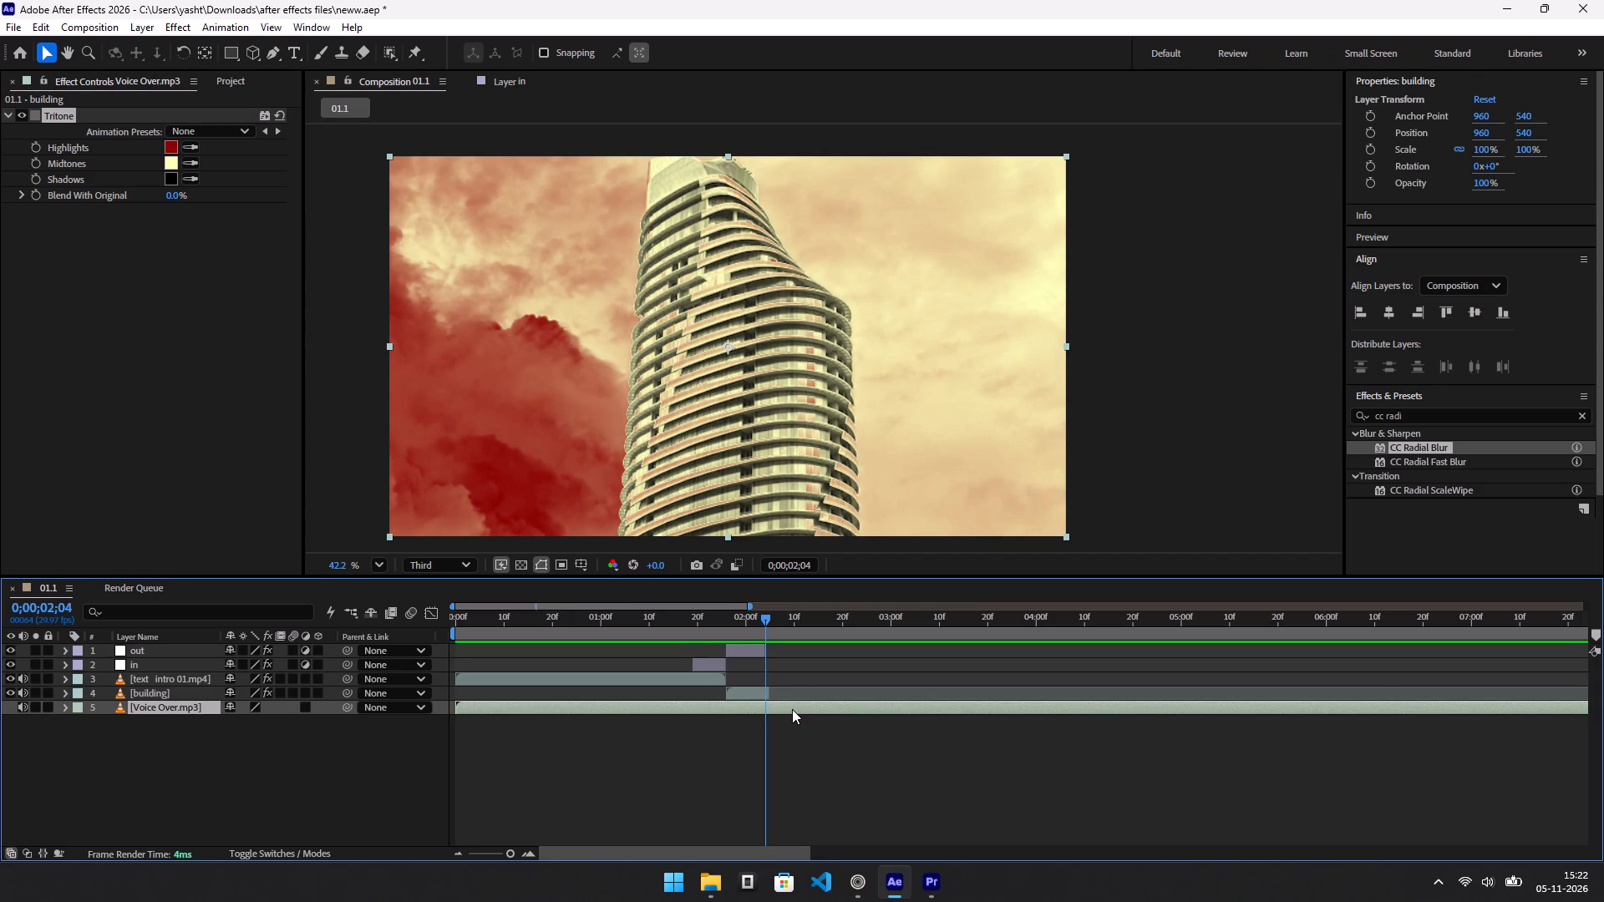
{"action": "key", "text": "alt+bracketright"}
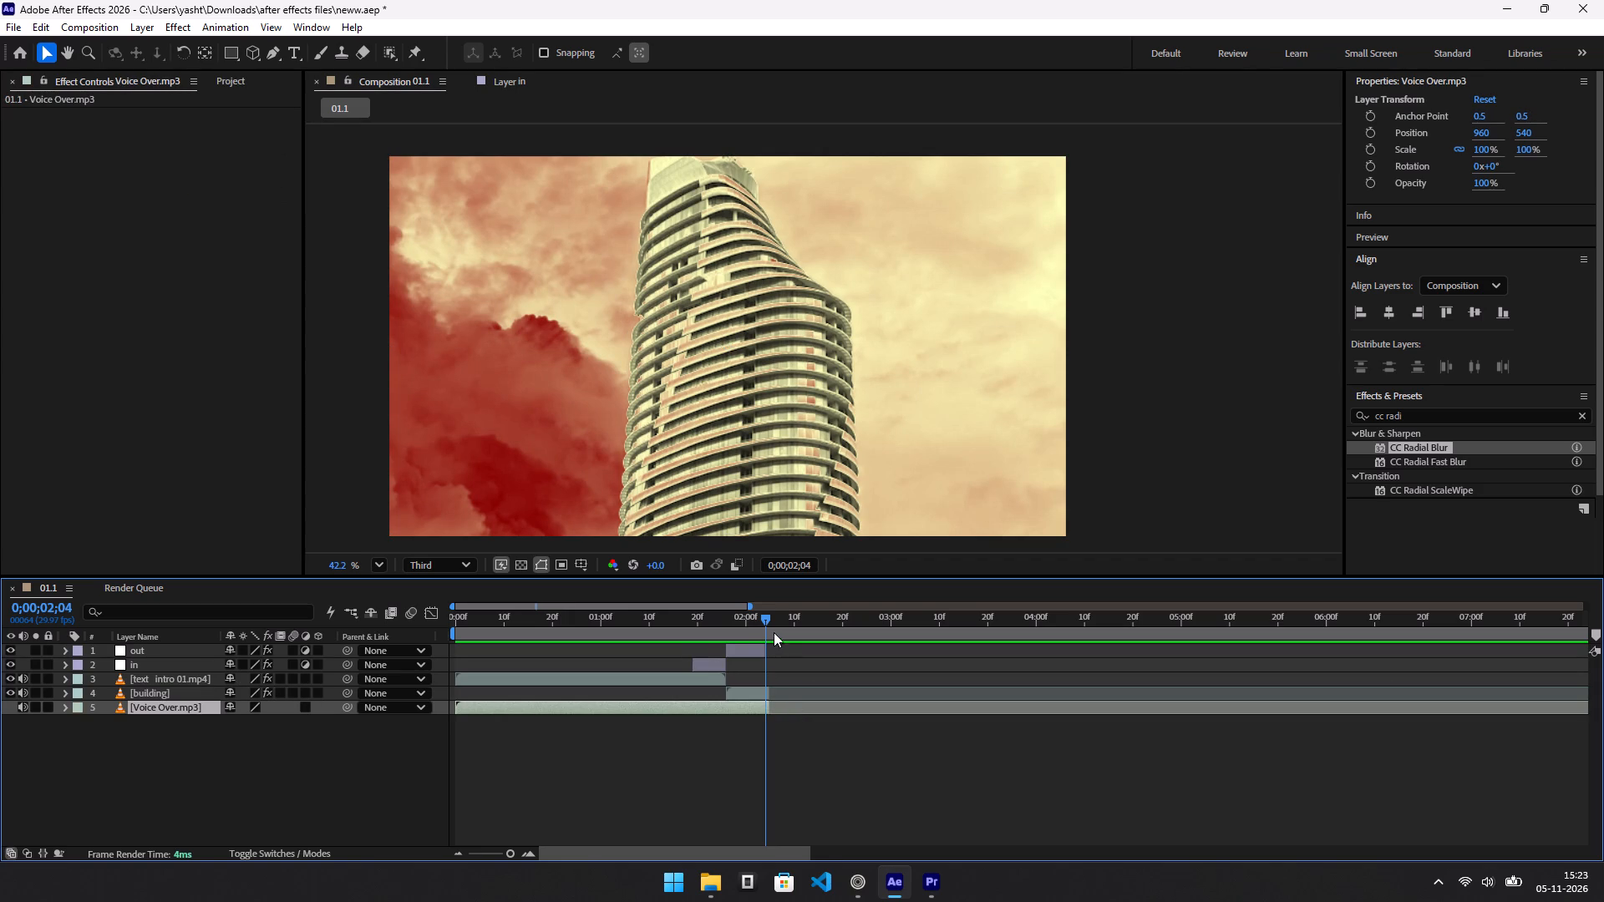
Shorten the building and Voice Over.mp3 layers together by one frame so both end exactly where the out layer ends.
{"action": "left_click_drag", "start_coordinate": [758, 606], "coordinate": [778, 606]}
{"action": "left_click_drag", "start_coordinate": [752, 617], "coordinate": [762, 618]}
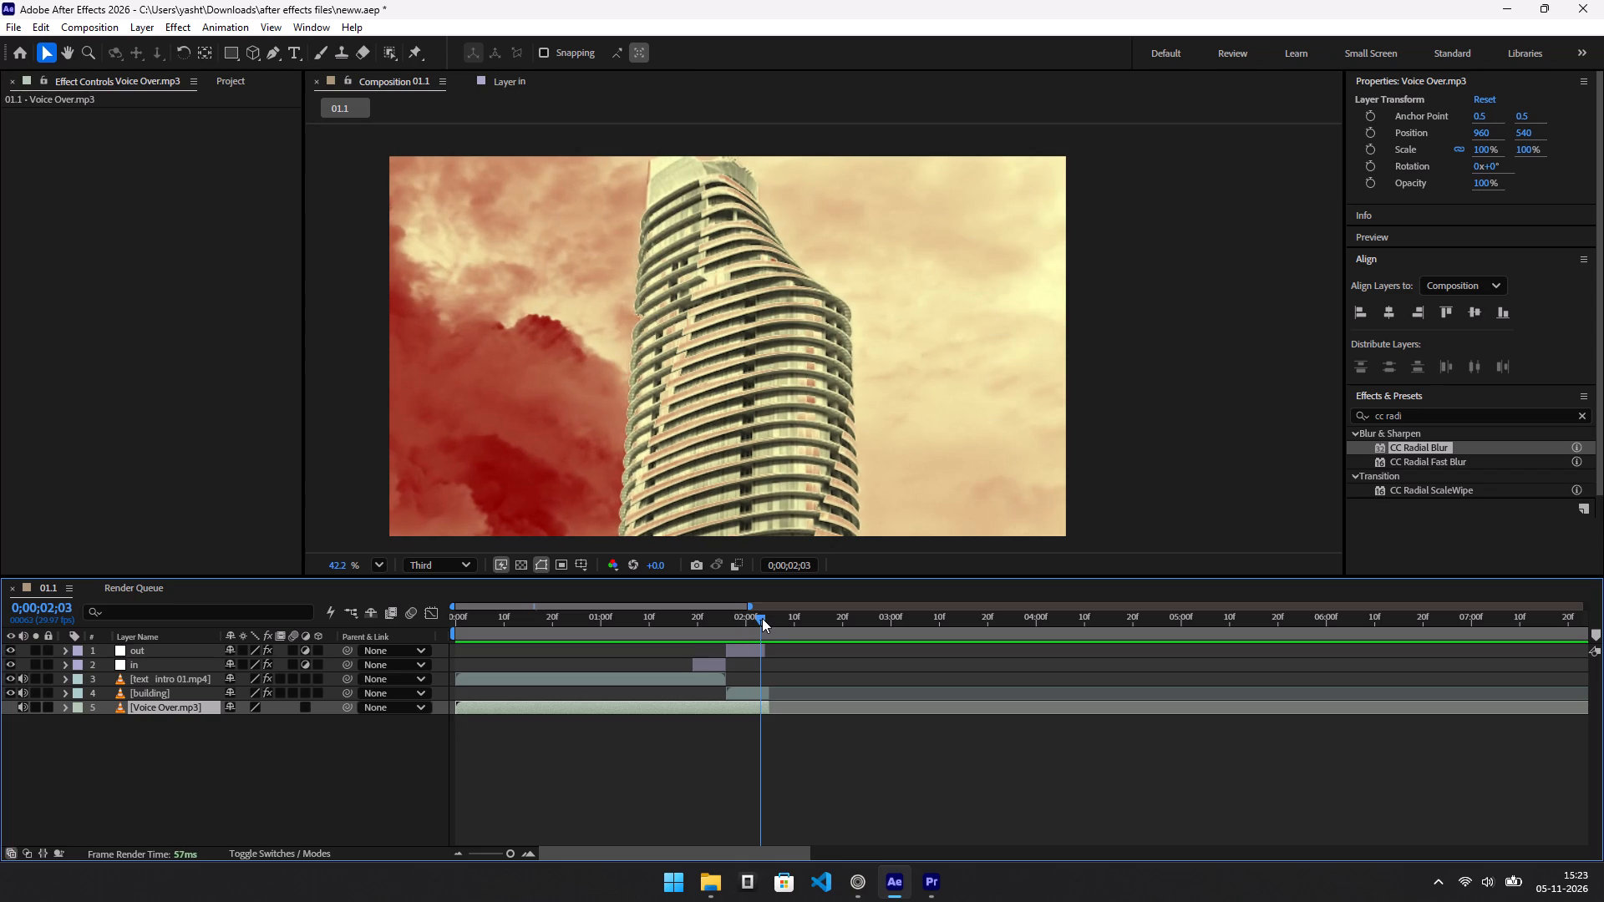
{"action": "left_click_drag", "start_coordinate": [762, 618], "coordinate": [765, 620]}
{"action": "scroll", "coordinate": [766, 688], "scroll_direction": "up", "scroll_amount": 7, "text": "alt"}
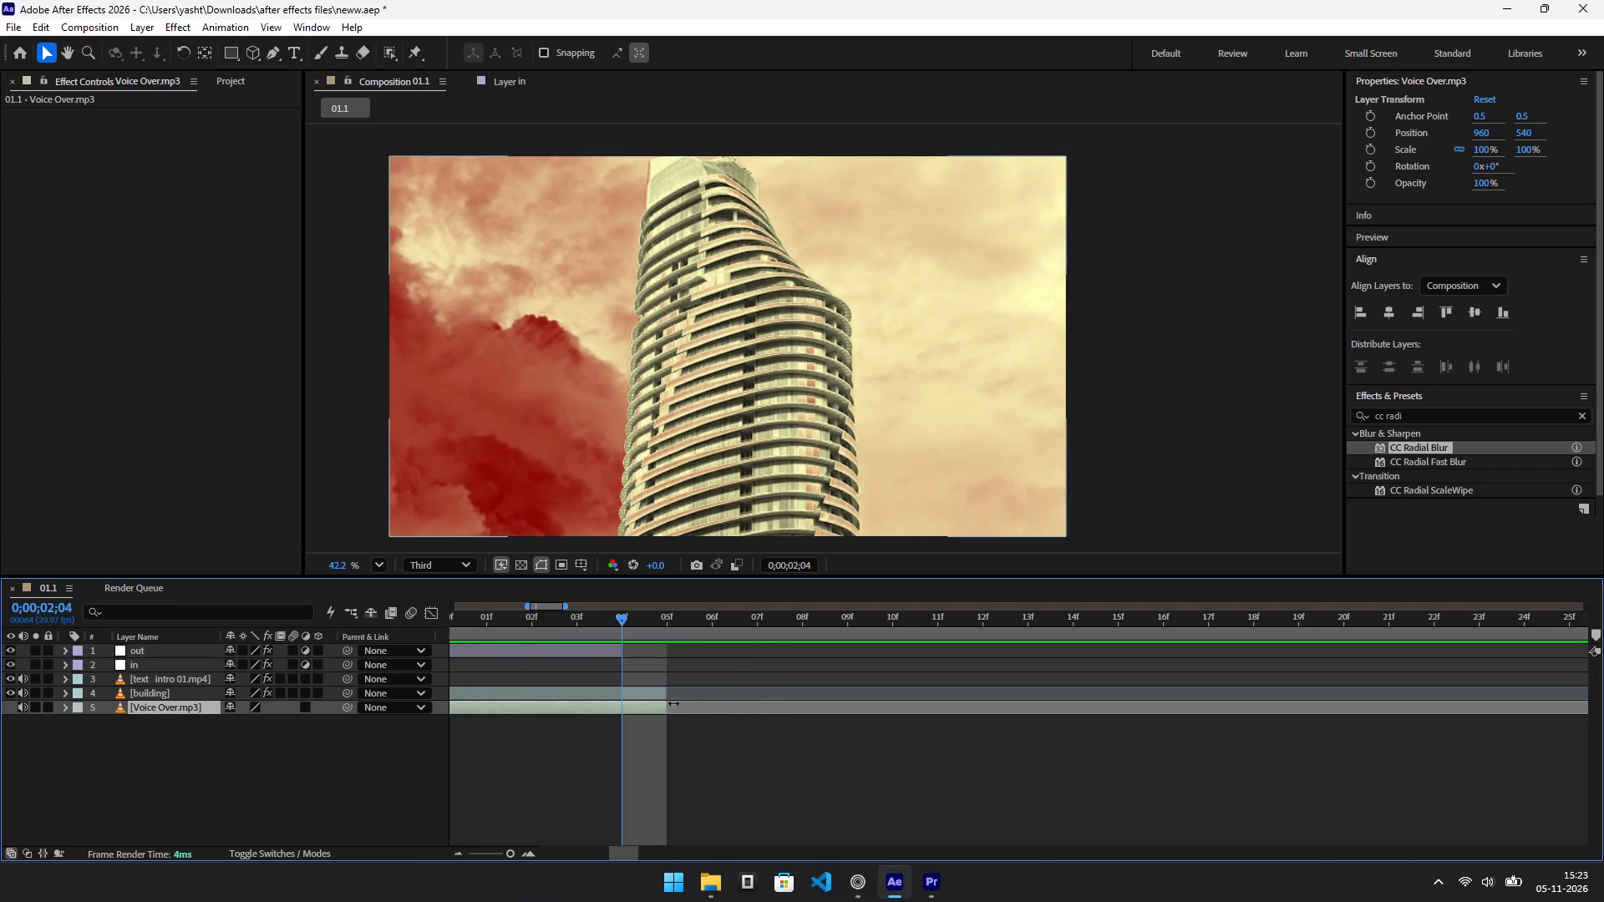
{"action": "left_click", "coordinate": [653, 692]}
{"action": "left_click", "coordinate": [652, 700], "text": "ctrl"}
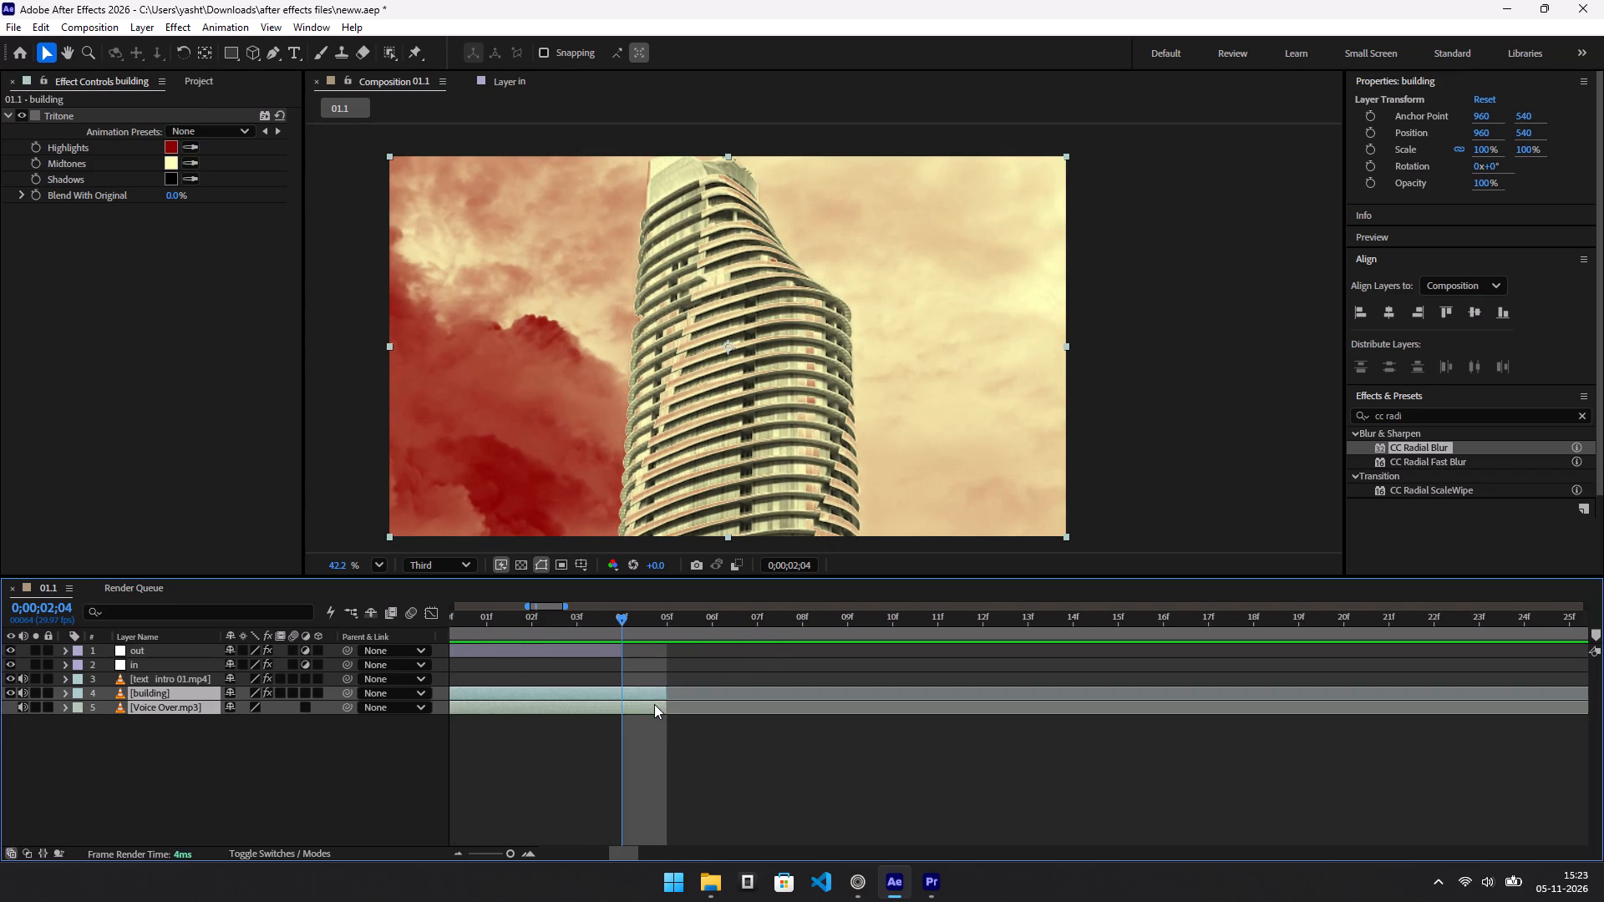
{"action": "left_click", "coordinate": [654, 704], "text": "ctrl"}
{"action": "left_click_drag", "start_coordinate": [666, 691], "coordinate": [629, 691]}
{"action": "left_click", "coordinate": [636, 682]}
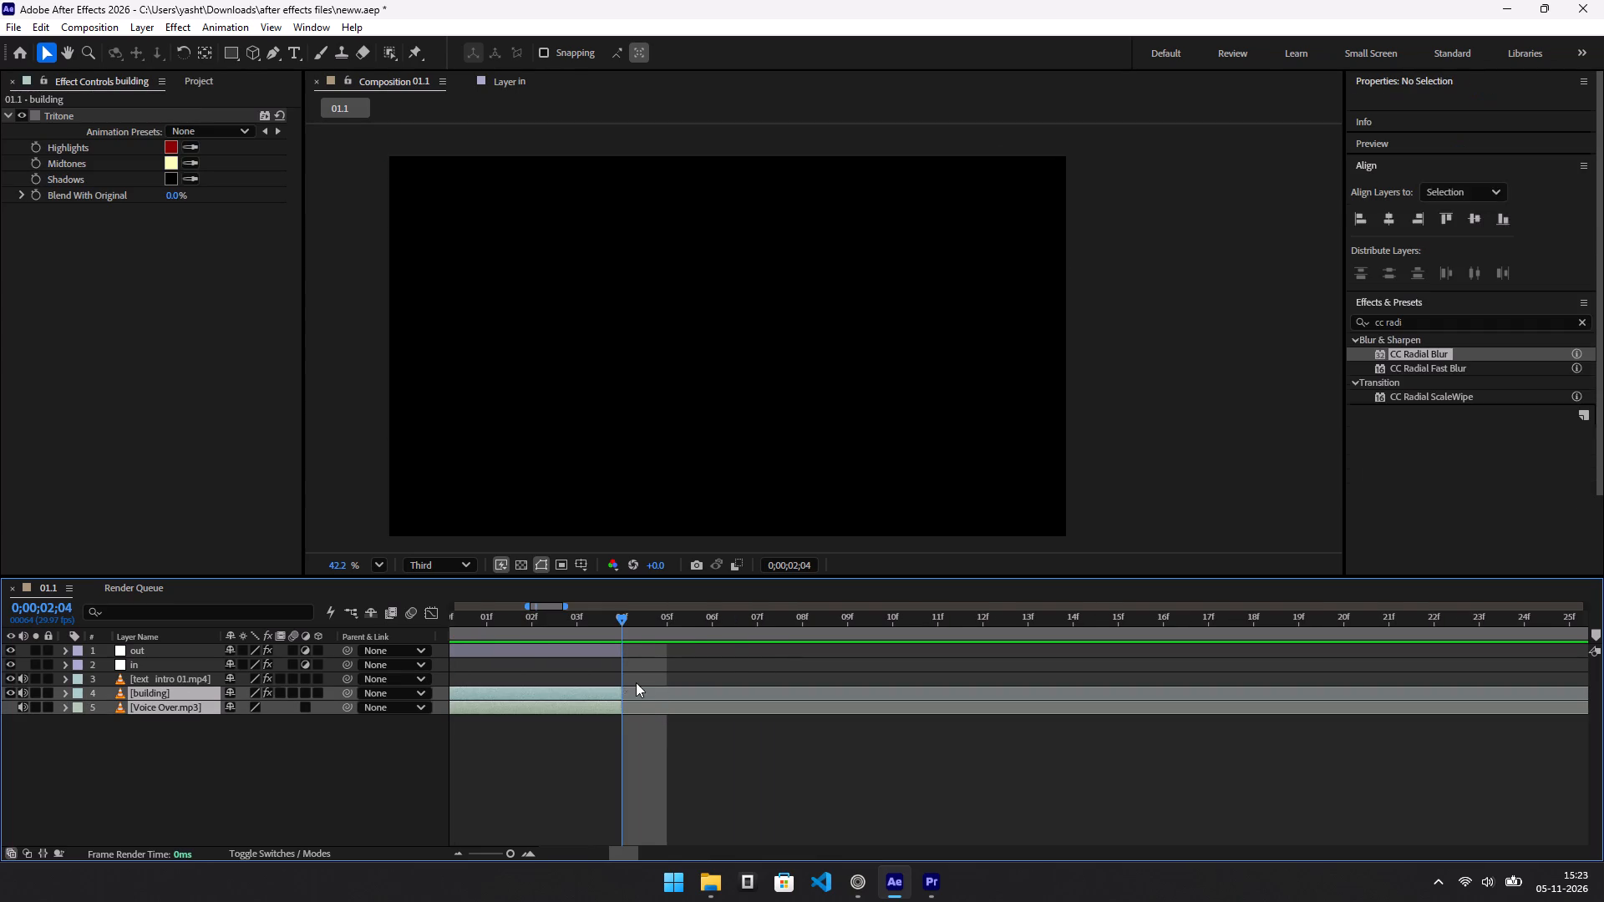
Play the composition from its start through the building clip to review the trimmed layer ends.
{"action": "left_click_drag", "start_coordinate": [629, 617], "coordinate": [144, 607]}
{"action": "key", "text": "space"}
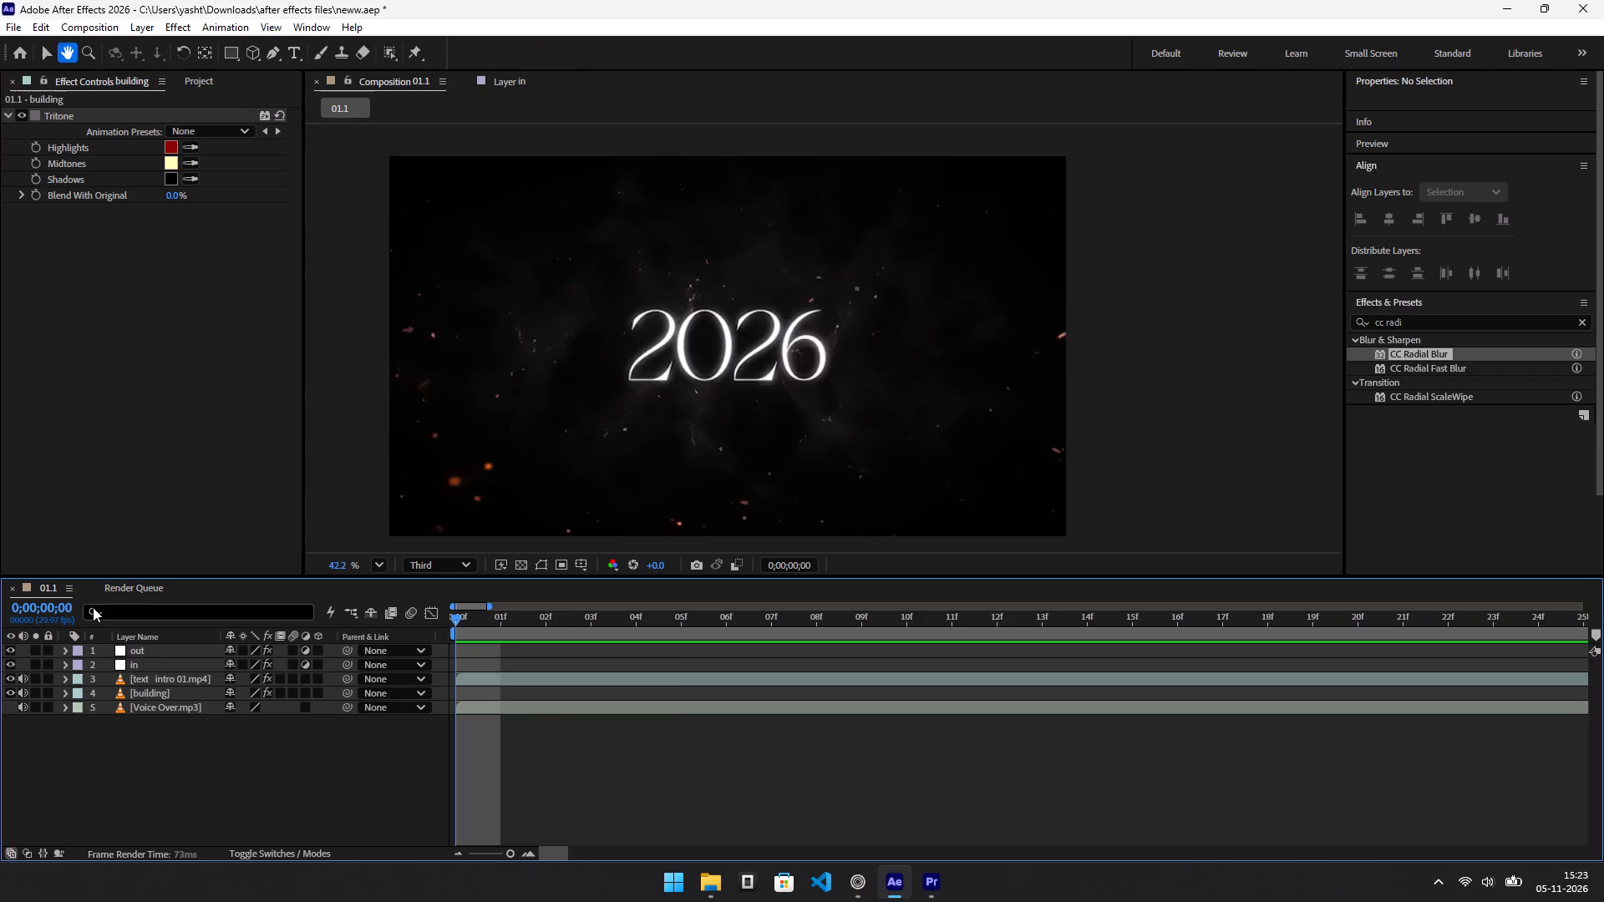
{"action": "scroll", "coordinate": [627, 726], "scroll_direction": "down", "scroll_amount": 4, "text": "alt"}
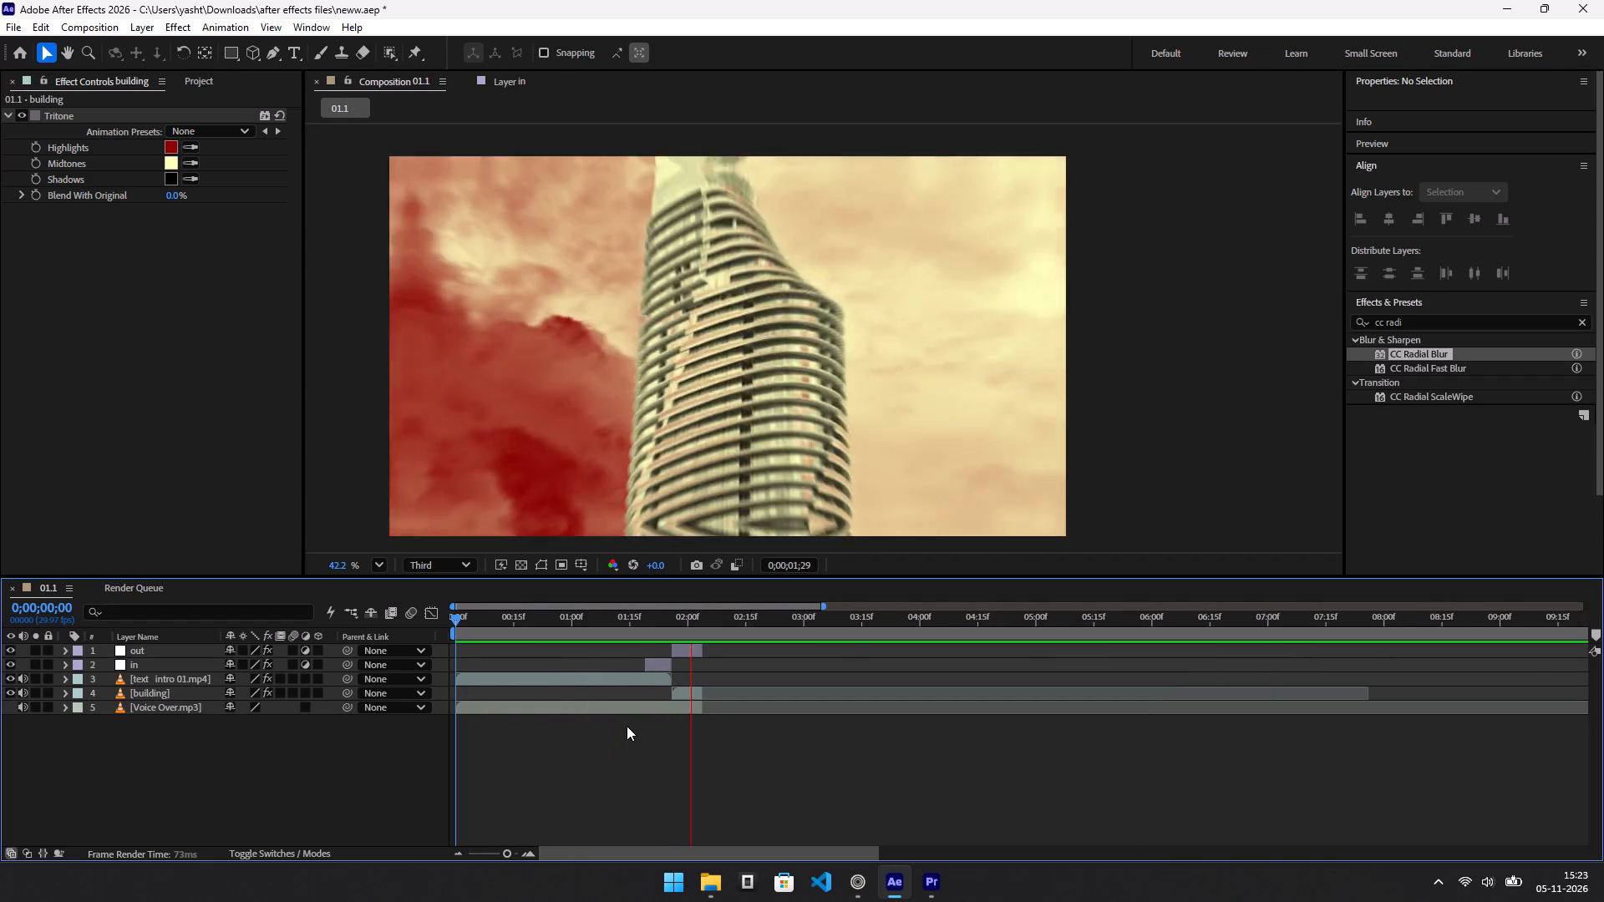
{"action": "key", "text": "space"}
{"action": "left_click", "coordinate": [681, 626]}
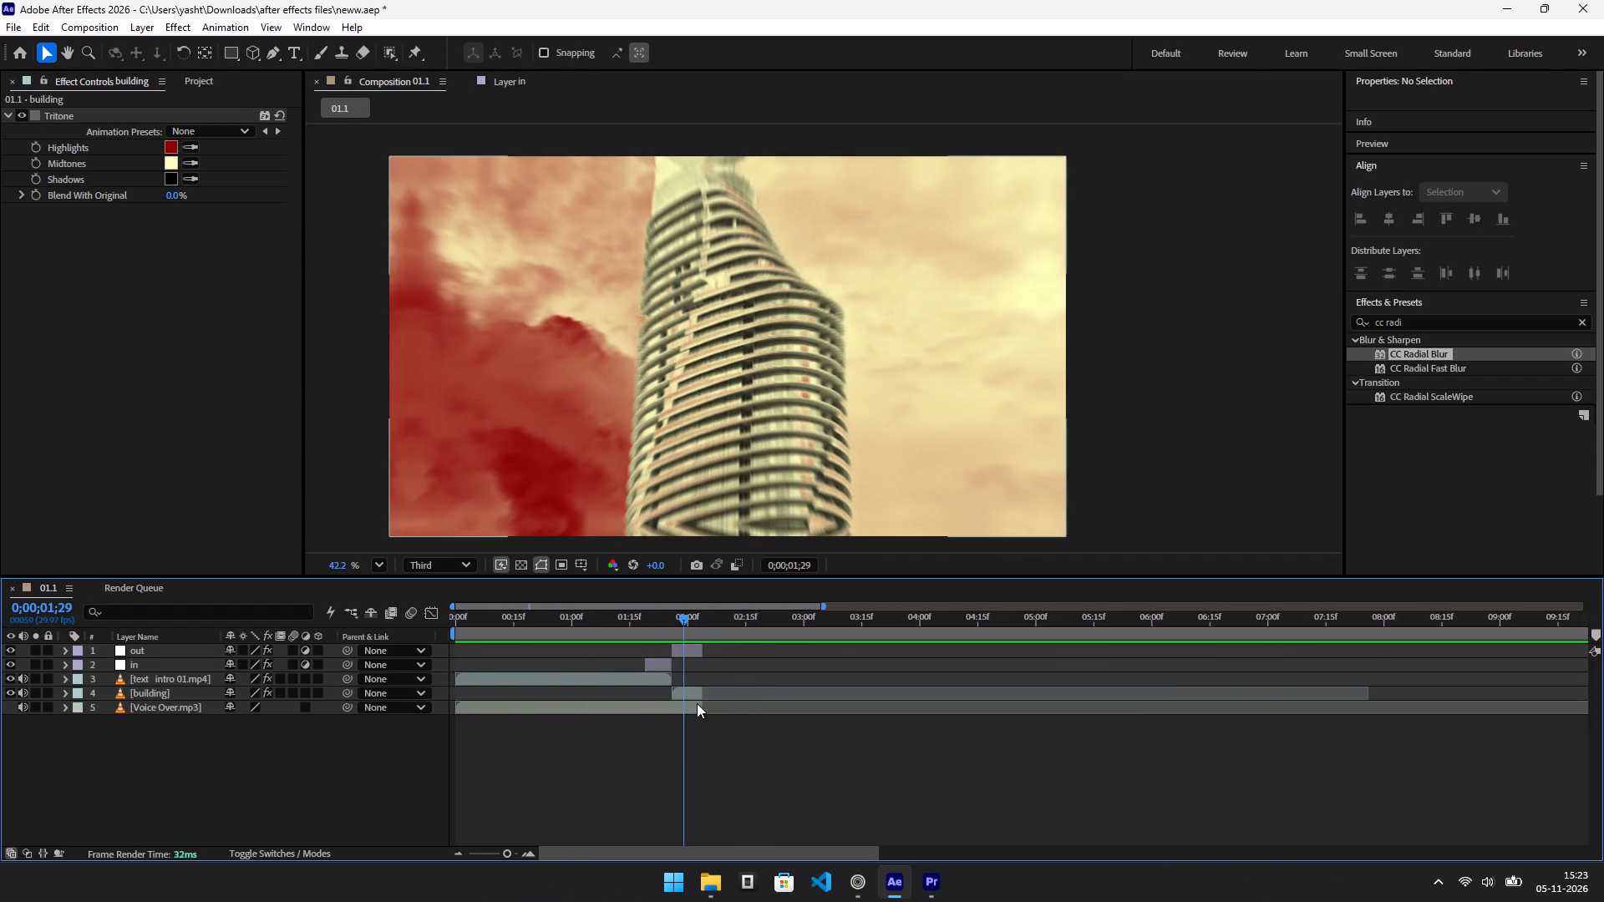
Undo the end trims on the building and Voice Over.mp3 layers, leaving the current time at 0;00;02;04.
{"action": "key", "text": "ctrl+z"}
{"action": "key", "text": "ctrl+z"}
{"action": "key", "text": "ctrl+z"}
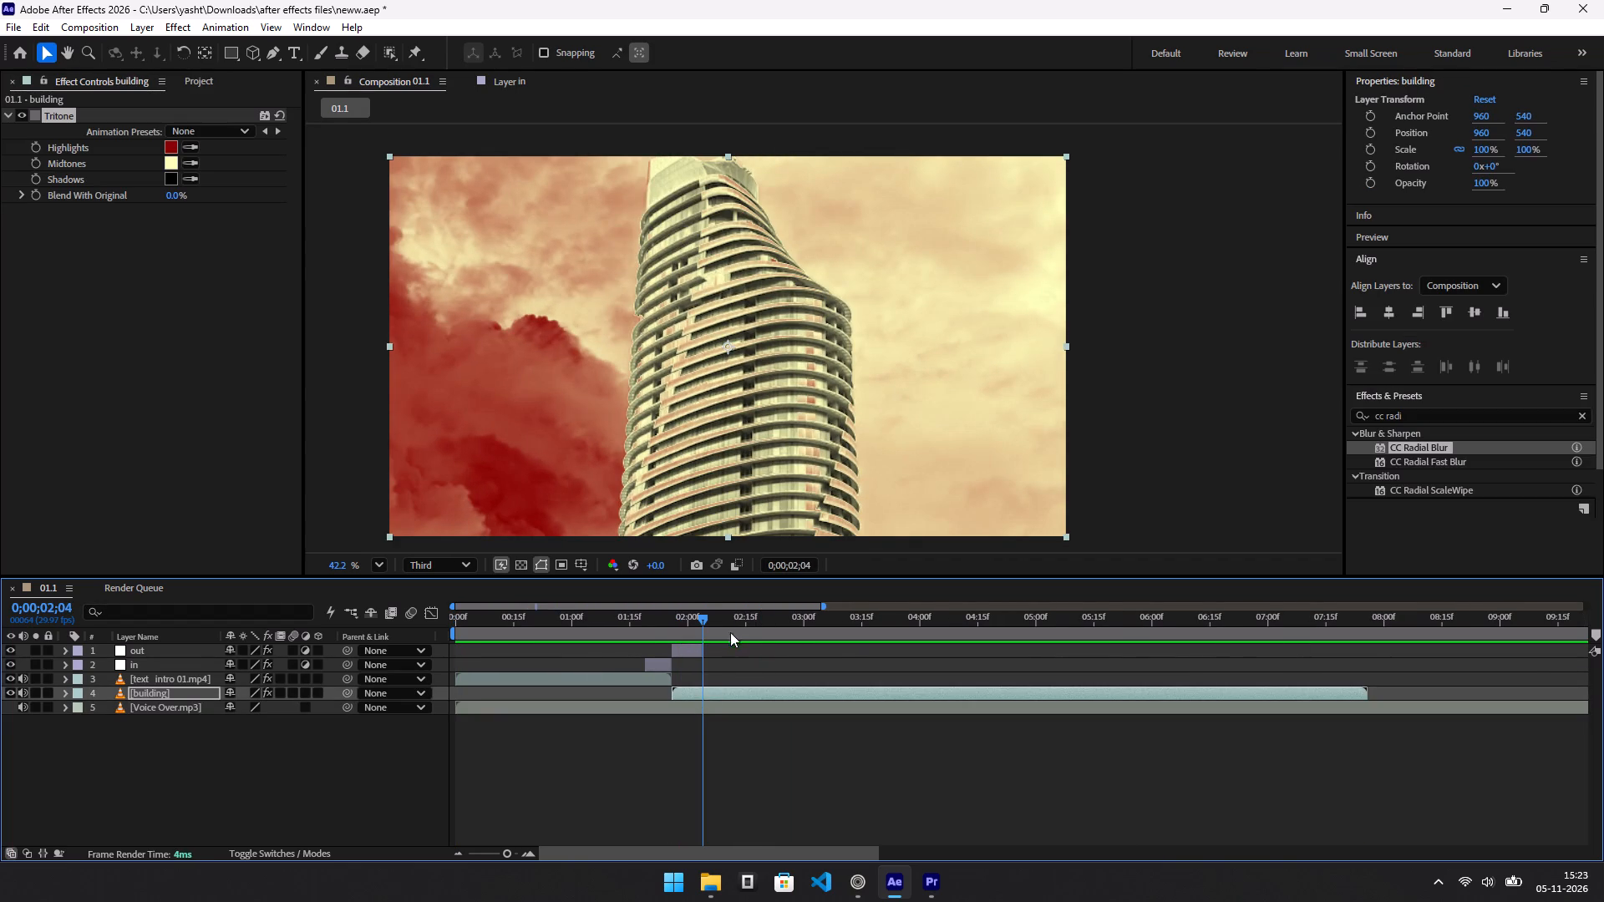
{"action": "key", "text": "space"}
{"action": "key", "text": "space"}
{"action": "left_click", "coordinate": [706, 627]}
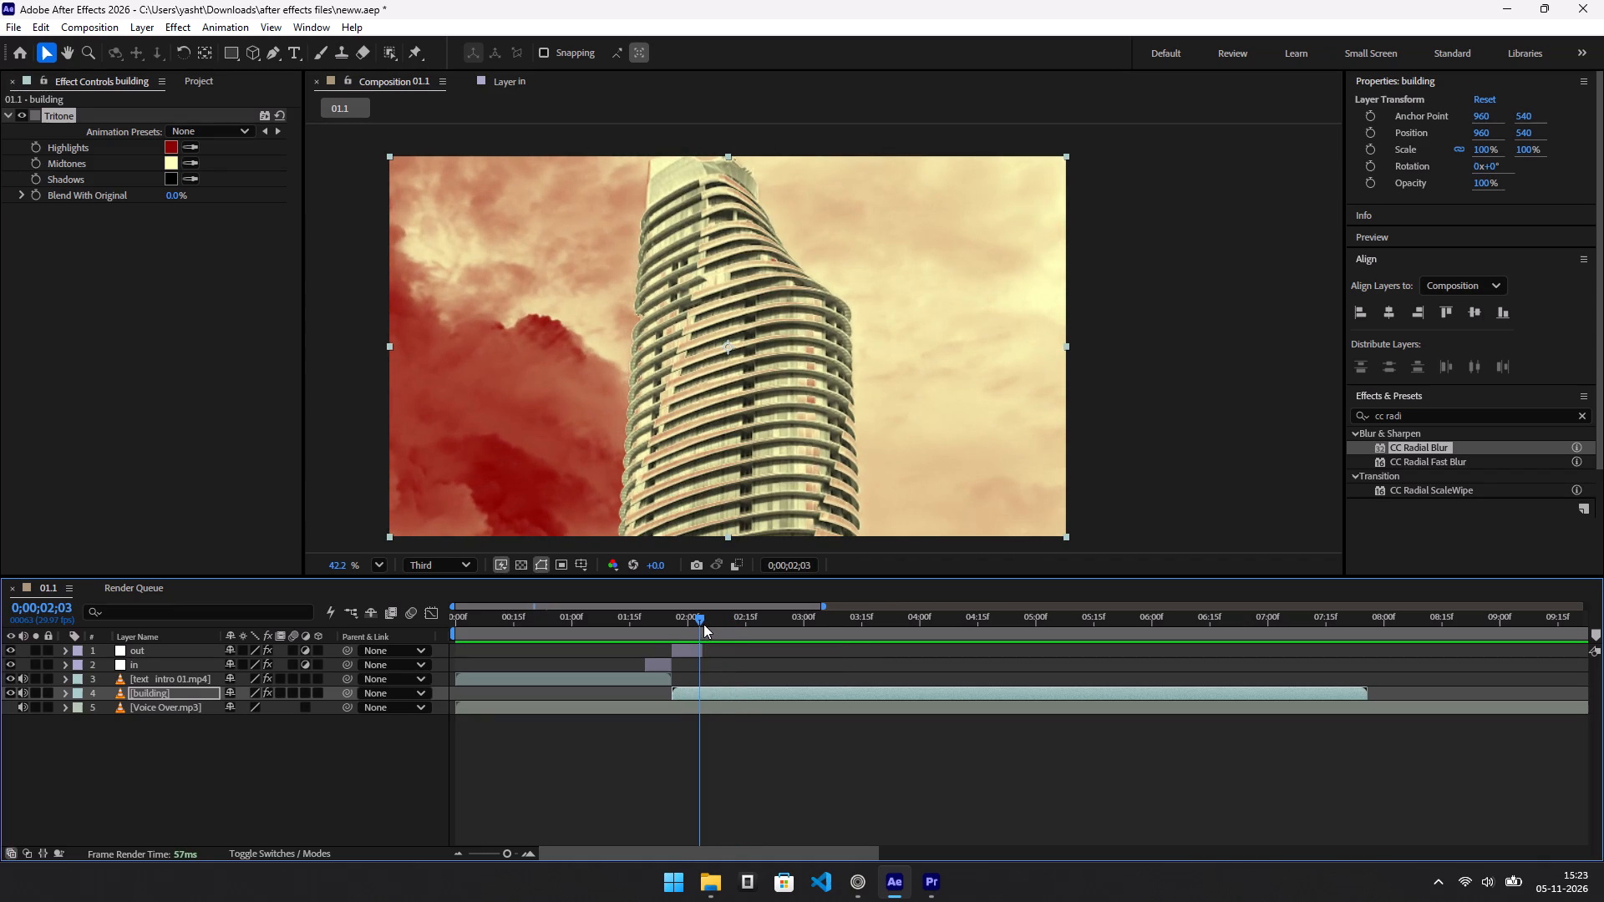
{"action": "scroll", "coordinate": [733, 731], "scroll_direction": "up", "scroll_amount": 5}
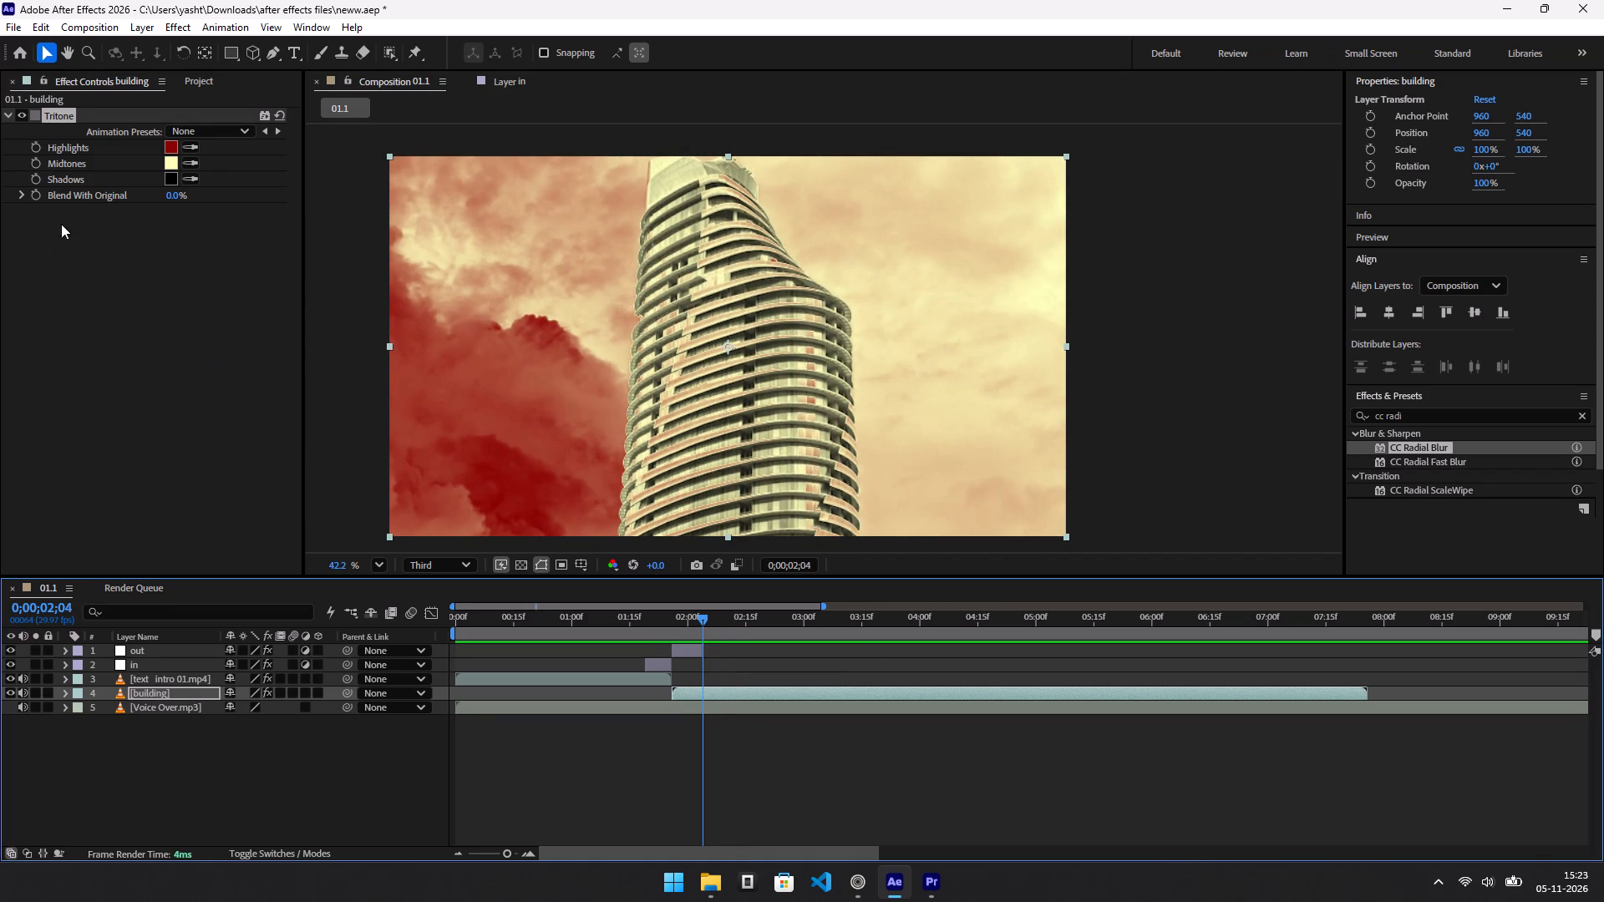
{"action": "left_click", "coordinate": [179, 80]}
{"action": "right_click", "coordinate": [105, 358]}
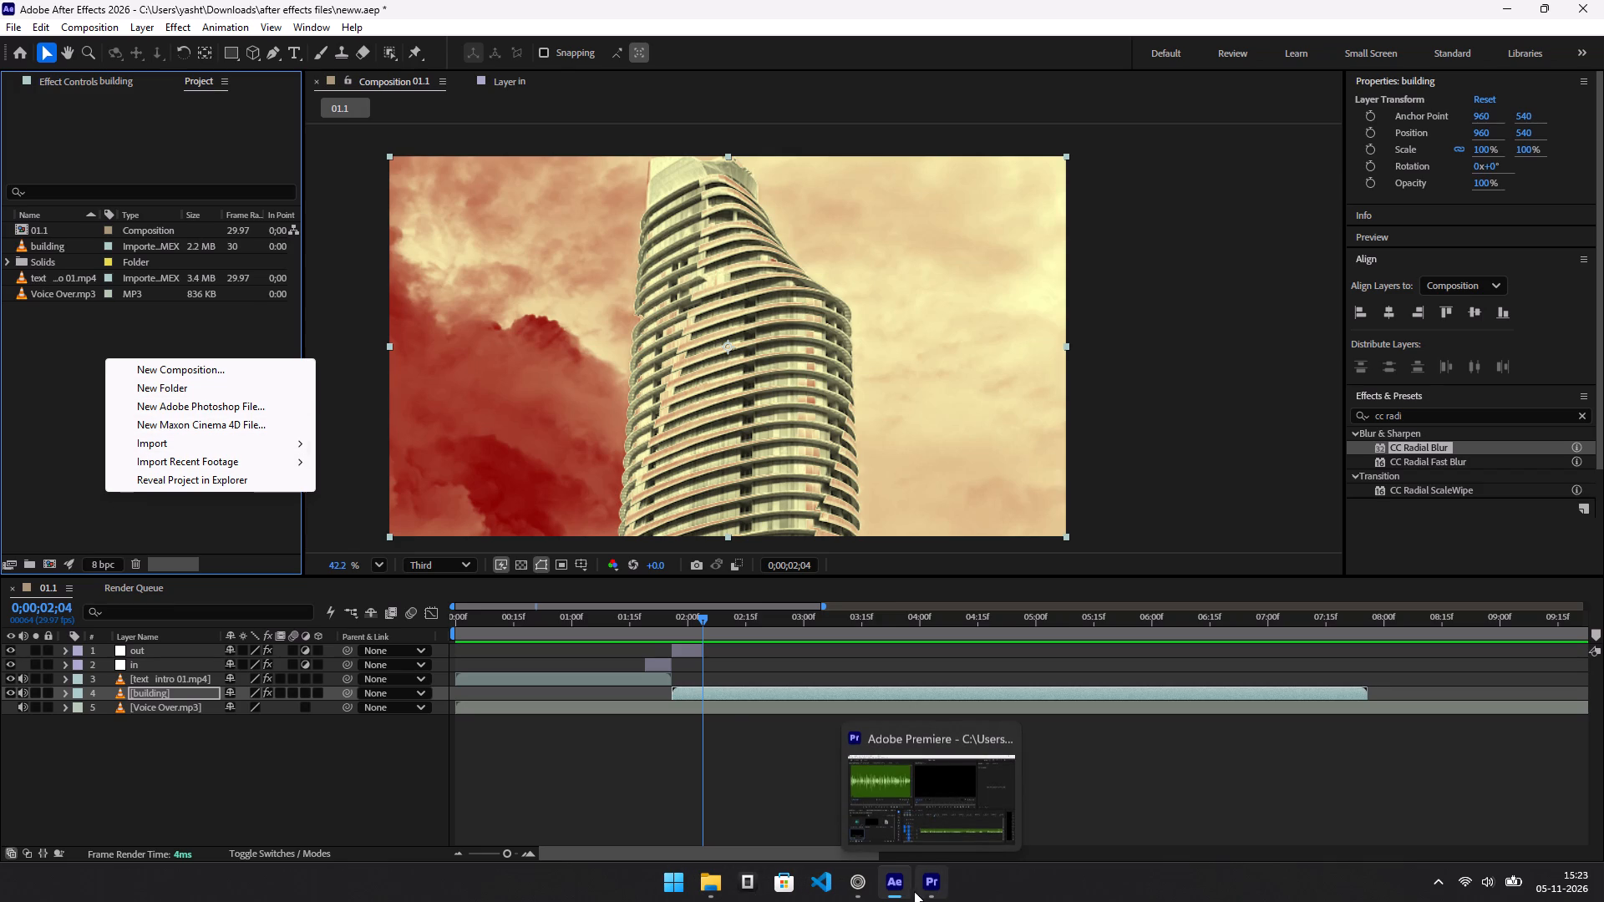
Switch to the Zen browser and activate the address field for a web search.
{"action": "left_click", "coordinate": [850, 880]}
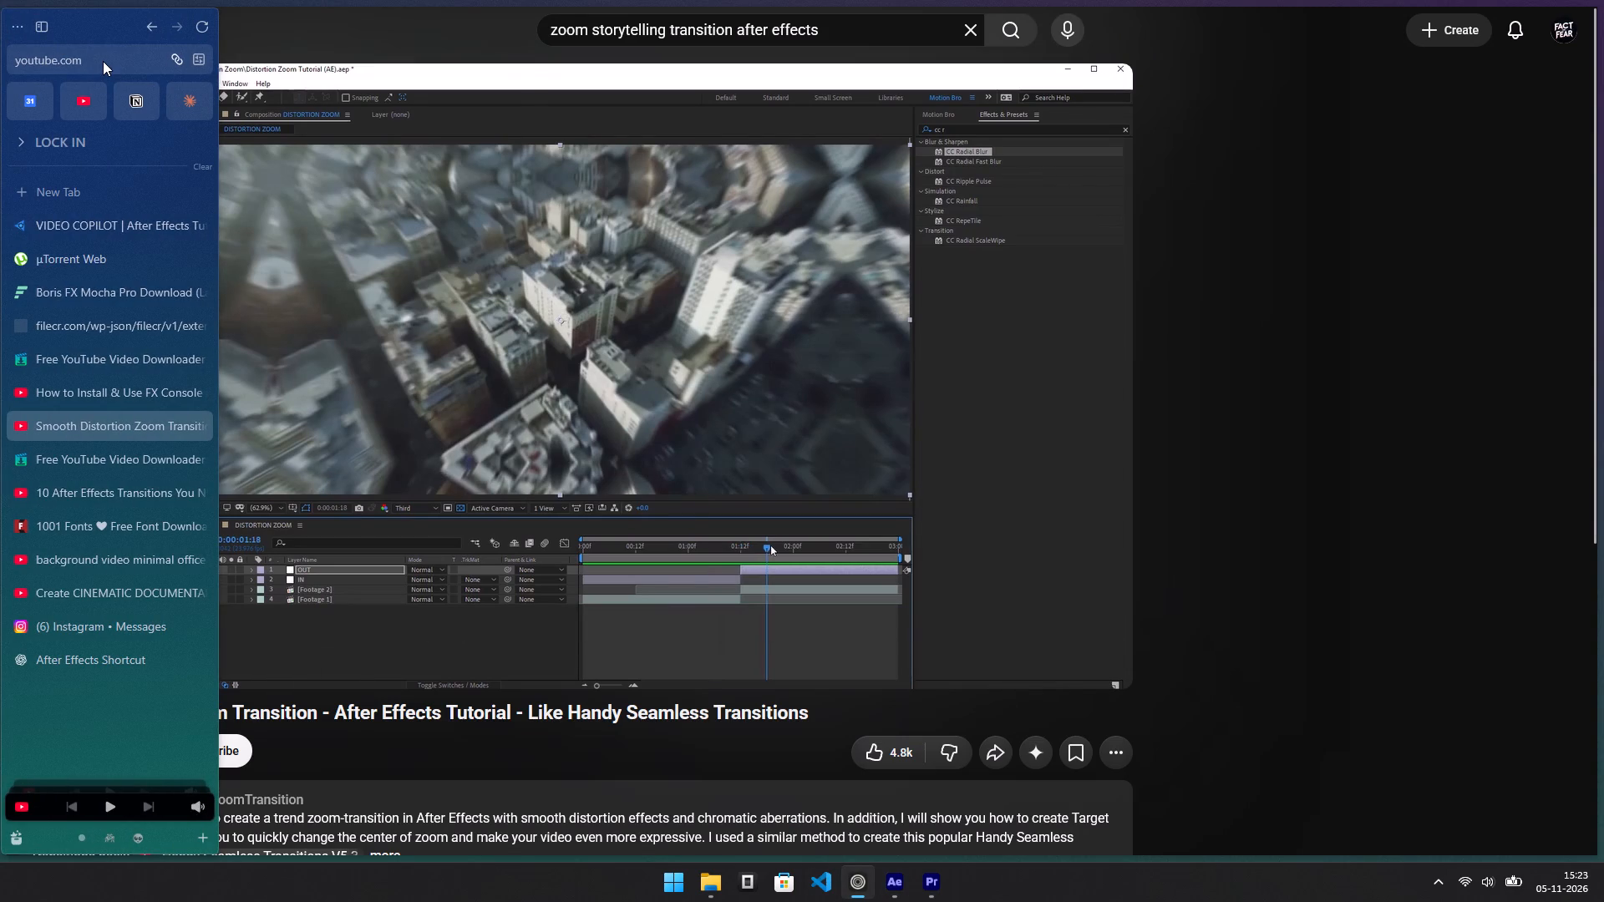
{"action": "left_click", "coordinate": [103, 61]}
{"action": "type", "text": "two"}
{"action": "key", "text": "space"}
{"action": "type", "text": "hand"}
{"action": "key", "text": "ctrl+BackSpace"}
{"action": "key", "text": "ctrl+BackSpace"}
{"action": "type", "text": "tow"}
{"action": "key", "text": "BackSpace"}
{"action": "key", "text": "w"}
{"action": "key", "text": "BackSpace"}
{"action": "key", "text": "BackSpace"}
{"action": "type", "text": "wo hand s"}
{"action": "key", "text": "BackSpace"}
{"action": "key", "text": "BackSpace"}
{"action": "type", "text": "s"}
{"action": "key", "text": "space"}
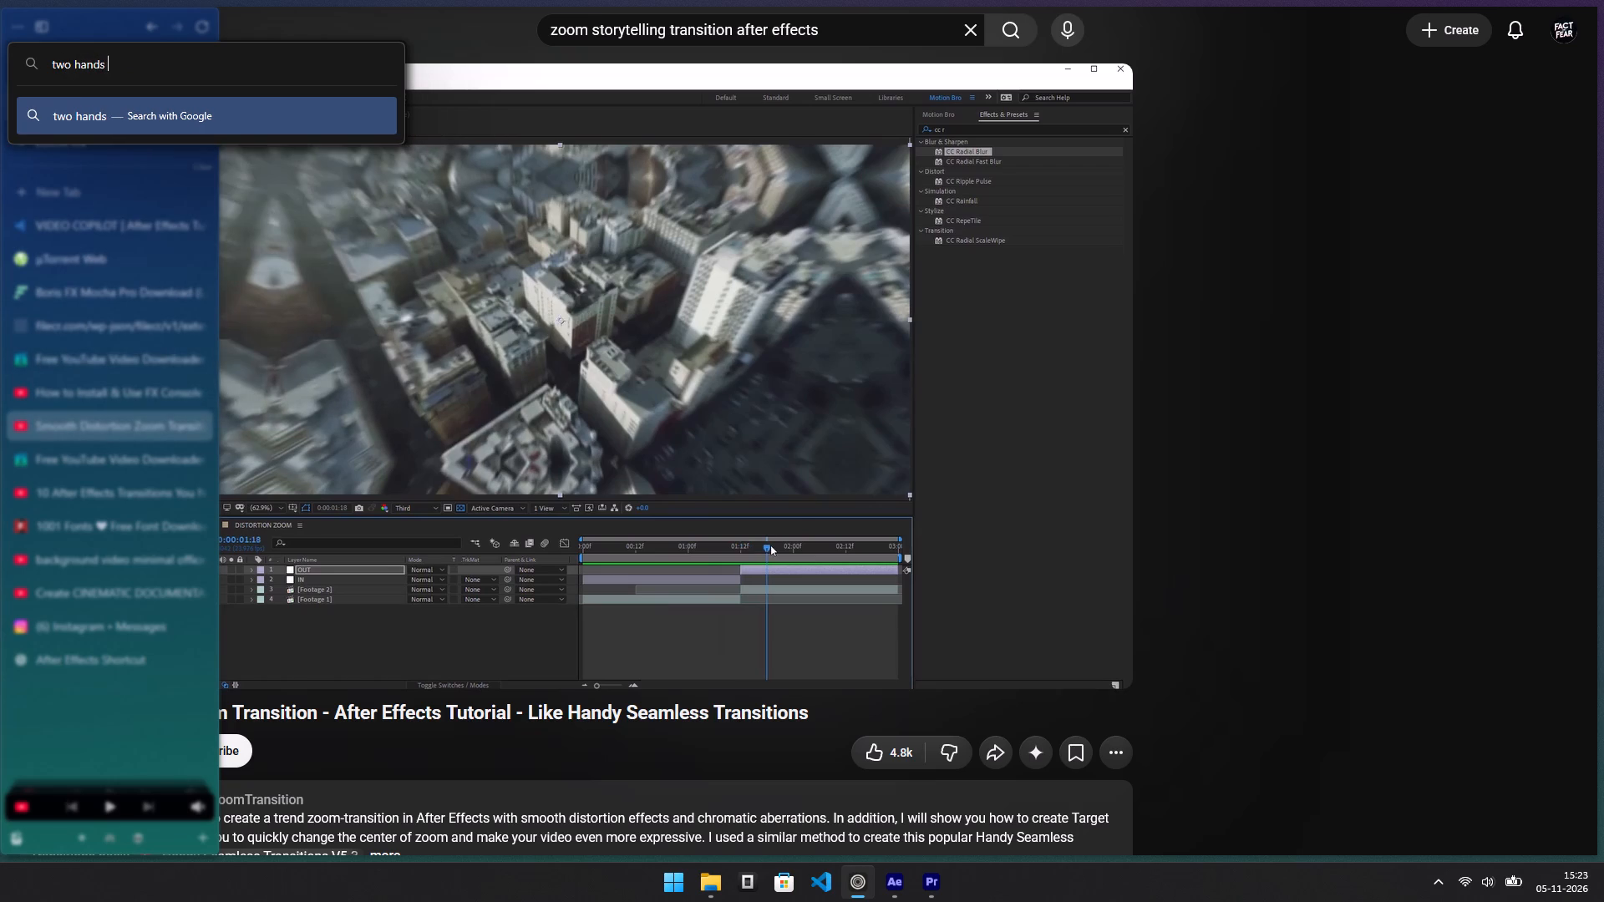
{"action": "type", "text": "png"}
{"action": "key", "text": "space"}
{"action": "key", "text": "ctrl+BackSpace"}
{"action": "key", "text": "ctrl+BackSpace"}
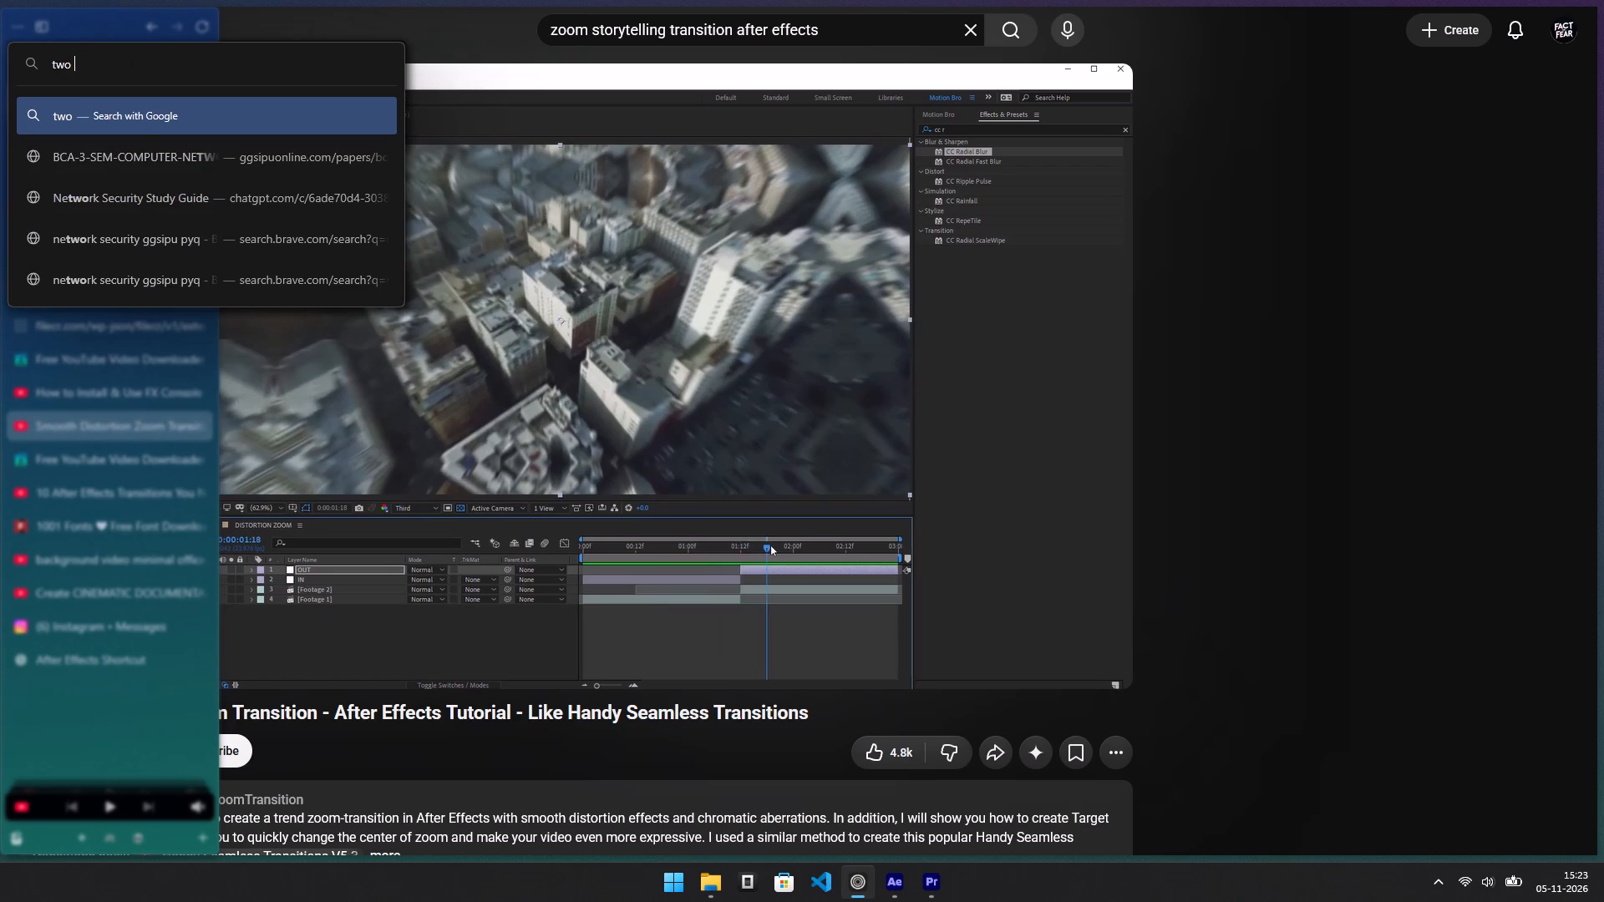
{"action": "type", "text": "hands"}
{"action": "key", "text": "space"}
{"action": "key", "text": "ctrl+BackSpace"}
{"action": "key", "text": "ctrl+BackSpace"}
Search the web for "handshake png two" and look through the image results.
{"action": "type", "text": "hands"}
{"action": "key", "text": "space"}
{"action": "key", "text": "BackSpace"}
{"action": "key", "text": "BackSpace"}
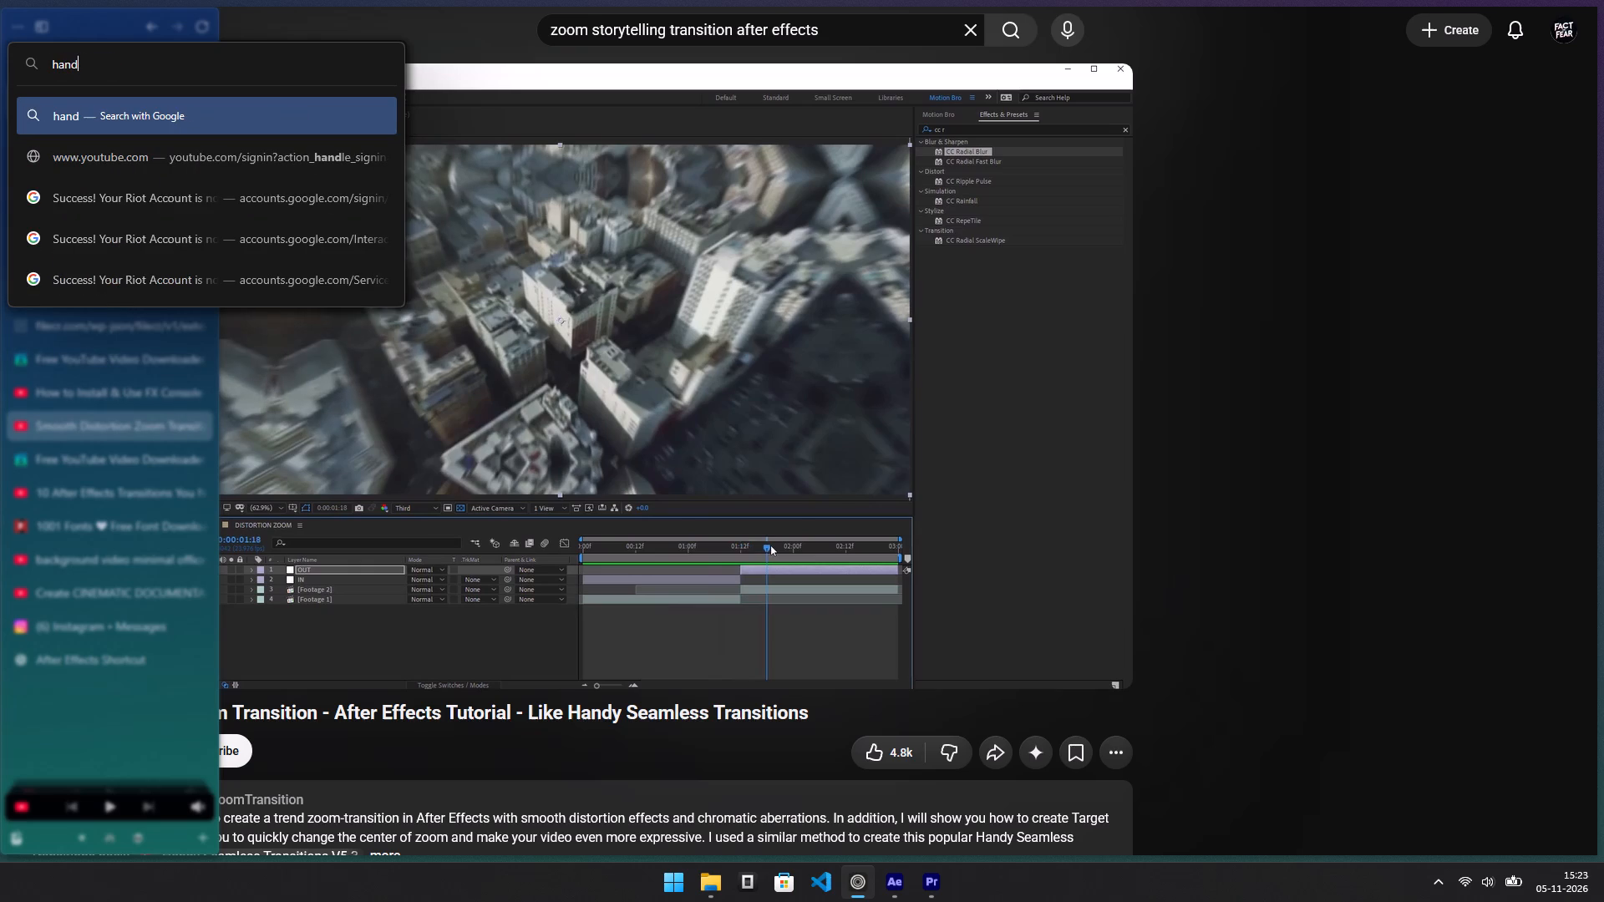
{"action": "key", "text": "space"}
{"action": "key", "text": "BackSpace"}
{"action": "type", "text": "shake p"}
{"action": "key", "text": "e"}
{"action": "key", "text": "BackSpace"}
{"action": "type", "text": "ng two"}
{"action": "key", "text": "space"}
{"action": "key", "text": "Return"}
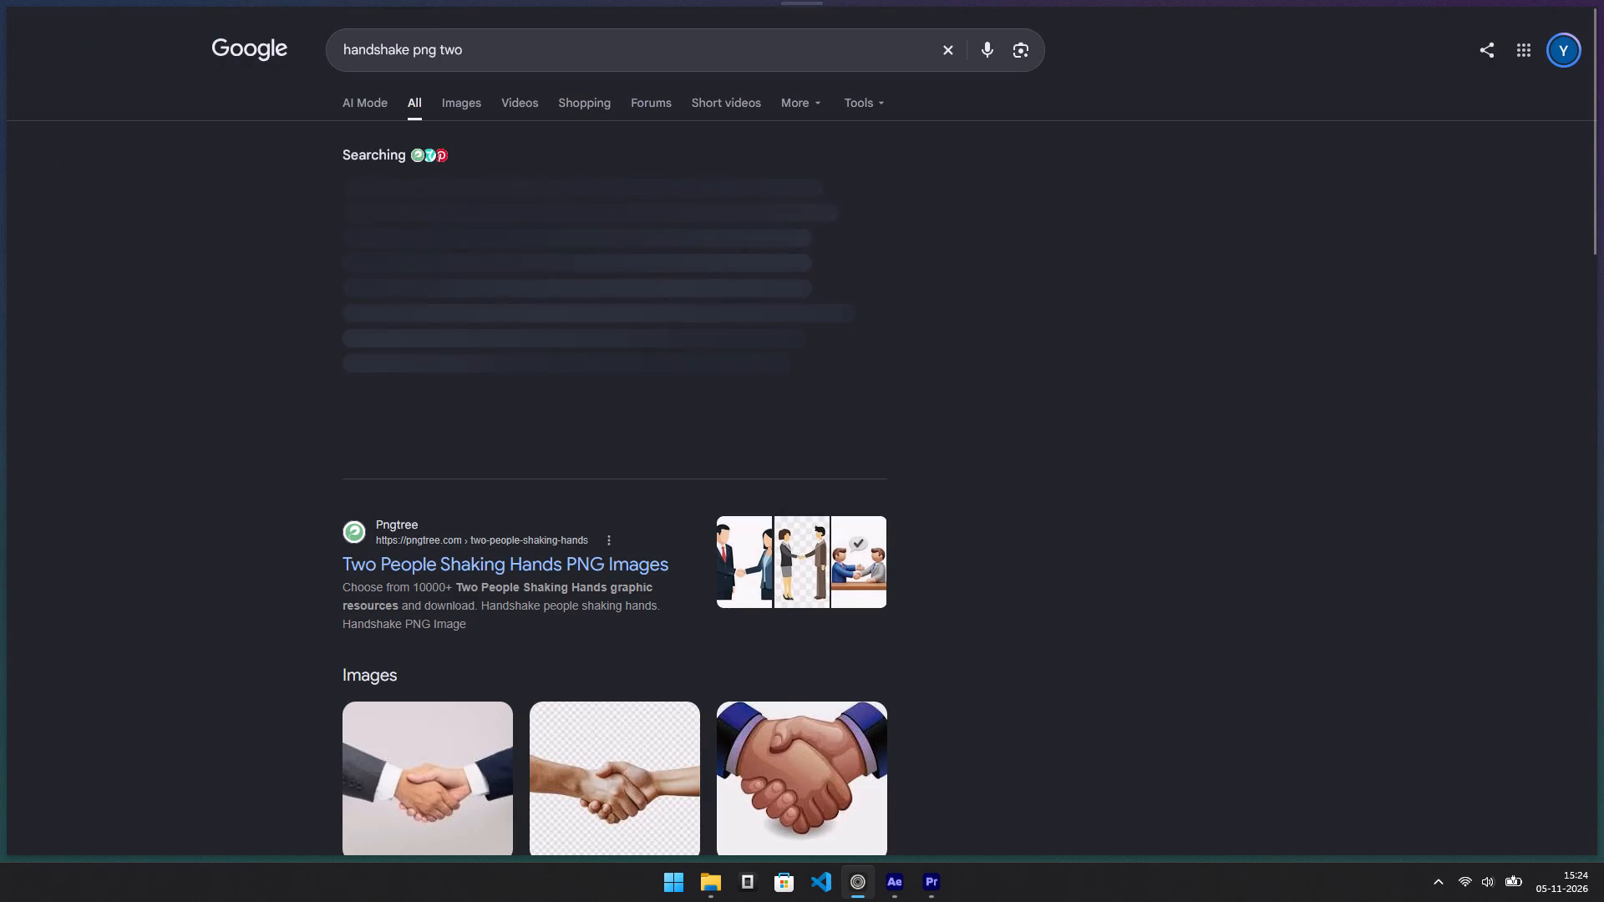
{"action": "left_click", "coordinate": [471, 109]}
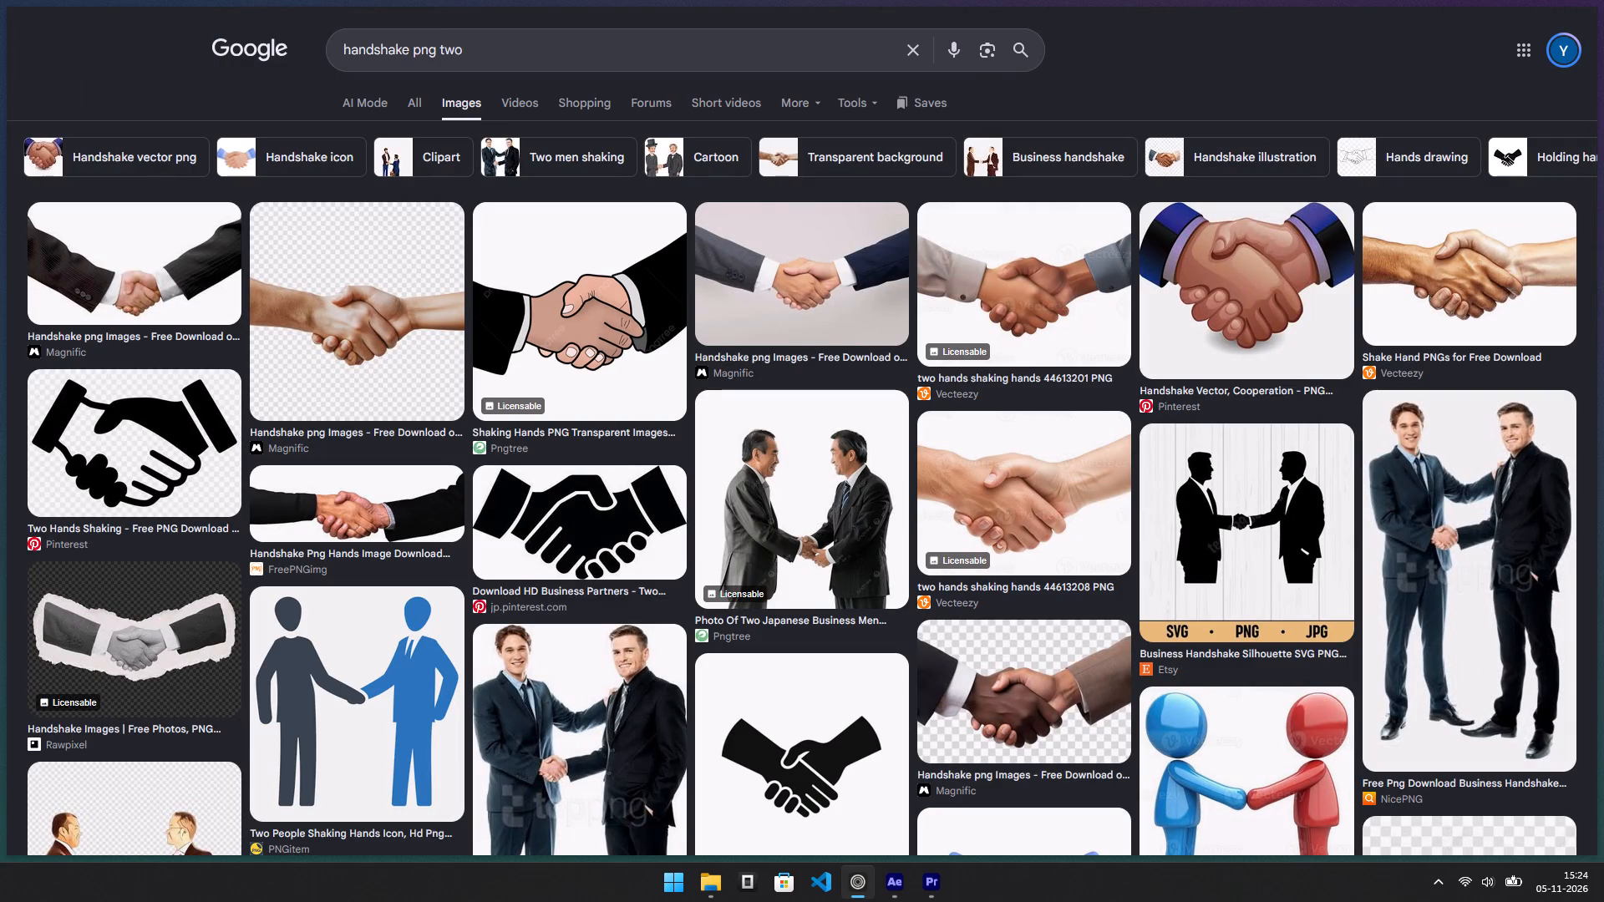
{"action": "scroll", "coordinate": [497, 351], "scroll_direction": "down", "scroll_amount": 3}
{"action": "scroll", "coordinate": [497, 351], "scroll_direction": "up", "scroll_amount": 5}
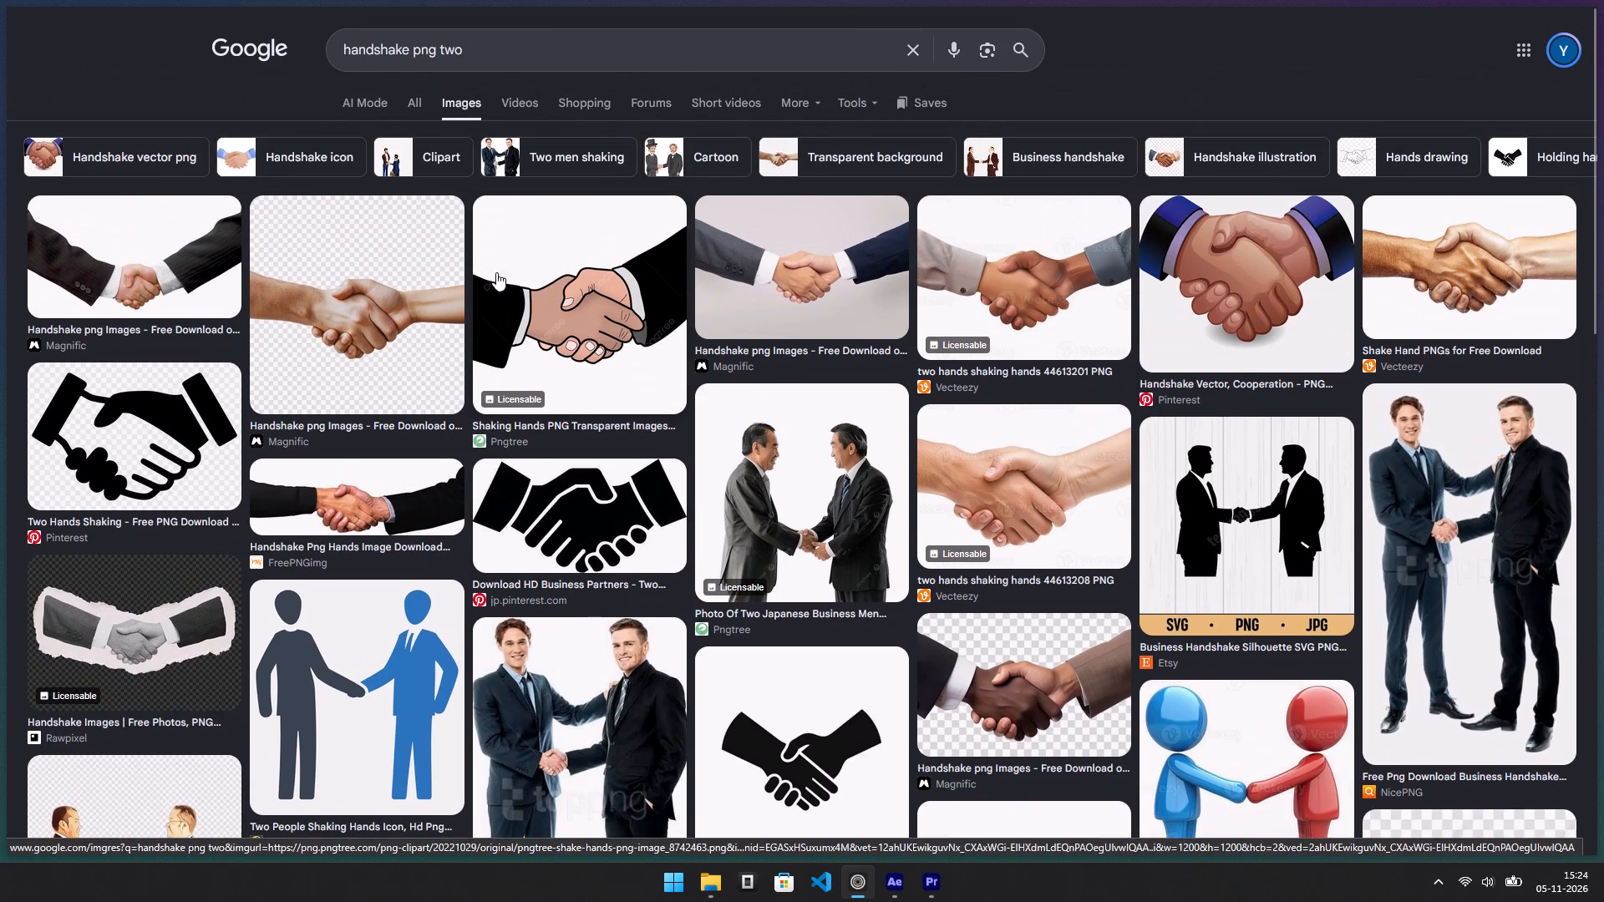
Change the image search to "two hands handshake".
{"action": "left_click", "coordinate": [437, 48]}
{"action": "left_click_drag", "start_coordinate": [477, 41], "coordinate": [311, 39]}
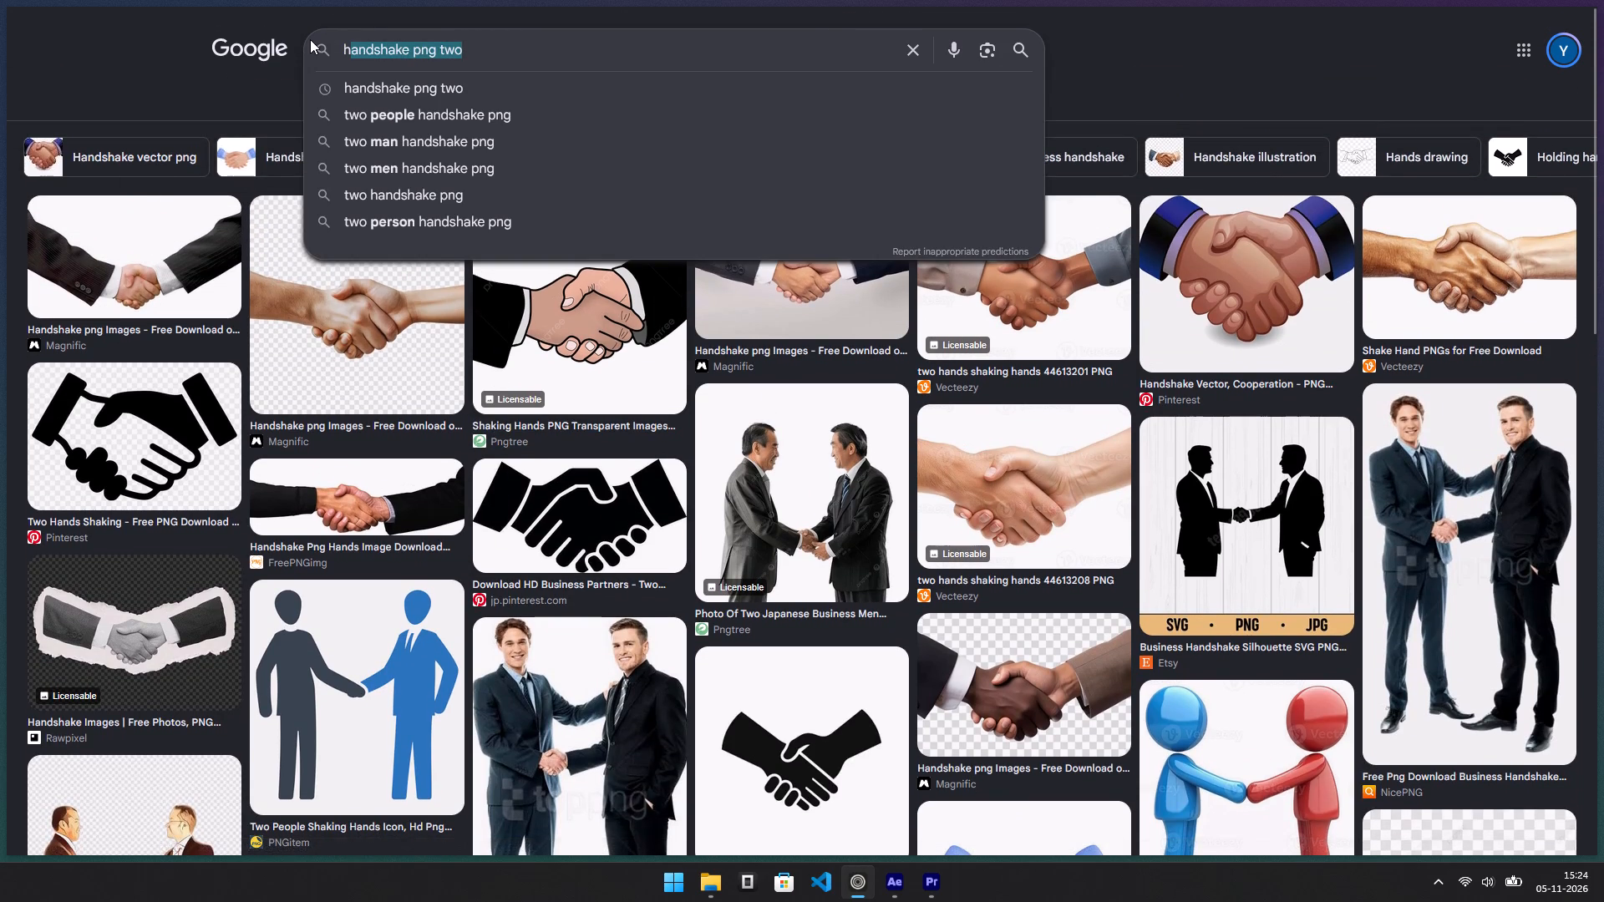
{"action": "type", "text": "two hand s"}
{"action": "key", "text": "BackSpace"}
{"action": "key", "text": "BackSpace"}
{"action": "type", "text": "s"}
{"action": "key", "text": "space"}
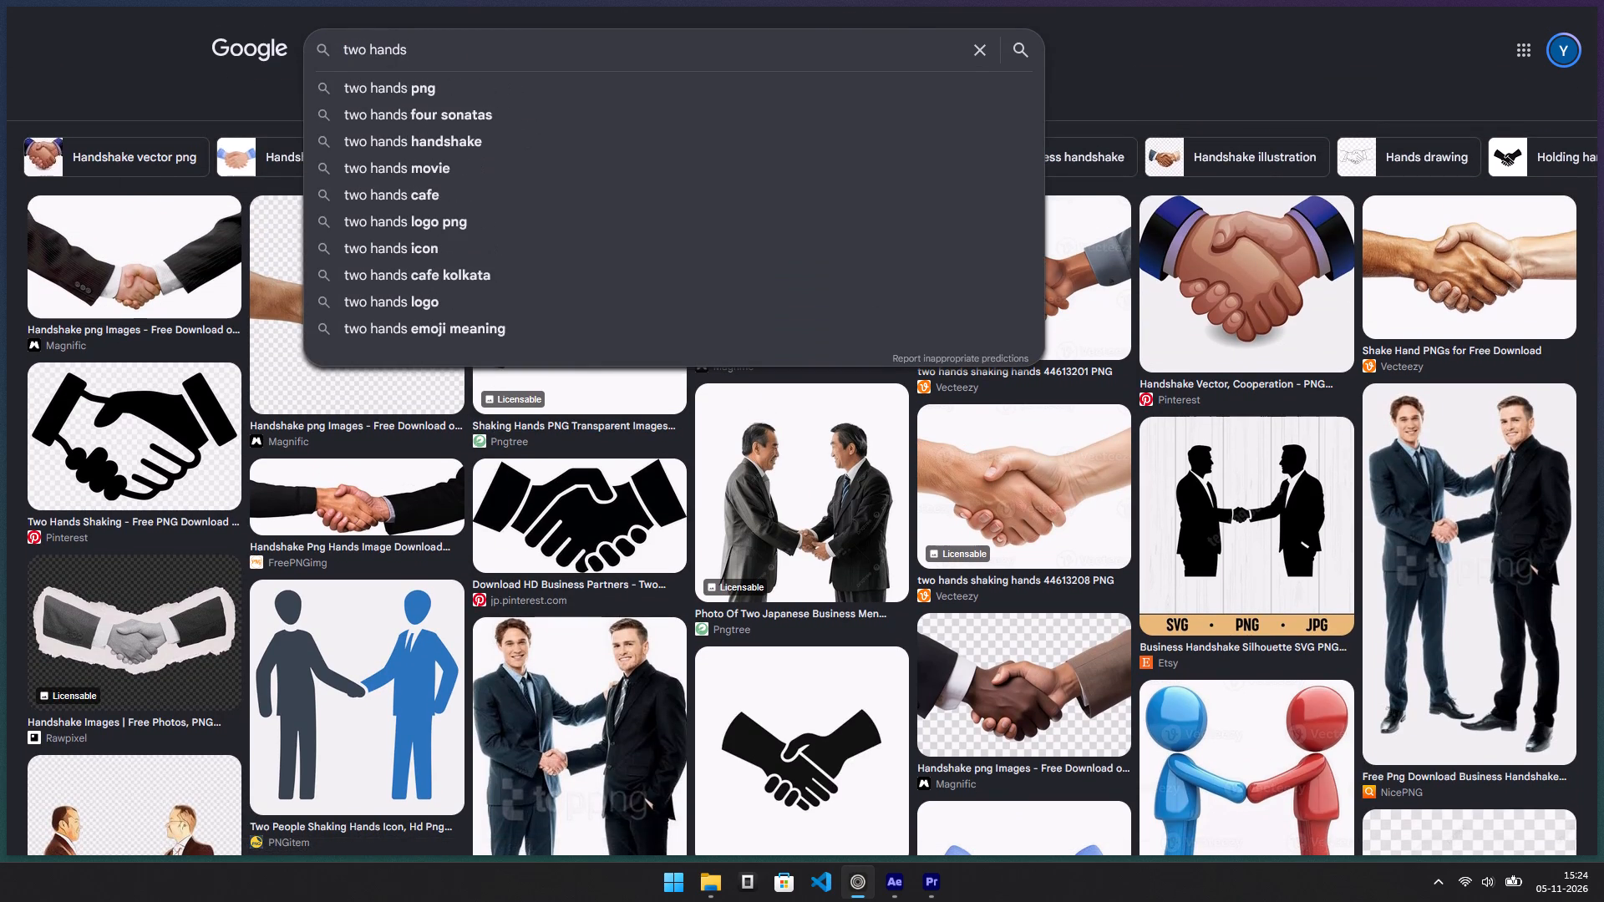
{"action": "type", "text": "handshake"}
{"action": "key", "text": "Return"}
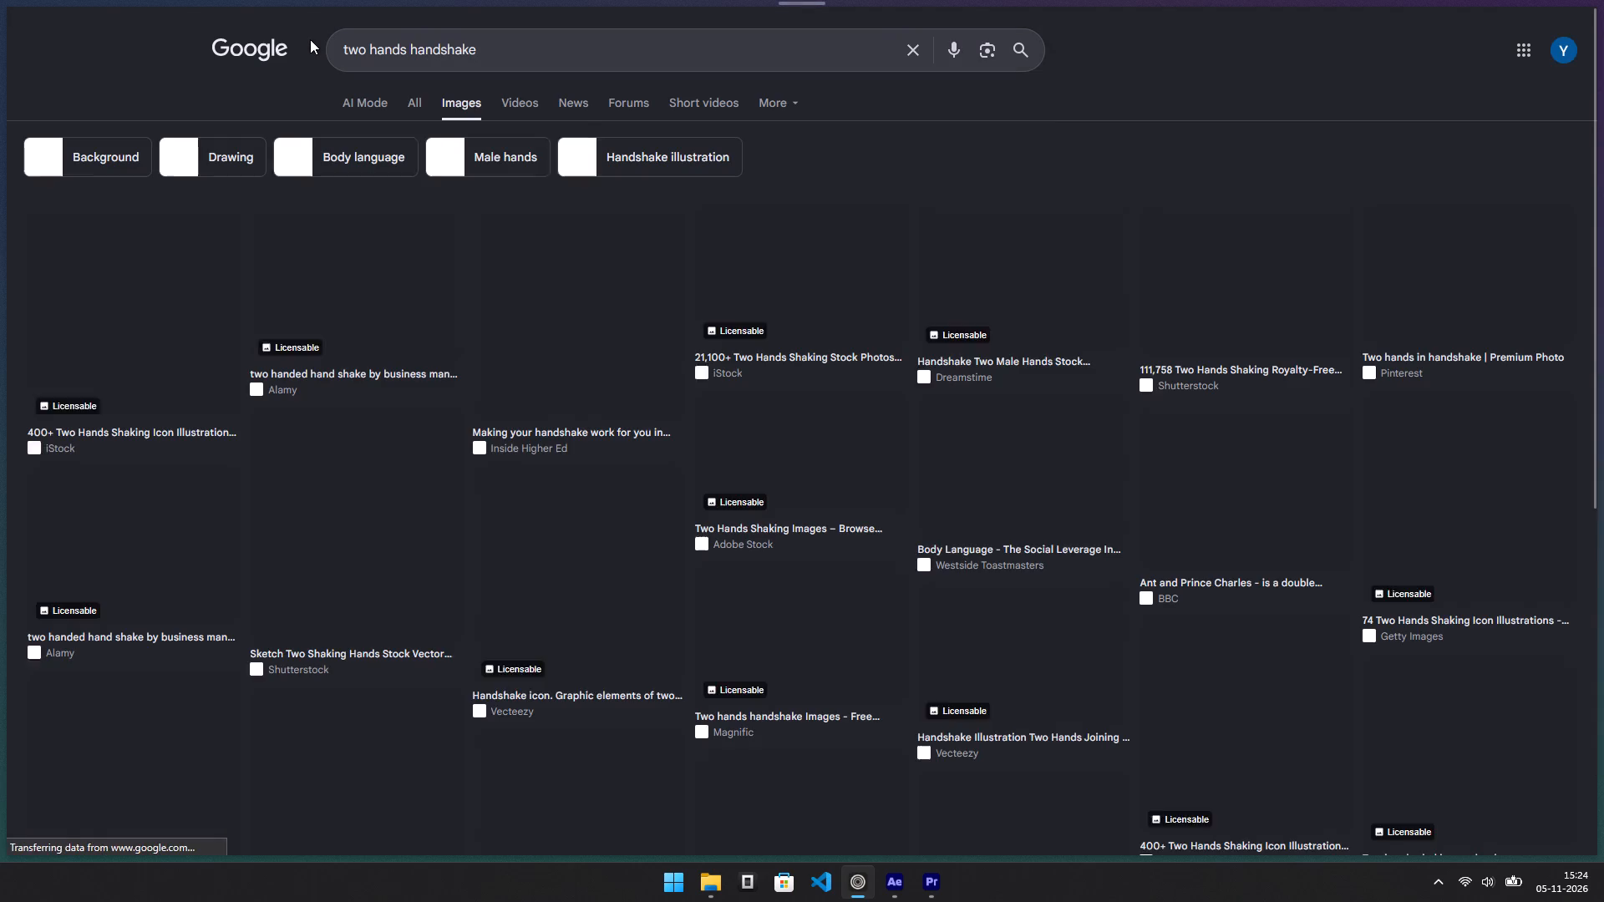
Look through the "two hands handshake" image results for a suitable picture of two hands.
{"action": "scroll", "coordinate": [435, 407], "scroll_direction": "down", "scroll_amount": 3}
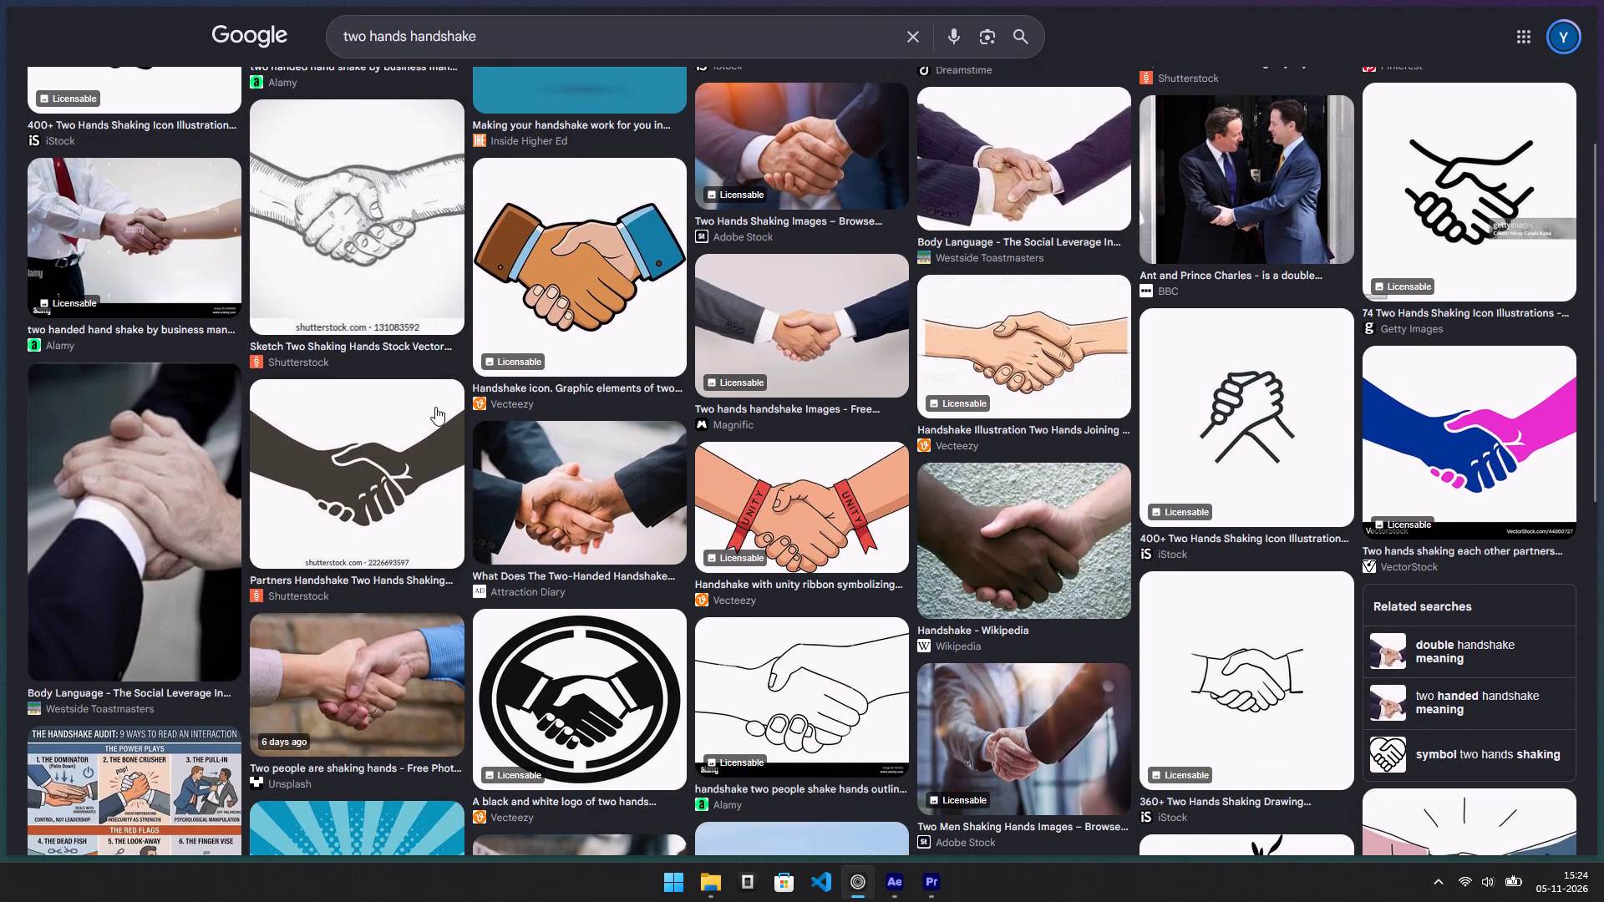
{"action": "scroll", "coordinate": [435, 407], "scroll_direction": "down", "scroll_amount": 5}
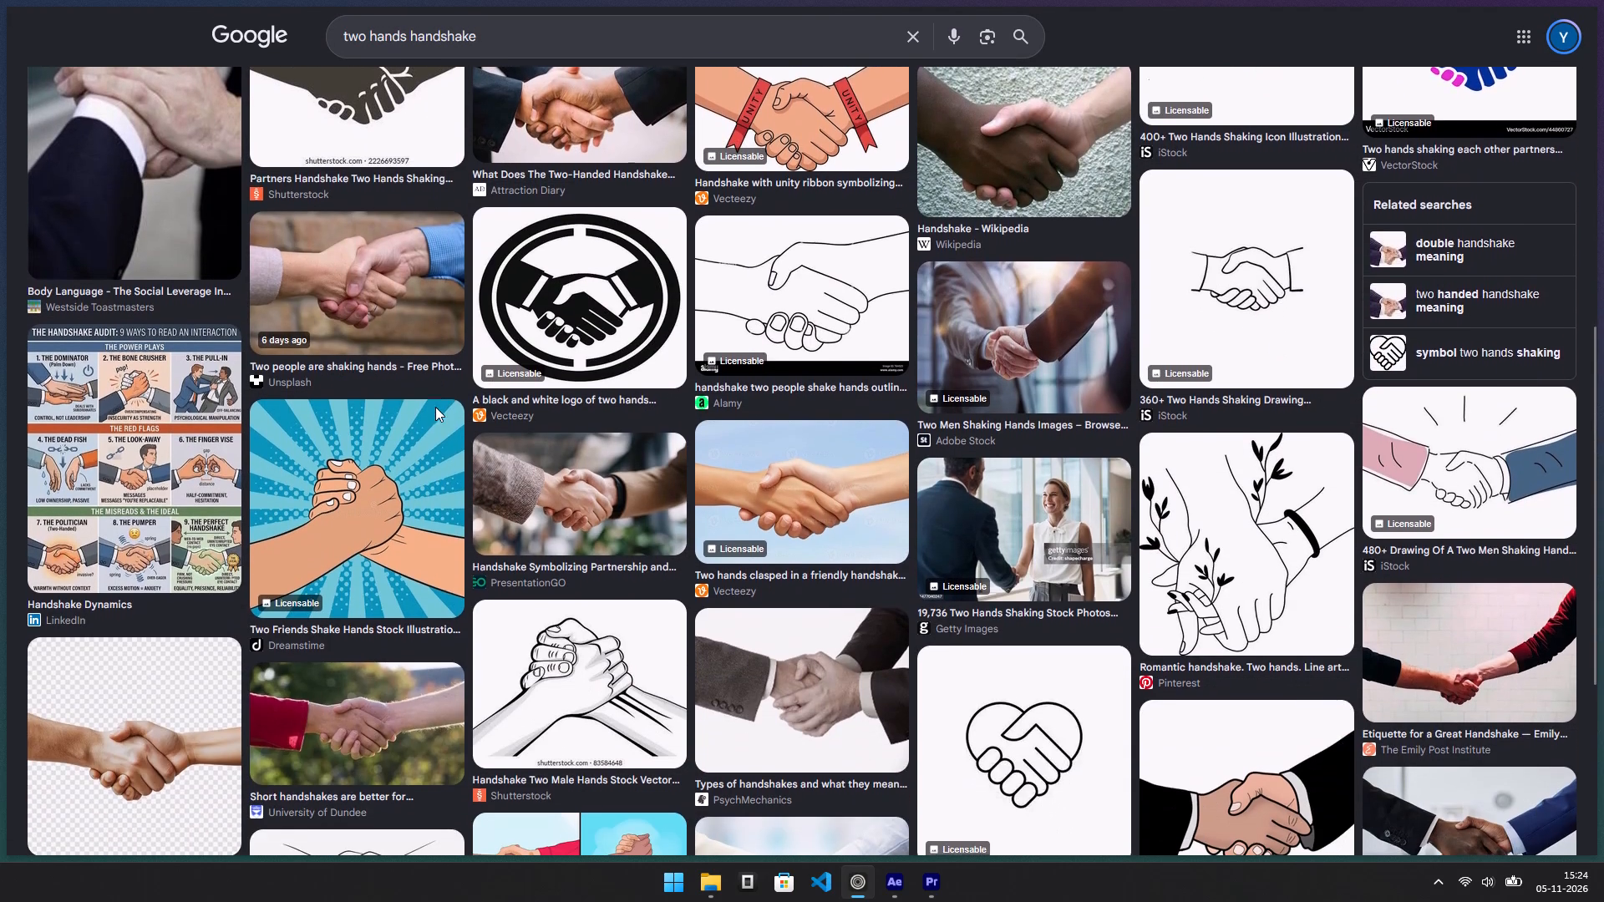
{"action": "scroll", "coordinate": [435, 407], "scroll_direction": "down", "scroll_amount": 1}
{"action": "scroll", "coordinate": [435, 407], "scroll_direction": "up", "scroll_amount": 2}
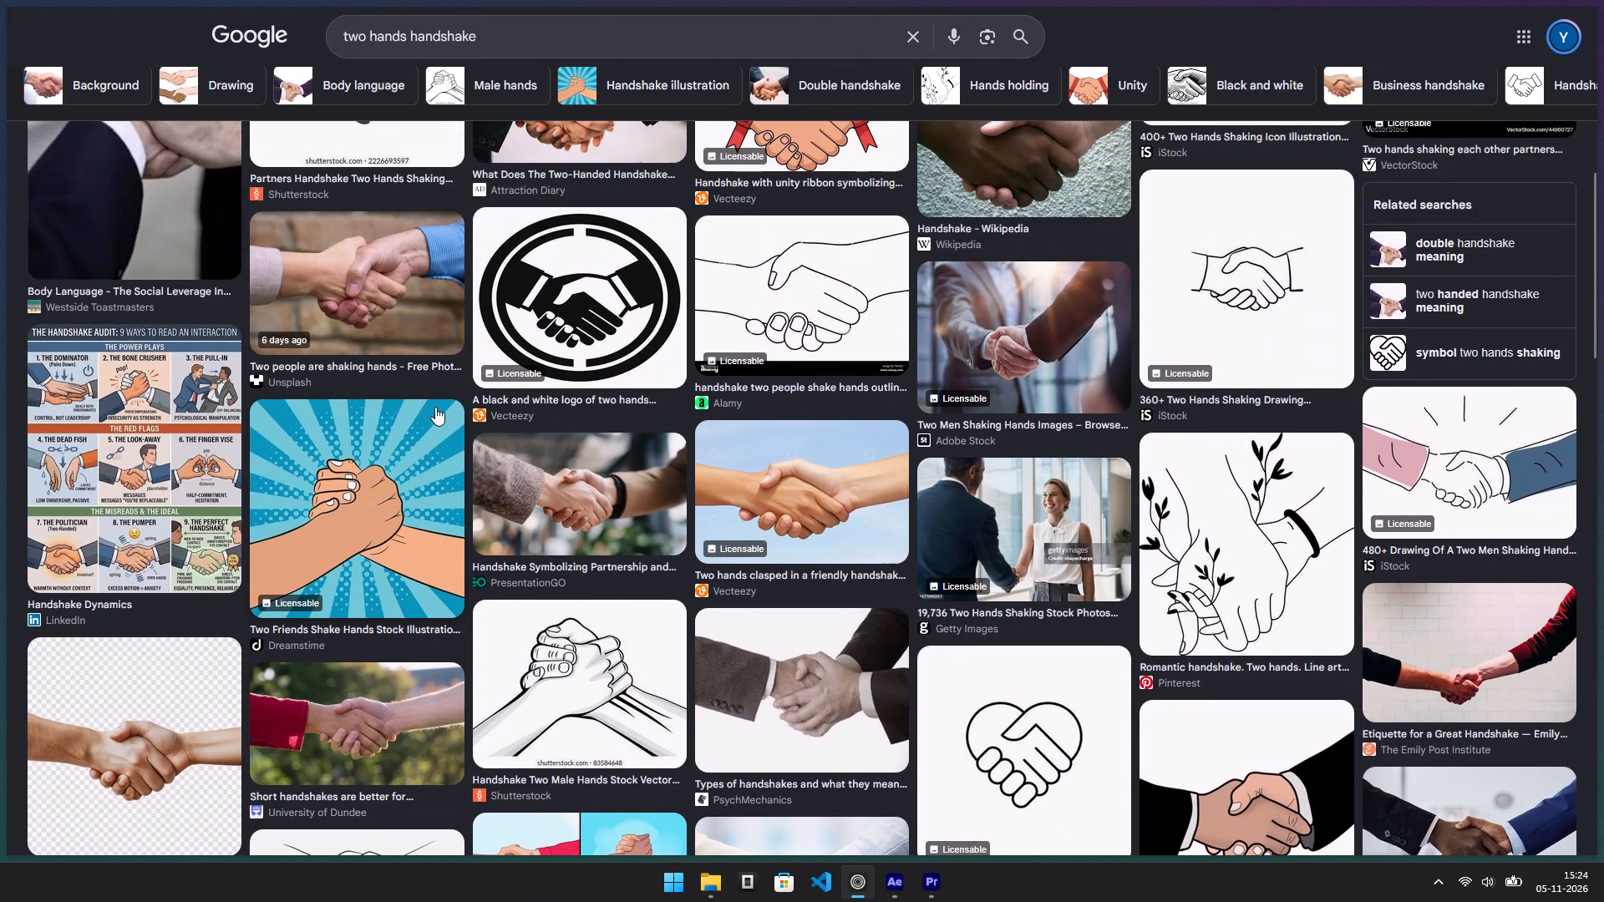
{"action": "scroll", "coordinate": [435, 407], "scroll_direction": "up", "scroll_amount": 4}
Preview the Magnific photo of two suited arms shaking hands and examine its related images and the remaining results.
{"action": "left_click", "coordinate": [782, 336]}
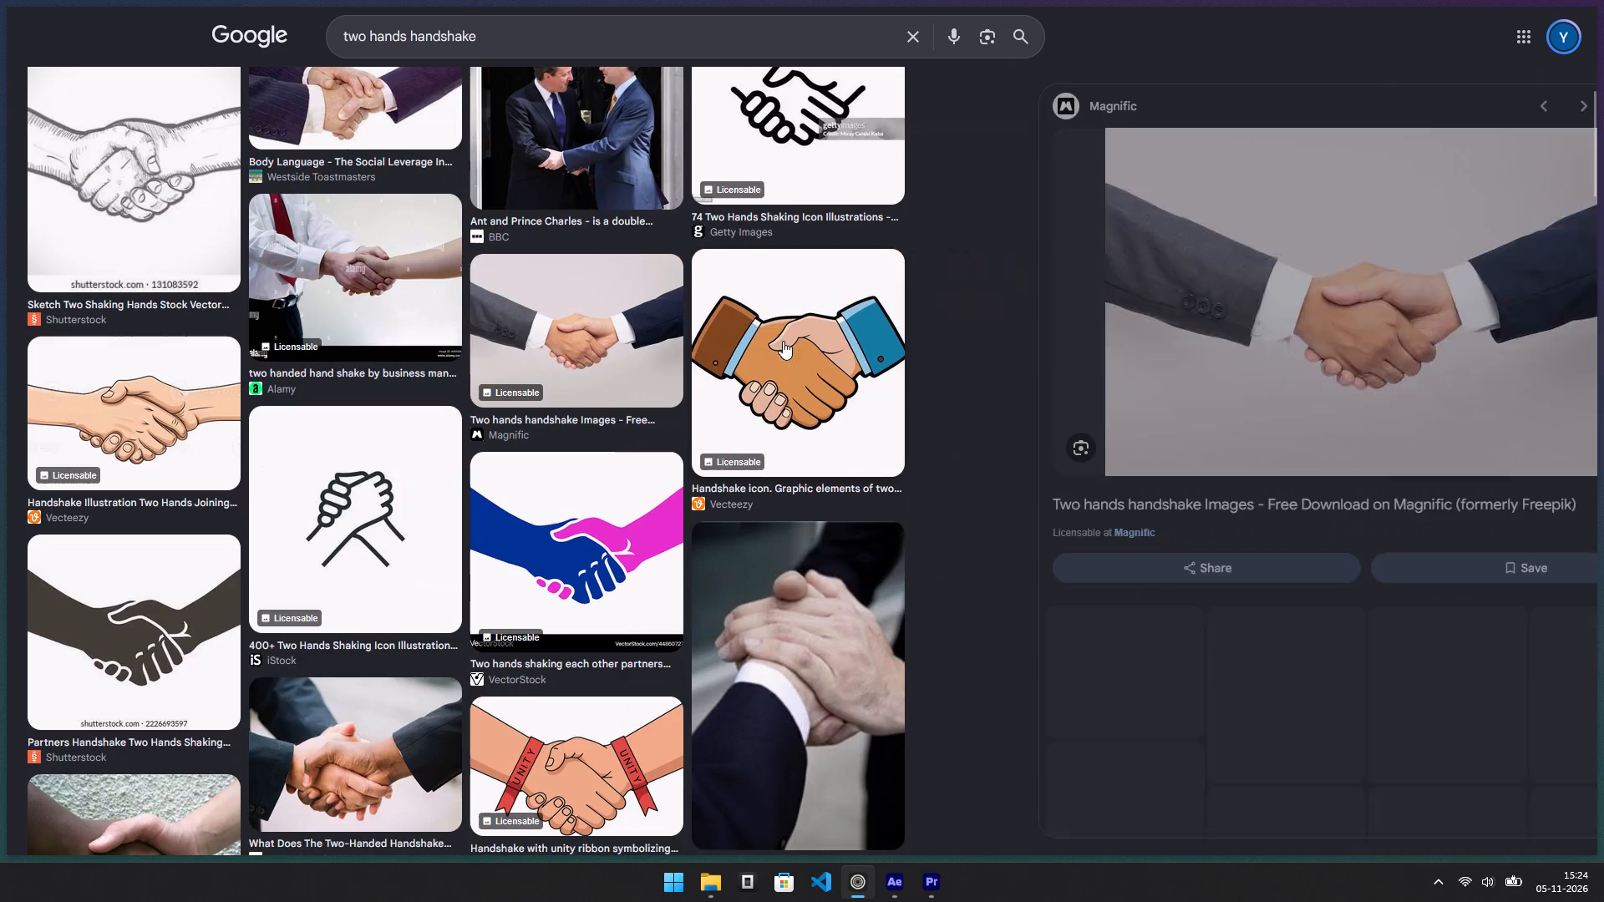
{"action": "scroll", "coordinate": [1154, 544], "scroll_direction": "down", "scroll_amount": 6}
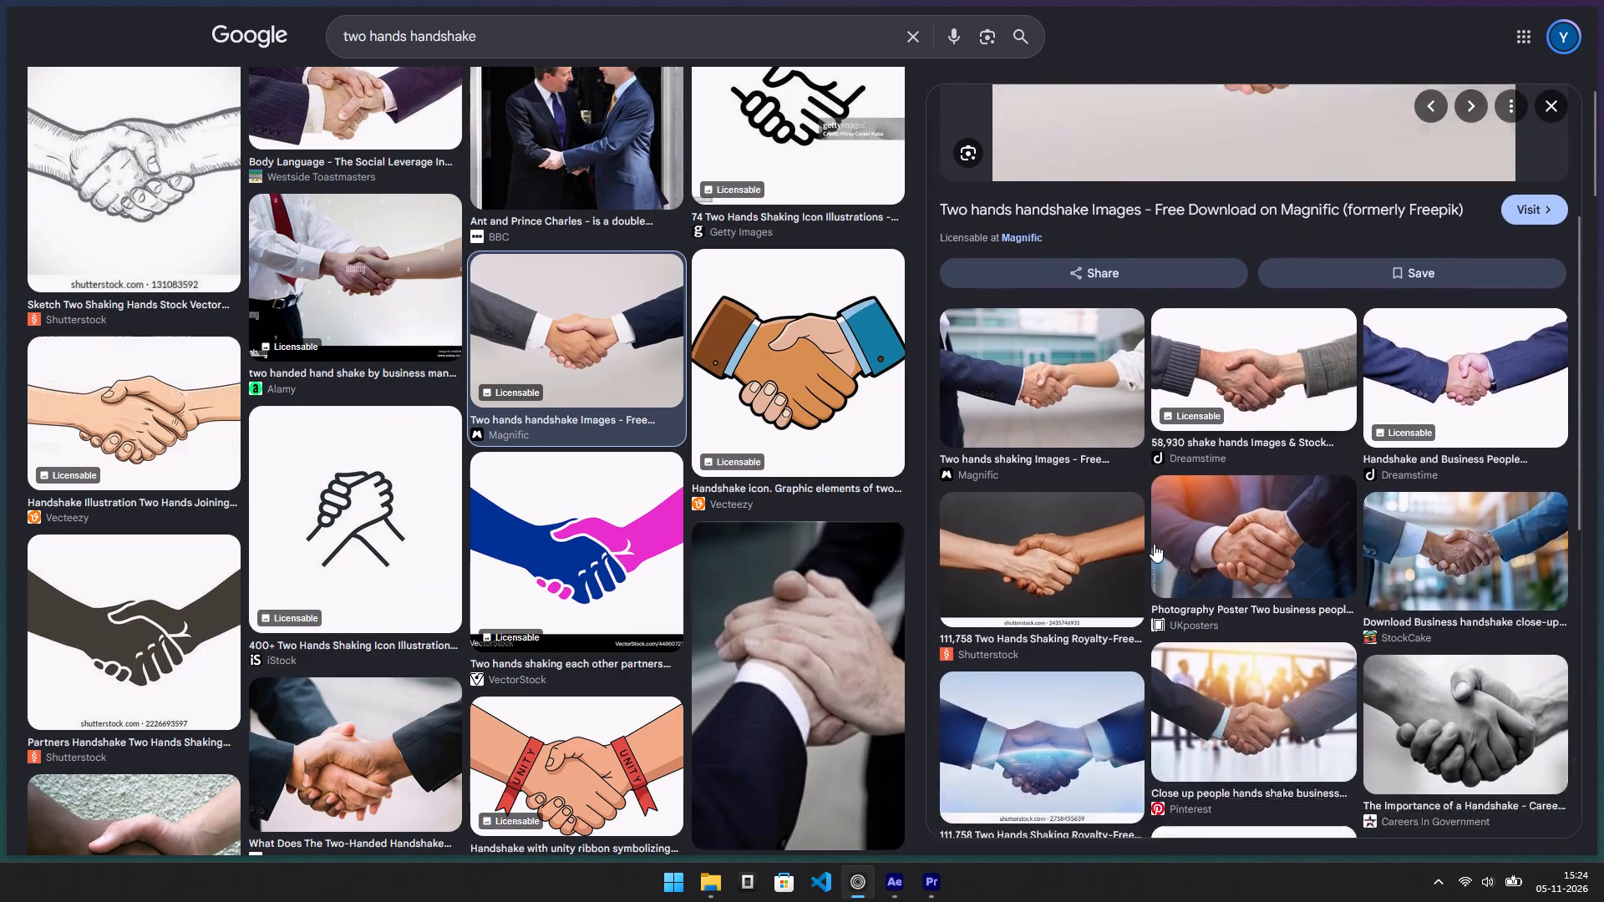
{"action": "scroll", "coordinate": [1154, 544], "scroll_direction": "down", "scroll_amount": 4}
{"action": "scroll", "coordinate": [753, 560], "scroll_direction": "down", "scroll_amount": 7}
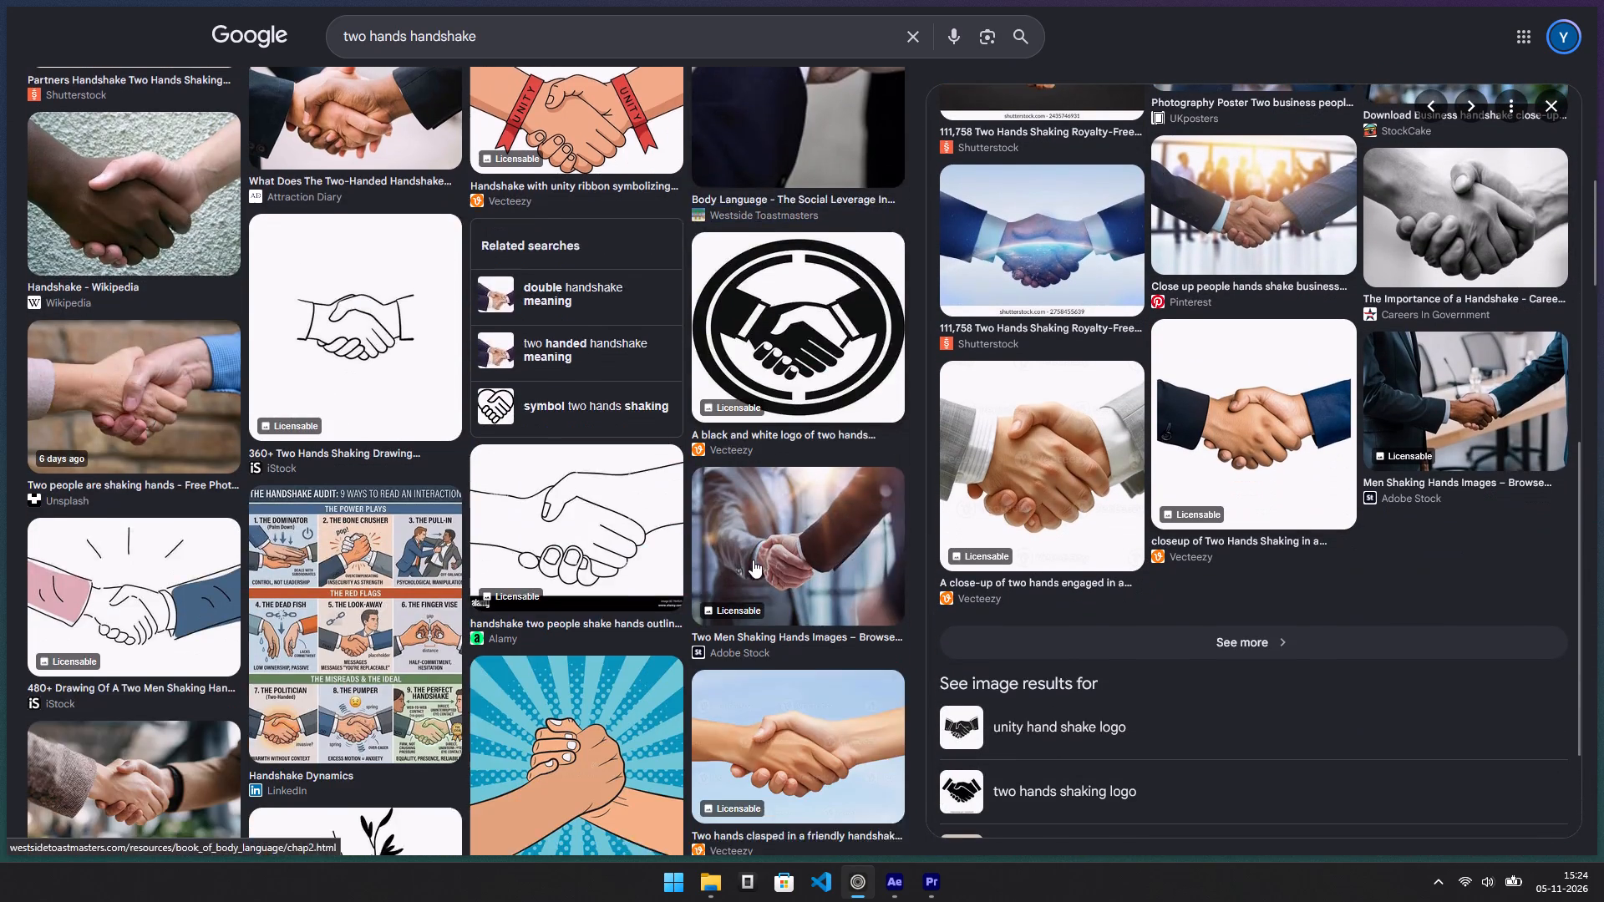
{"action": "scroll", "coordinate": [753, 560], "scroll_direction": "down", "scroll_amount": 5}
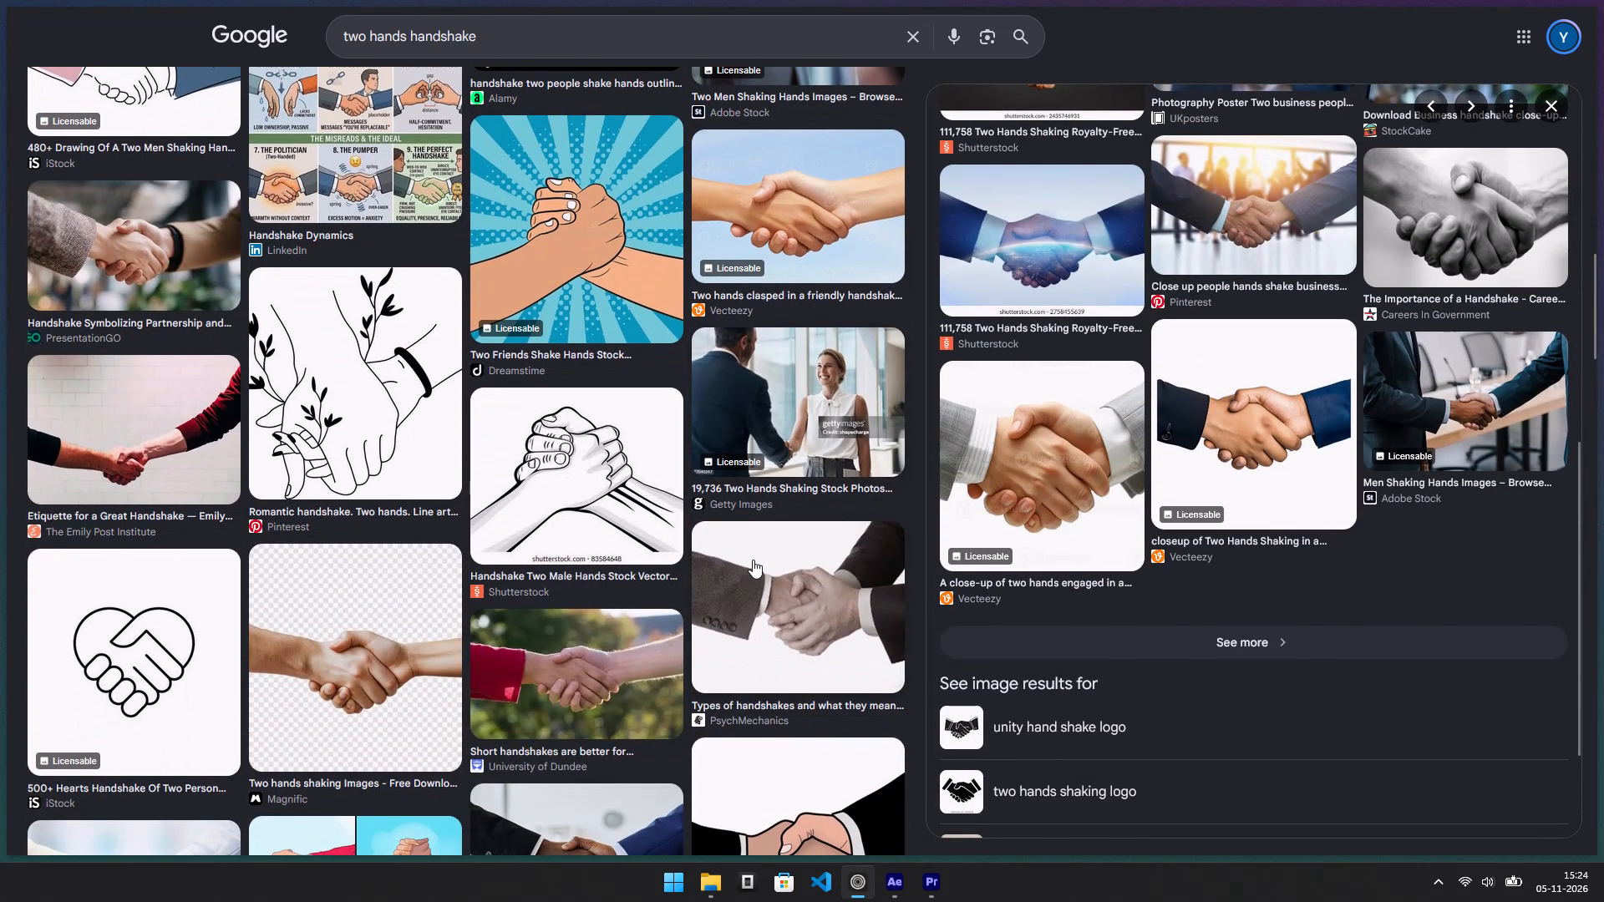
{"action": "scroll", "coordinate": [753, 560], "scroll_direction": "up", "scroll_amount": 20}
{"action": "scroll", "coordinate": [753, 560], "scroll_direction": "up", "scroll_amount": 2}
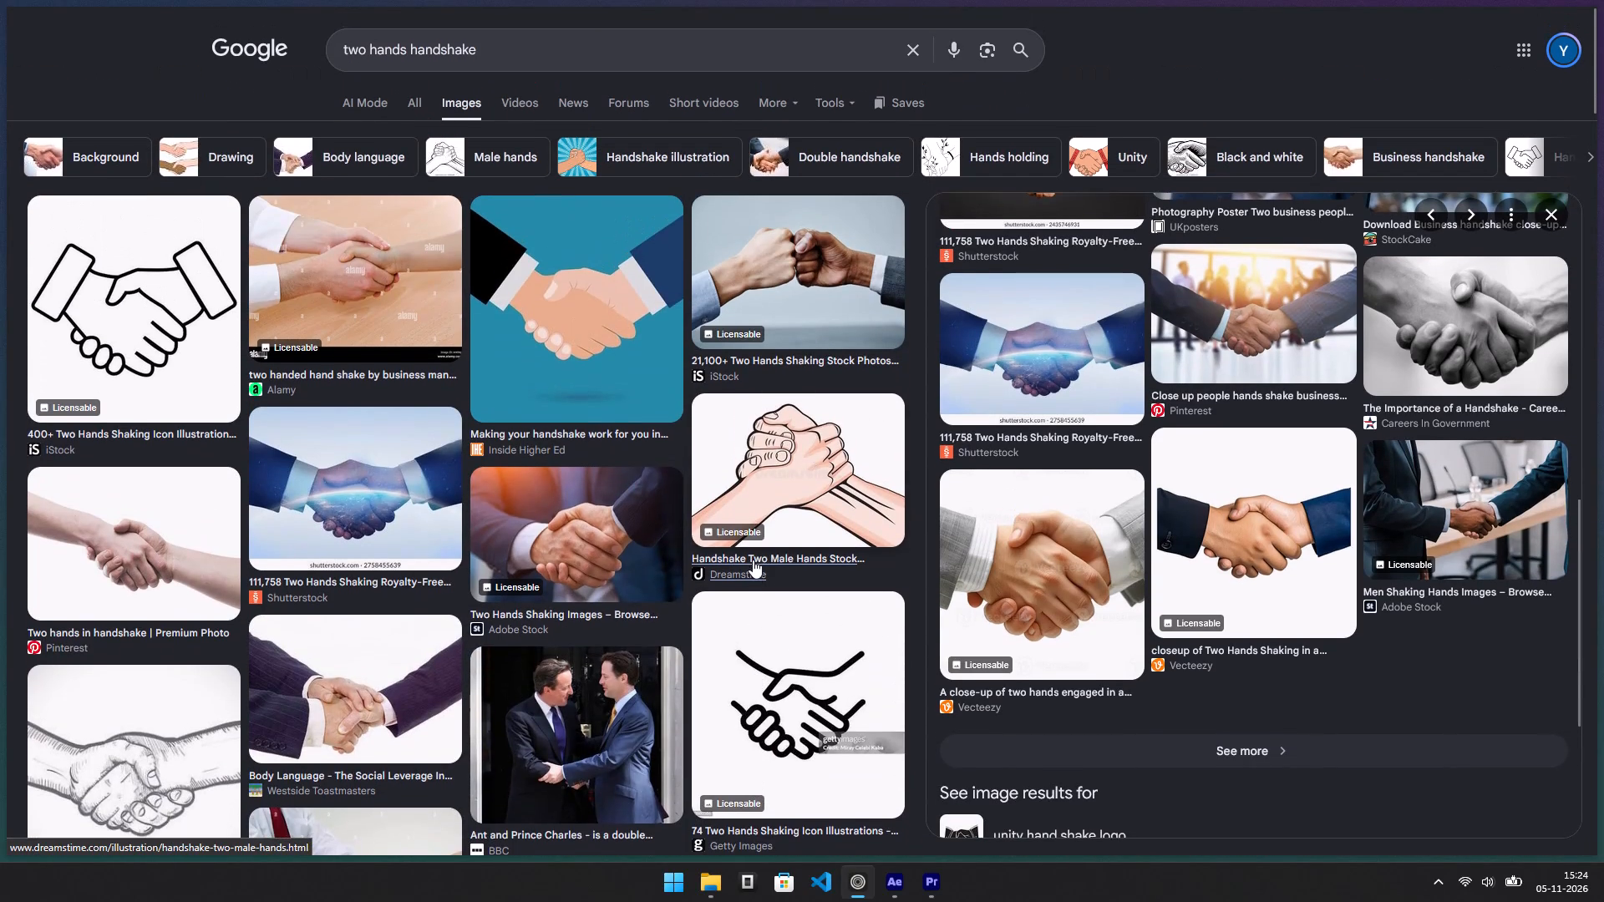
{"action": "scroll", "coordinate": [753, 560], "scroll_direction": "up", "scroll_amount": 4}
{"action": "scroll", "coordinate": [1070, 478], "scroll_direction": "up", "scroll_amount": 8}
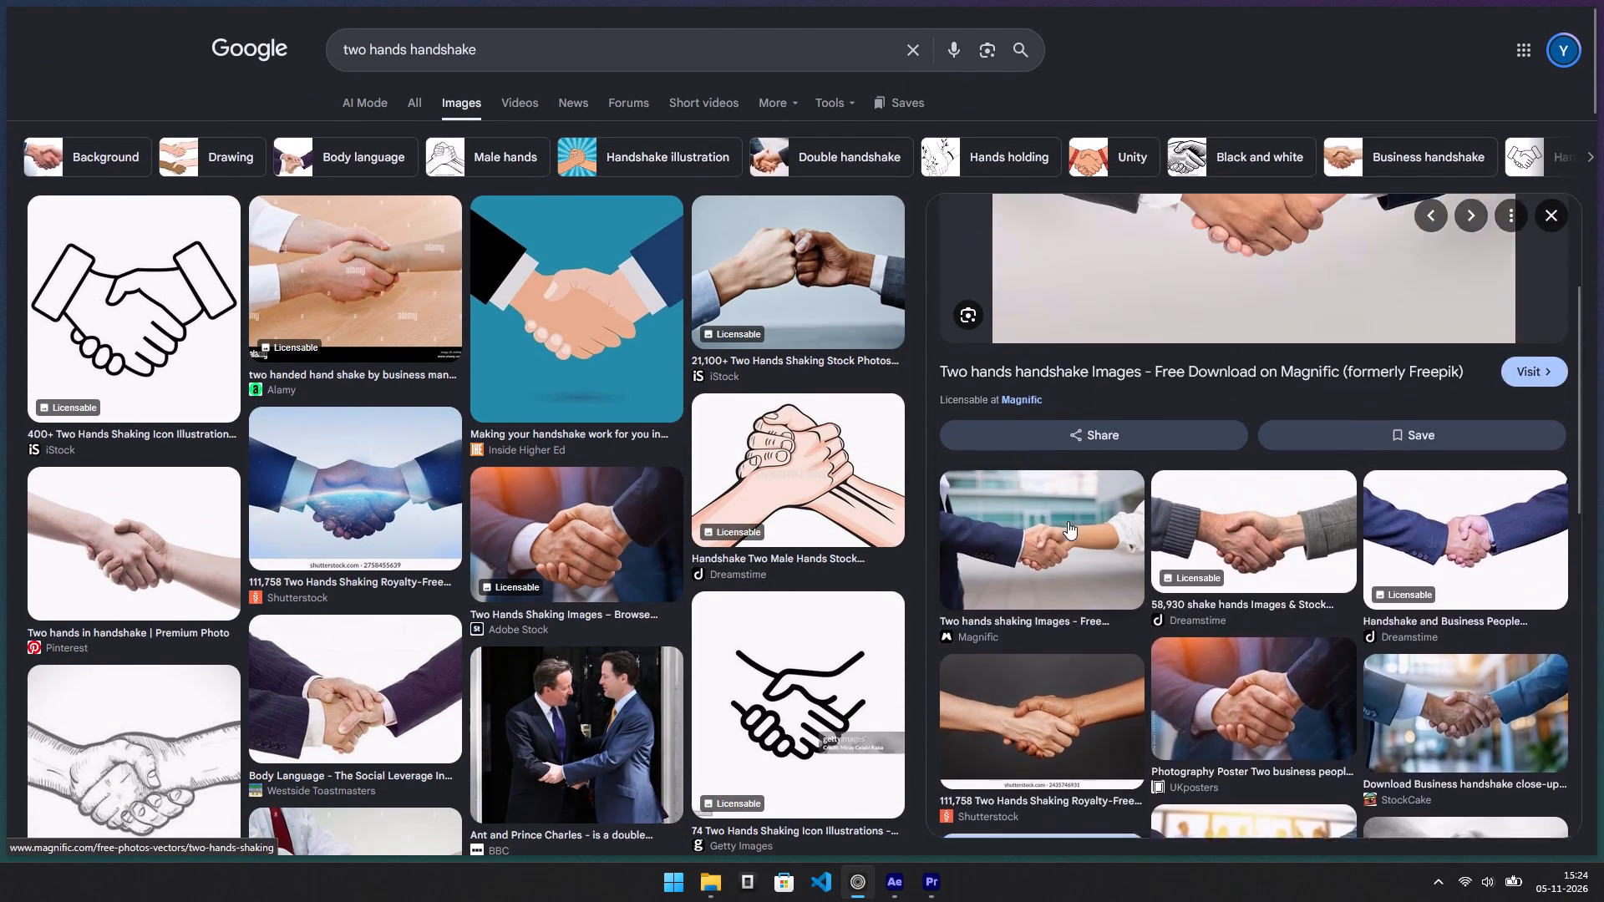
{"action": "scroll", "coordinate": [1068, 521], "scroll_direction": "up", "scroll_amount": 4}
{"action": "right_click", "coordinate": [1181, 450]}
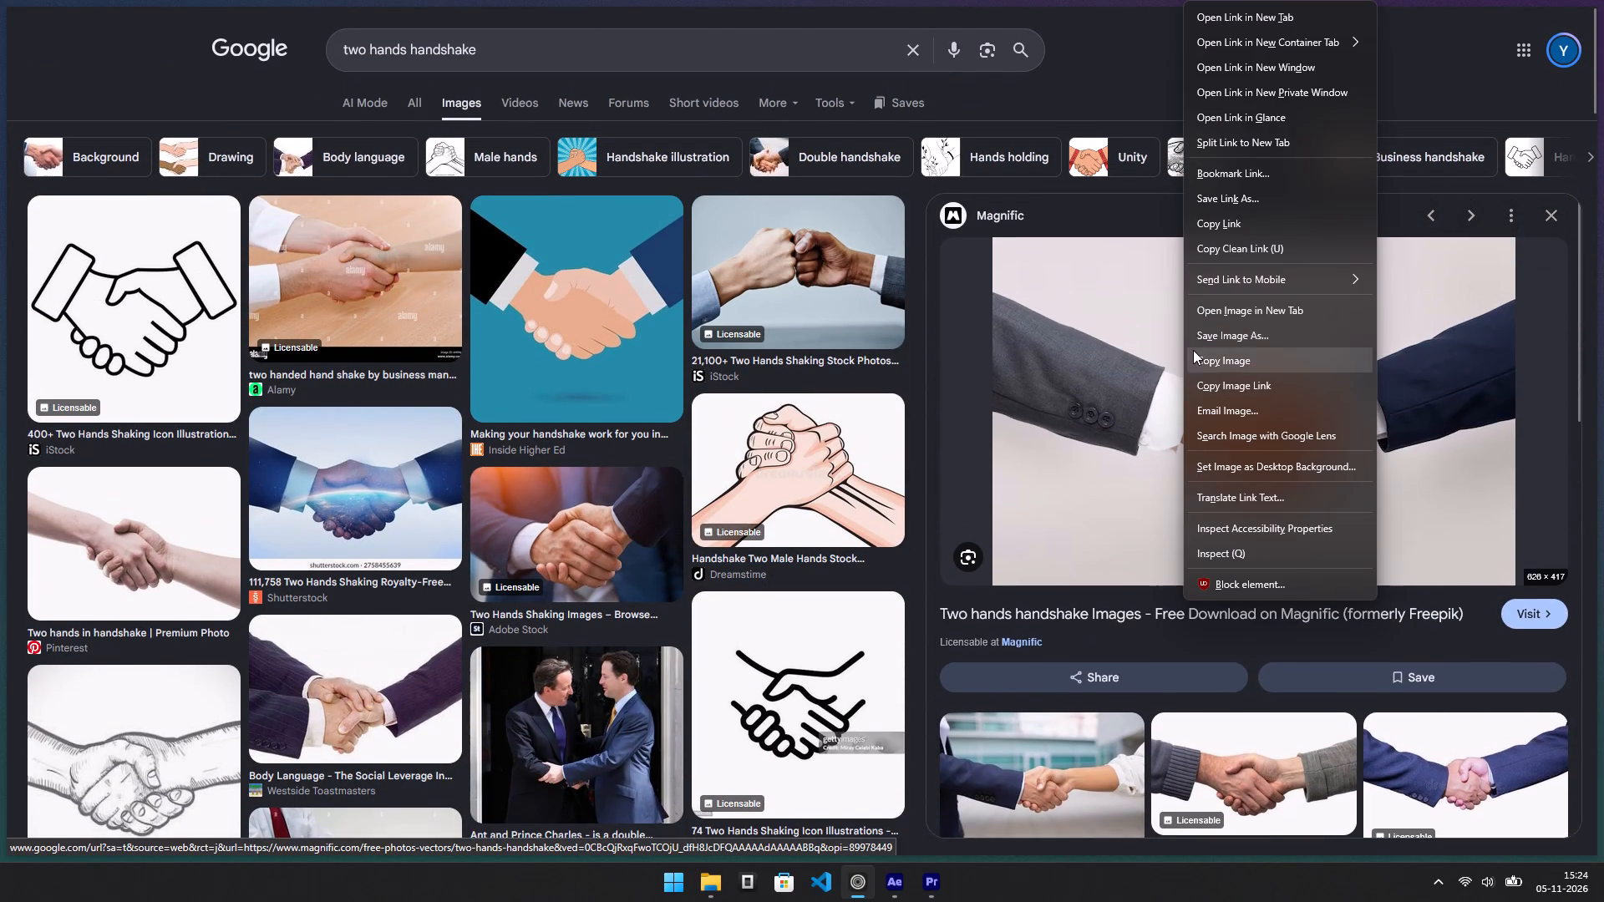
{"action": "scroll", "coordinate": [697, 444], "scroll_direction": "up", "scroll_amount": 3}
Shorten the image search query to "two hands" and run it.
{"action": "left_click", "coordinate": [536, 47]}
{"action": "double_click", "coordinate": [392, 48]}
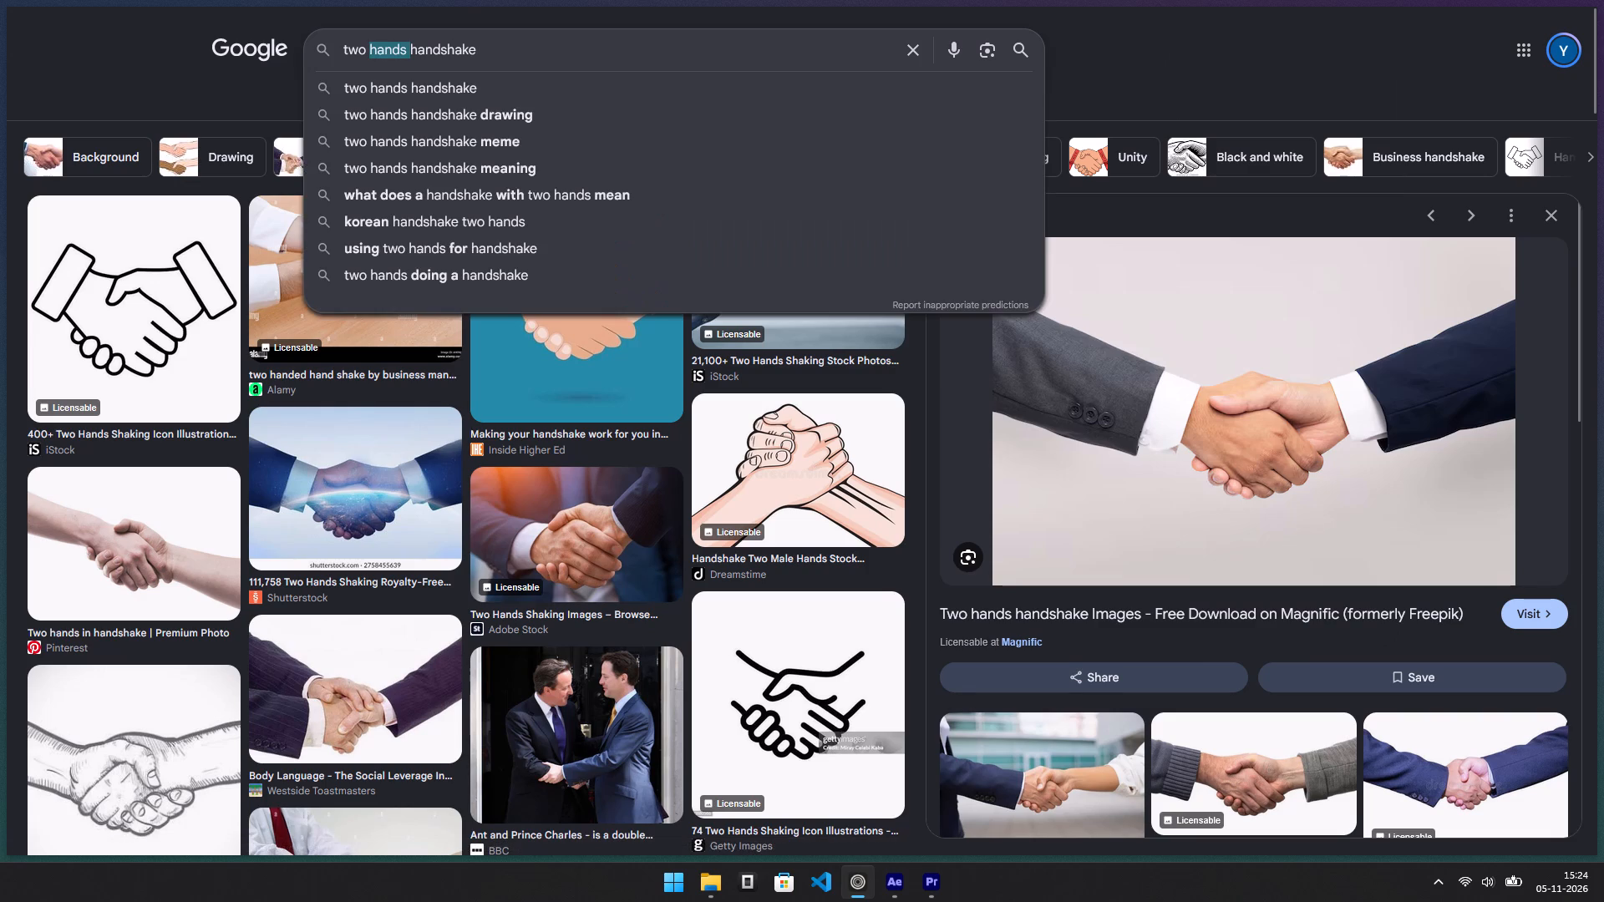
{"action": "double_click", "coordinate": [459, 46]}
{"action": "key", "text": "BackSpace"}
{"action": "key", "text": "Return"}
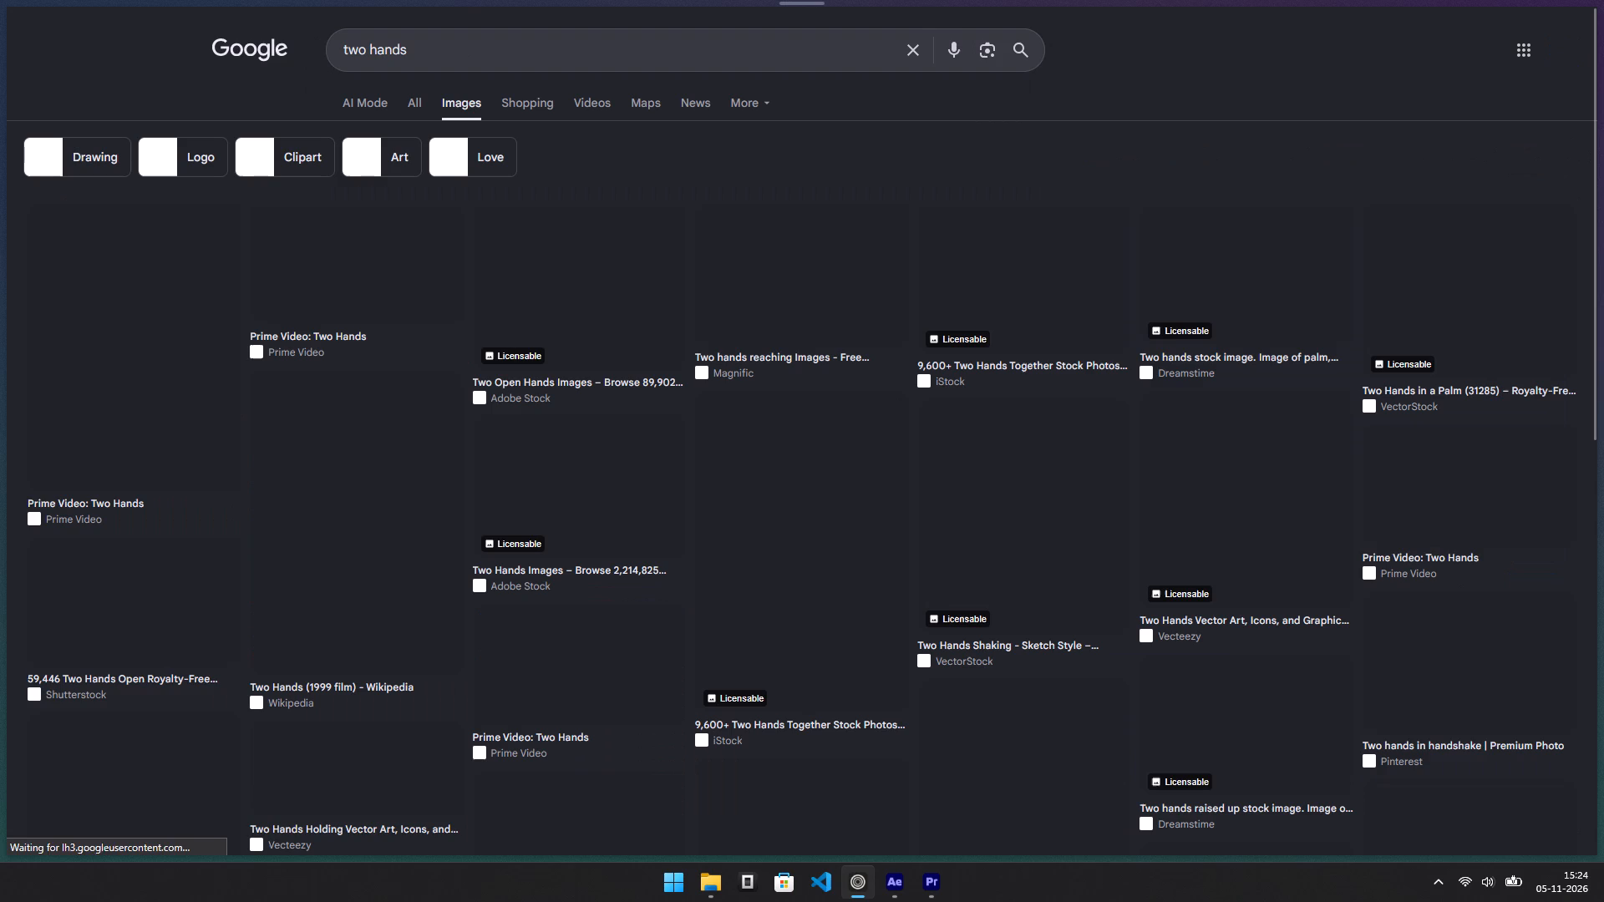